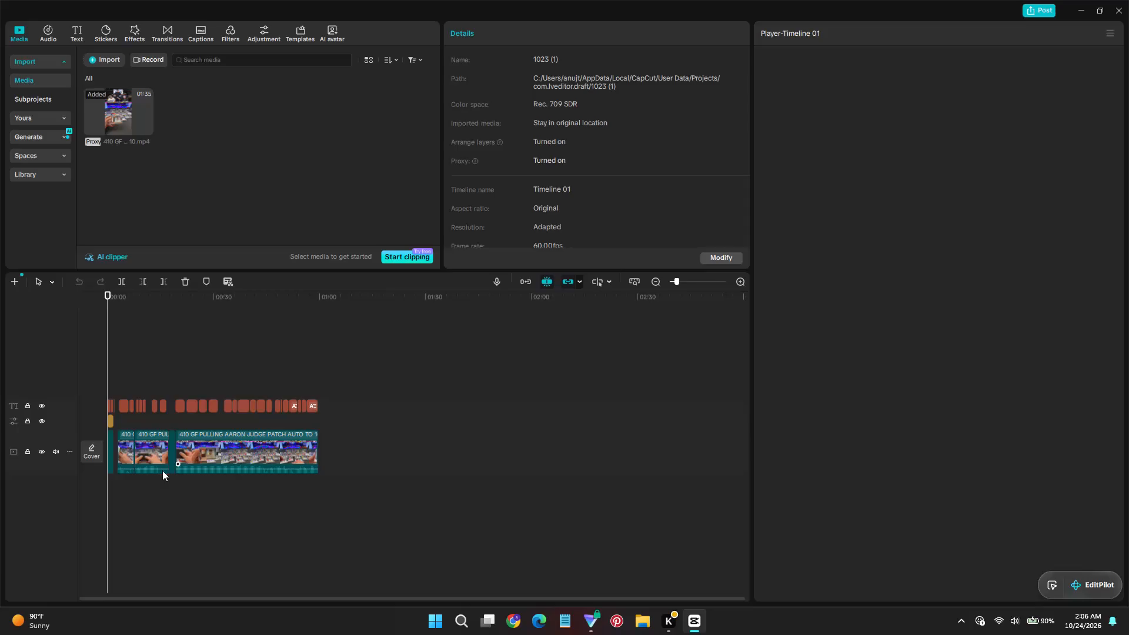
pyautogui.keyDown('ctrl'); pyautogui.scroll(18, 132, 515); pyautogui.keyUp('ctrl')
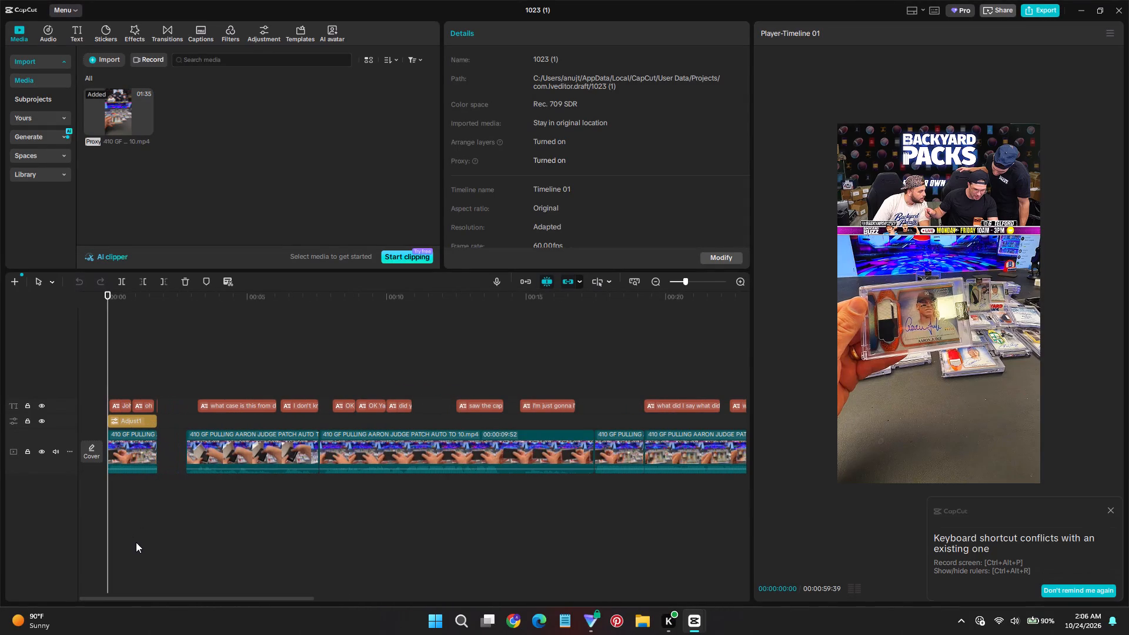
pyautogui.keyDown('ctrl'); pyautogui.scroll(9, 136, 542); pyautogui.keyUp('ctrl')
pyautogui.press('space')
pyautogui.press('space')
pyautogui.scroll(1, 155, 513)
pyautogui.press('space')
# Dismiss the notification about conflicting keyboard shortcuts.
pyautogui.click(1108, 509)
pyautogui.click(657, 162)
pyautogui.click(1109, 509)
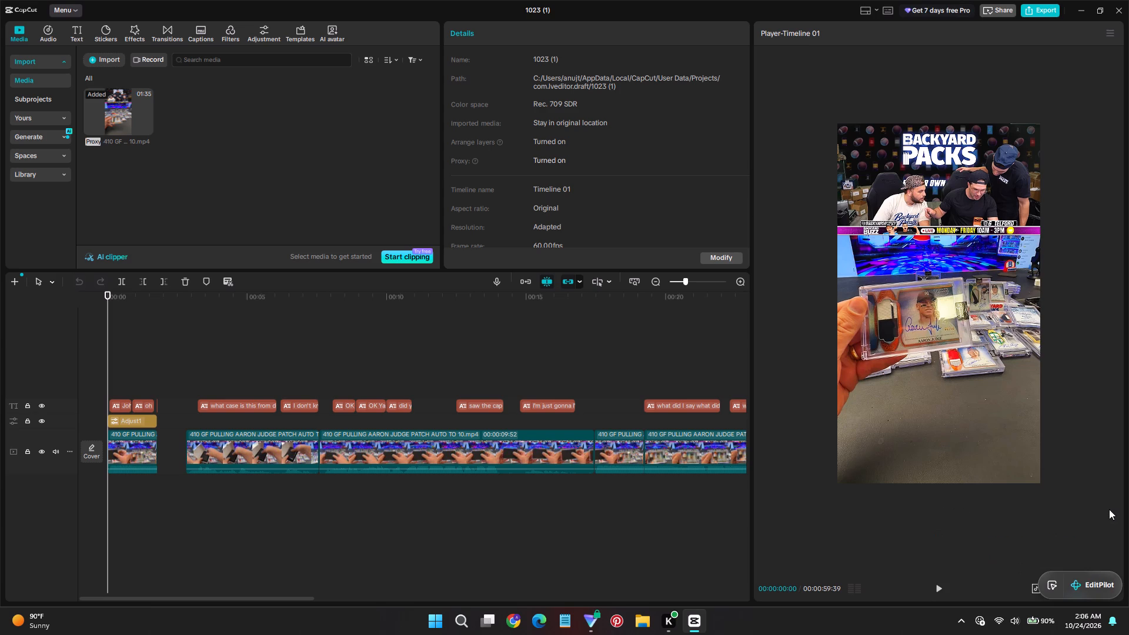
# Move the floating EditPilot widget away from the player controls, up between the details and player areas.
pyautogui.moveTo(1100, 582); pyautogui.dragTo(731, 1)
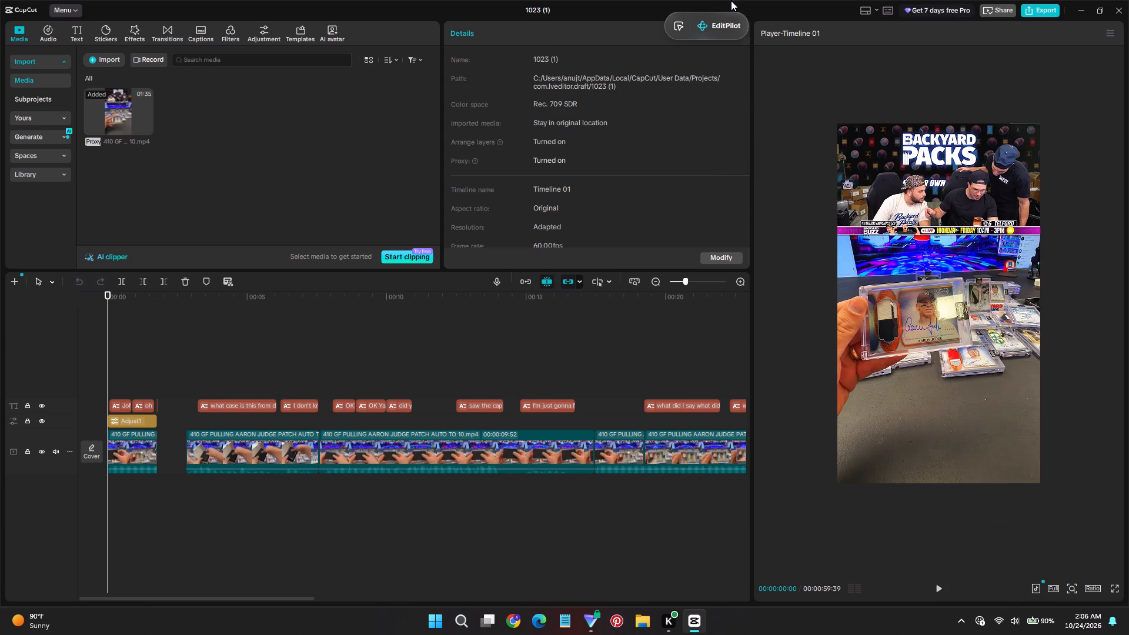
pyautogui.moveTo(731, 1); pyautogui.dragTo(767, 4)
pyautogui.click(759, 14)
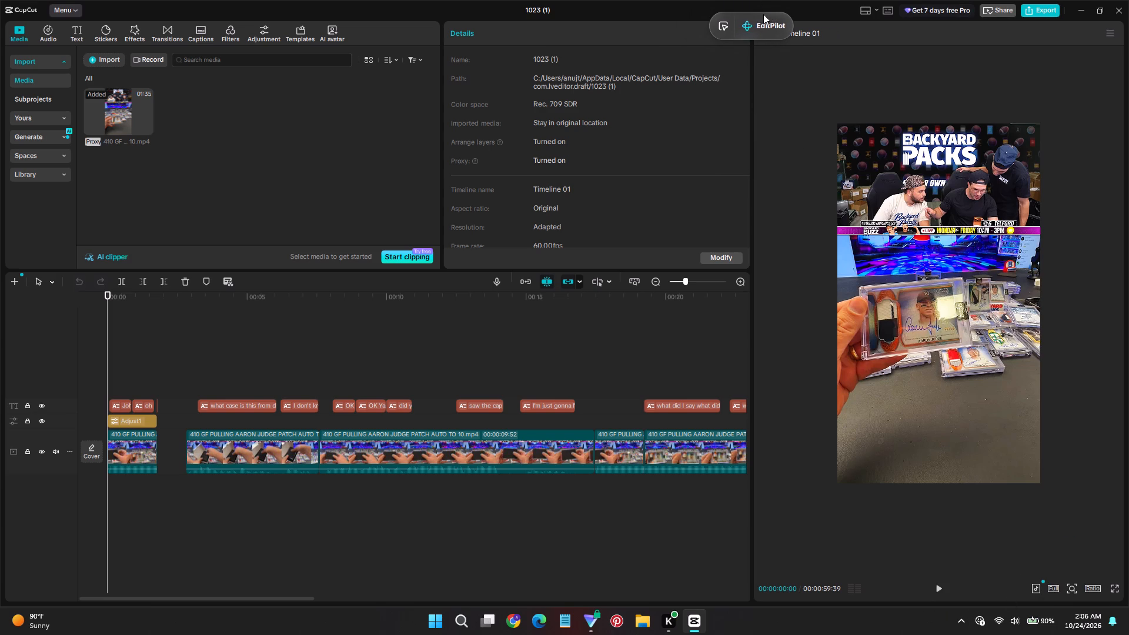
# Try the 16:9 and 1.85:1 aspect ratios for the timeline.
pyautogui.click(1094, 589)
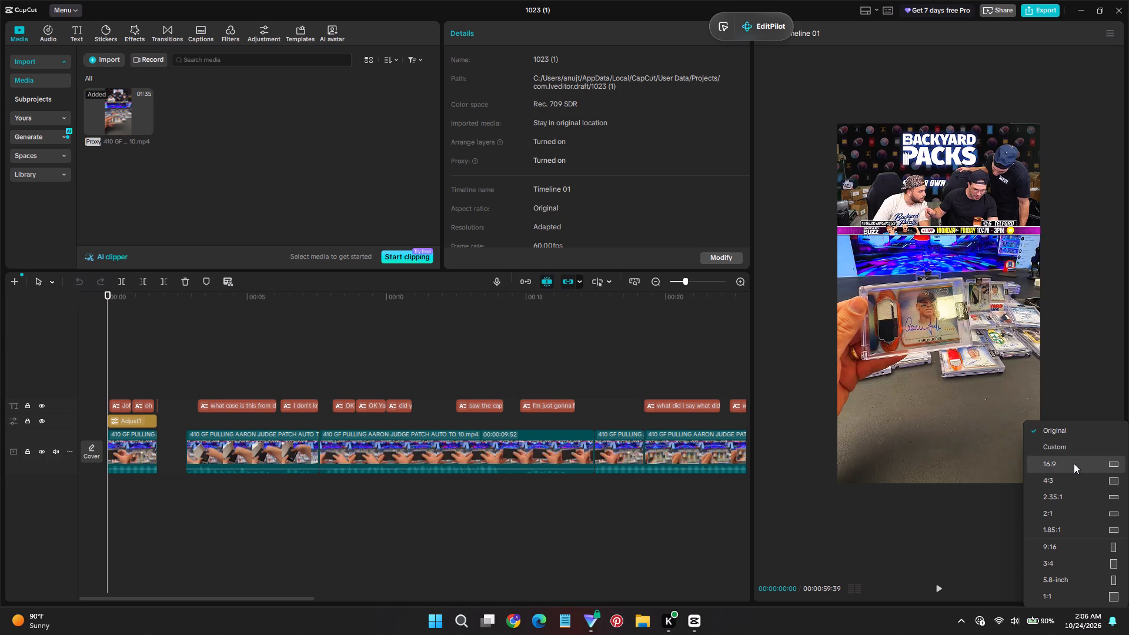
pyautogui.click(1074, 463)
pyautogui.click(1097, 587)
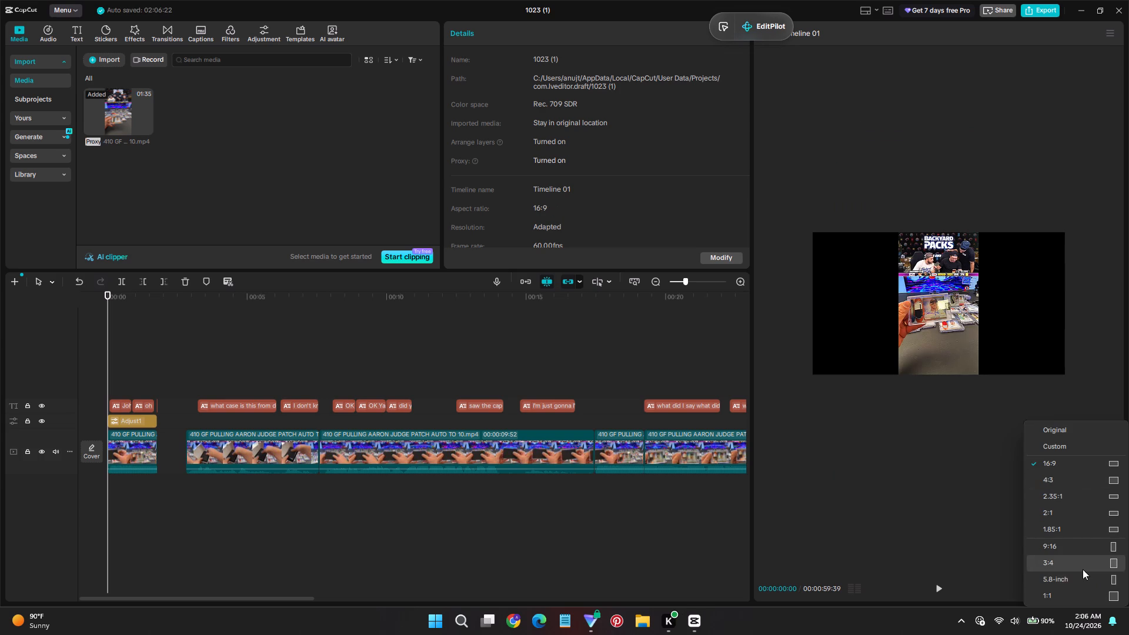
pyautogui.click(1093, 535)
# Set the timeline's aspect ratio to 9:16.
pyautogui.click(1090, 591)
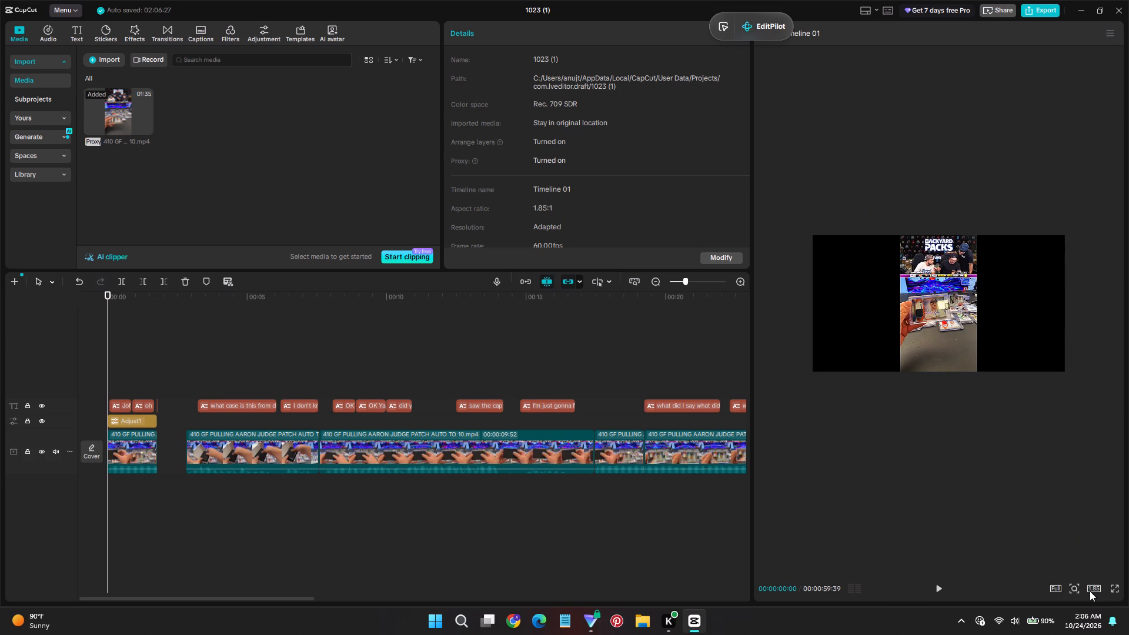
pyautogui.click(1092, 548)
# Play the timeline from the beginning to review the cut clips and their captions.
pyautogui.click(935, 413)
pyautogui.press('space')
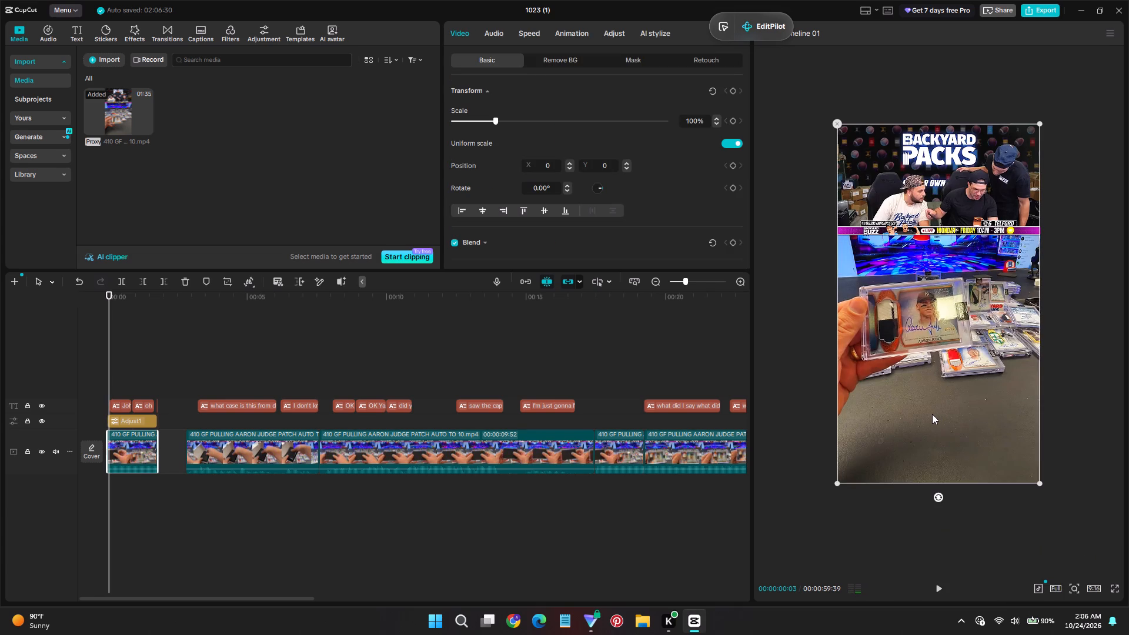
pyautogui.press('space')
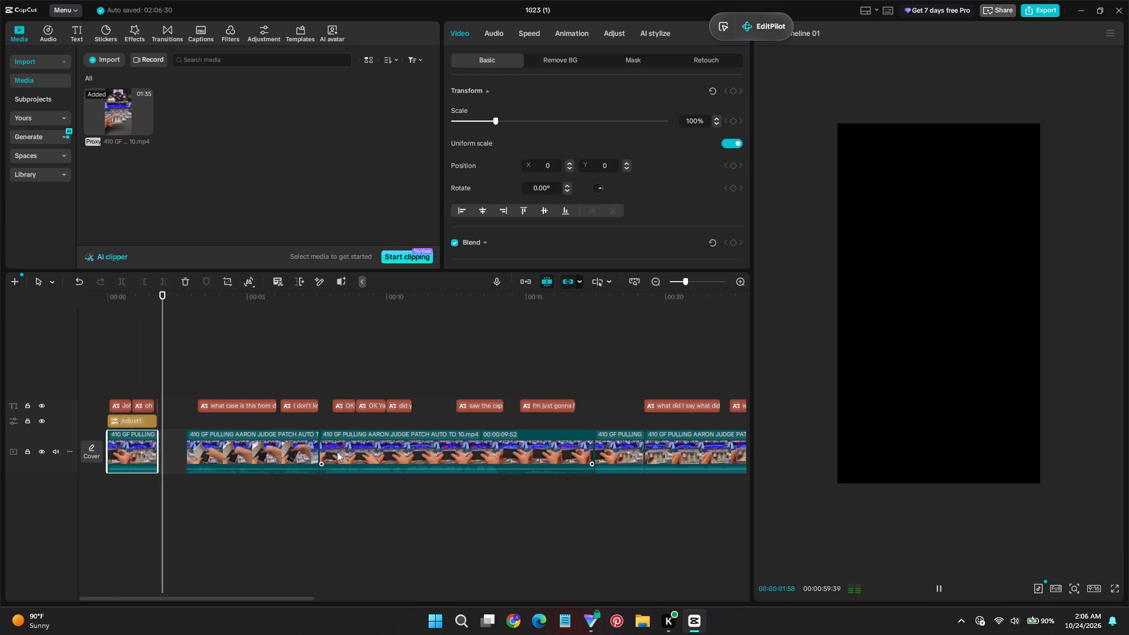
pyautogui.keyDown('ctrl'); pyautogui.scroll(6, 243, 466); pyautogui.keyUp('ctrl')
pyautogui.keyDown('ctrl'); pyautogui.scroll(-2, 210, 474); pyautogui.keyUp('ctrl')
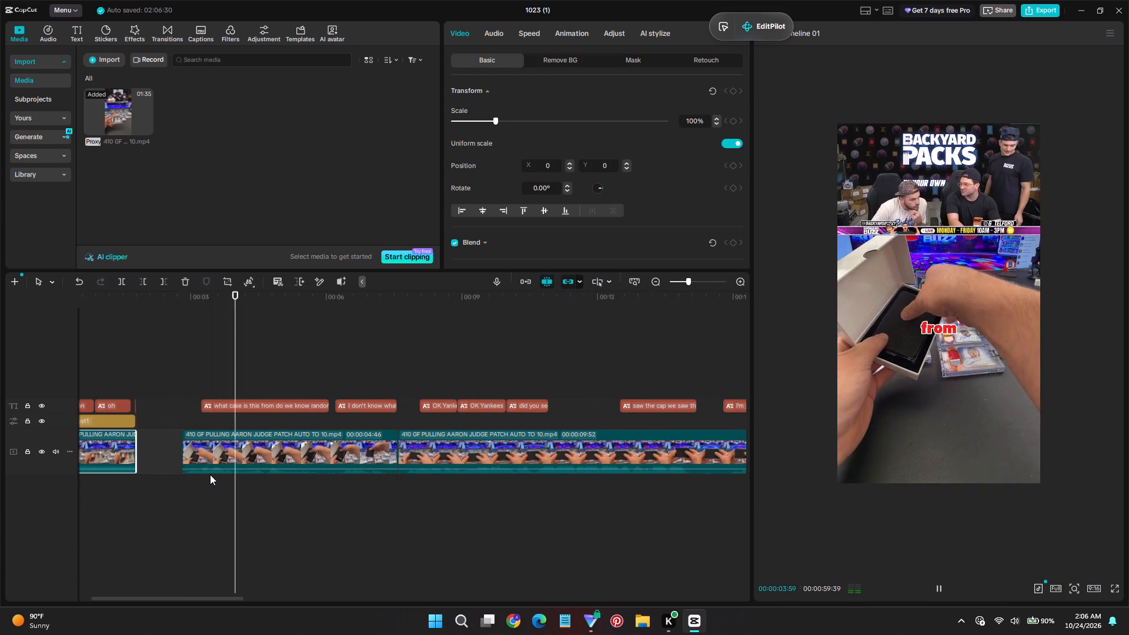
pyautogui.keyDown('ctrl'); pyautogui.scroll(-2, 210, 474); pyautogui.keyUp('ctrl')
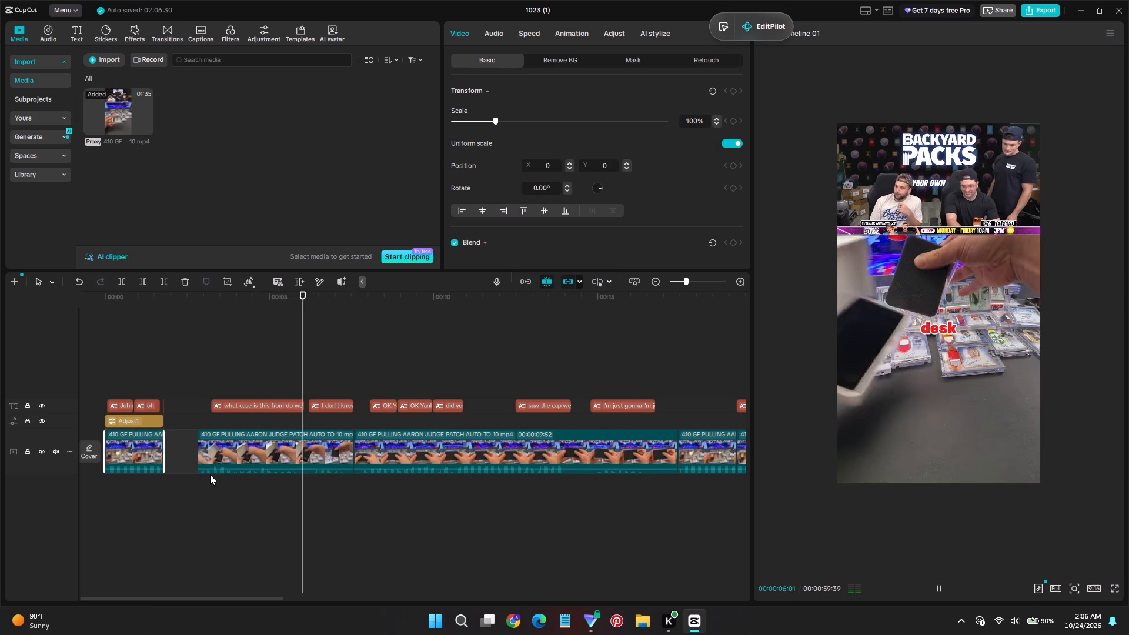
pyautogui.keyDown('ctrl'); pyautogui.scroll(-5, 191, 484); pyautogui.keyUp('ctrl')
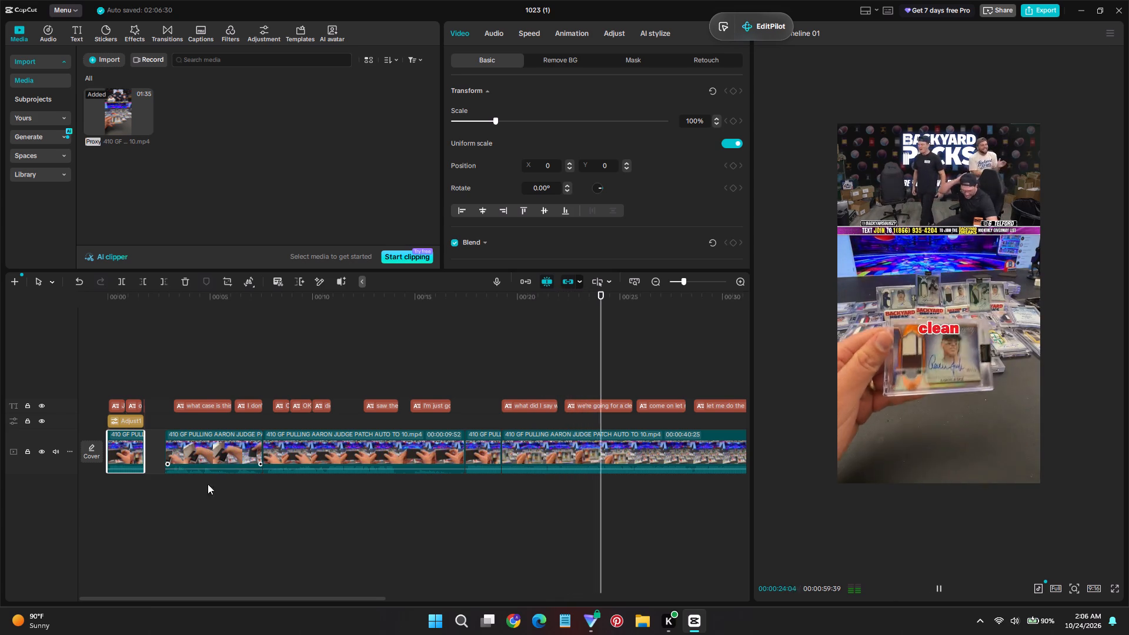
pyautogui.keyDown('ctrl'); pyautogui.scroll(-6, 203, 503); pyautogui.keyUp('ctrl')
pyautogui.press('space')
# Replay parts of the timeline and examine the gap between the first and second video clips.
pyautogui.click(213, 377)
pyautogui.press('space')
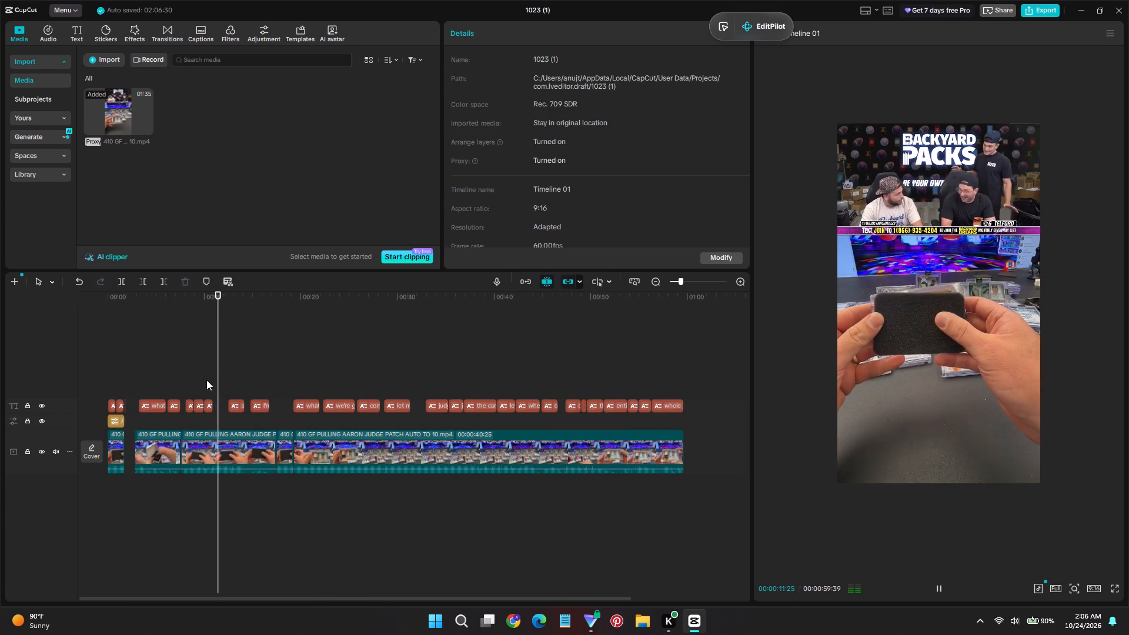
pyautogui.keyDown('ctrl'); pyautogui.click(127, 367); pyautogui.keyUp('ctrl')
pyautogui.press('space')
pyautogui.keyDown('ctrl'); pyautogui.scroll(3, 208, 420); pyautogui.keyUp('ctrl')
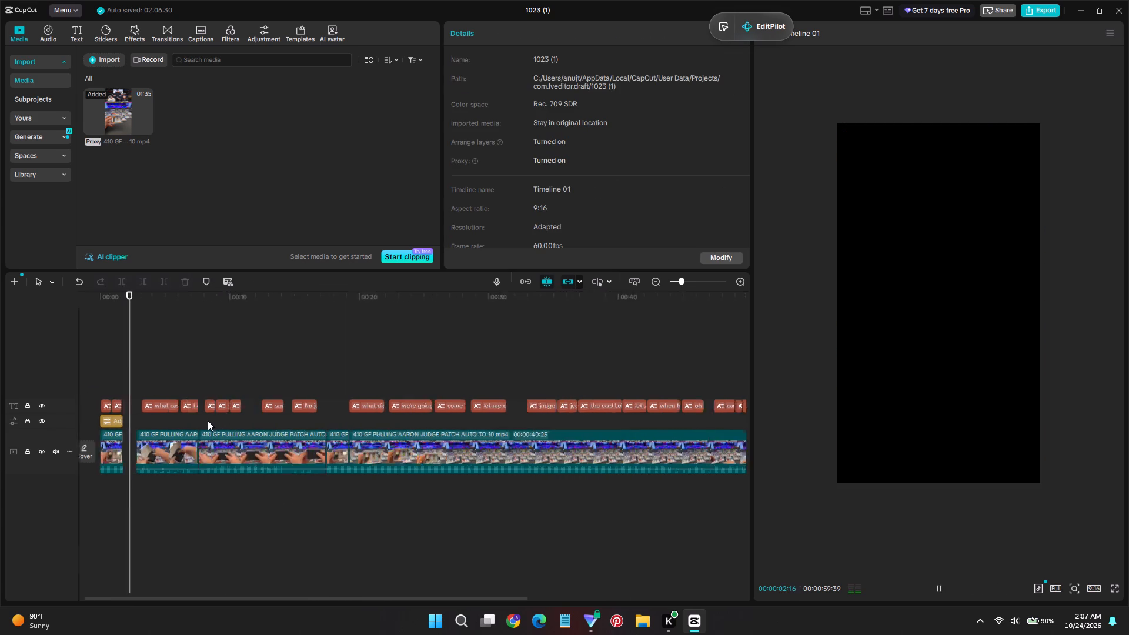
pyautogui.keyDown('ctrl'); pyautogui.scroll(5, 208, 420); pyautogui.keyUp('ctrl')
pyautogui.press('space')
pyautogui.click(143, 367)
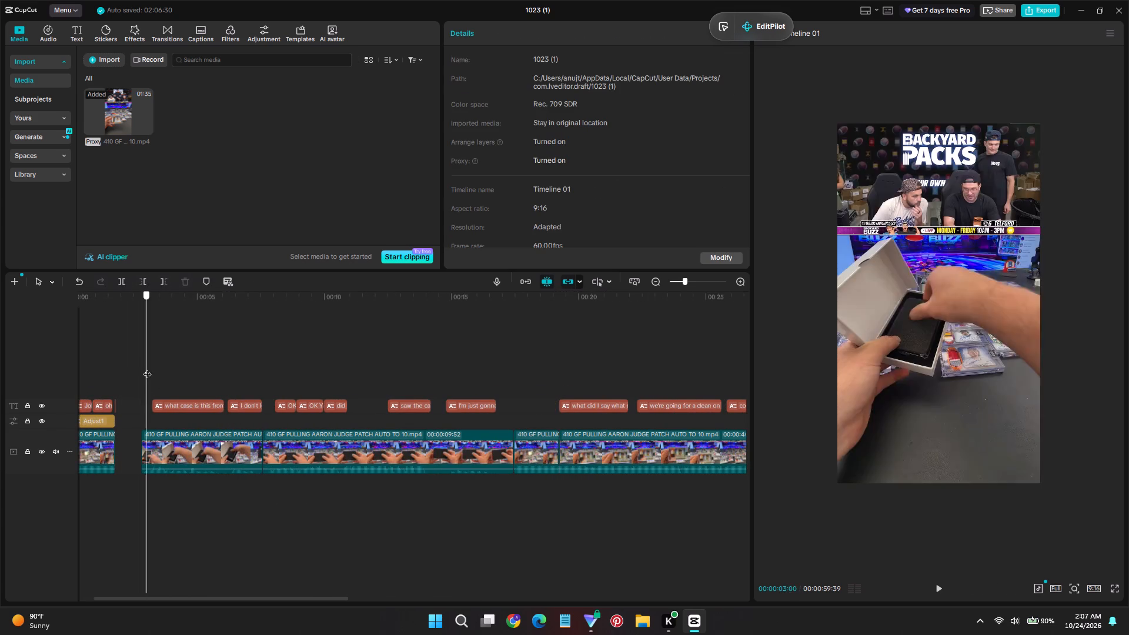
pyautogui.keyDown('ctrl'); pyautogui.scroll(-11, 201, 407); pyautogui.keyUp('ctrl')
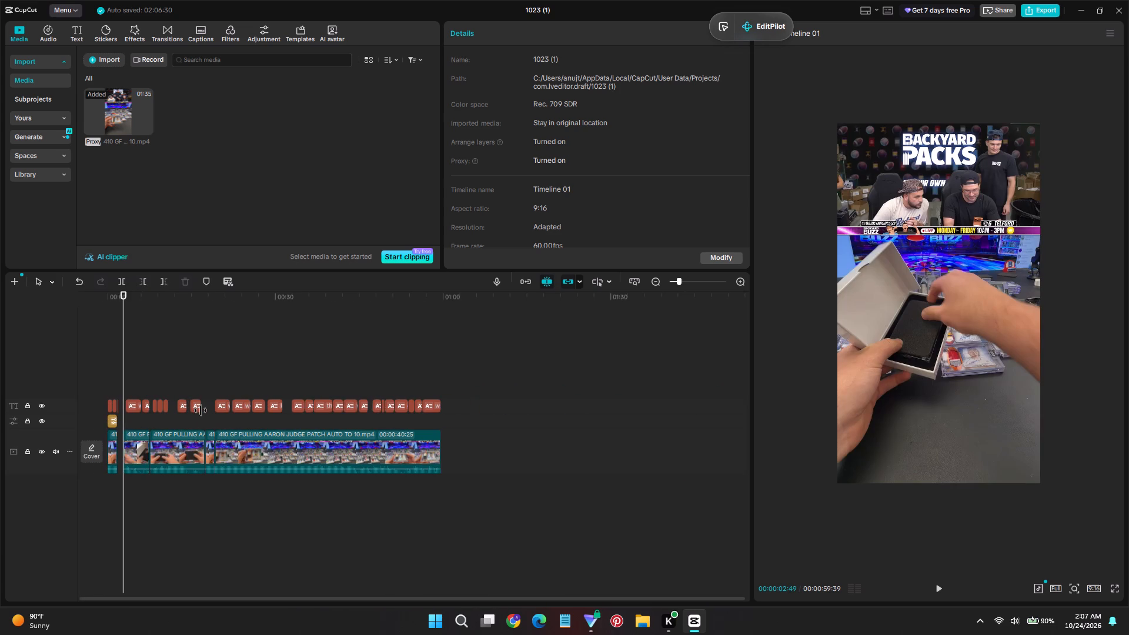
# Start a media import from the device and open the EDITED VIDEO folder.
pyautogui.click(24, 35)
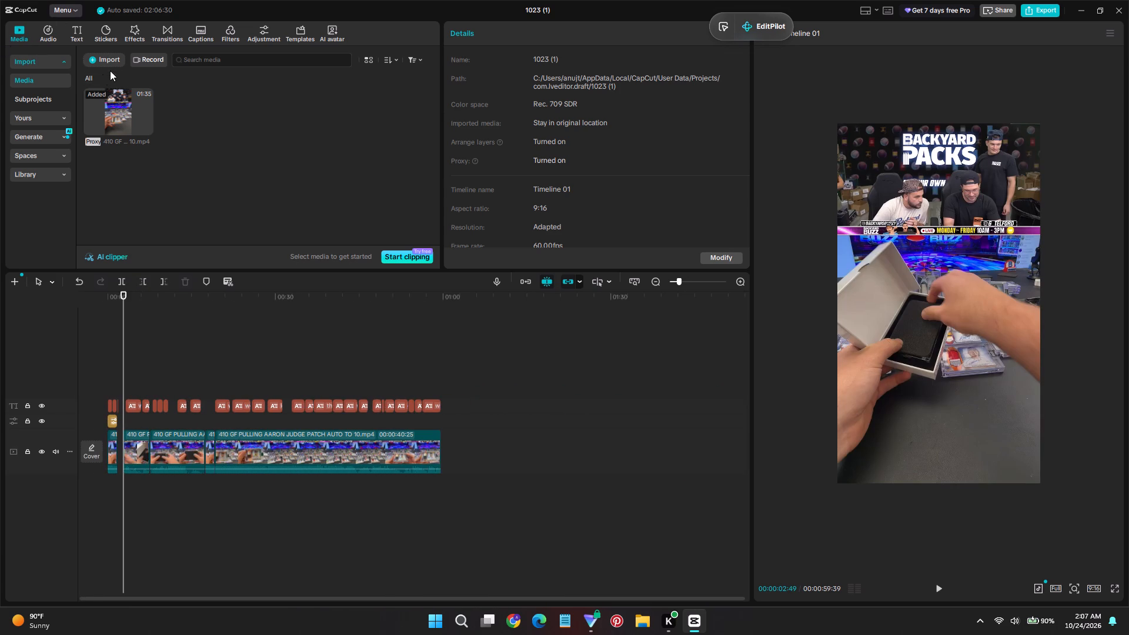
pyautogui.click(111, 62)
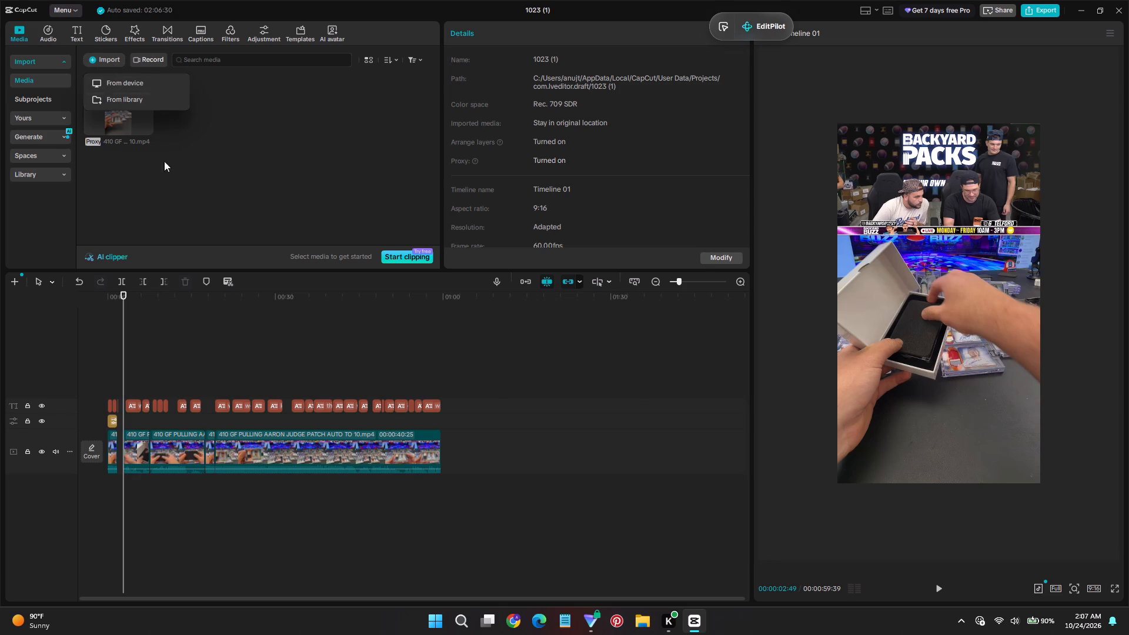
pyautogui.click(174, 175)
pyautogui.click(113, 57)
pyautogui.click(125, 85)
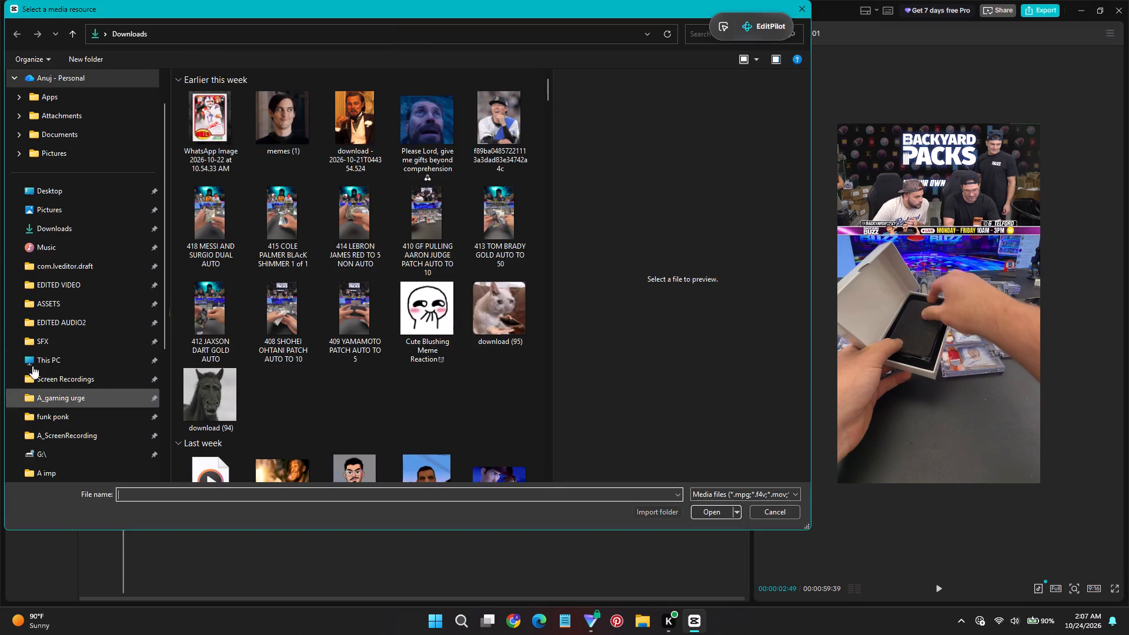
pyautogui.scroll(-4, 43, 337)
pyautogui.scroll(5, 45, 341)
pyautogui.click(79, 302)
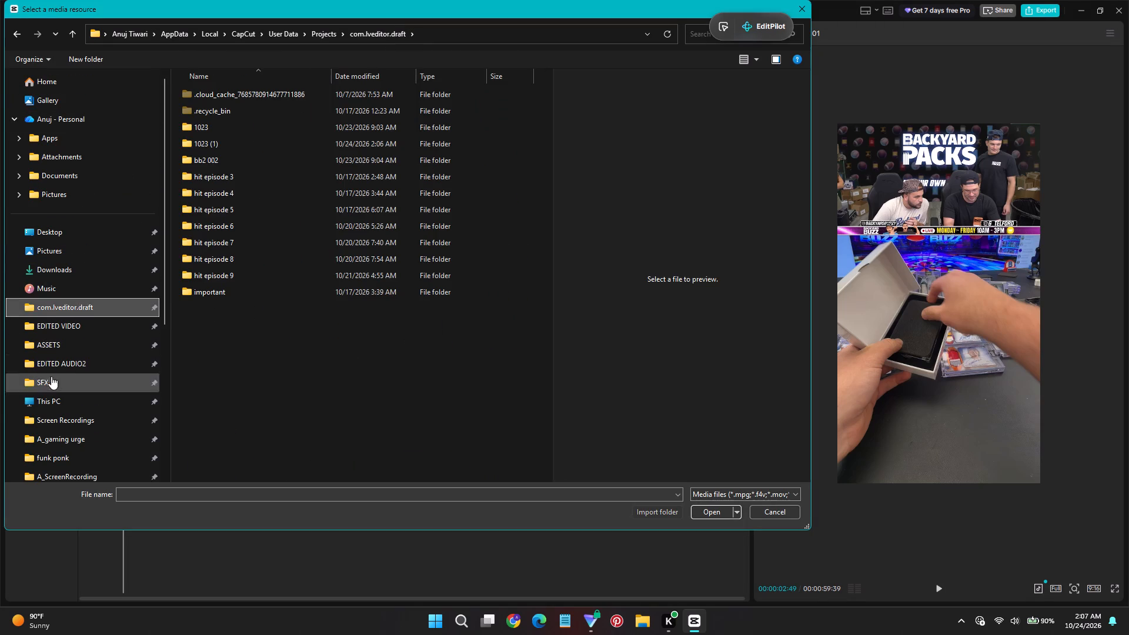
pyautogui.click(76, 321)
# Compare the previews of the 50000 pull, bb2 002, and hit episode 6, 7 and 8 videos.
pyautogui.click(296, 190)
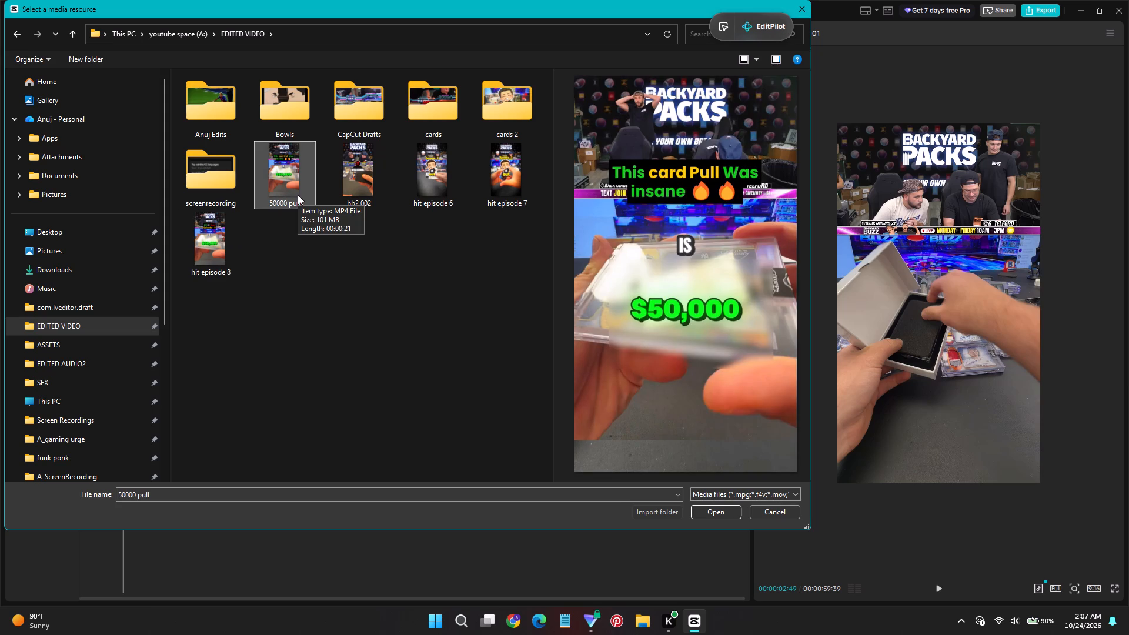
pyautogui.click(229, 235)
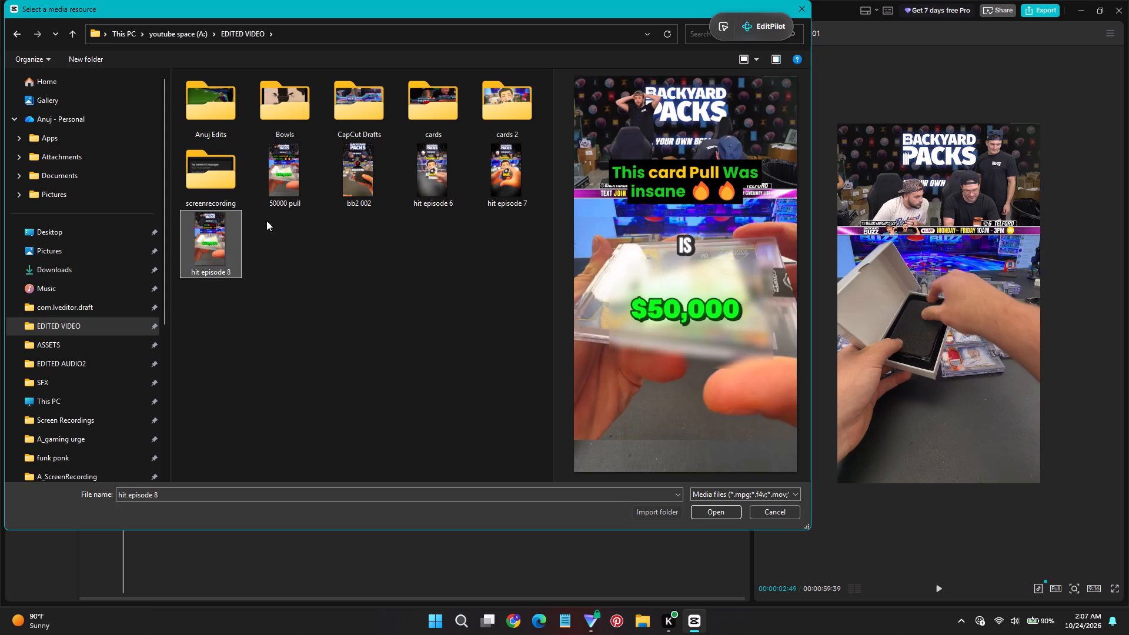
pyautogui.click(297, 191)
pyautogui.click(370, 179)
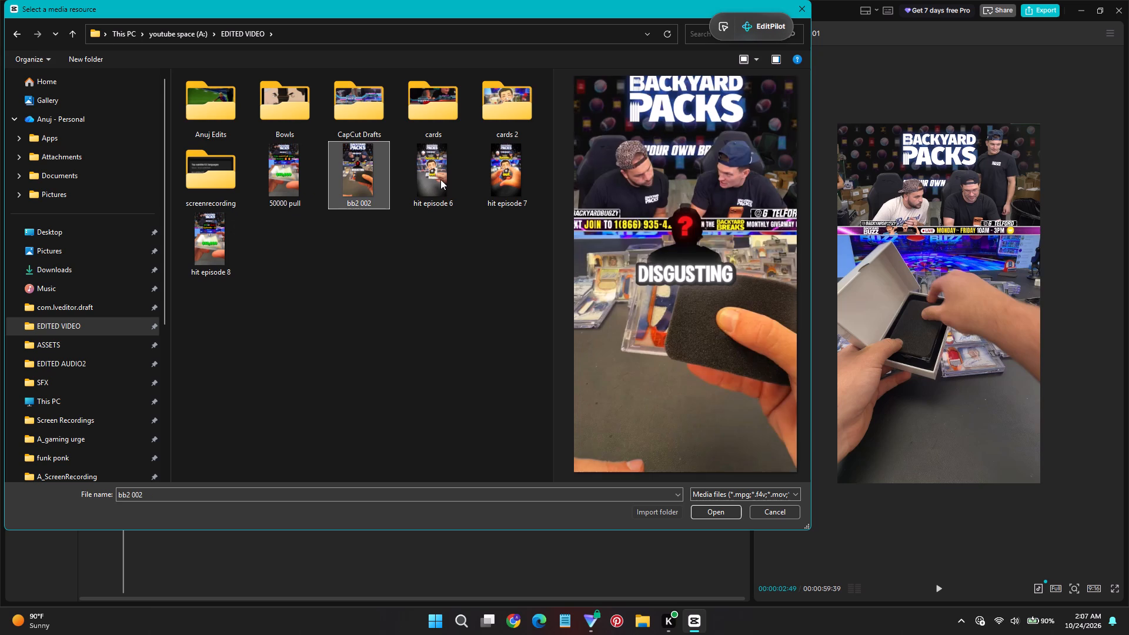
pyautogui.click(441, 179)
pyautogui.click(506, 174)
pyautogui.click(366, 192)
pyautogui.click(211, 260)
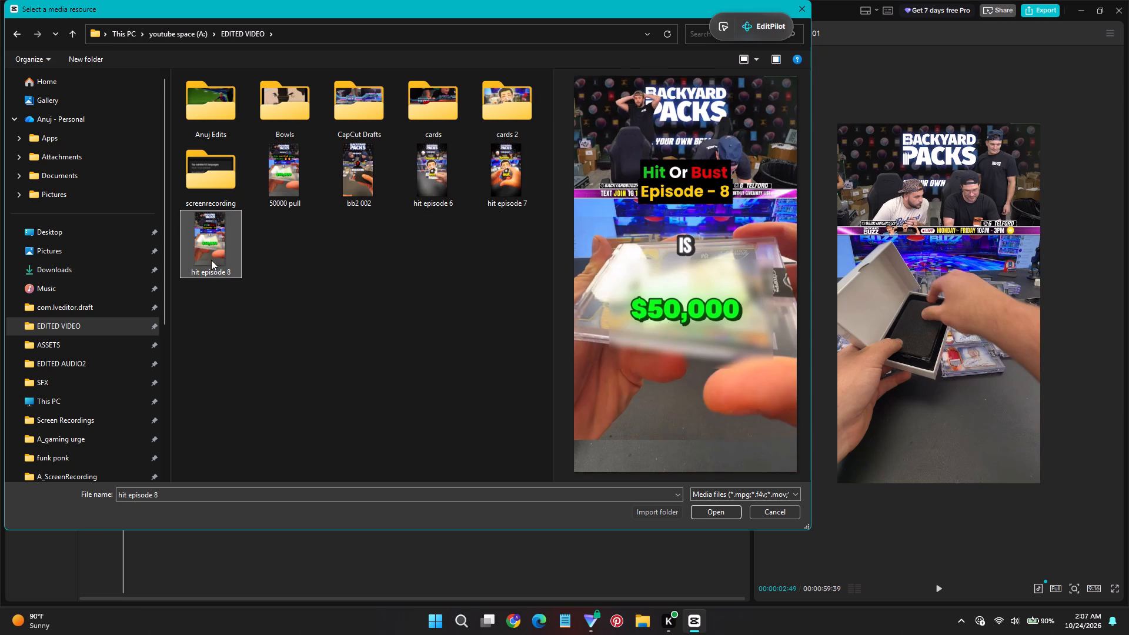
# Import the 50000 pull video into the project media.
pyautogui.click(300, 182)
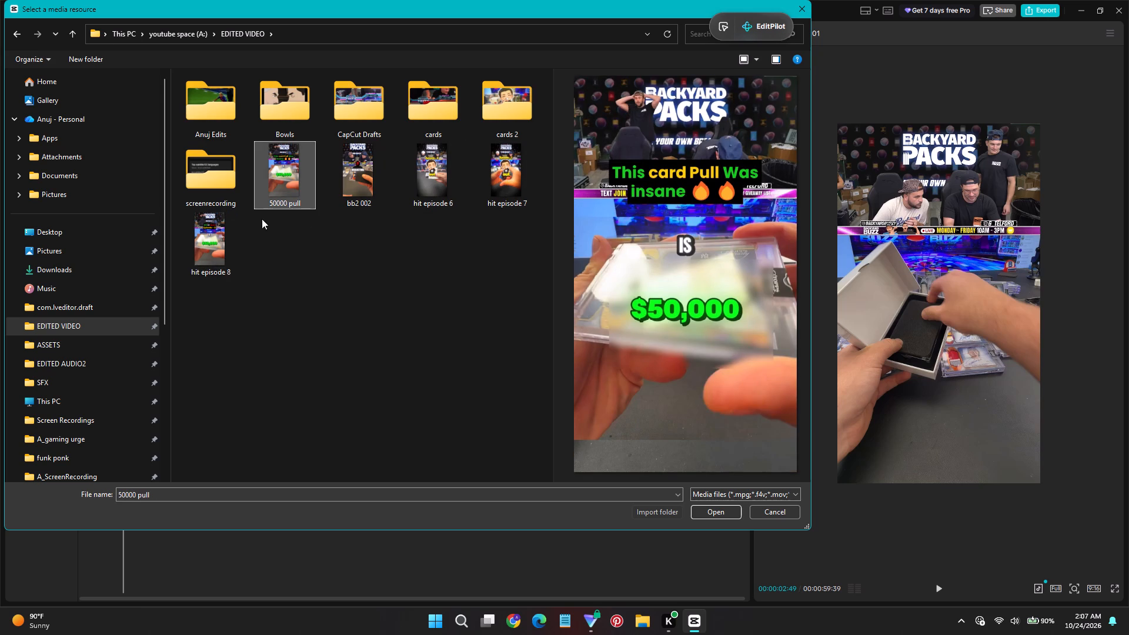
pyautogui.click(707, 522)
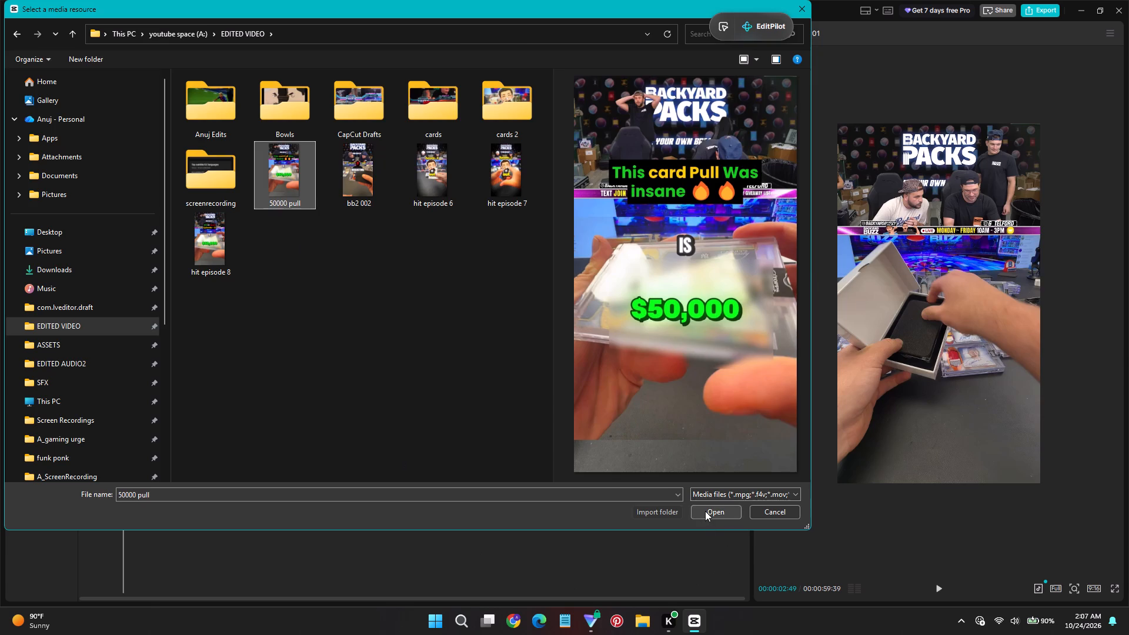
pyautogui.click(705, 511)
# Play the imported 50000 pull video to preview its editing style.
pyautogui.press('space')
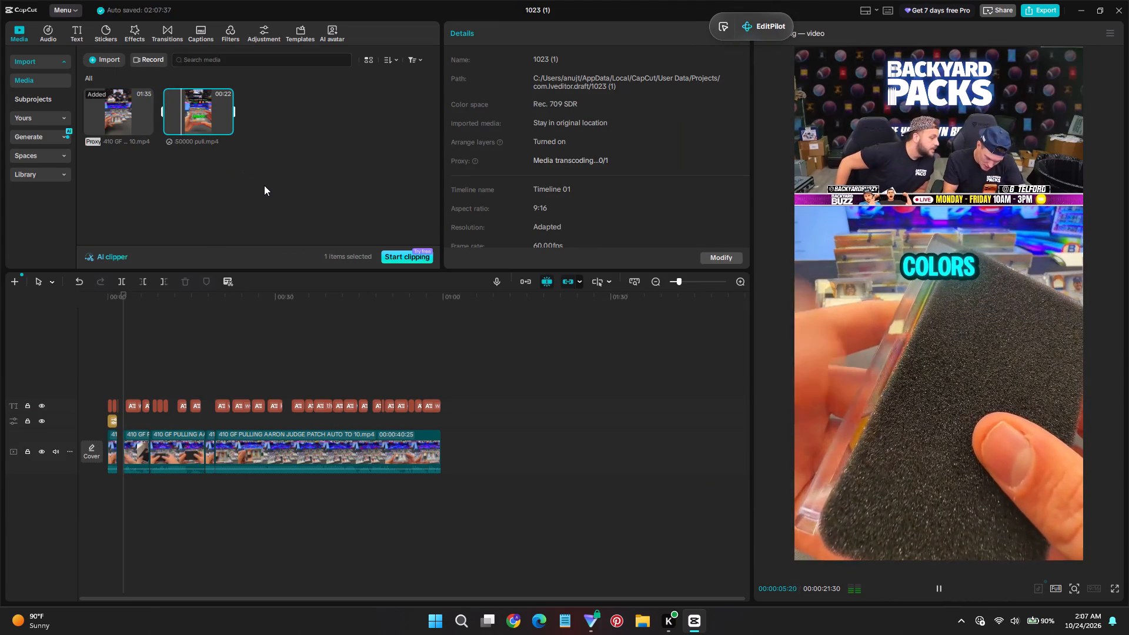
# Play the Aaron Judge timeline in several places, from the opening through the reveal to the closing section, to review the current cut.
pyautogui.keyDown('ctrl'); pyautogui.scroll(11, 236, 472); pyautogui.keyUp('ctrl')
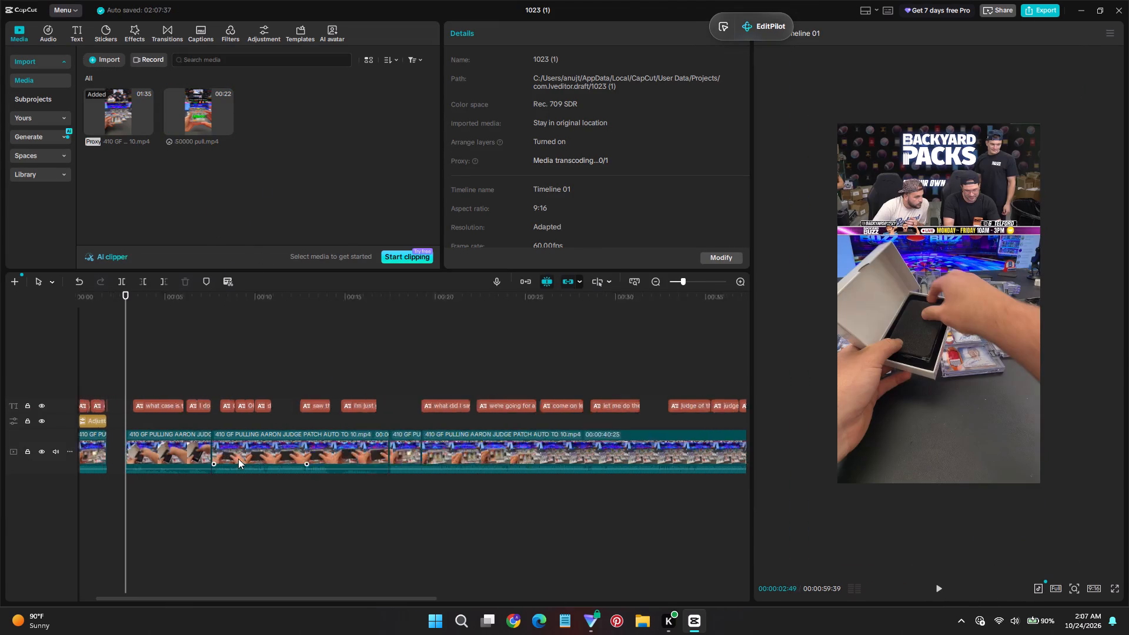
pyautogui.click(229, 494)
pyautogui.press('space')
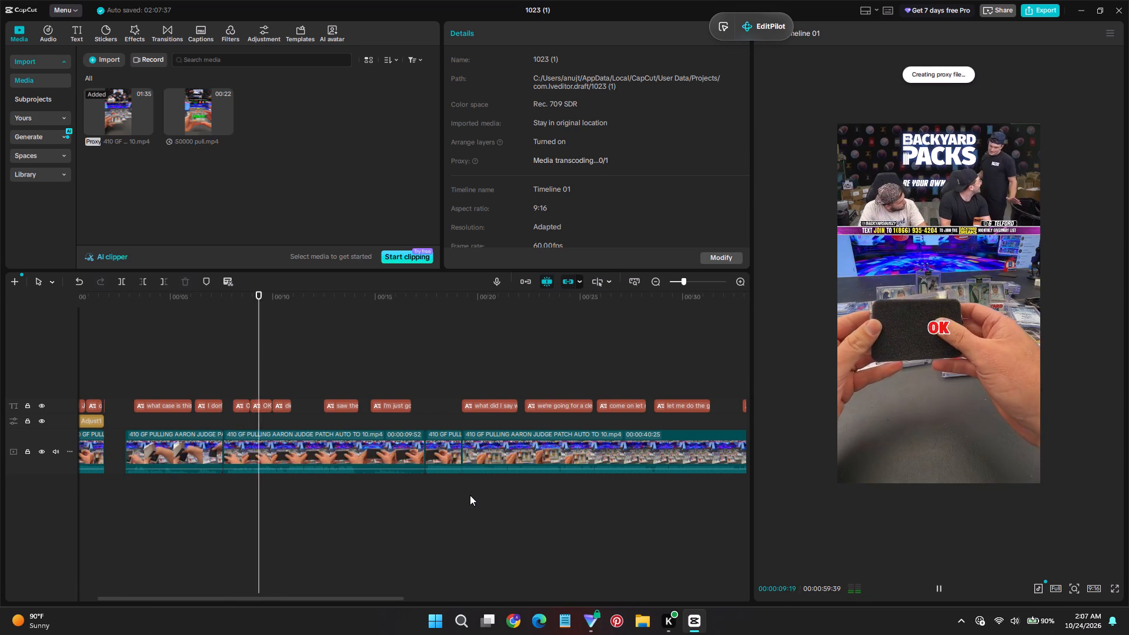
pyautogui.keyDown('ctrl'); pyautogui.scroll(3, 987, 408); pyautogui.keyUp('ctrl')
pyautogui.keyDown('ctrl'); pyautogui.scroll(-2, 976, 422); pyautogui.keyUp('ctrl')
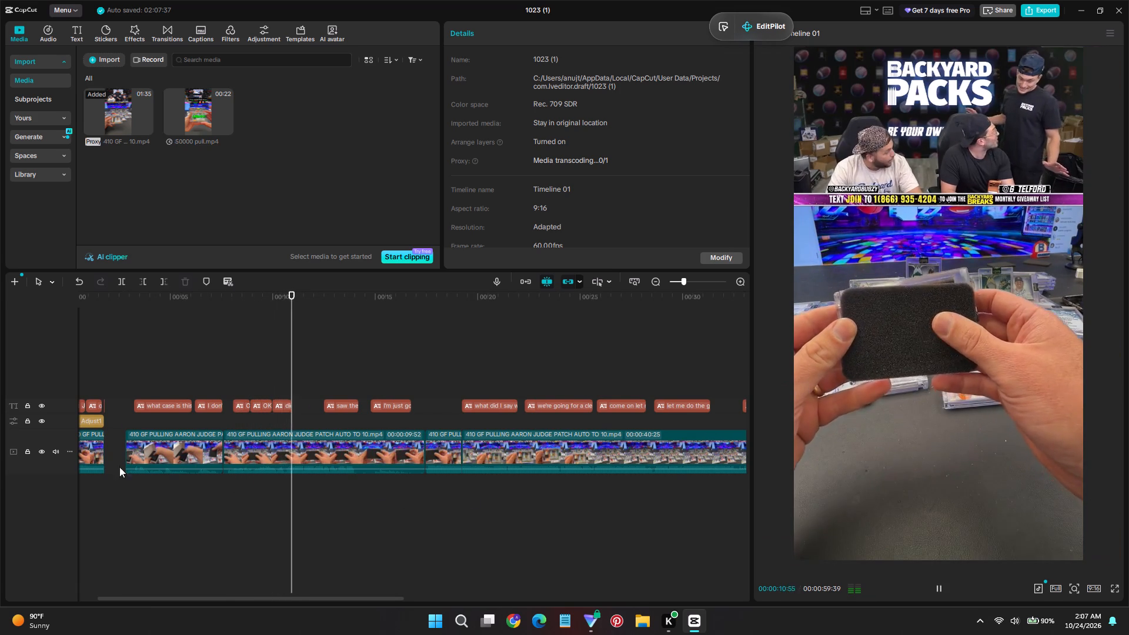
pyautogui.click(523, 515)
pyautogui.press('space')
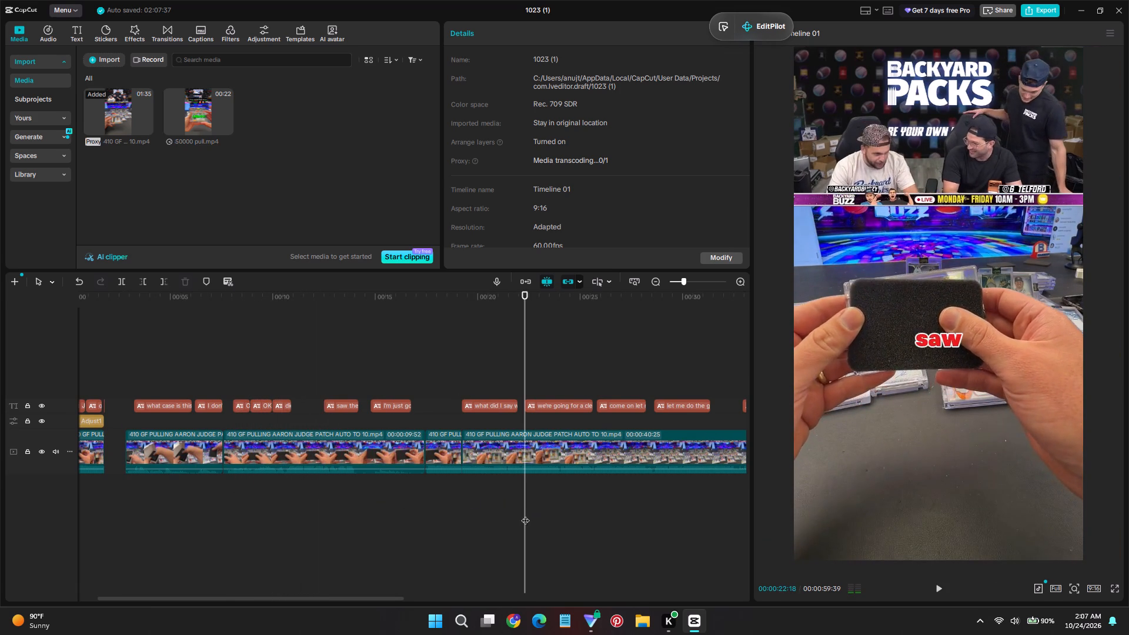
pyautogui.press('space')
pyautogui.click(463, 504)
pyautogui.press('space')
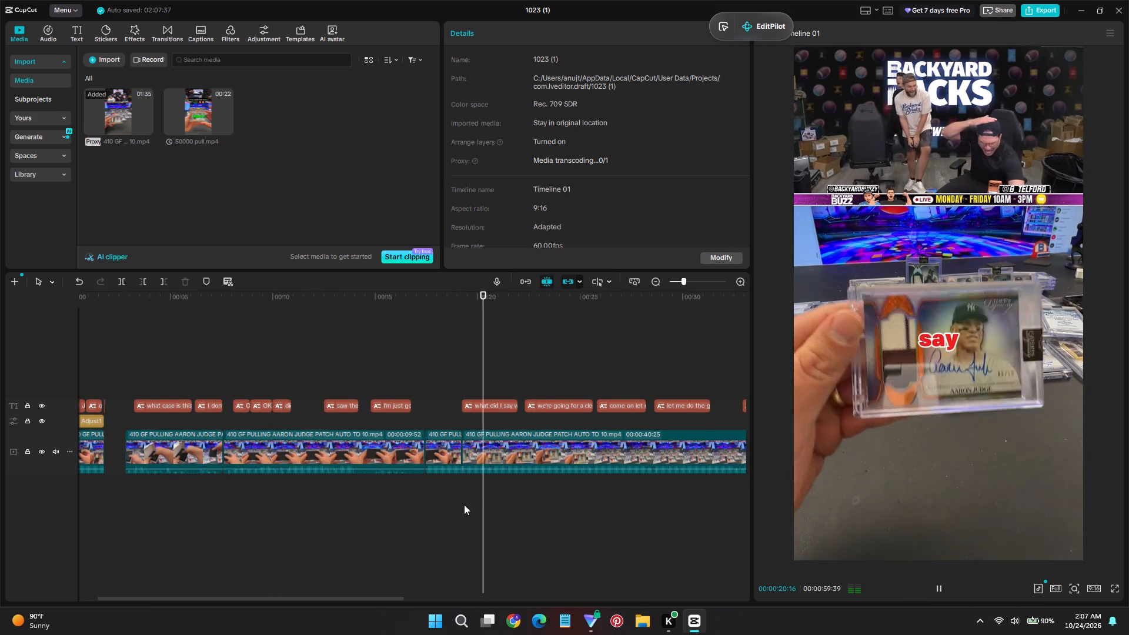
pyautogui.moveTo(385, 599); pyautogui.dragTo(389, 599)
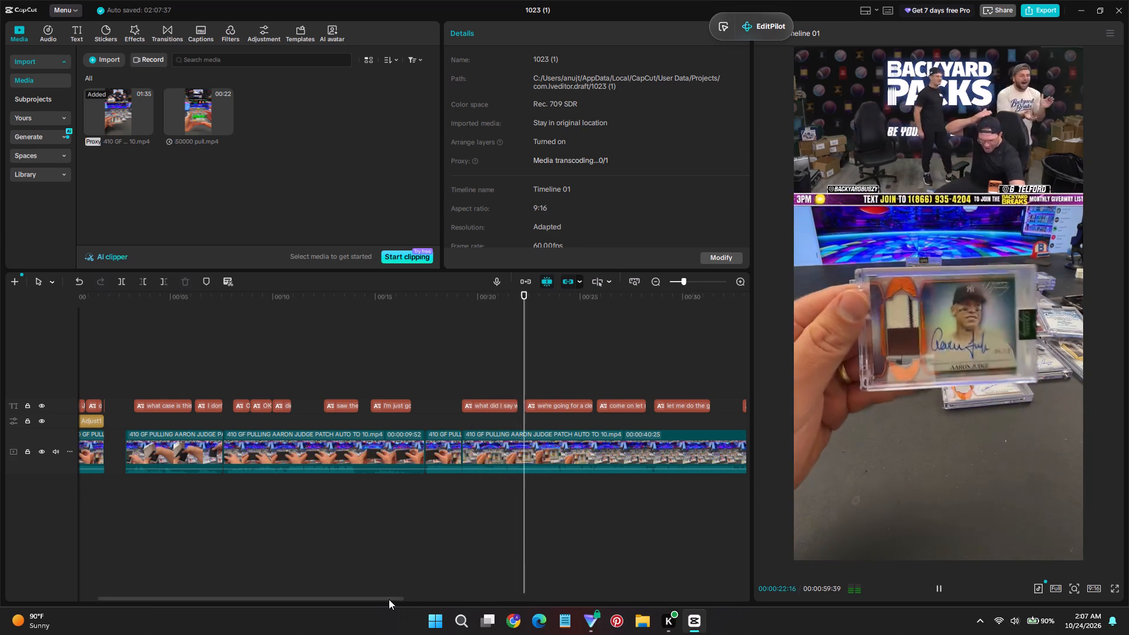
pyautogui.moveTo(389, 599); pyautogui.dragTo(630, 585)
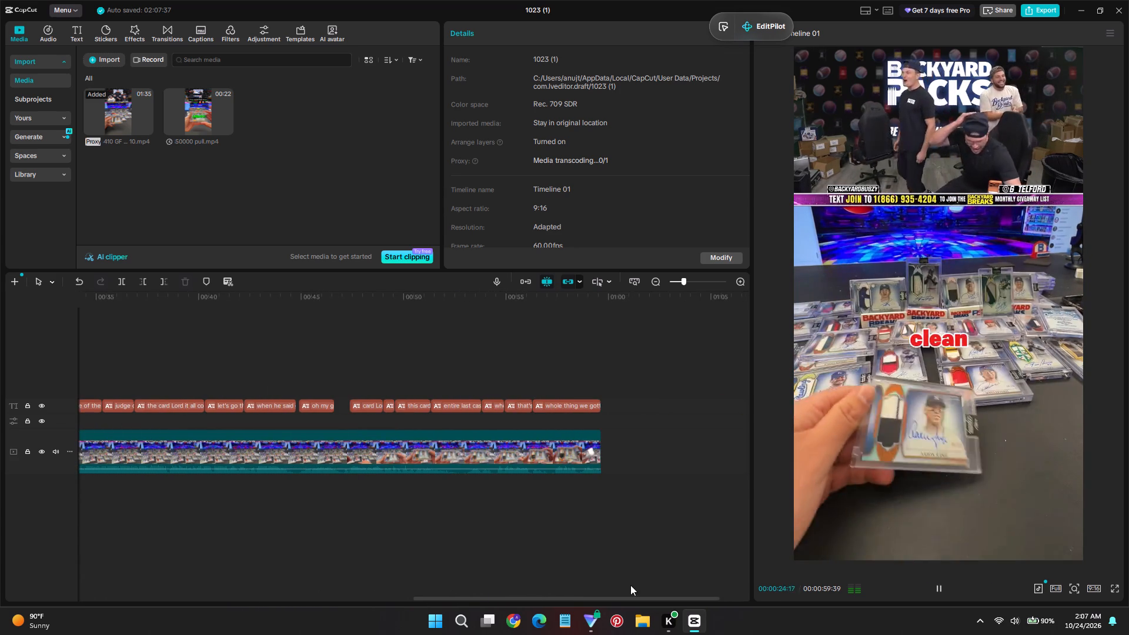
pyautogui.moveTo(630, 585); pyautogui.dragTo(583, 587)
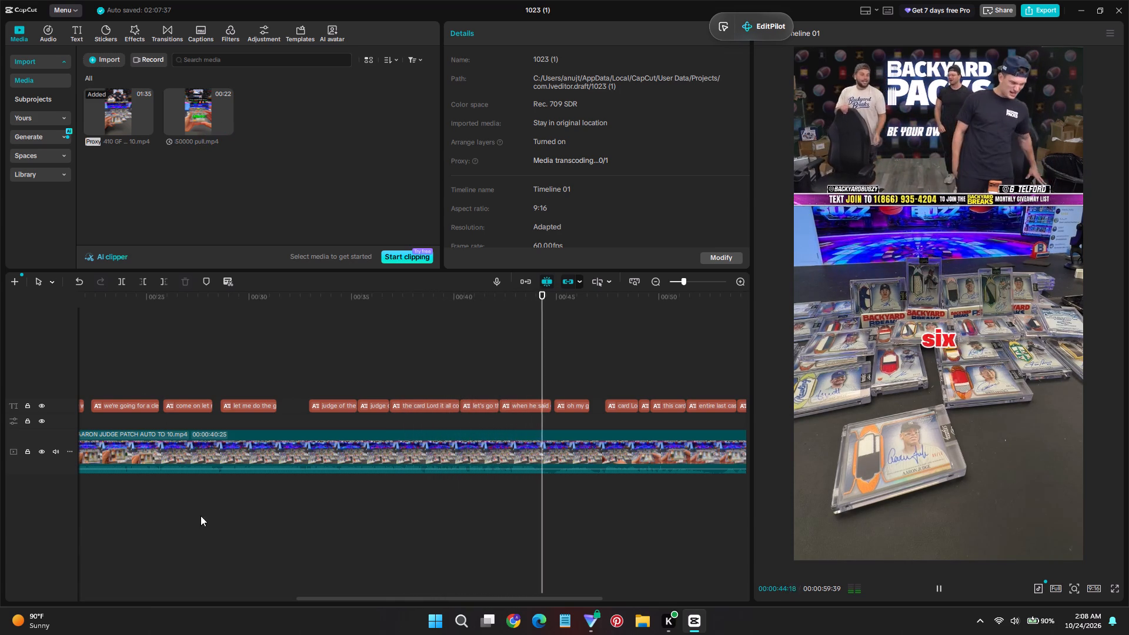
pyautogui.click(422, 598)
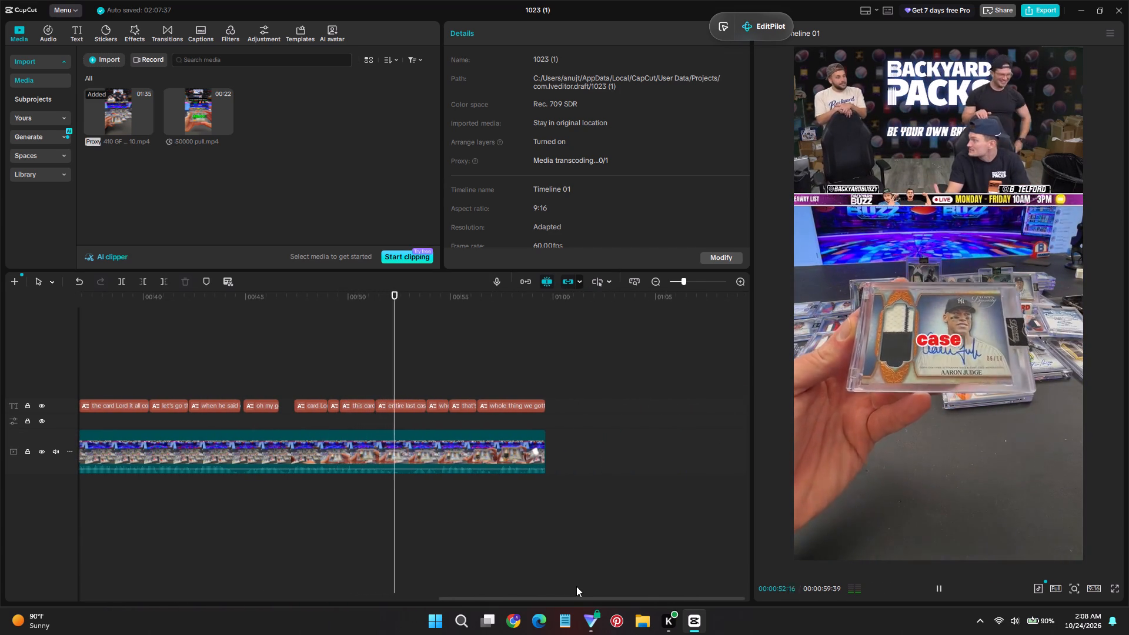
# Replay the closing section from about 47 to 50 seconds several times to locate the start of the talk about the card's worth.
pyautogui.press('space')
pyautogui.click(350, 377)
pyautogui.press('space')
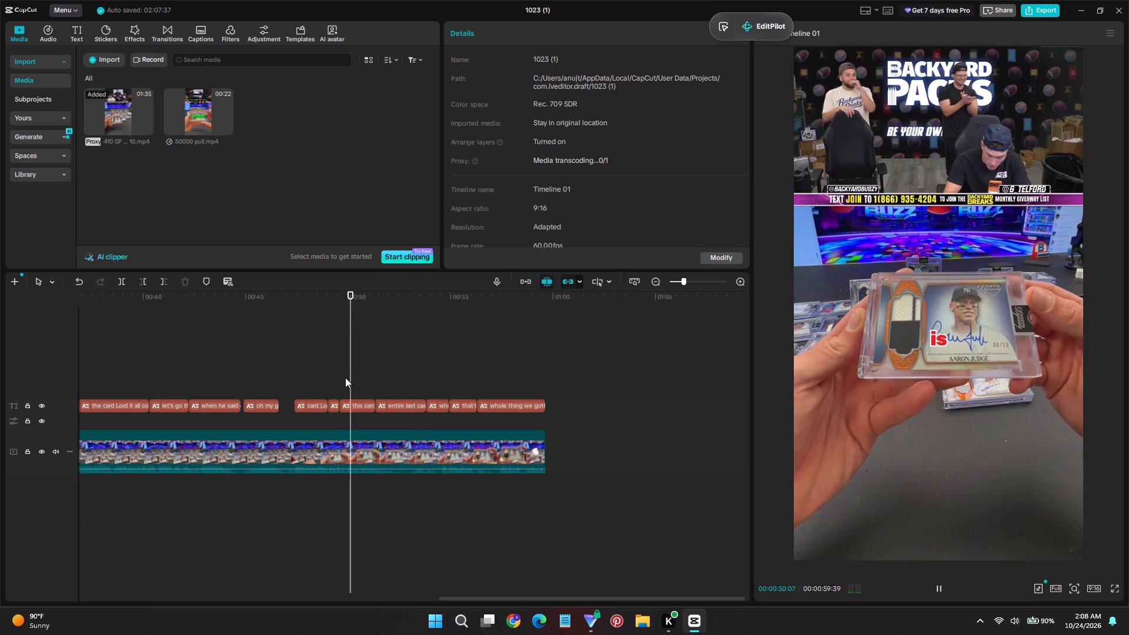
pyautogui.click(336, 380)
pyautogui.press('space')
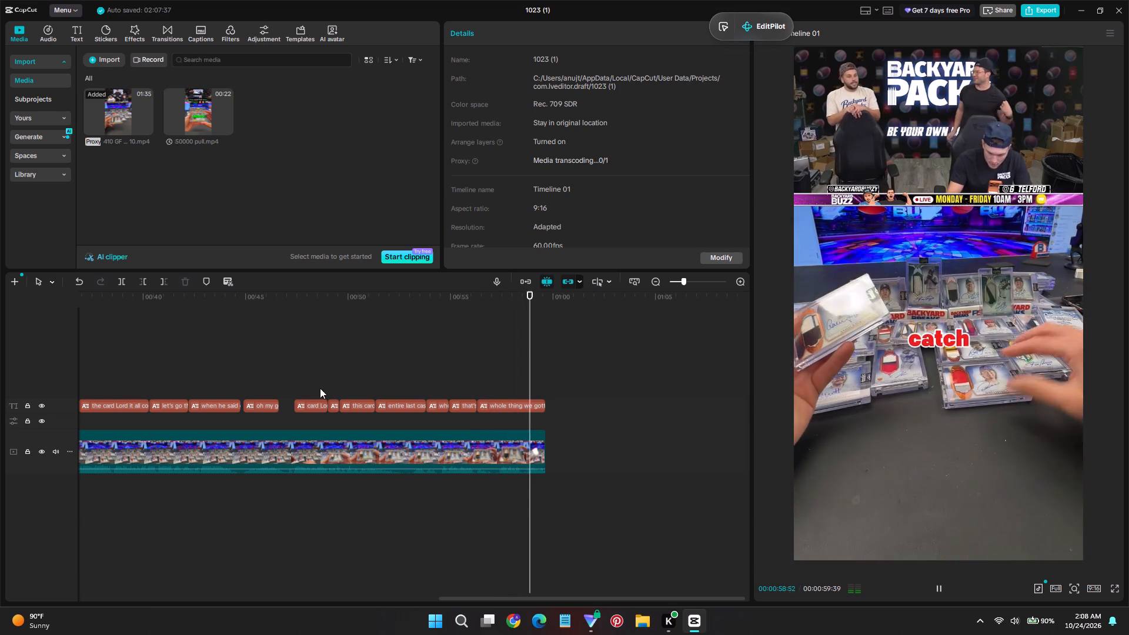
pyautogui.click(332, 379)
pyautogui.press('space')
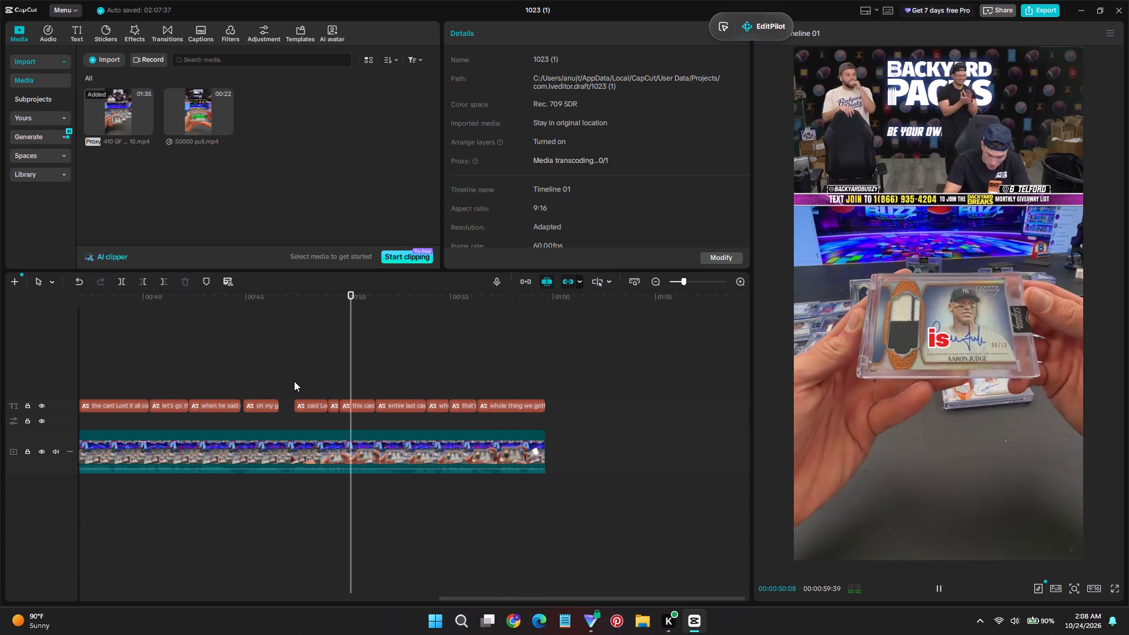
pyautogui.click(292, 379)
pyautogui.press('space')
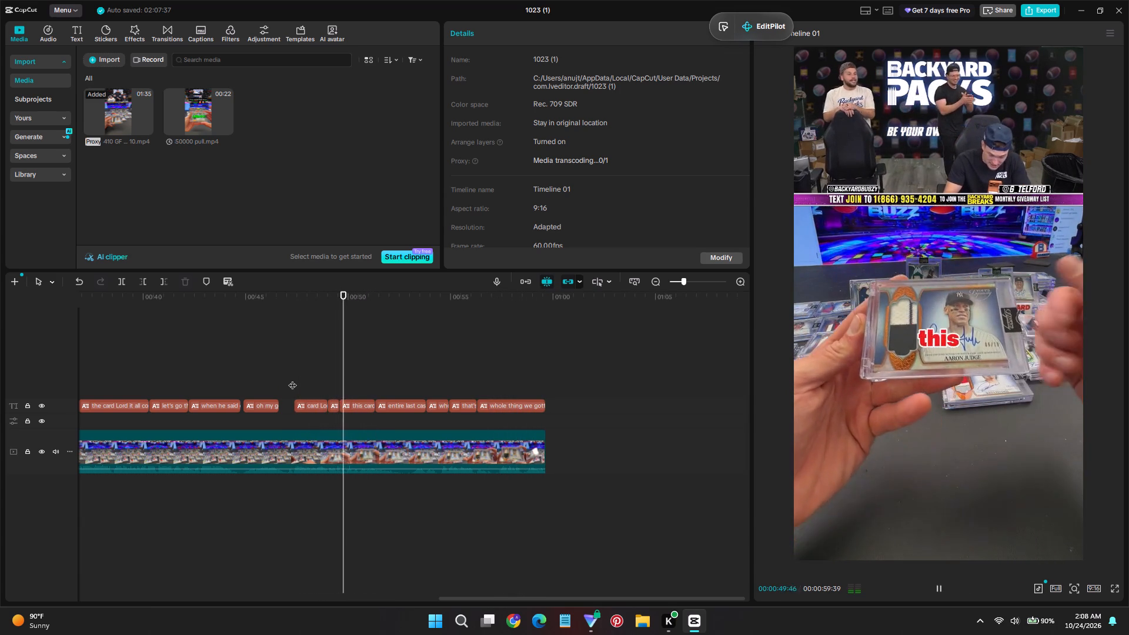
pyautogui.click(336, 376)
pyautogui.press('space')
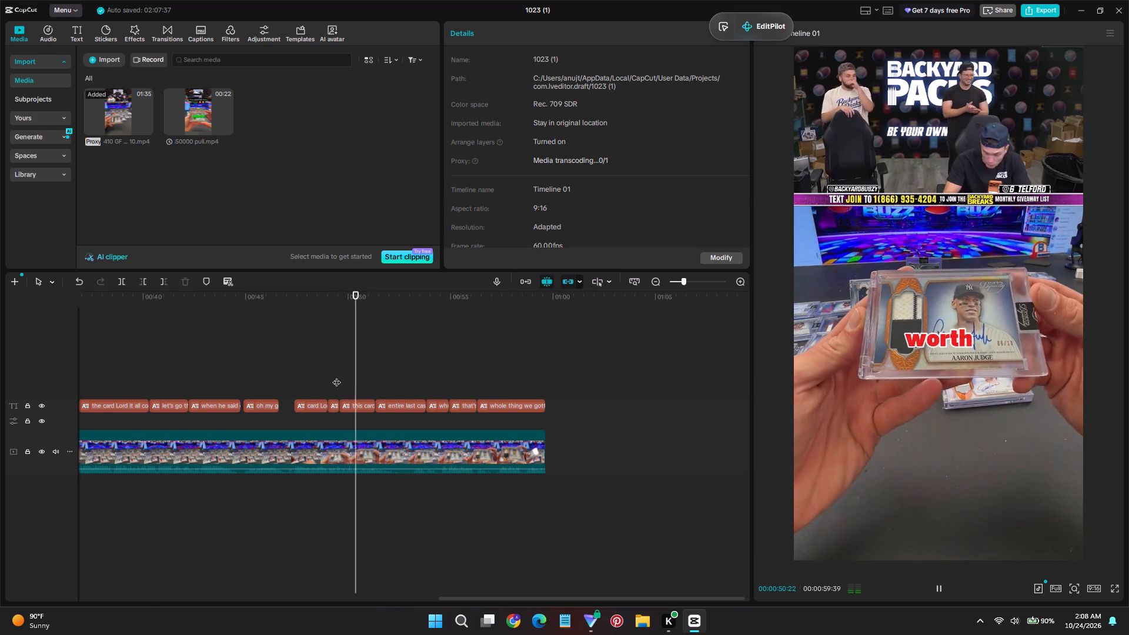
pyautogui.click(325, 376)
pyautogui.press('space')
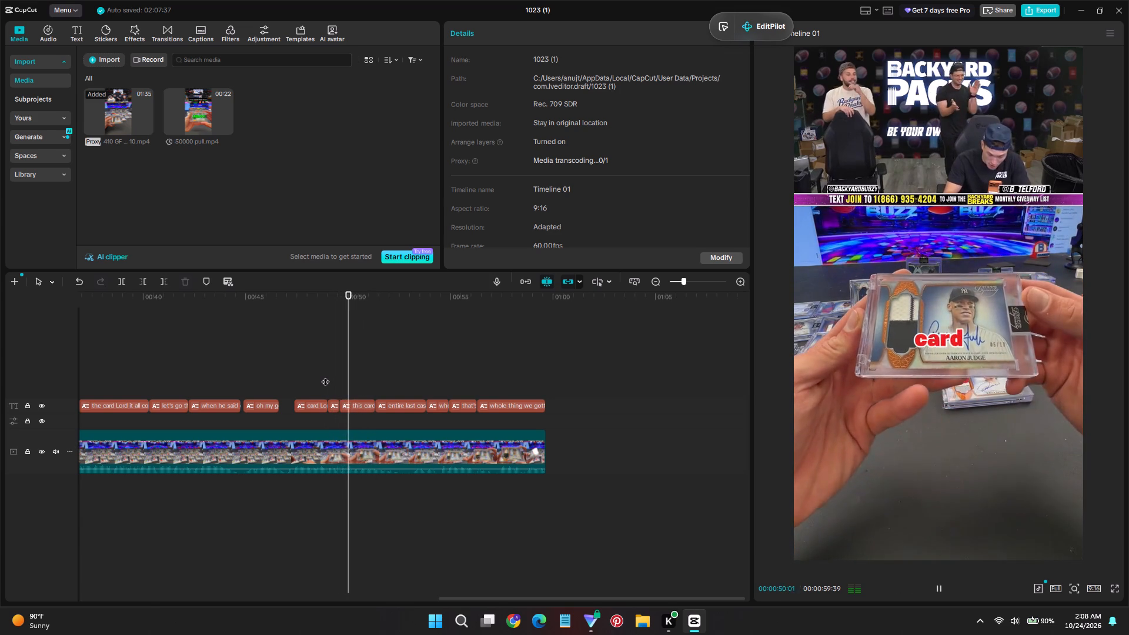
# Split the last video clip at about 47 seconds, just before the "card" caption.
pyautogui.doubleClick(293, 380)
pyautogui.click(305, 447)
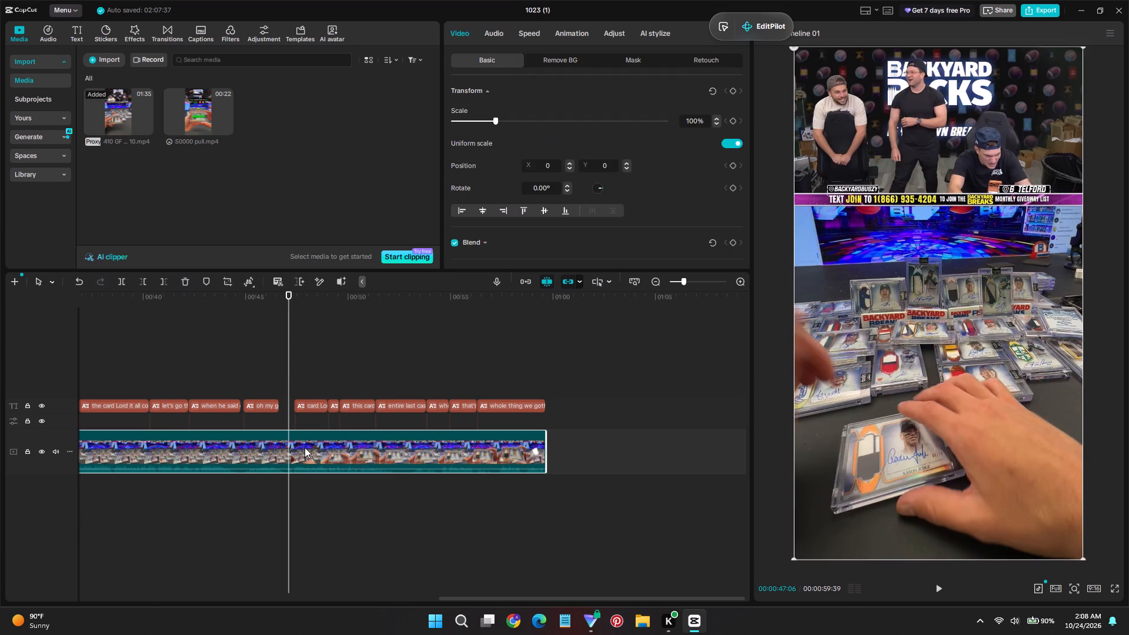
pyautogui.hotkey('ctrl', 'b')
# Trim away everything in the closing segment after about 53.8 seconds, including its captions.
pyautogui.moveTo(286, 376); pyautogui.dragTo(383, 375)
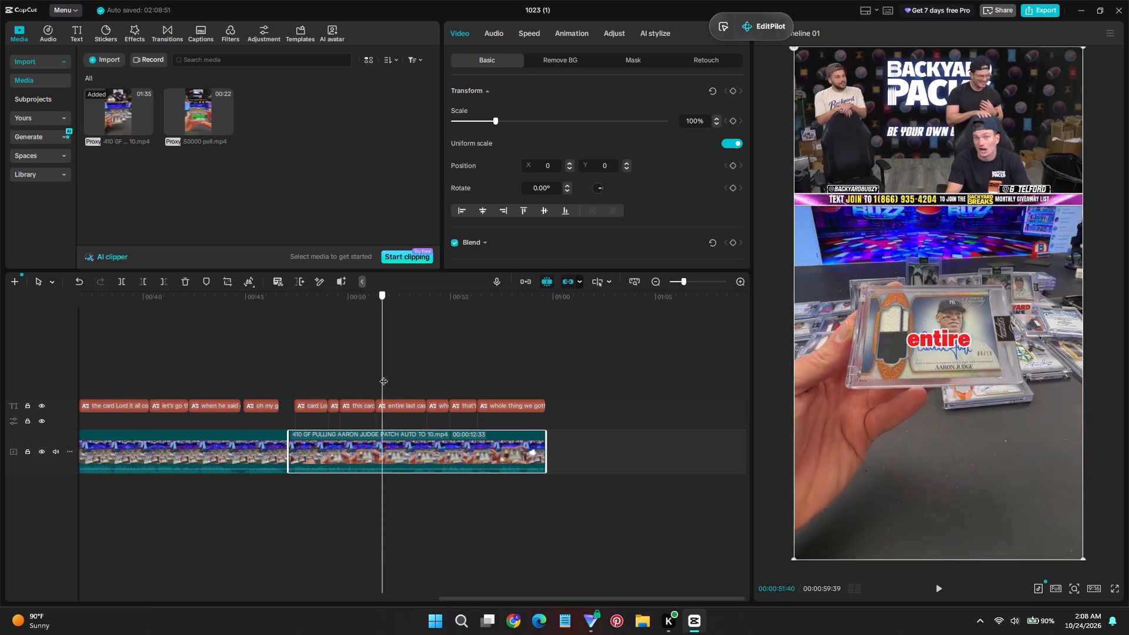
pyautogui.moveTo(383, 375); pyautogui.dragTo(427, 373)
pyautogui.press('space')
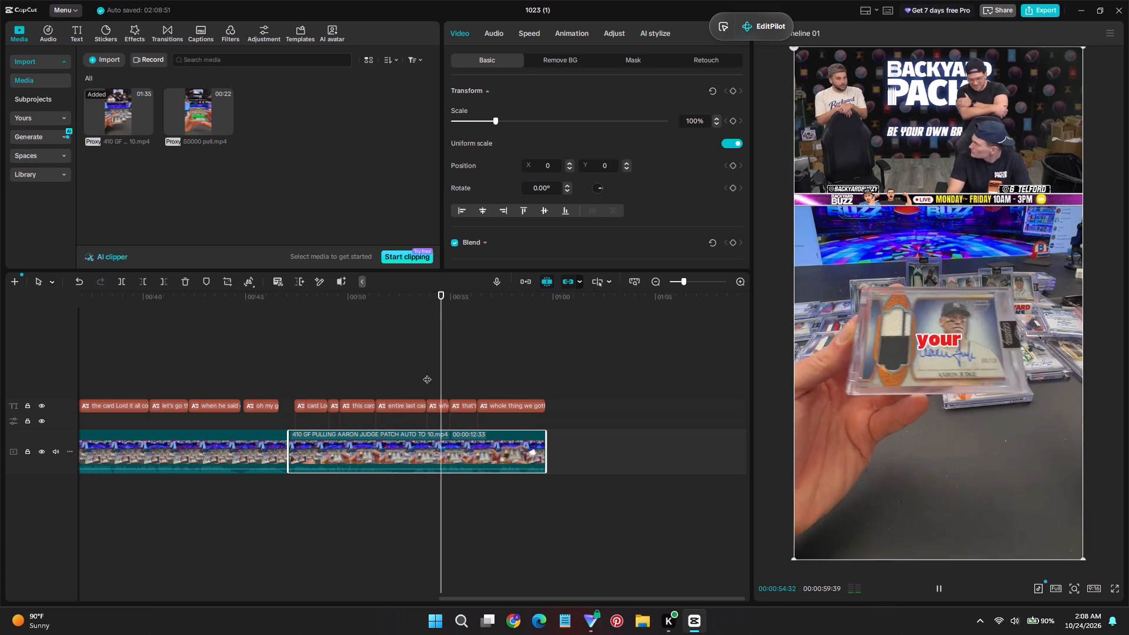
pyautogui.click(427, 373)
pyautogui.click(435, 453)
pyautogui.press('w')
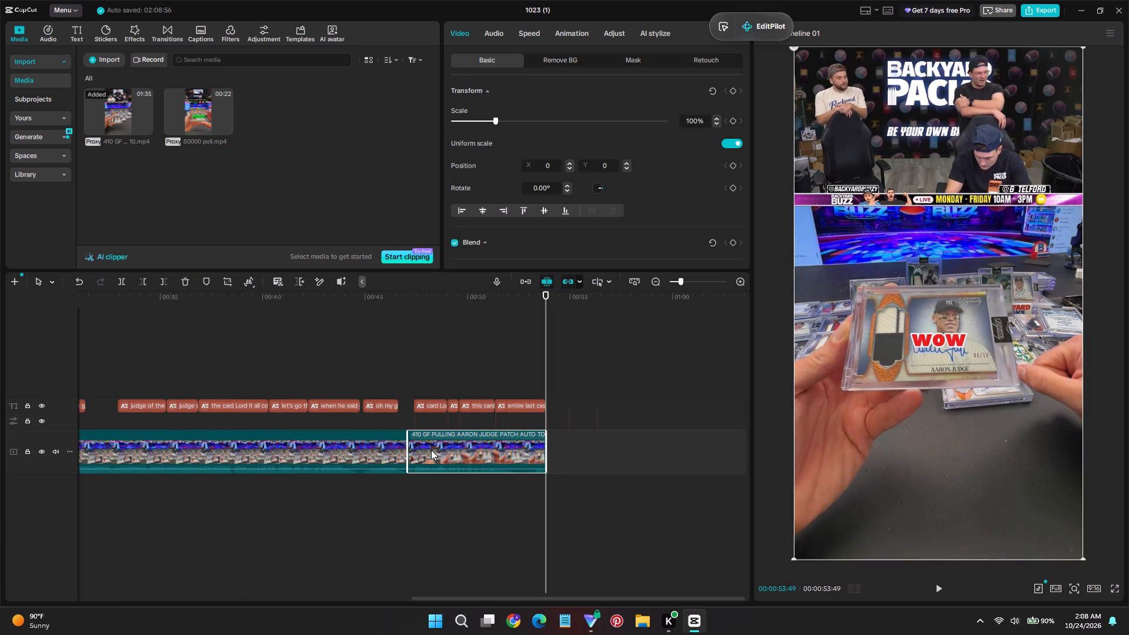
# Cut the closing segment together with its captions from the end of the timeline to the clipboard.
pyautogui.click(410, 370)
pyautogui.press('space')
pyautogui.press('space')
pyautogui.keyDown('ctrl'); pyautogui.scroll(-3, 426, 472); pyautogui.keyUp('ctrl')
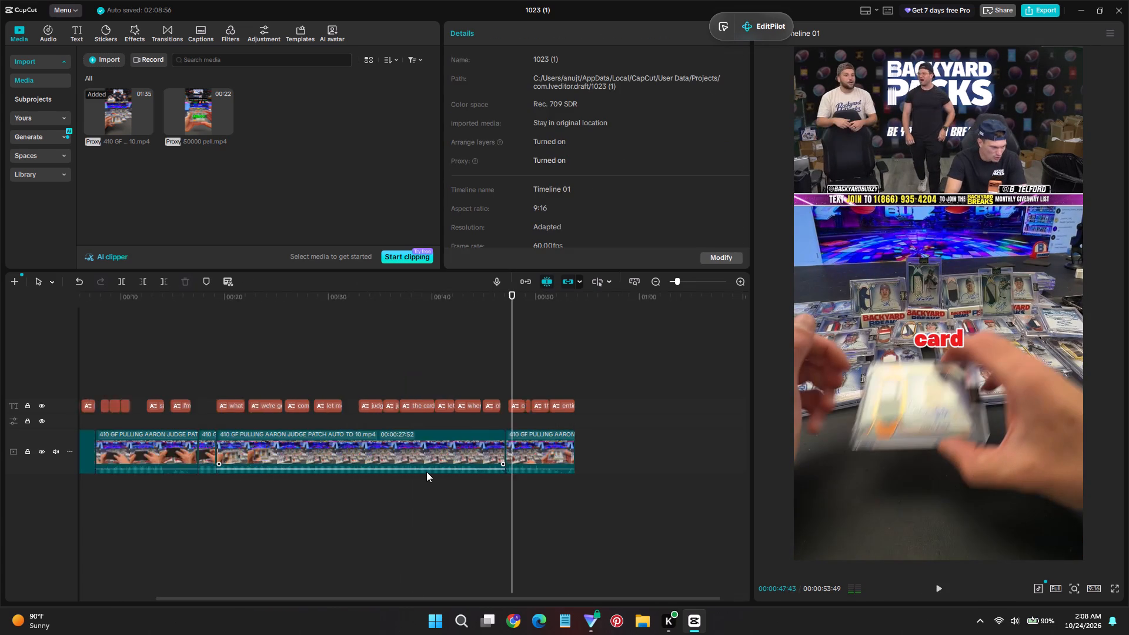
pyautogui.keyDown('ctrl'); pyautogui.scroll(-5, 426, 472); pyautogui.keyUp('ctrl')
pyautogui.keyDown('ctrl'); pyautogui.scroll(4, 460, 420); pyautogui.keyUp('ctrl')
pyautogui.moveTo(530, 377); pyautogui.dragTo(610, 452)
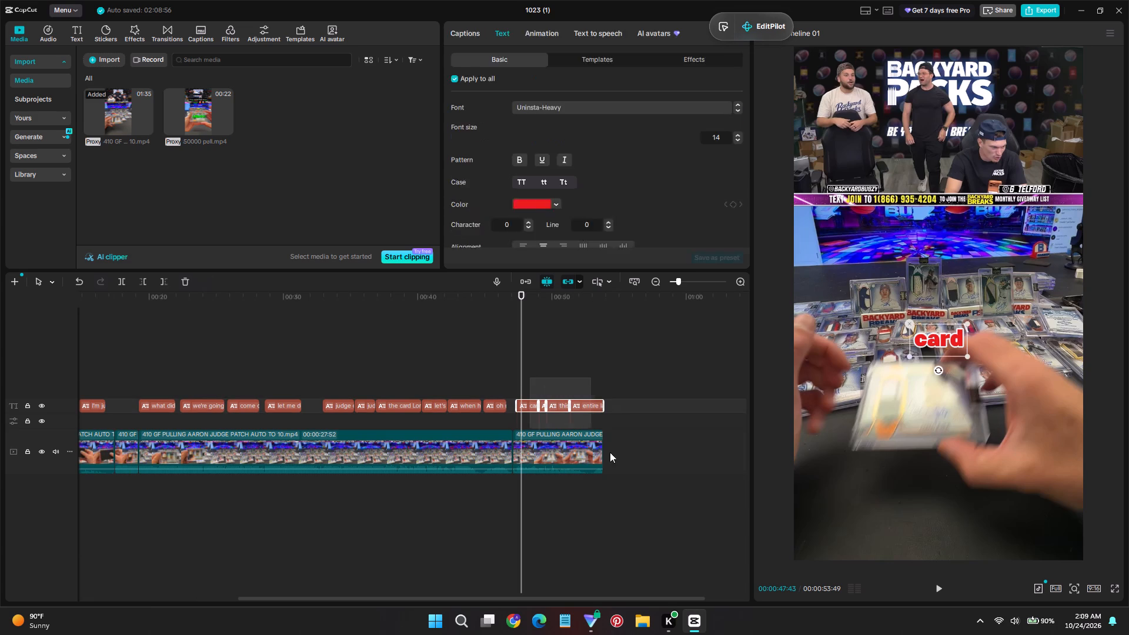
pyautogui.moveTo(610, 452); pyautogui.dragTo(615, 468)
pyautogui.hotkey('ctrl', 'x')
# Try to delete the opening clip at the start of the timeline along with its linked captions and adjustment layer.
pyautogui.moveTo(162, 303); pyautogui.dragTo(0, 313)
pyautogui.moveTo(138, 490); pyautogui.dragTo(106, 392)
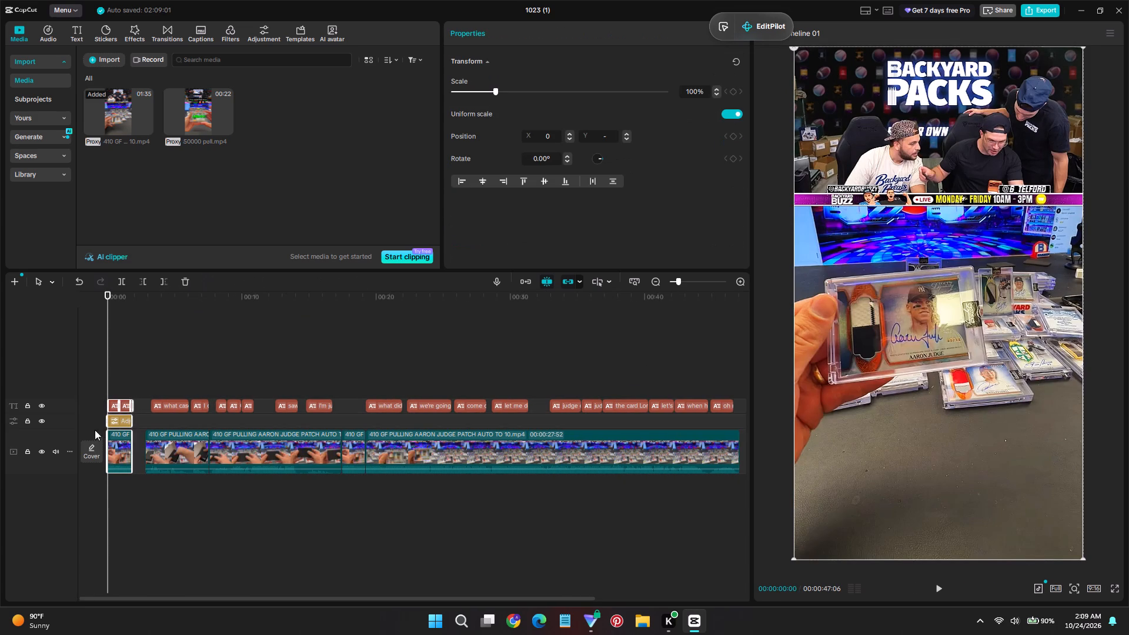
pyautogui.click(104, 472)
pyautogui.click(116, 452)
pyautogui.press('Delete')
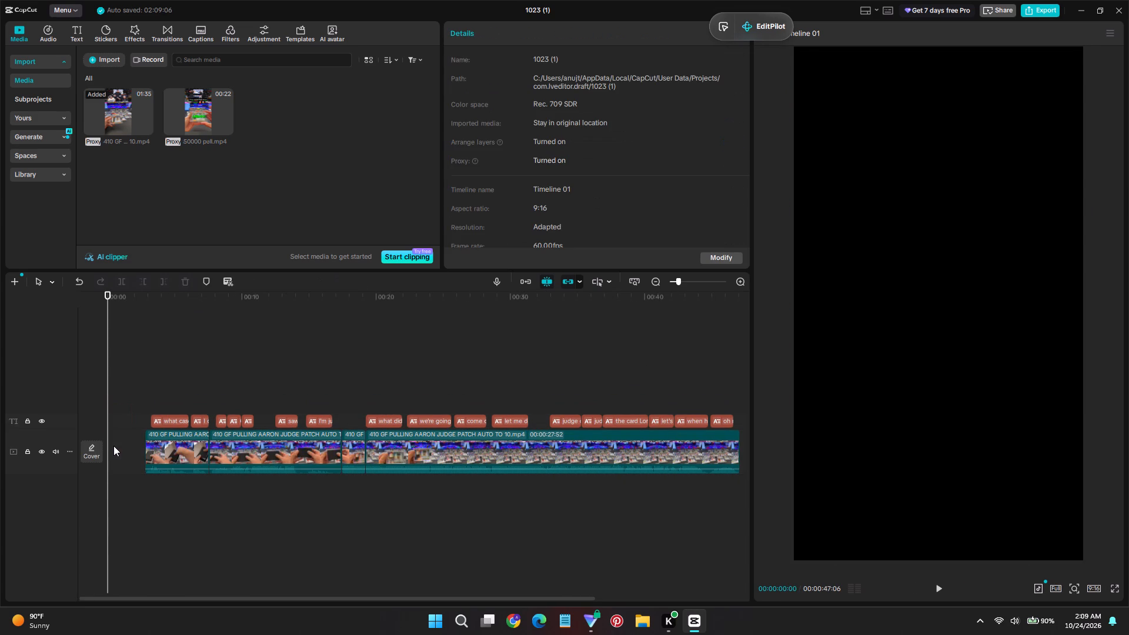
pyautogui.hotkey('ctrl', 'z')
# Turn off linkage and delete the opening clip and its two captions, keeping the adjustment layer.
pyautogui.click(123, 449)
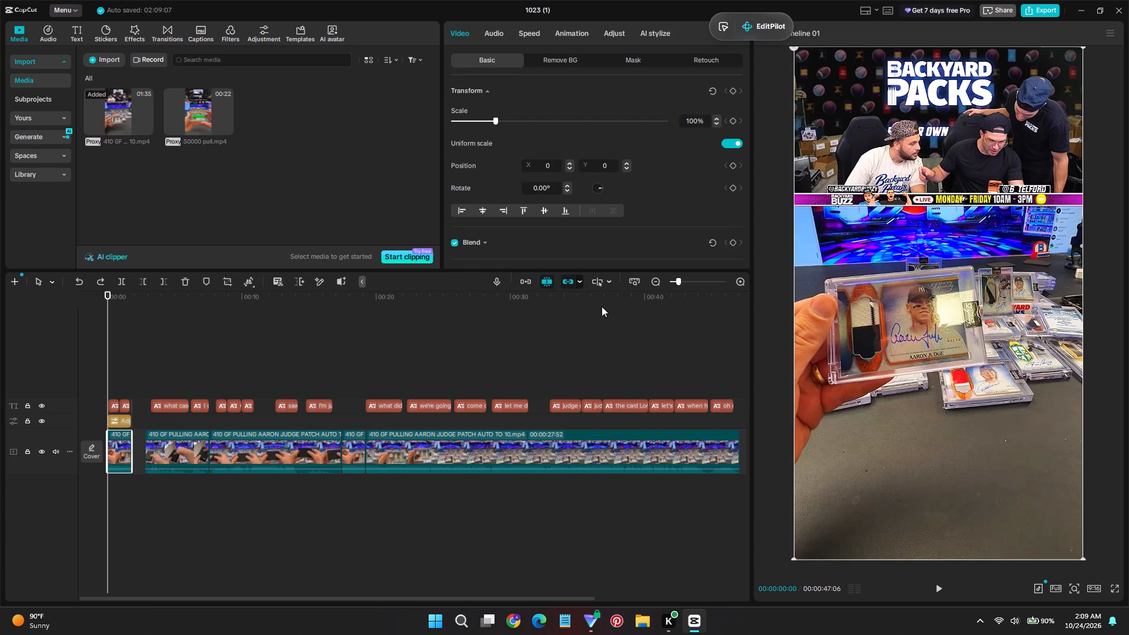
pyautogui.click(570, 283)
pyautogui.press('Delete')
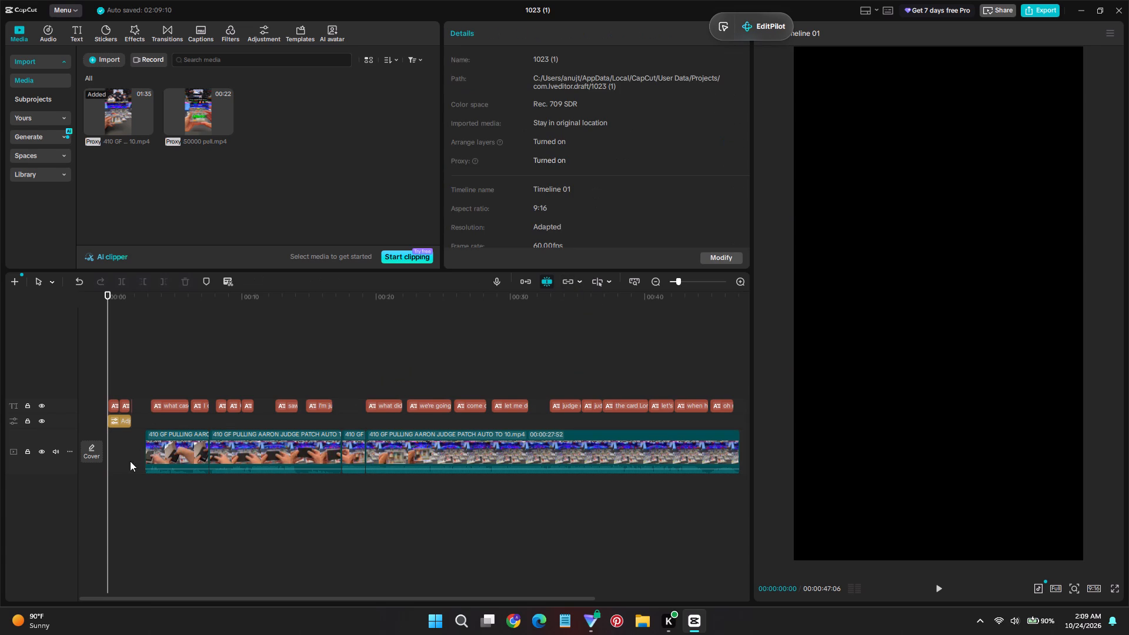
pyautogui.moveTo(115, 375); pyautogui.dragTo(138, 409)
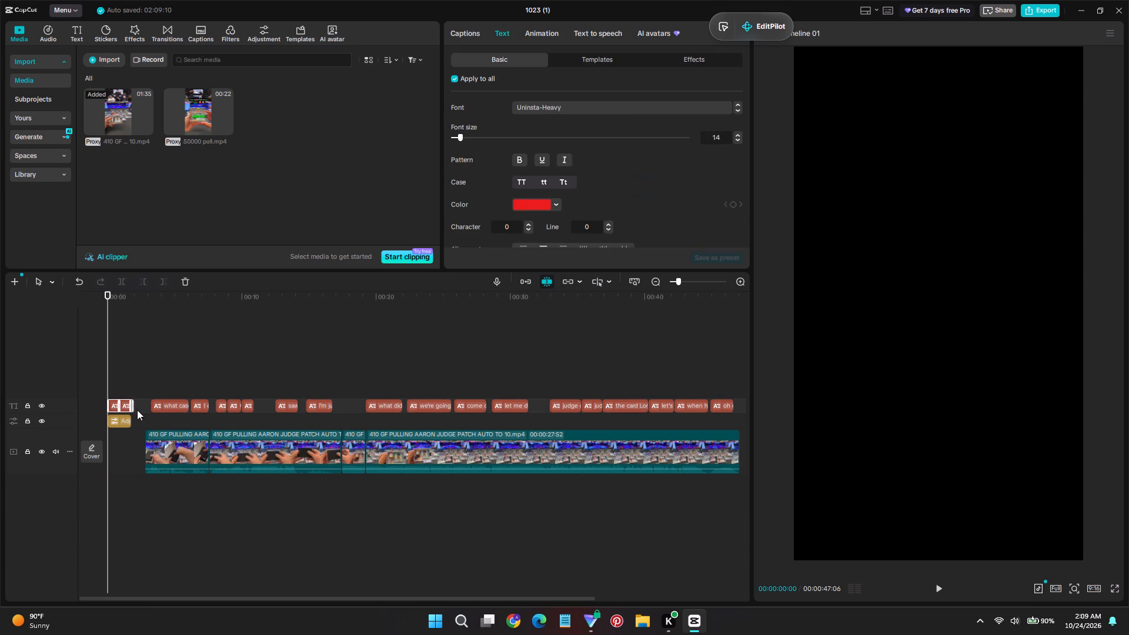
pyautogui.press('Delete')
# Move all the remaining clips and captions about 30 seconds later to free space at the timeline start.
pyautogui.keyDown('ctrl'); pyautogui.moveTo(185, 337); pyautogui.dragTo(881, 465); pyautogui.keyUp('ctrl')
pyautogui.moveTo(452, 469); pyautogui.dragTo(586, 463)
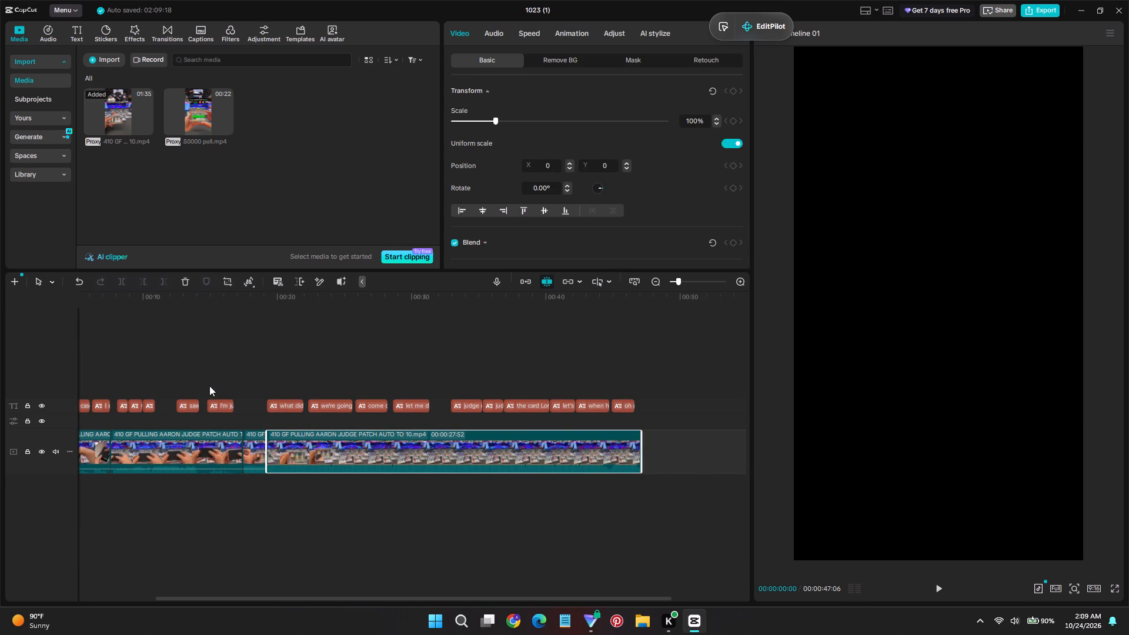
pyautogui.keyDown('ctrl'); pyautogui.scroll(-5, 520, 464); pyautogui.keyUp('ctrl')
pyautogui.moveTo(140, 373); pyautogui.dragTo(199, 401)
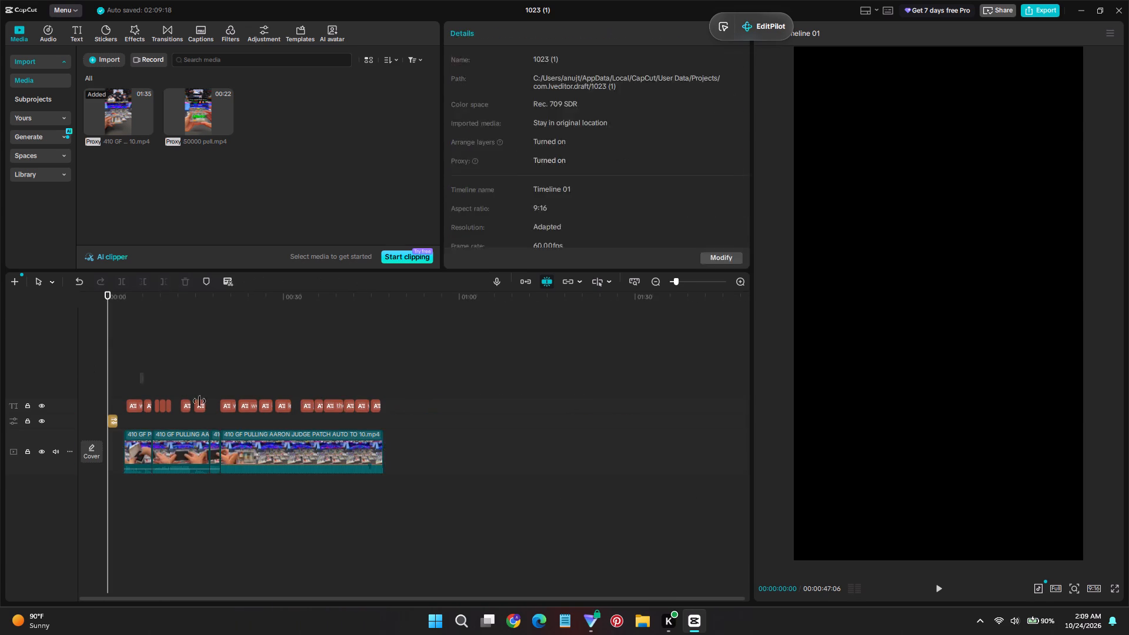
pyautogui.moveTo(199, 401); pyautogui.dragTo(376, 462)
pyautogui.moveTo(287, 443); pyautogui.dragTo(463, 444)
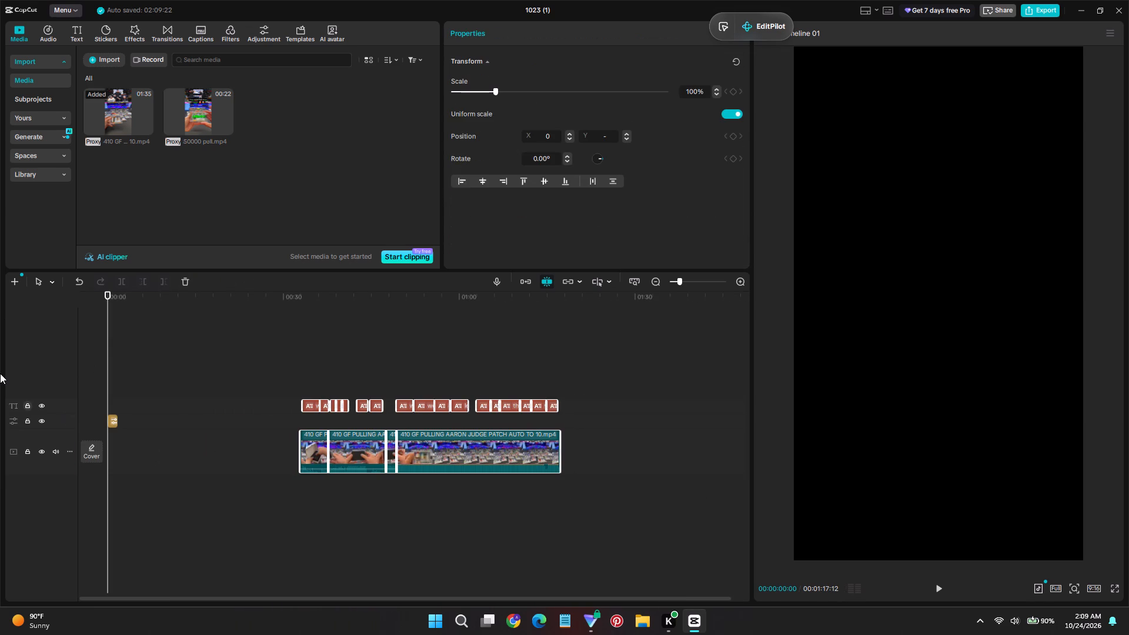
# Paste the cut closing segment with captions at the timeline start, re-enable linkage, and close the gap with the main track magnet.
pyautogui.hotkey('ctrl', 'v')
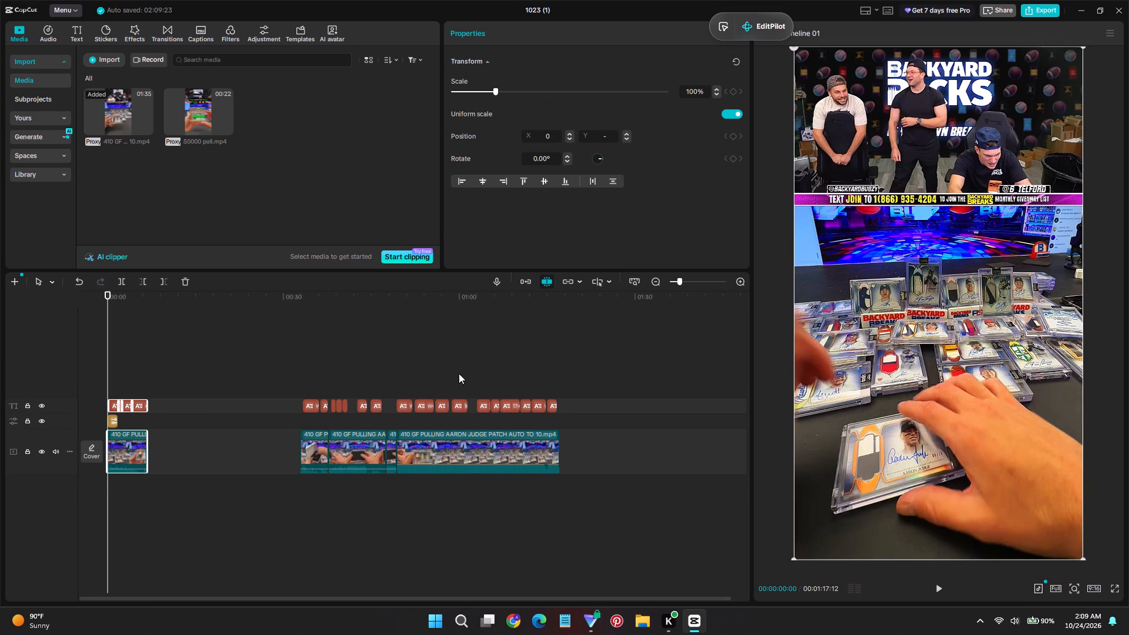
pyautogui.click(566, 279)
pyautogui.click(525, 282)
# Set the volume of the last, longest clip to 0.0 dB and start playback from the beginning.
pyautogui.click(305, 447)
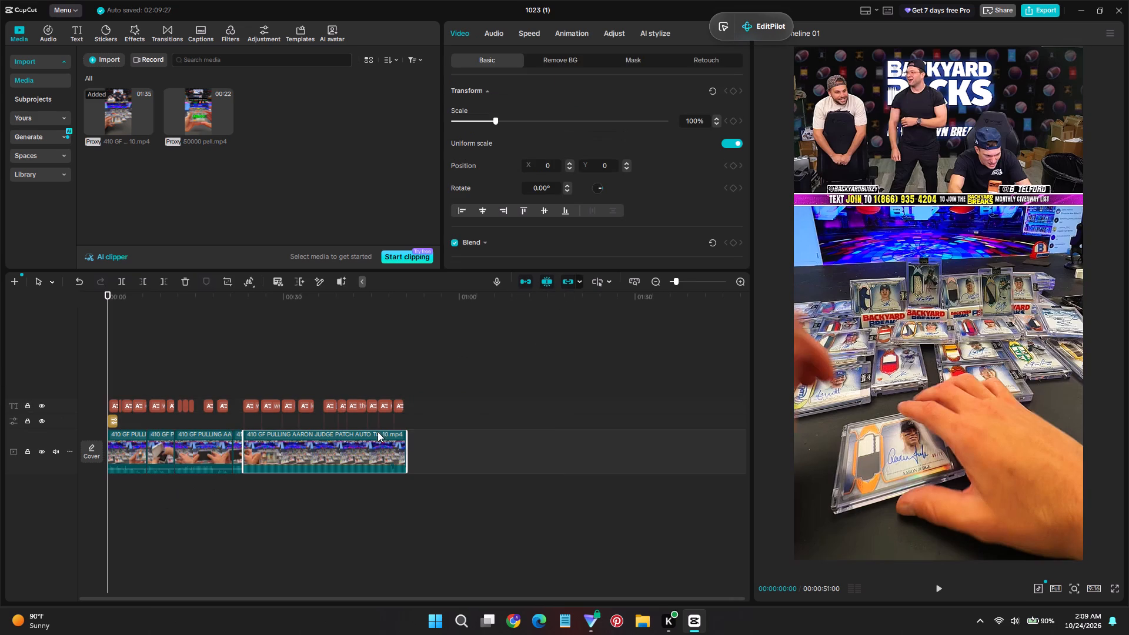
pyautogui.click(499, 37)
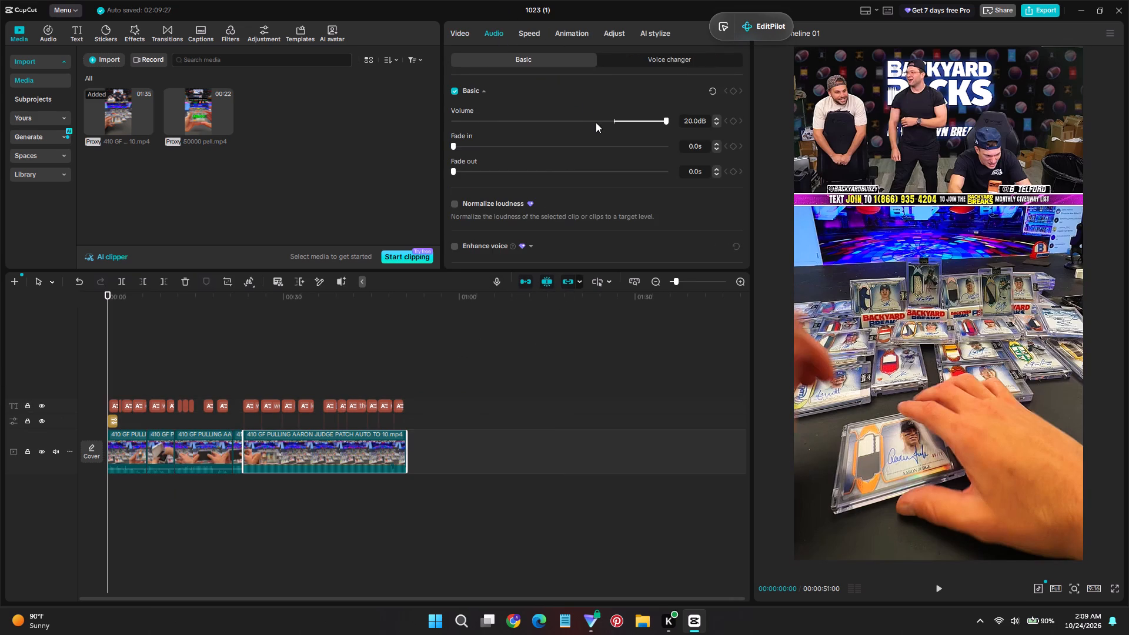
pyautogui.click(614, 120)
pyautogui.press('space')
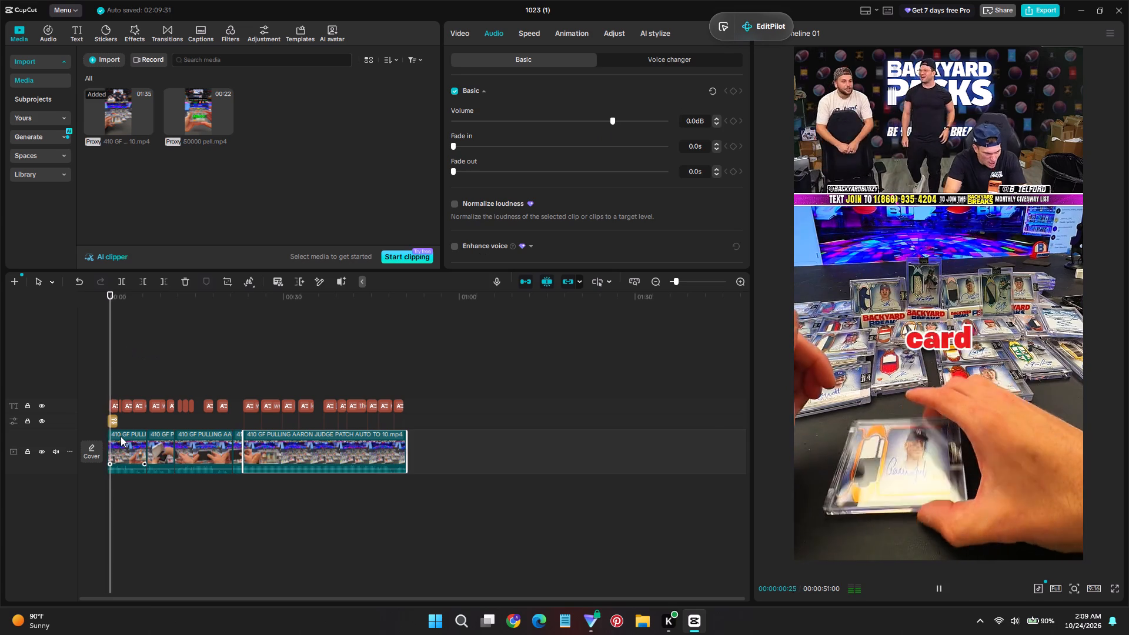
# Extend the adjustment layer at the timeline start to match the end of the first clip.
pyautogui.keyDown('ctrl'); pyautogui.scroll(11, 121, 436); pyautogui.keyUp('ctrl')
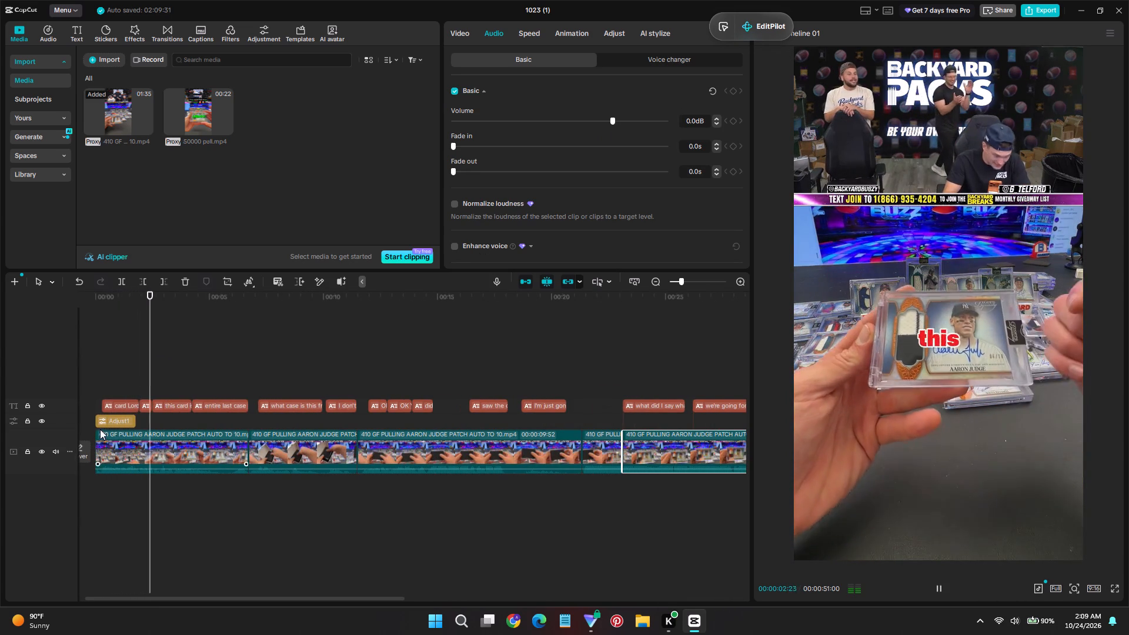
pyautogui.click(109, 427)
pyautogui.moveTo(135, 422); pyautogui.dragTo(253, 433)
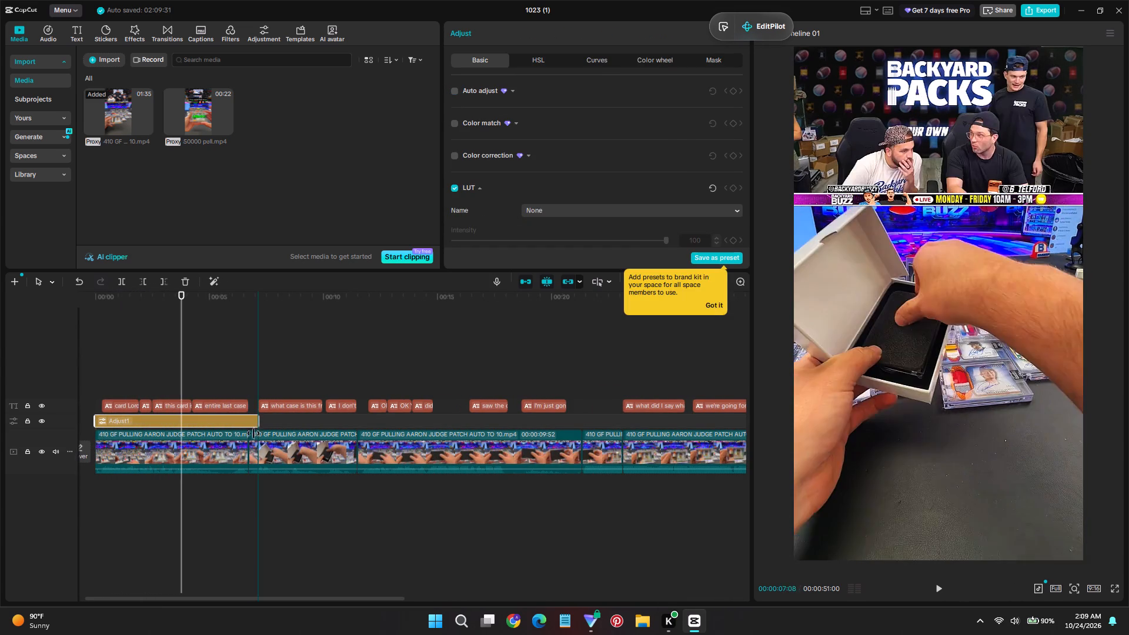
pyautogui.moveTo(253, 433); pyautogui.dragTo(248, 432)
# Replay the opening to find the cut point and trim the first clip's start up to 00:00:02:29, before the "this card is" caption.
pyautogui.moveTo(115, 293); pyautogui.dragTo(76, 300)
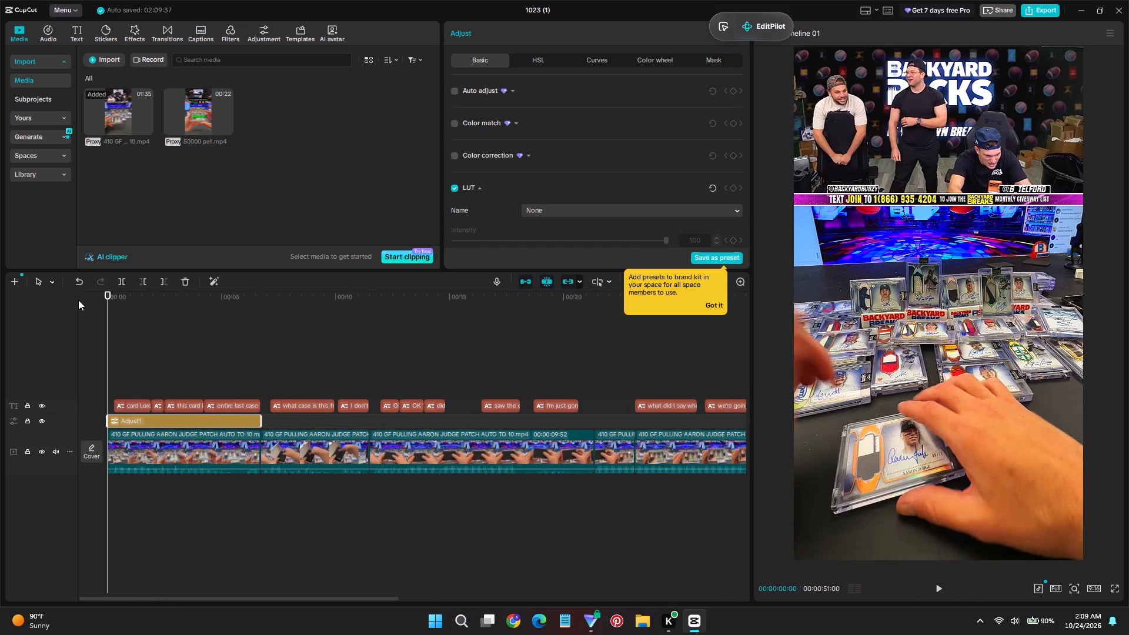
pyautogui.press('space')
pyautogui.click(162, 358)
pyautogui.press('space')
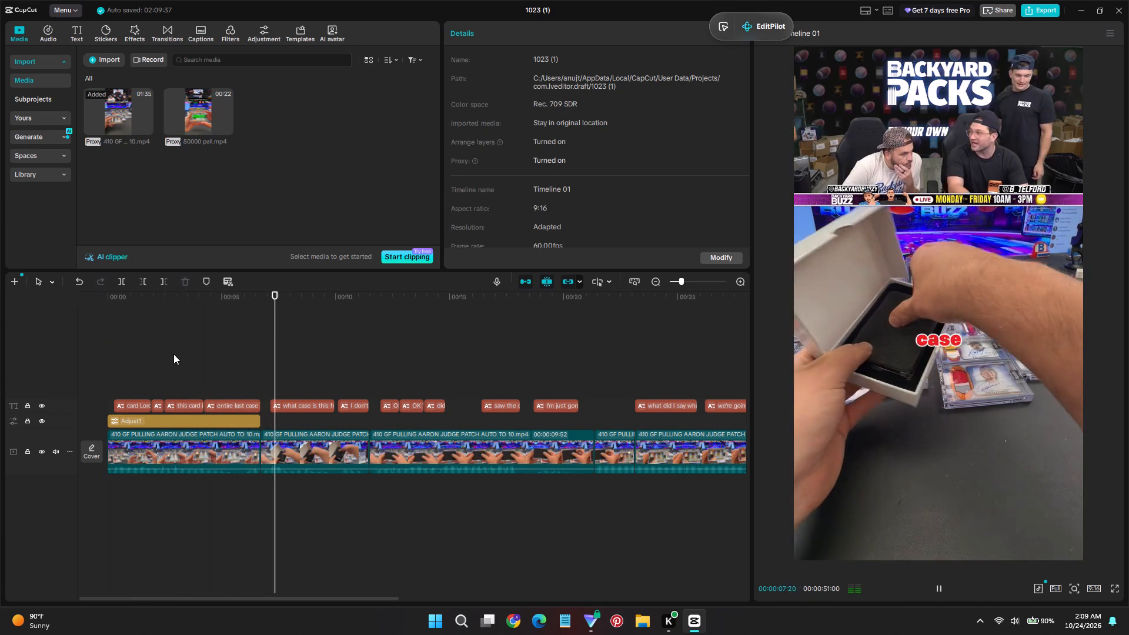
pyautogui.click(144, 357)
pyautogui.press('space')
pyautogui.click(159, 356)
pyautogui.moveTo(159, 356); pyautogui.dragTo(157, 356)
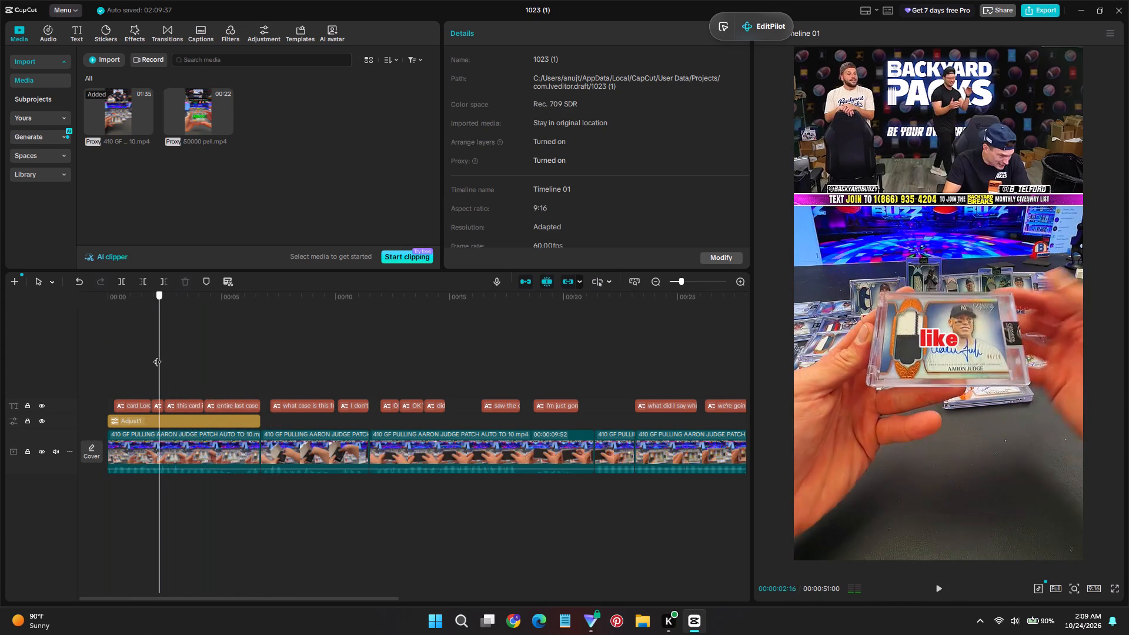
pyautogui.moveTo(157, 356); pyautogui.dragTo(123, 342)
pyautogui.press('space')
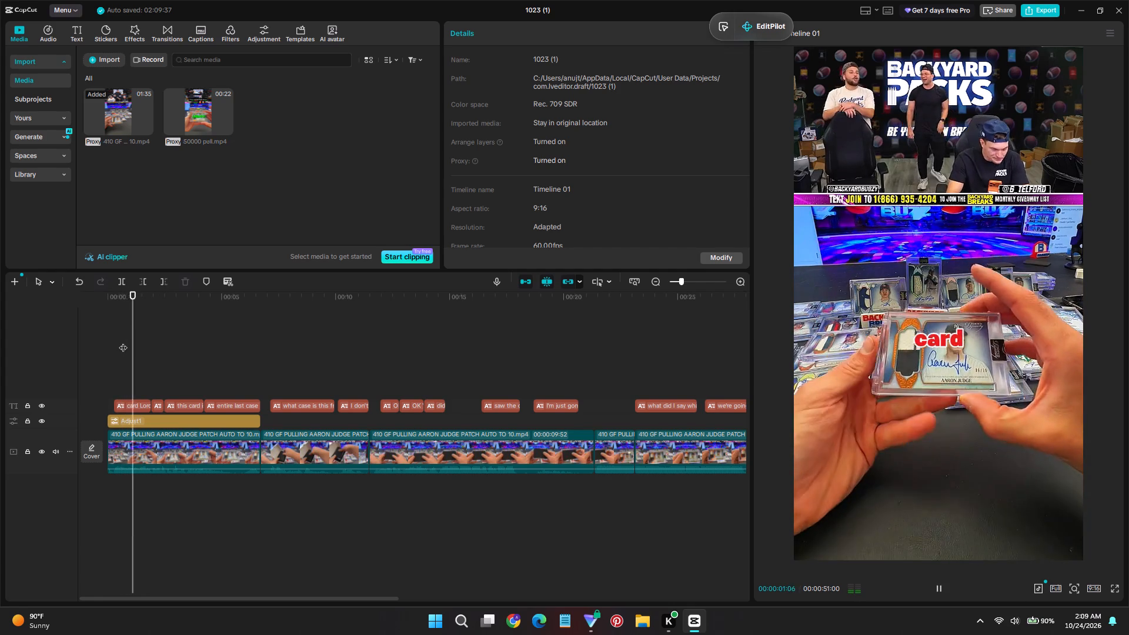
pyautogui.doubleClick(146, 346)
pyautogui.press('space')
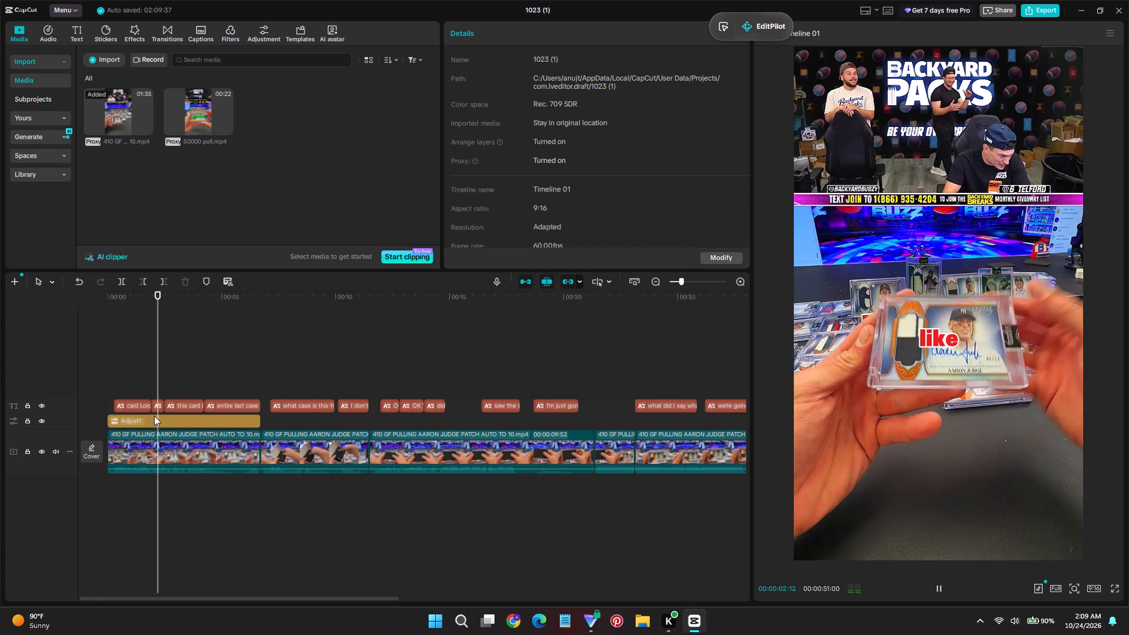
pyautogui.click(152, 369)
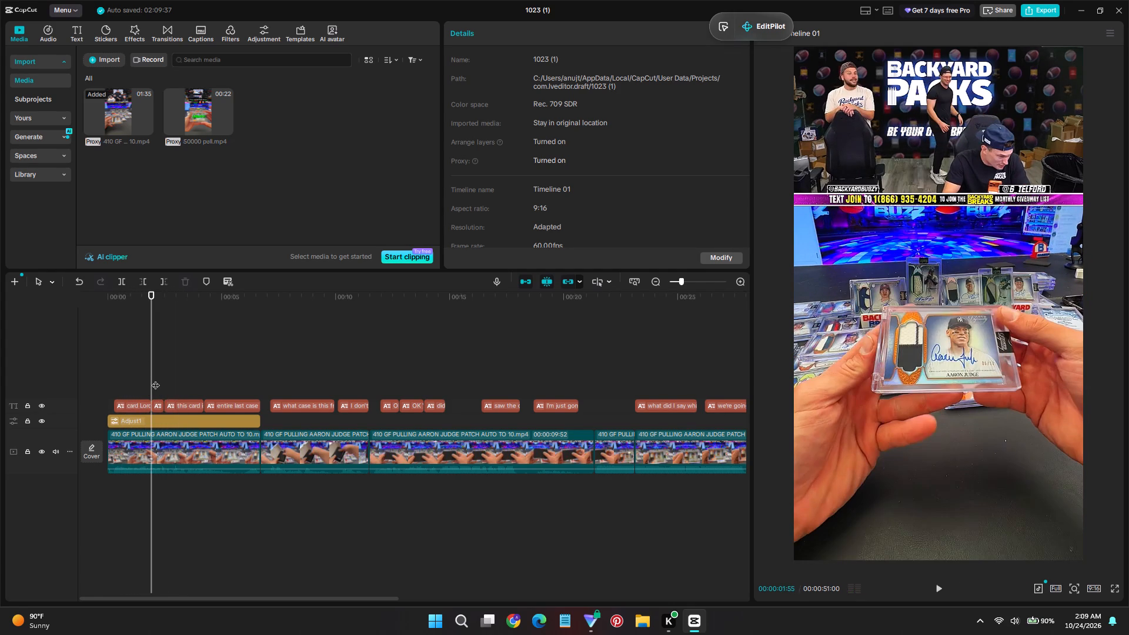
pyautogui.press('space')
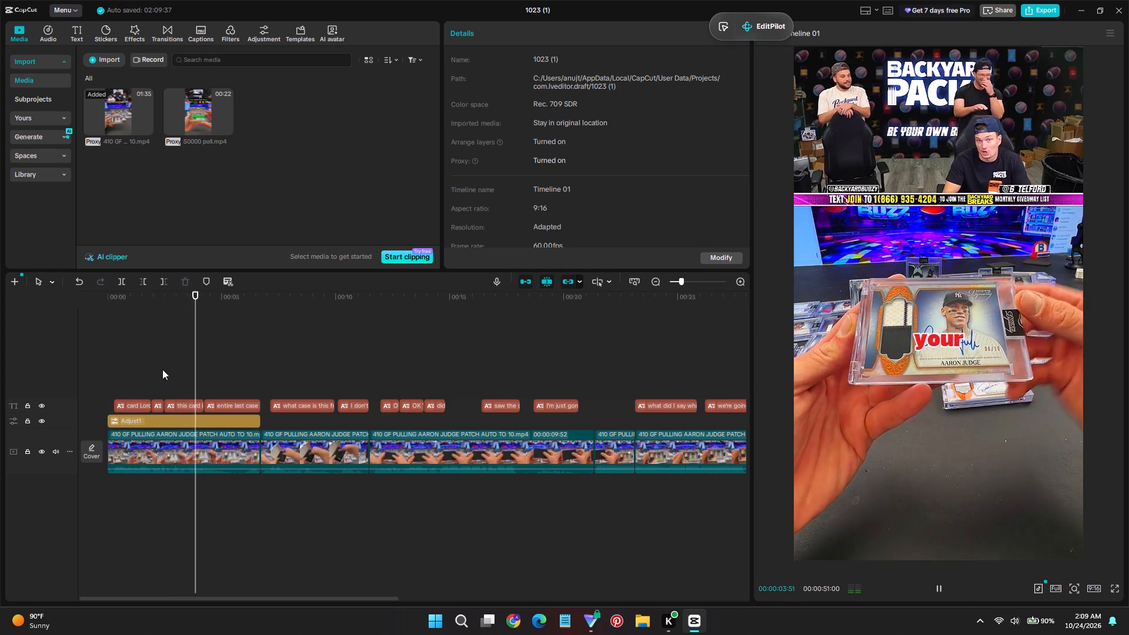
pyautogui.doubleClick(162, 369)
pyautogui.press('space')
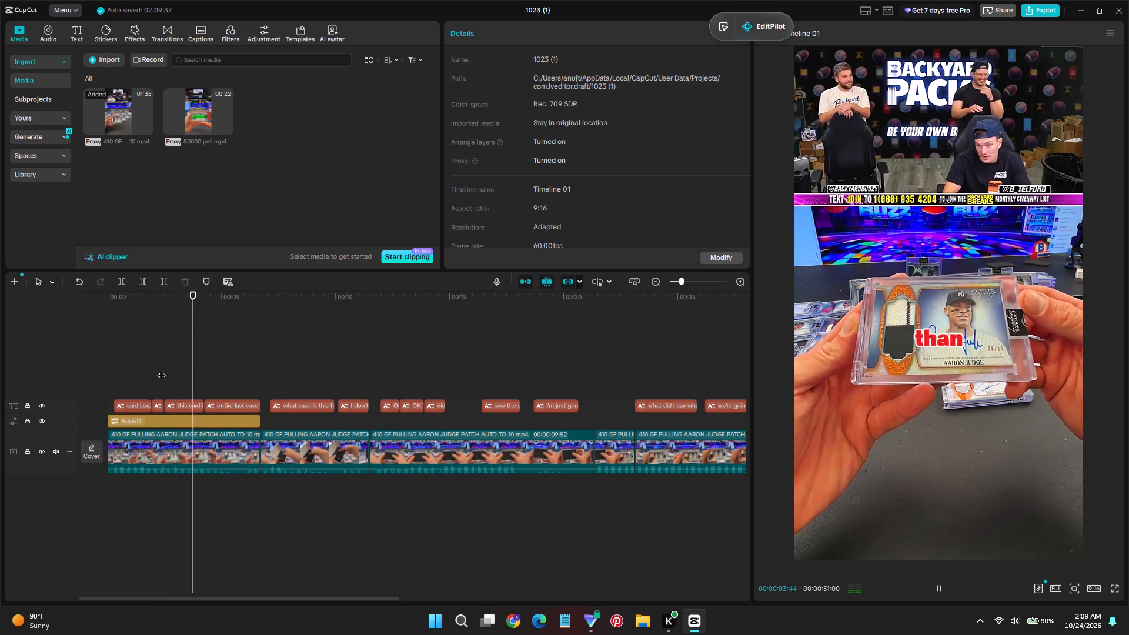
pyautogui.click(161, 369)
pyautogui.click(159, 445)
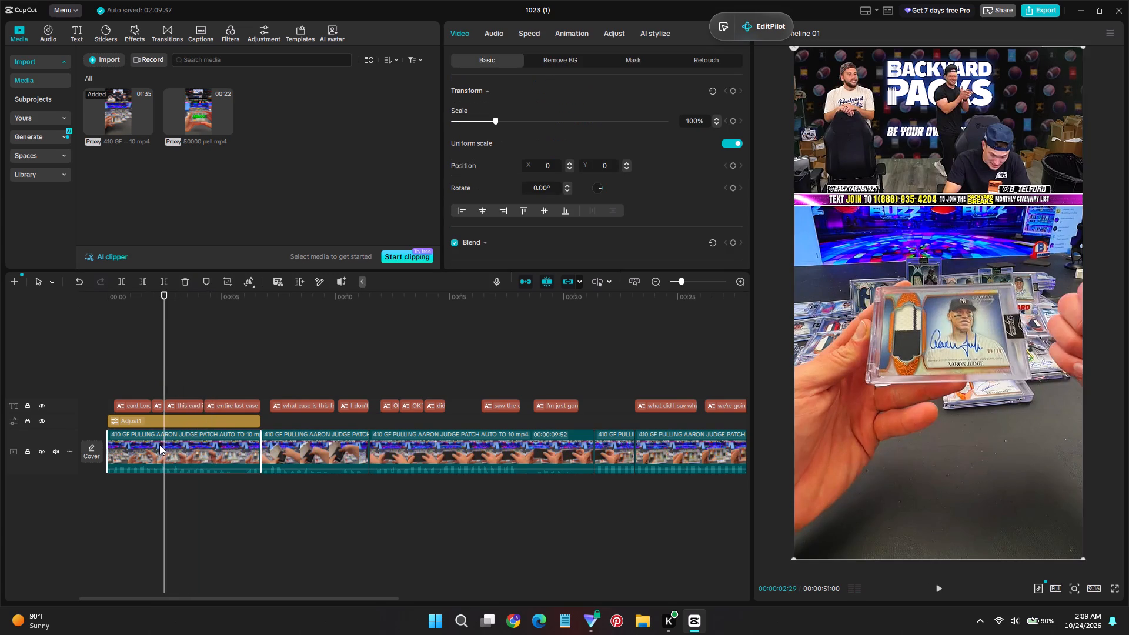
pyautogui.press('q')
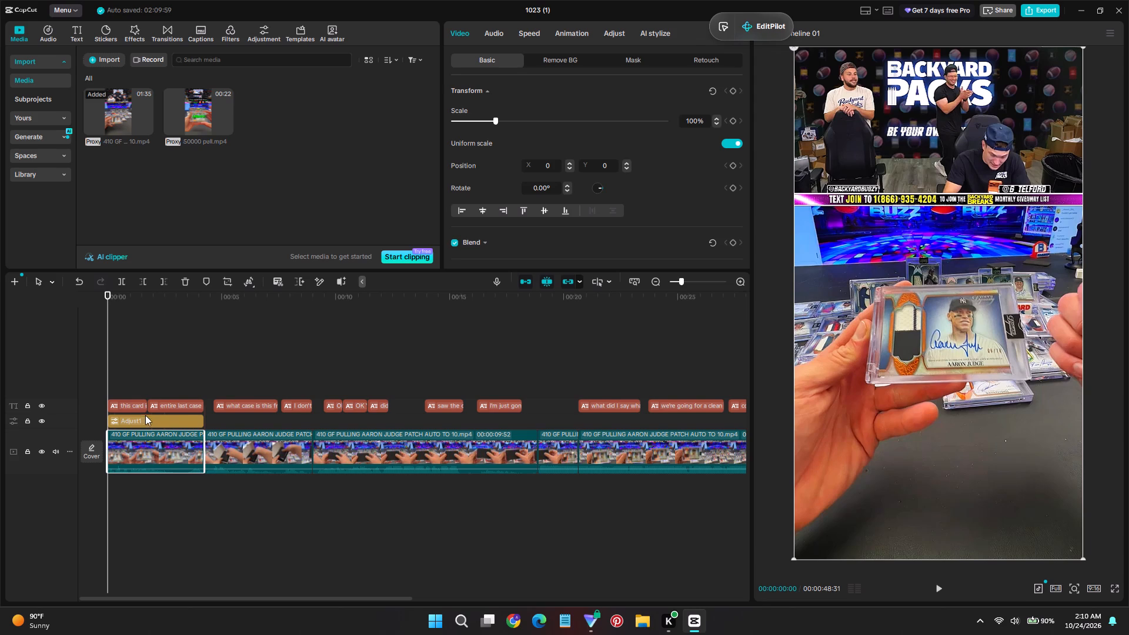
# Play the shortened opening and split the first clip at 00:00:02:52, during the word "case".
pyautogui.press('space')
pyautogui.keyDown('ctrl'); pyautogui.scroll(4, 241, 486); pyautogui.keyUp('ctrl')
pyautogui.keyDown('ctrl'); pyautogui.scroll(-4, 241, 486); pyautogui.keyUp('ctrl')
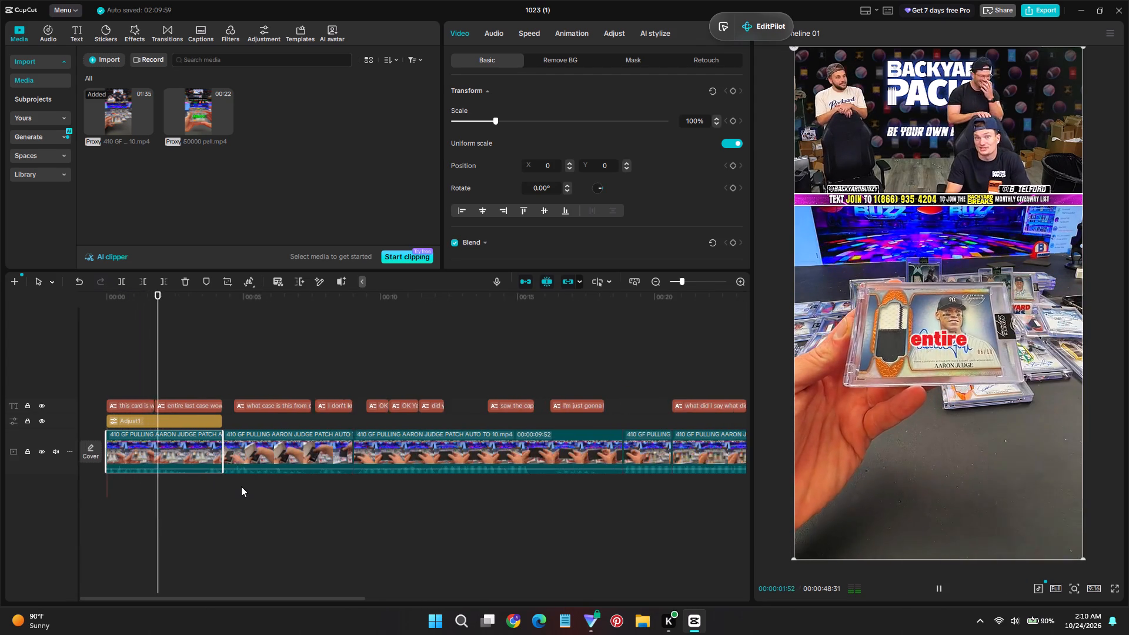
pyautogui.keyDown('ctrl'); pyautogui.scroll(-5, 241, 486); pyautogui.keyUp('ctrl')
pyautogui.keyDown('ctrl'); pyautogui.scroll(7, 198, 452); pyautogui.keyUp('ctrl')
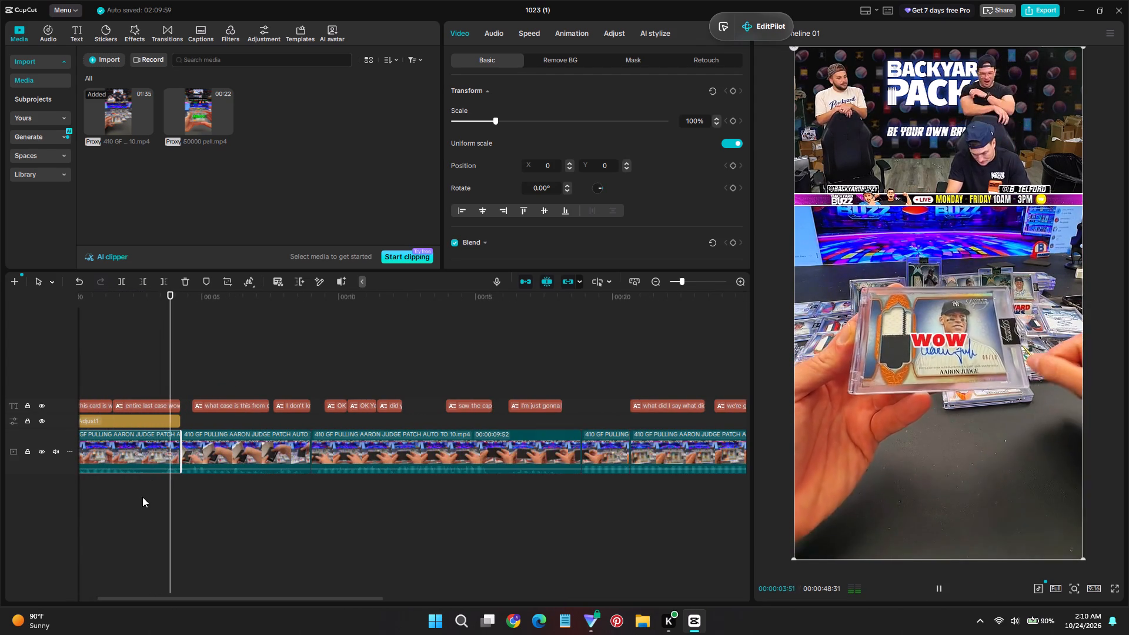
pyautogui.click(132, 493)
pyautogui.press('space')
pyautogui.press('space')
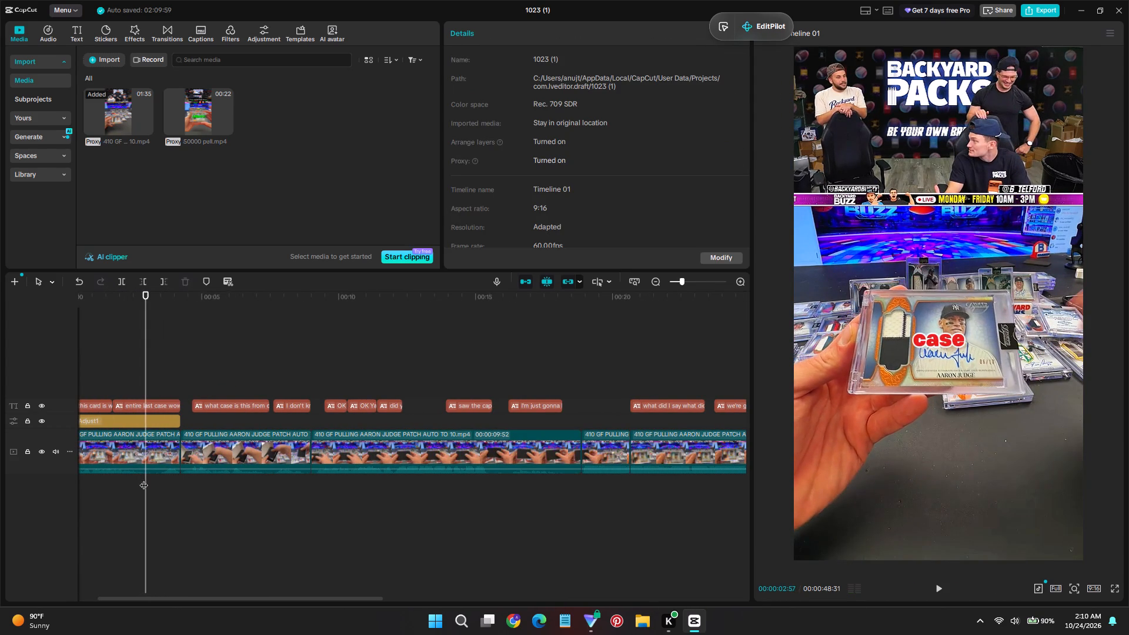
pyautogui.click(145, 469)
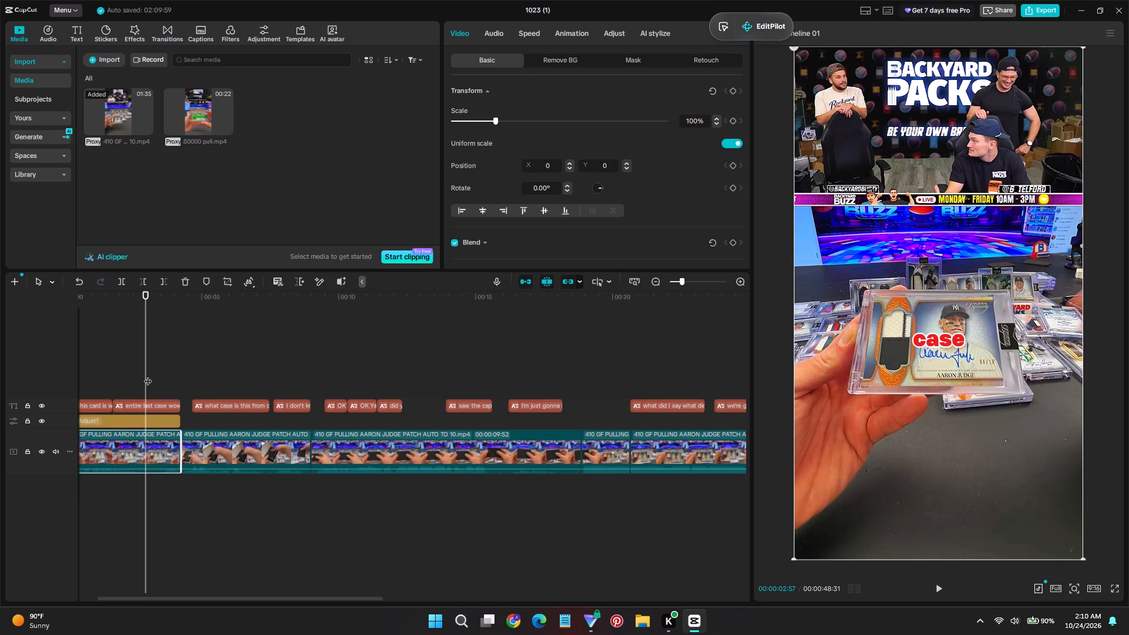
pyautogui.moveTo(148, 375); pyautogui.dragTo(138, 375)
pyautogui.press('space')
pyautogui.click(138, 375)
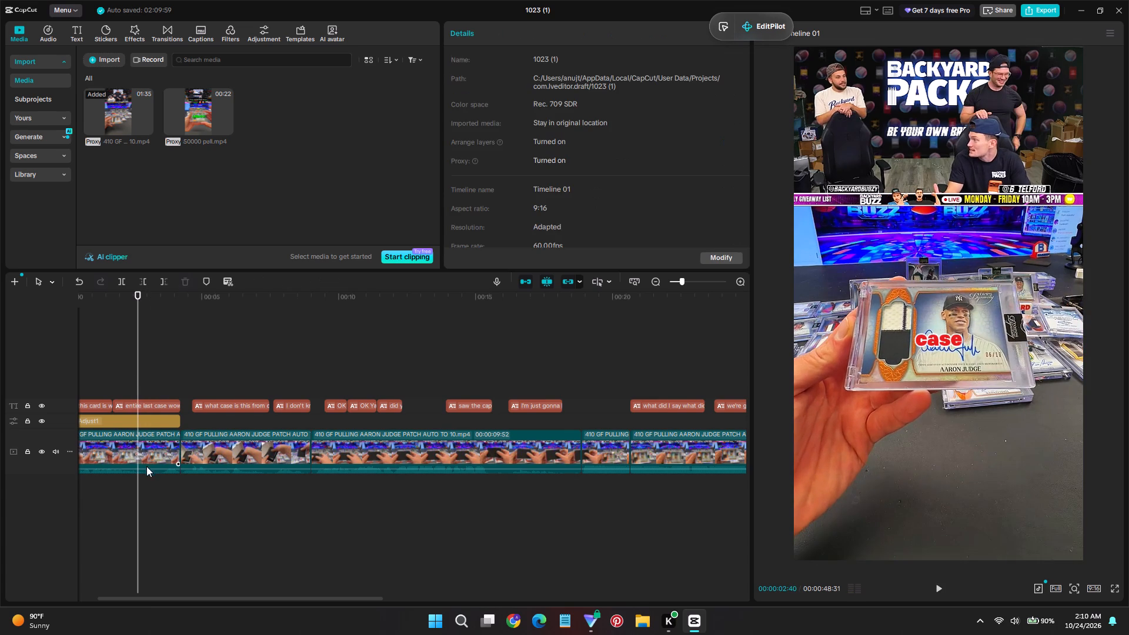
pyautogui.press('space')
pyautogui.press('space')
pyautogui.click(145, 439)
pyautogui.hotkey('ctrl', 'b')
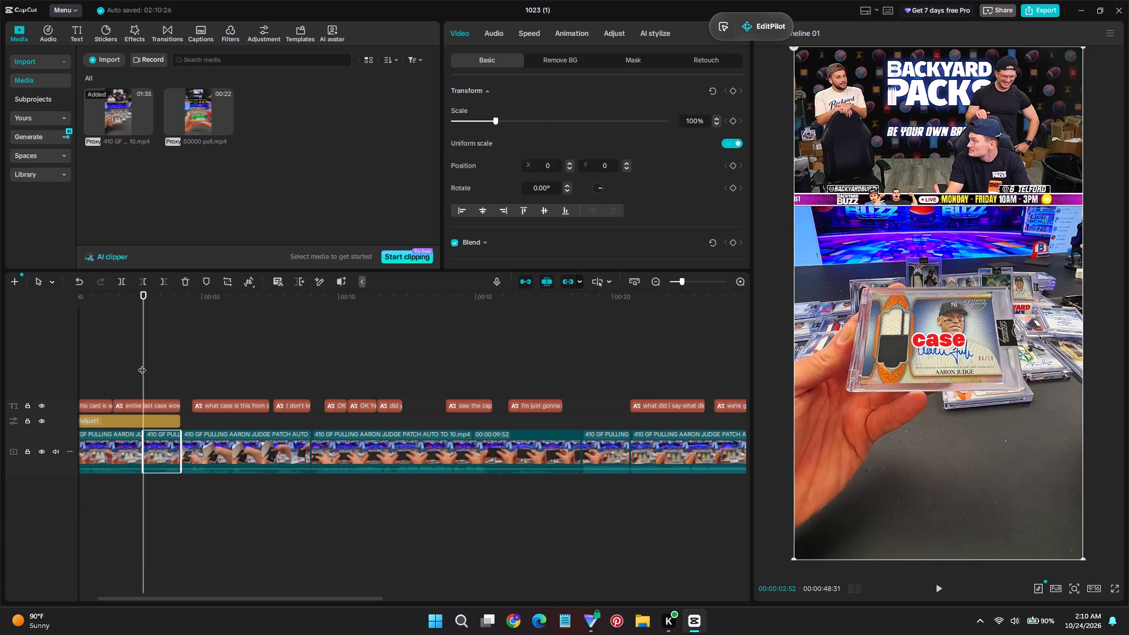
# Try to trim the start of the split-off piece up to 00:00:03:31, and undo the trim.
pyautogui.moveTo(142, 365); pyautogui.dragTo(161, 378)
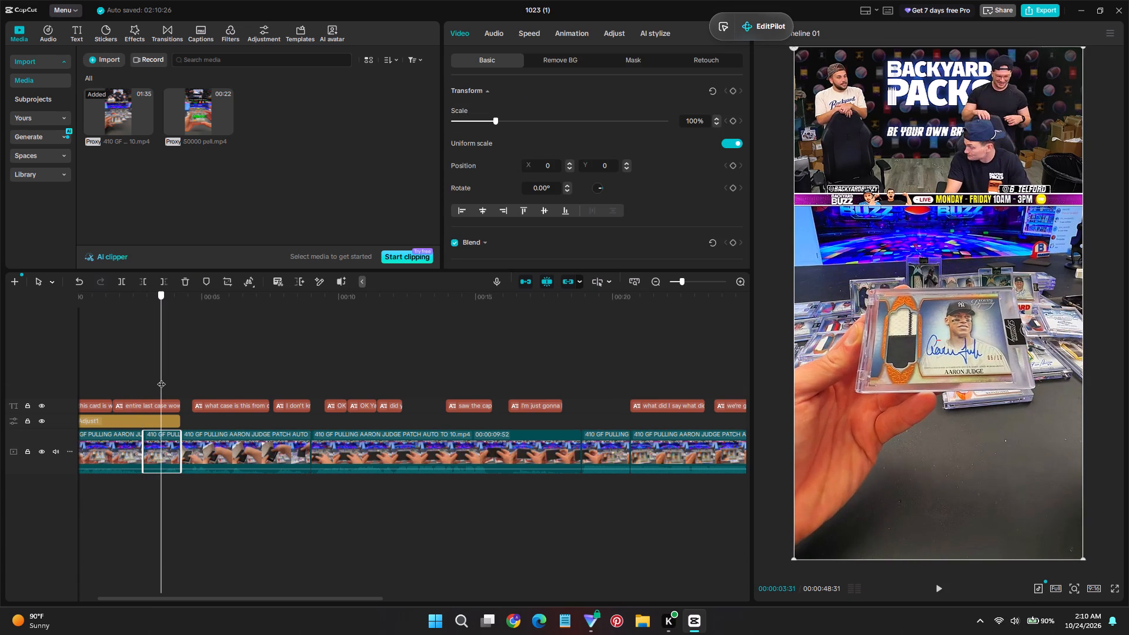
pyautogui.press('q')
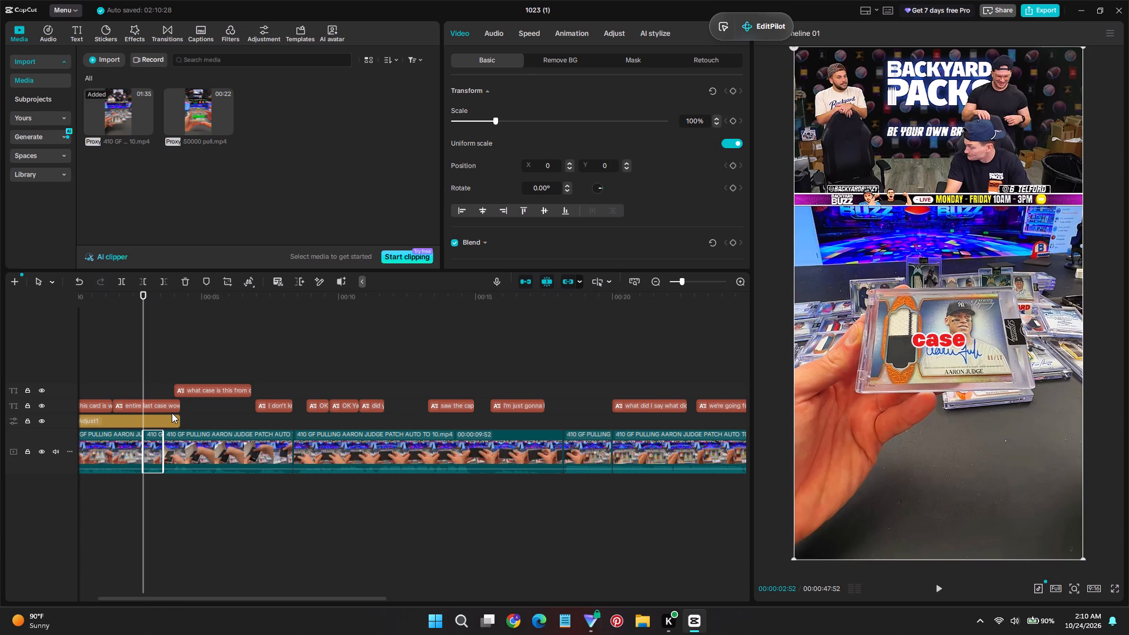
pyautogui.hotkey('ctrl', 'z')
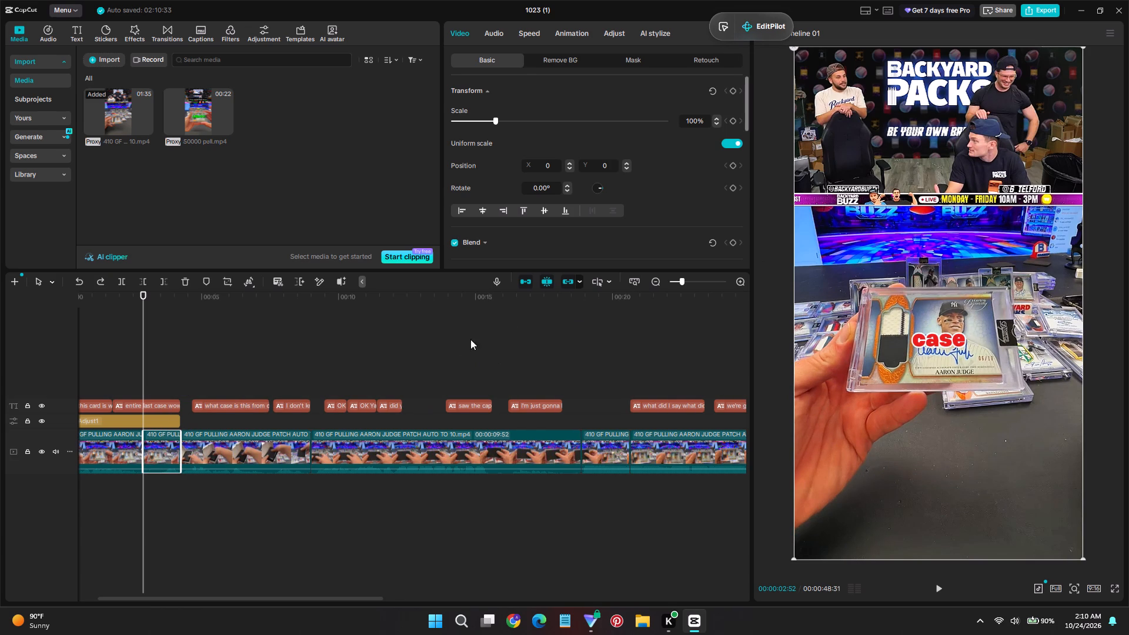
# With the main track magnet off, trim the split-off piece's start to 00:00:03:29 and place it directly against the opening clip.
pyautogui.click(523, 283)
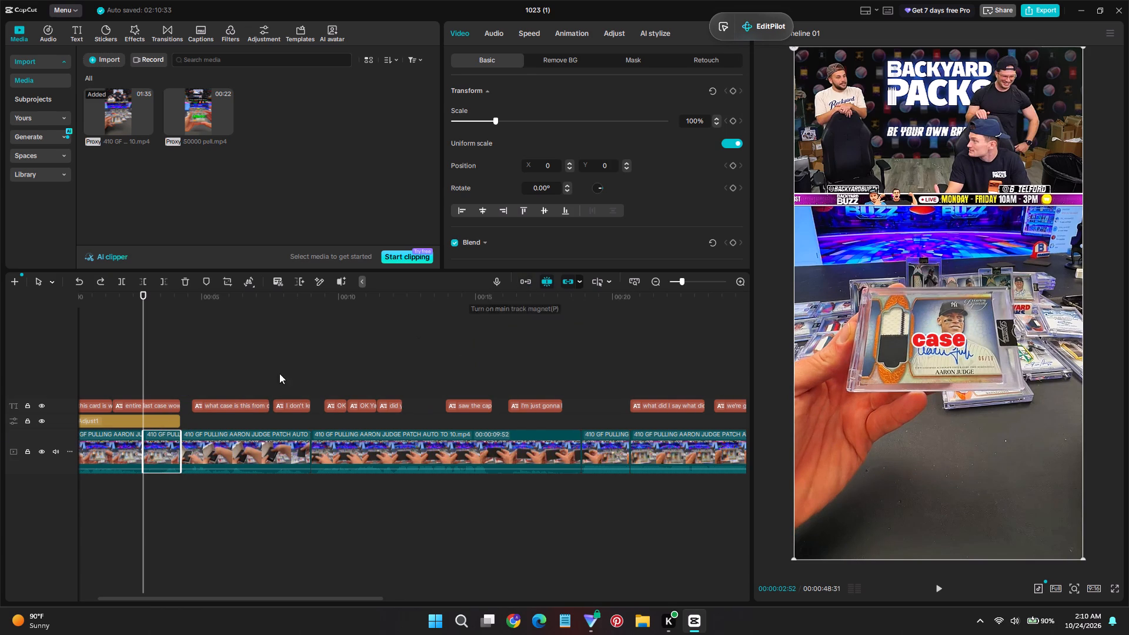
pyautogui.moveTo(143, 371); pyautogui.dragTo(163, 380)
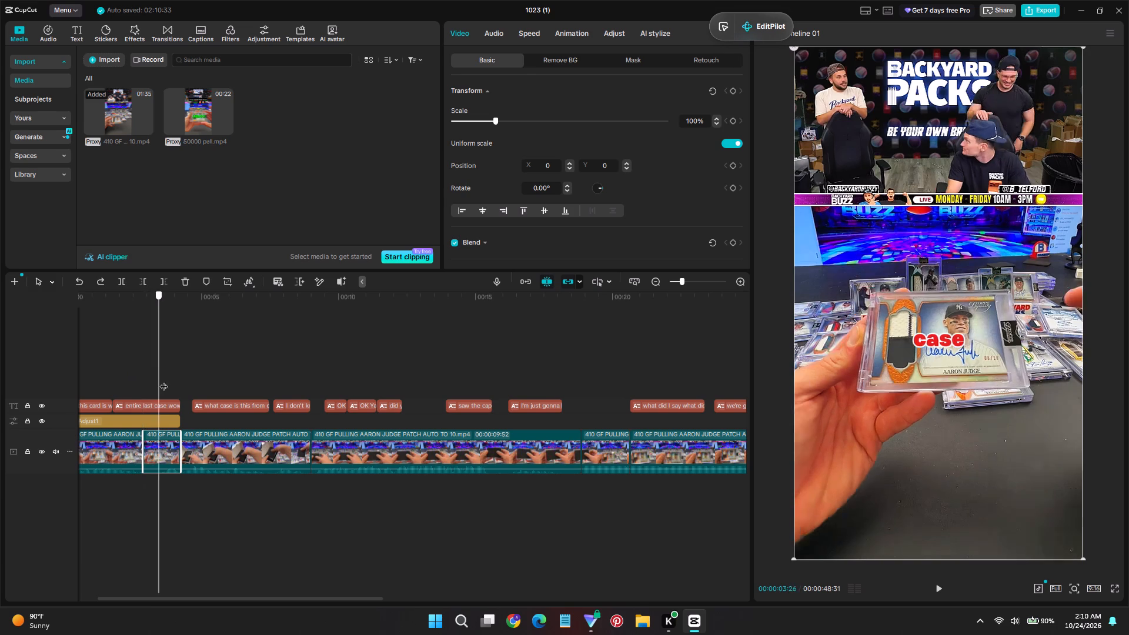
pyautogui.moveTo(163, 380); pyautogui.dragTo(160, 380)
pyautogui.press('q')
pyautogui.click(160, 406)
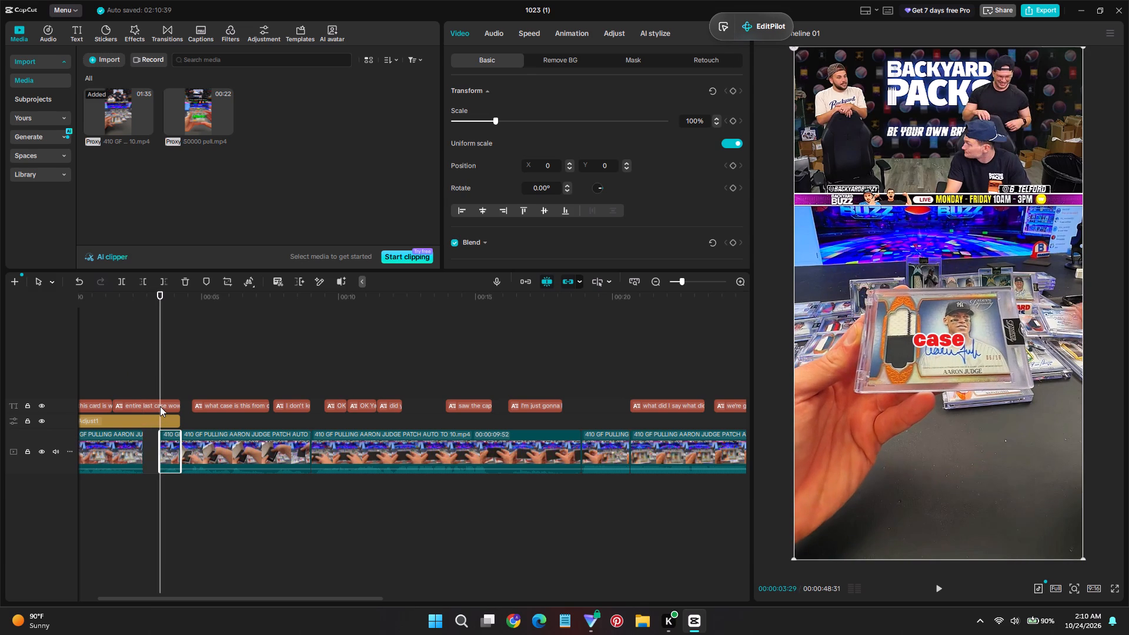
pyautogui.moveTo(173, 452); pyautogui.dragTo(163, 449)
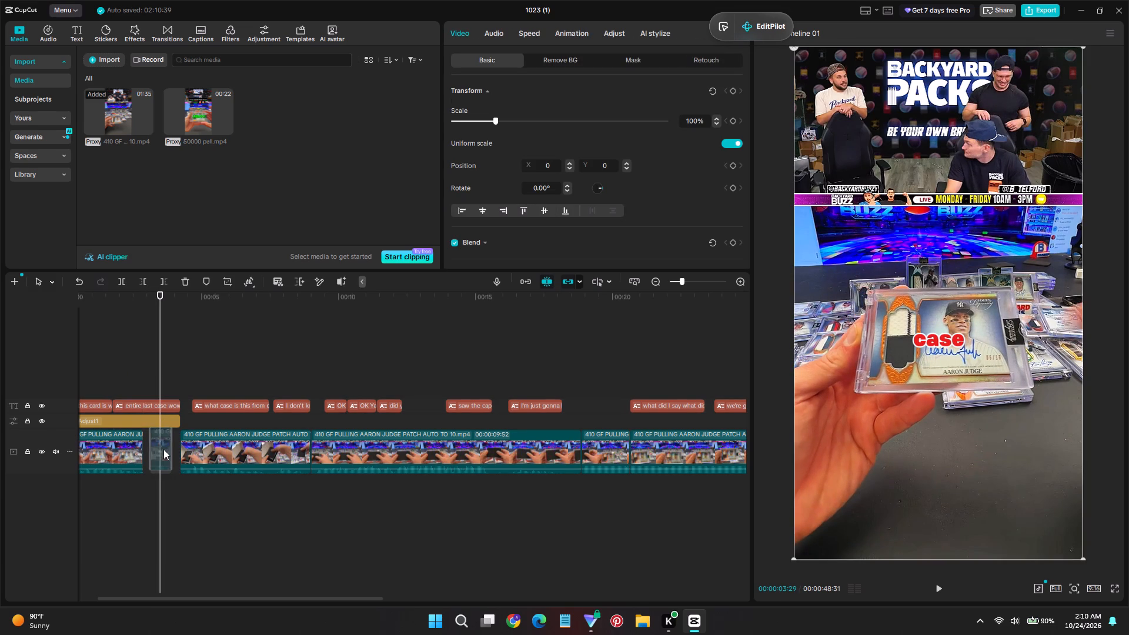
pyautogui.moveTo(163, 449); pyautogui.dragTo(156, 447)
# Shorten the "entire last case wow" caption to end with the short second clip, and replay that part.
pyautogui.click(164, 404)
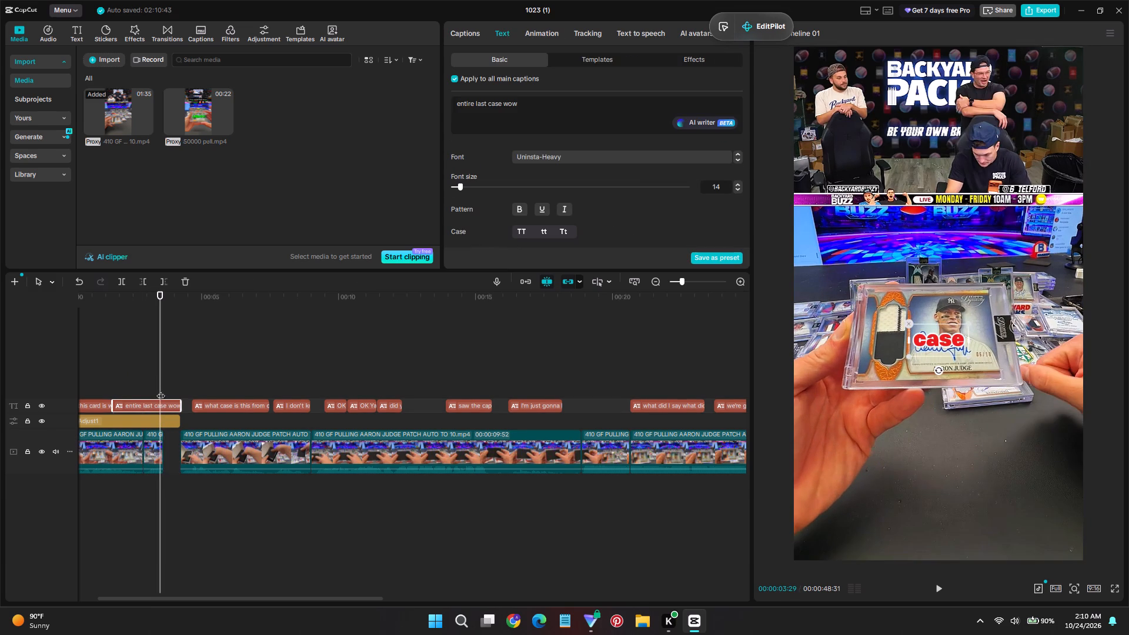
pyautogui.click(158, 382)
pyautogui.press('w')
pyautogui.click(108, 383)
pyautogui.press('space')
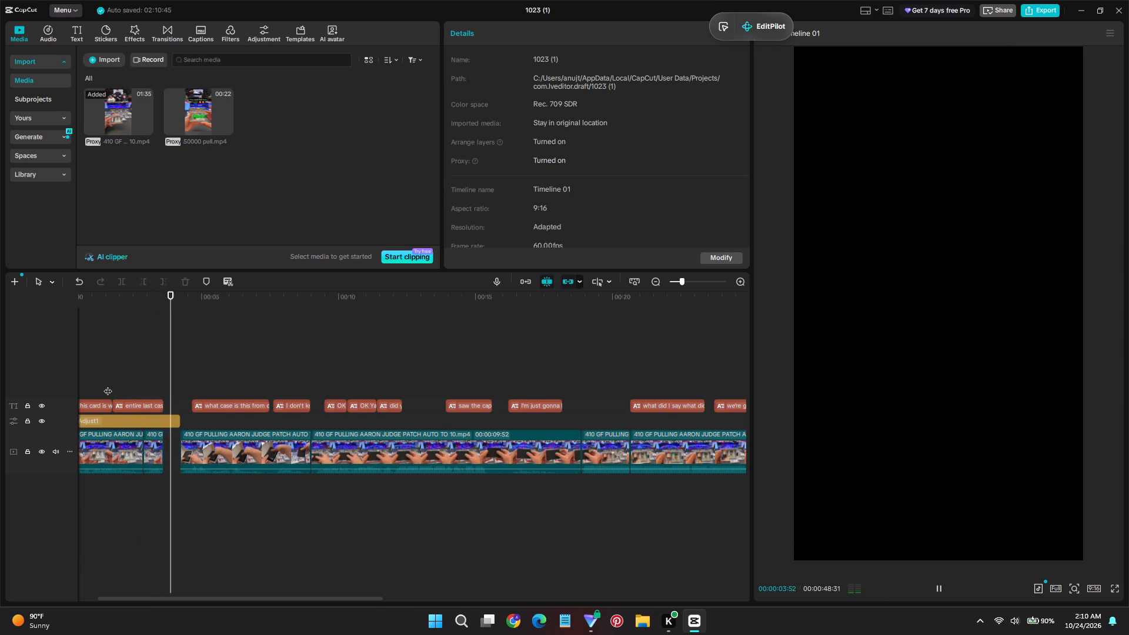
pyautogui.click(135, 378)
pyautogui.press('space')
pyautogui.press('space')
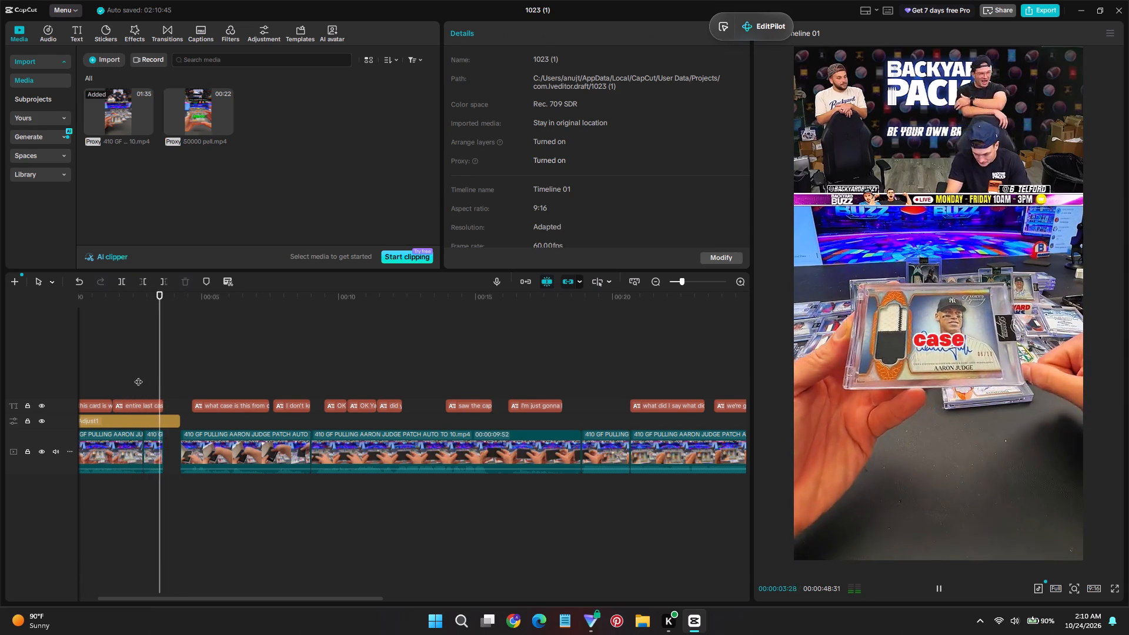
pyautogui.click(163, 375)
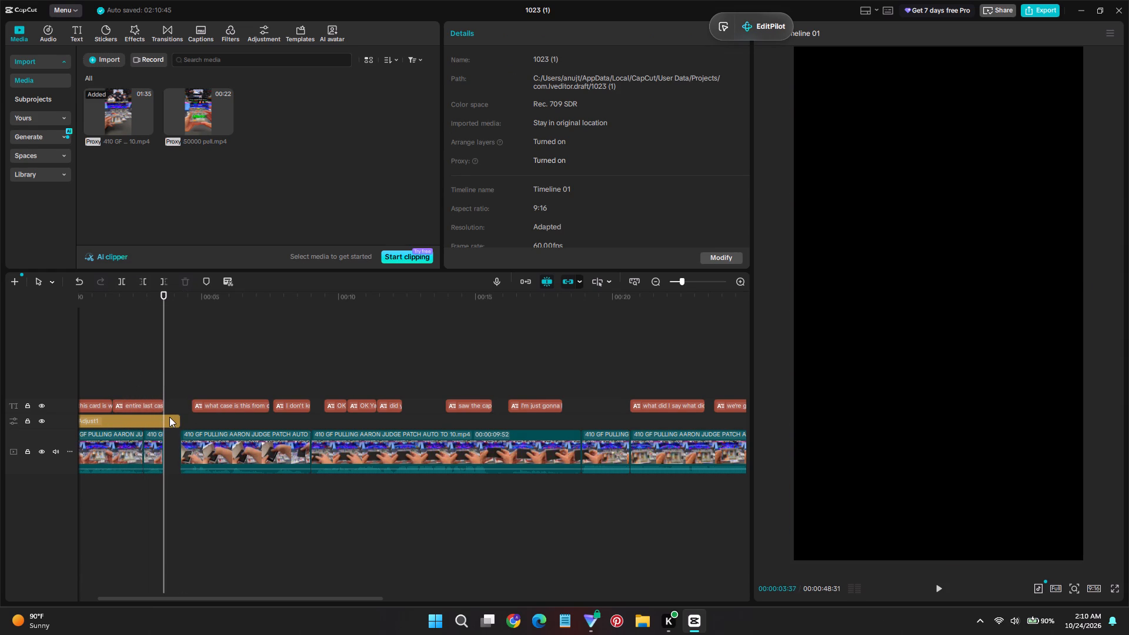
# Remove "wow" from the second caption so its text reads "entire last case".
pyautogui.click(169, 417)
pyautogui.keyDown('ctrl'); pyautogui.scroll(-7, 161, 450); pyautogui.keyUp('ctrl')
pyautogui.keyDown('ctrl'); pyautogui.scroll(8, 163, 453); pyautogui.keyUp('ctrl')
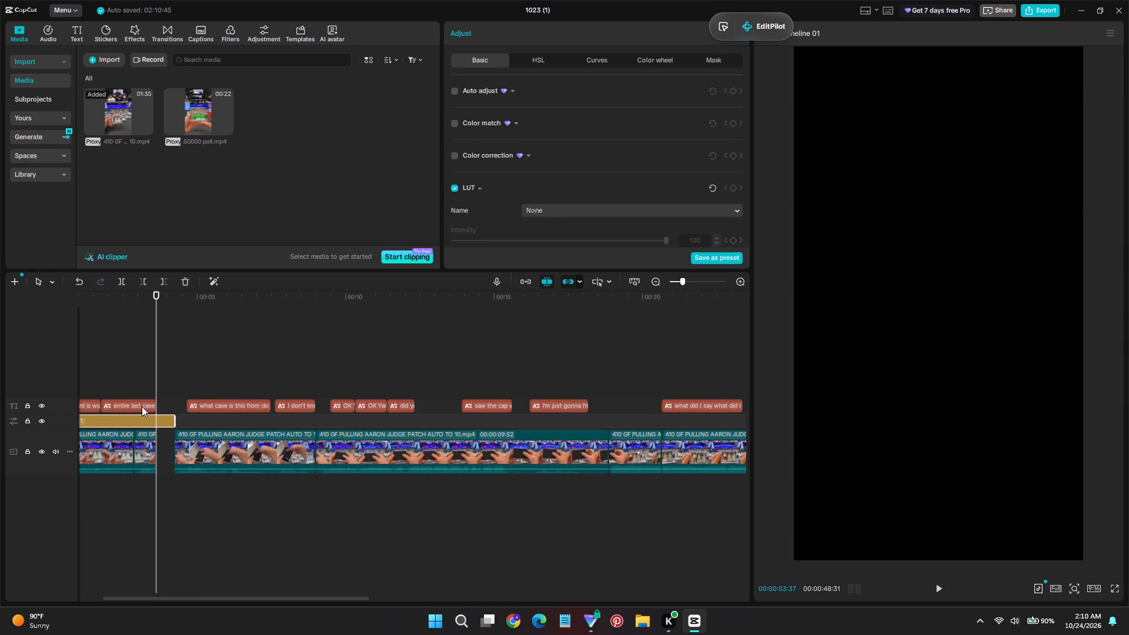
pyautogui.click(136, 380)
pyautogui.press('space')
pyautogui.press('space')
pyautogui.click(144, 409)
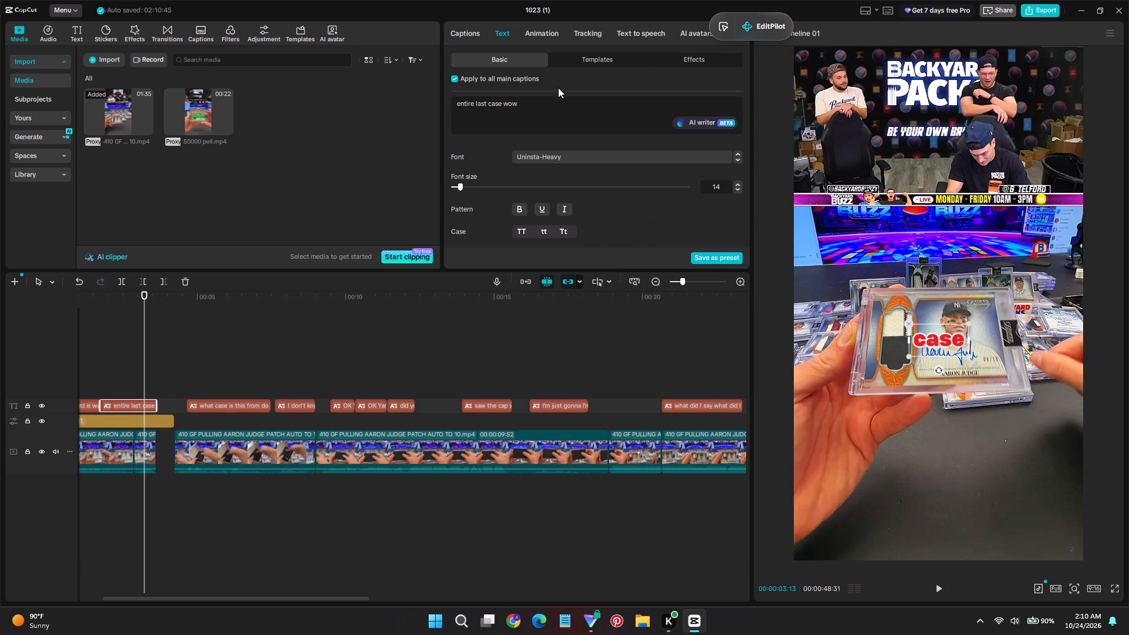
pyautogui.doubleClick(512, 109)
pyautogui.press('BackSpace')
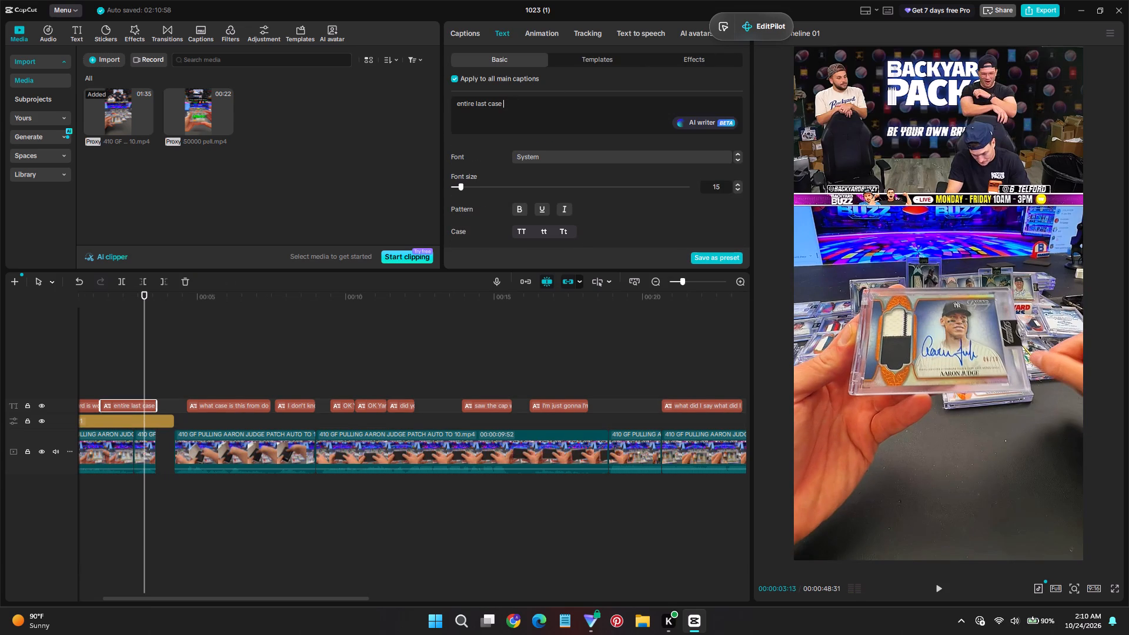
# Play and scrub the end of the opening segment to check the shortened caption and the cut before the gap.
pyautogui.click(104, 389)
pyautogui.press('space')
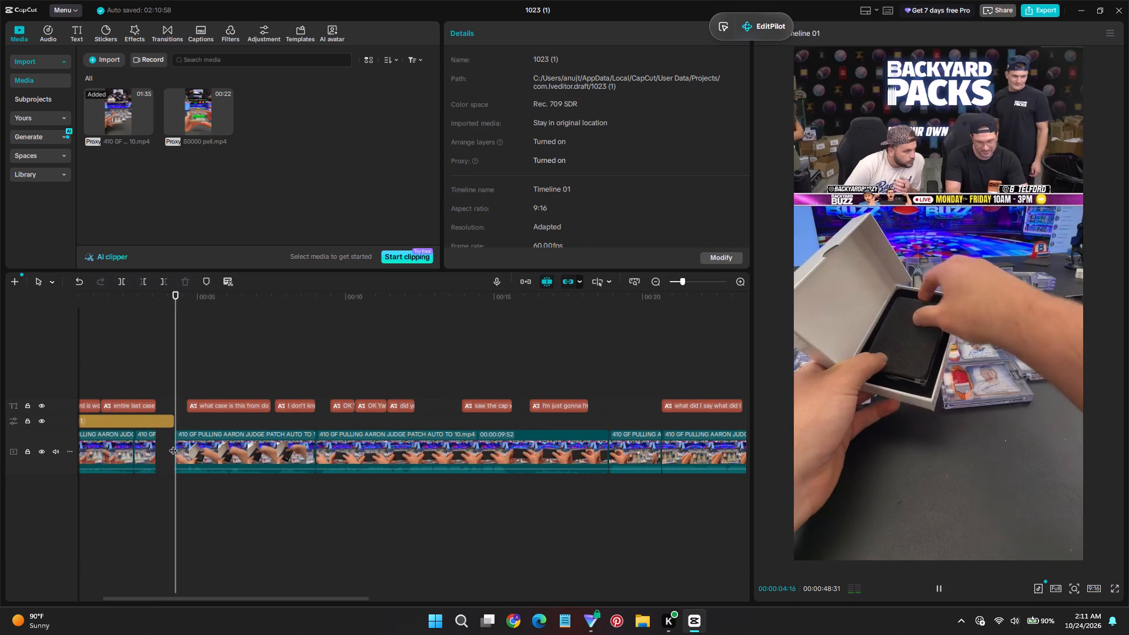
pyautogui.press('space')
pyautogui.scroll(-4, 174, 444)
pyautogui.click(144, 372)
pyautogui.click(142, 372)
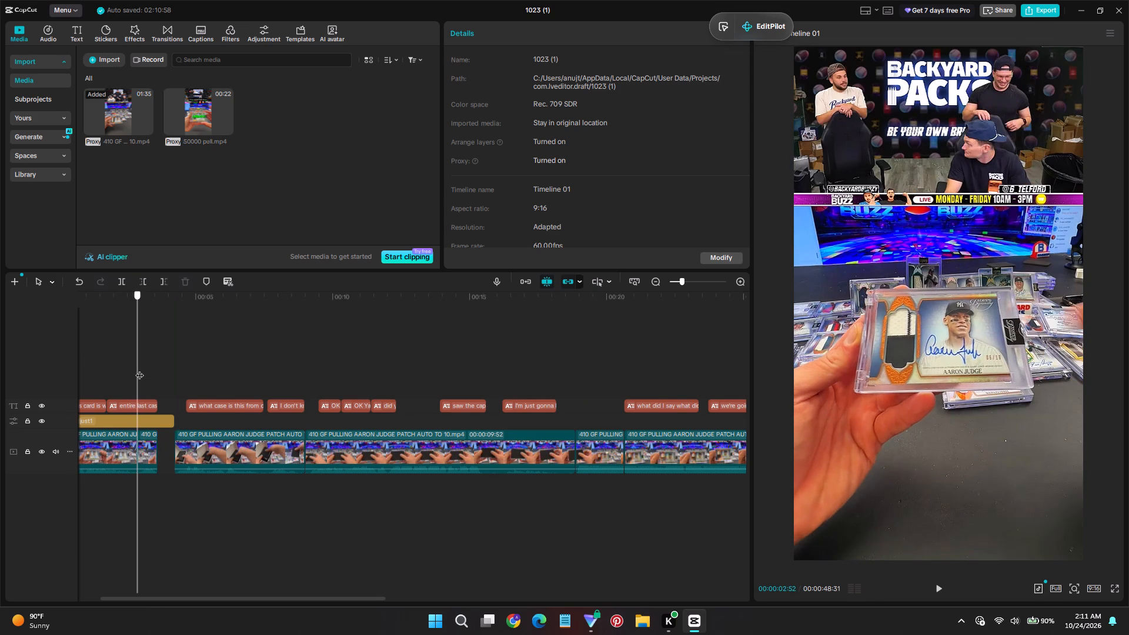
pyautogui.keyDown('ctrl'); pyautogui.scroll(-4, 179, 414); pyautogui.keyUp('ctrl')
pyautogui.moveTo(140, 352); pyautogui.dragTo(150, 359)
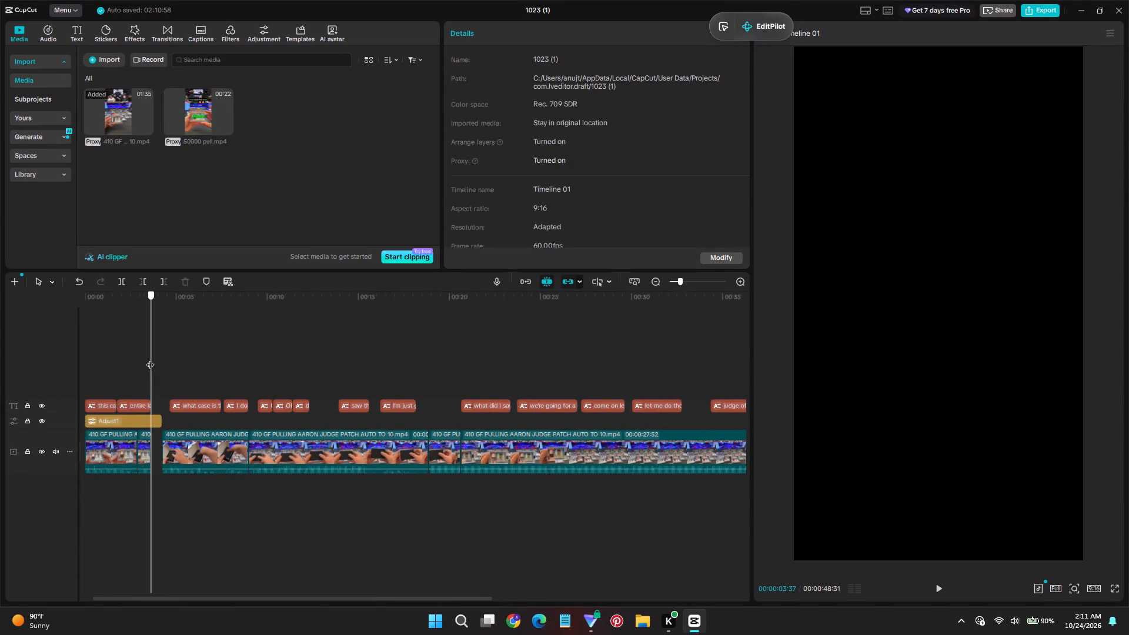
# Trim the end of the Adjust1 adjustment layer to 00:00:03:37, flush with the end of the second clip.
pyautogui.moveTo(150, 359); pyautogui.dragTo(150, 365)
pyautogui.click(156, 427)
pyautogui.press('w')
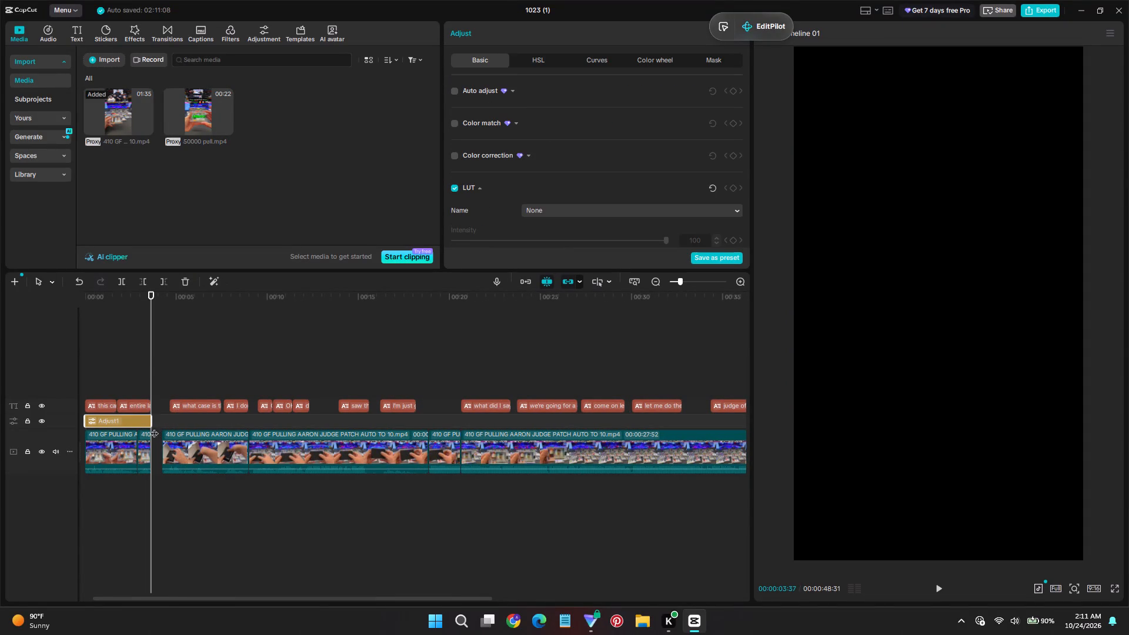
# Play the timeline past the gap and replay the third clip and its join into the following clip.
pyautogui.press('space')
pyautogui.keyDown('ctrl'); pyautogui.scroll(-4, 189, 422); pyautogui.keyUp('ctrl')
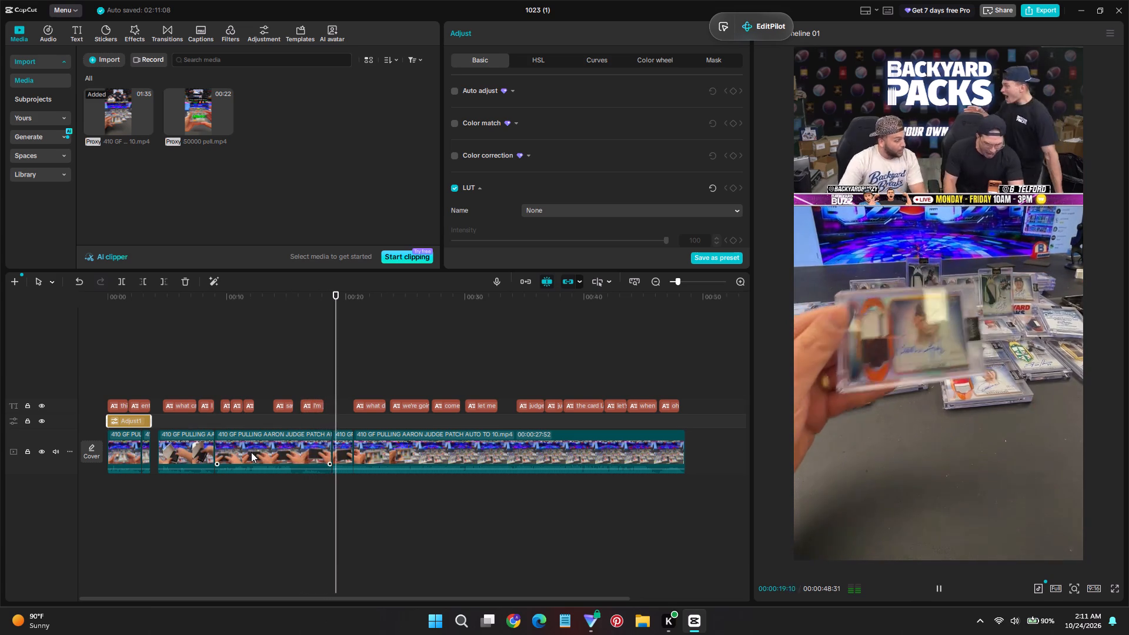
pyautogui.click(216, 369)
pyautogui.press('space')
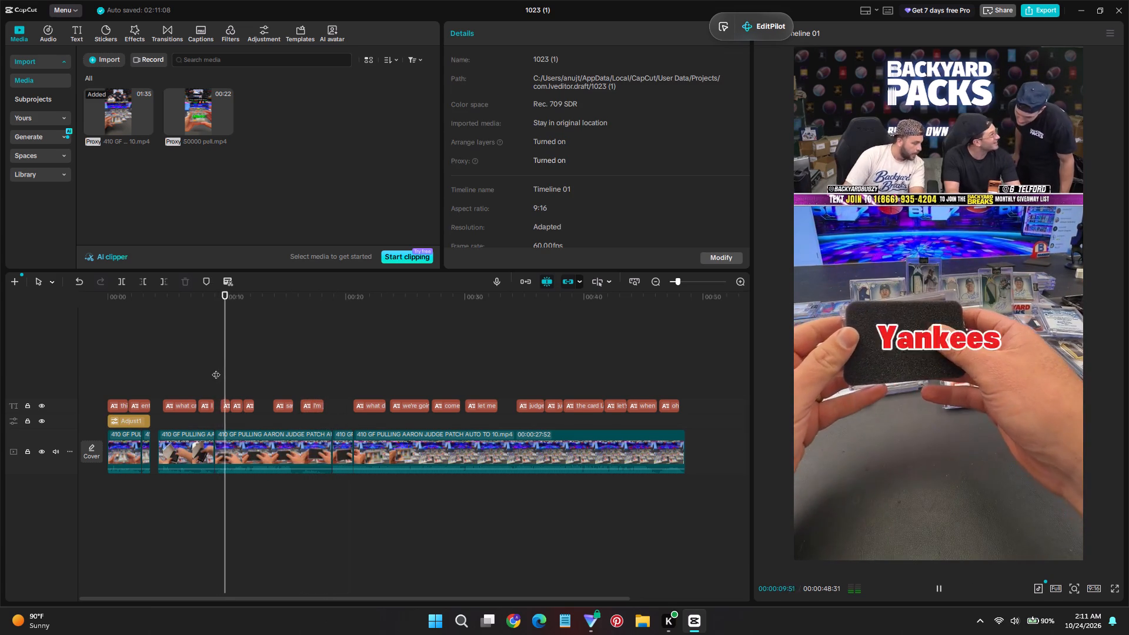
pyautogui.click(219, 372)
pyautogui.press('space')
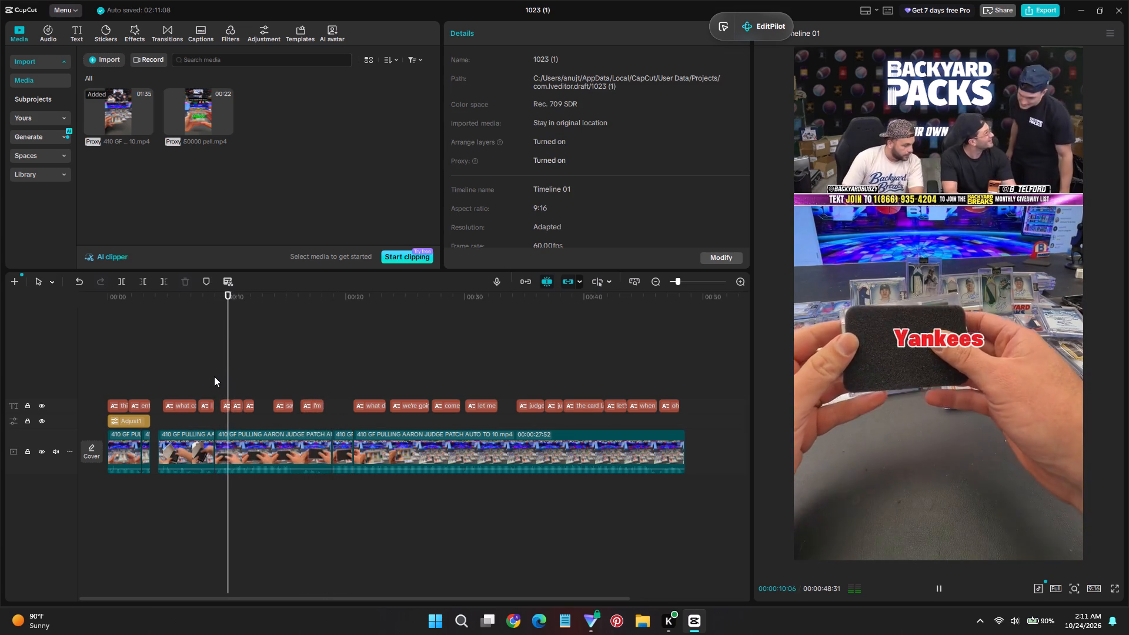
pyautogui.click(214, 376)
pyautogui.press('space')
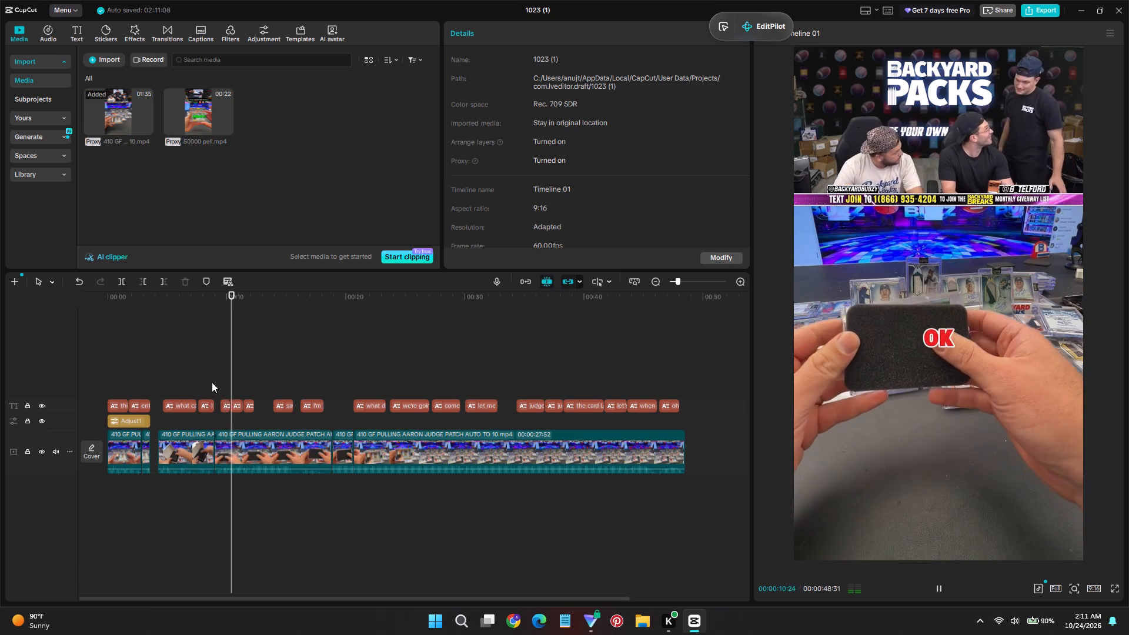
pyautogui.click(158, 377)
pyautogui.press('space')
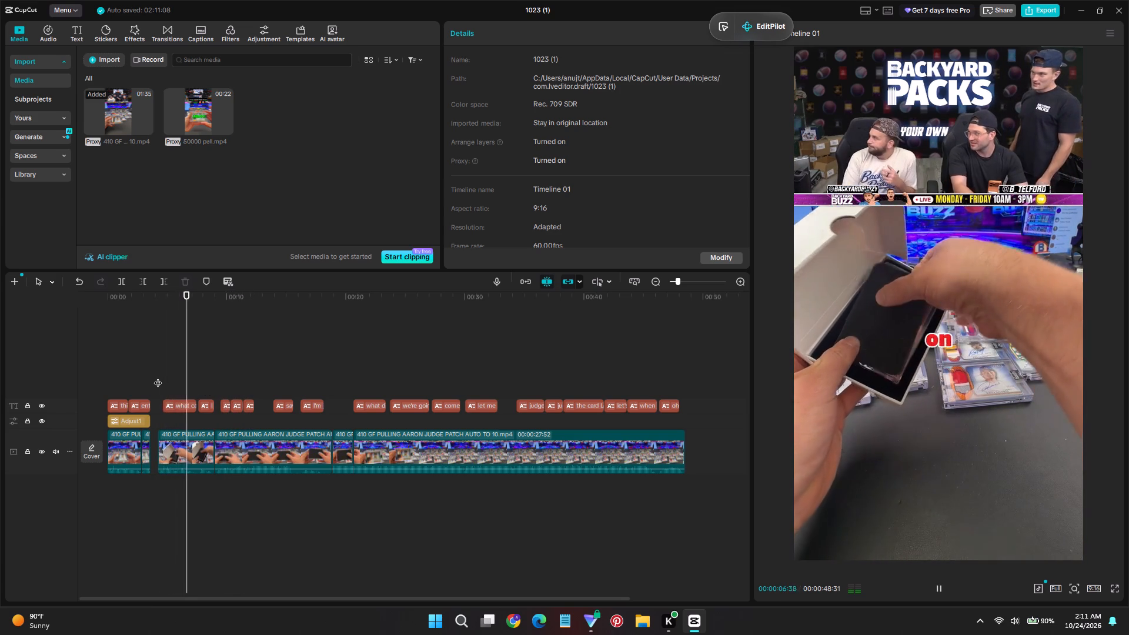
pyautogui.press('space')
pyautogui.press('space')
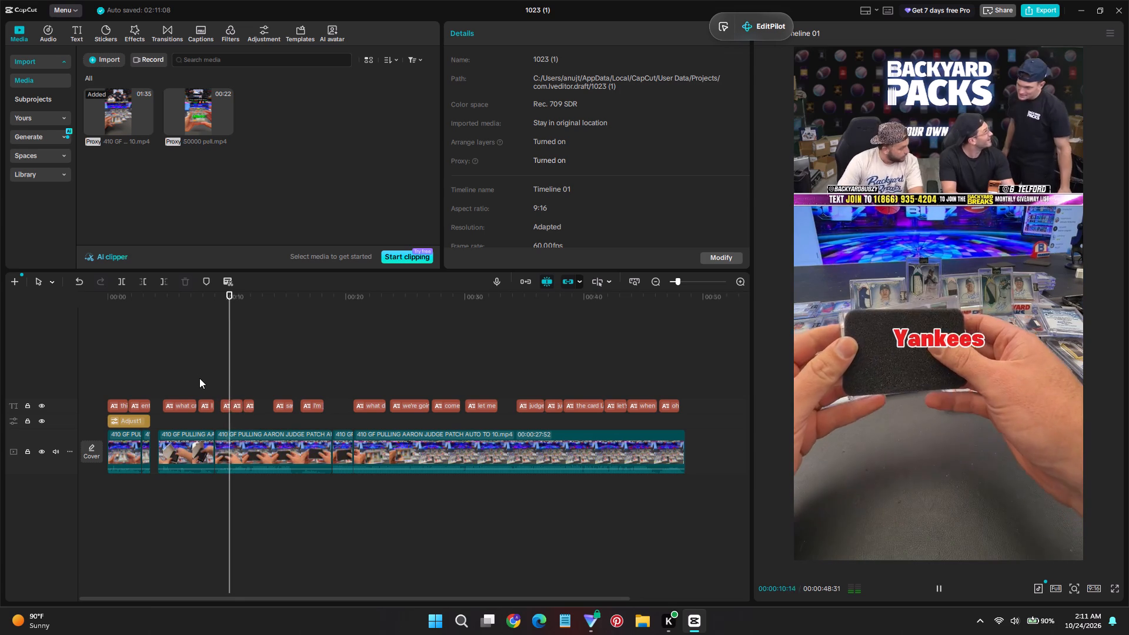
# Delete the clip after the gap with its two captions, close the gap using the main track magnet, and replay through 00:00:13:26.
pyautogui.moveTo(152, 379); pyautogui.dragTo(205, 443)
pyautogui.press('Delete')
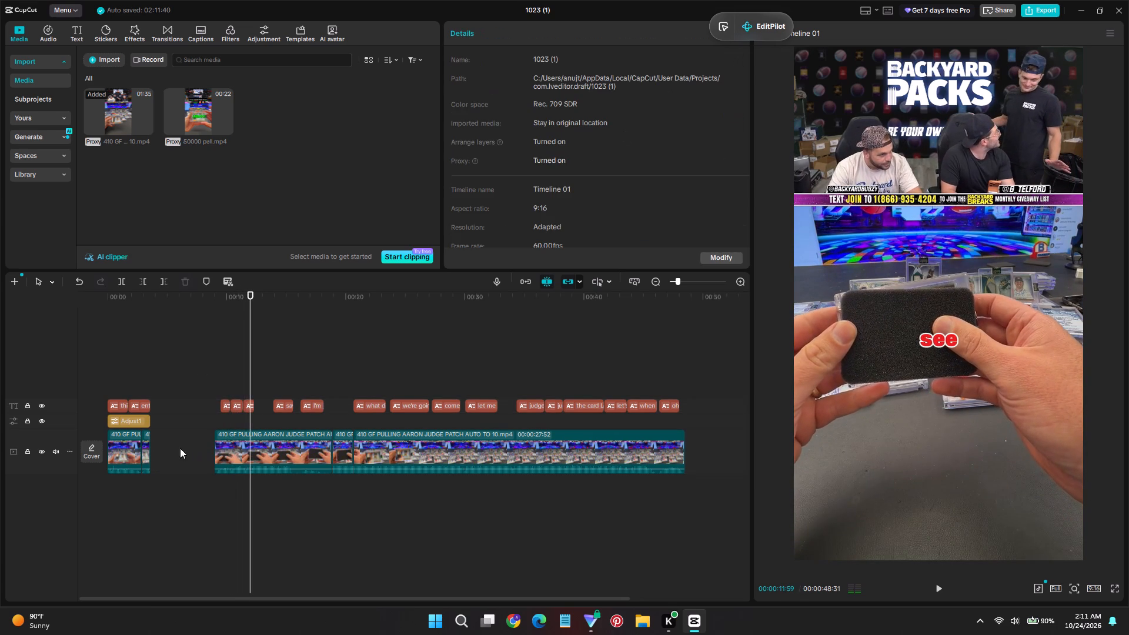
pyautogui.click(527, 278)
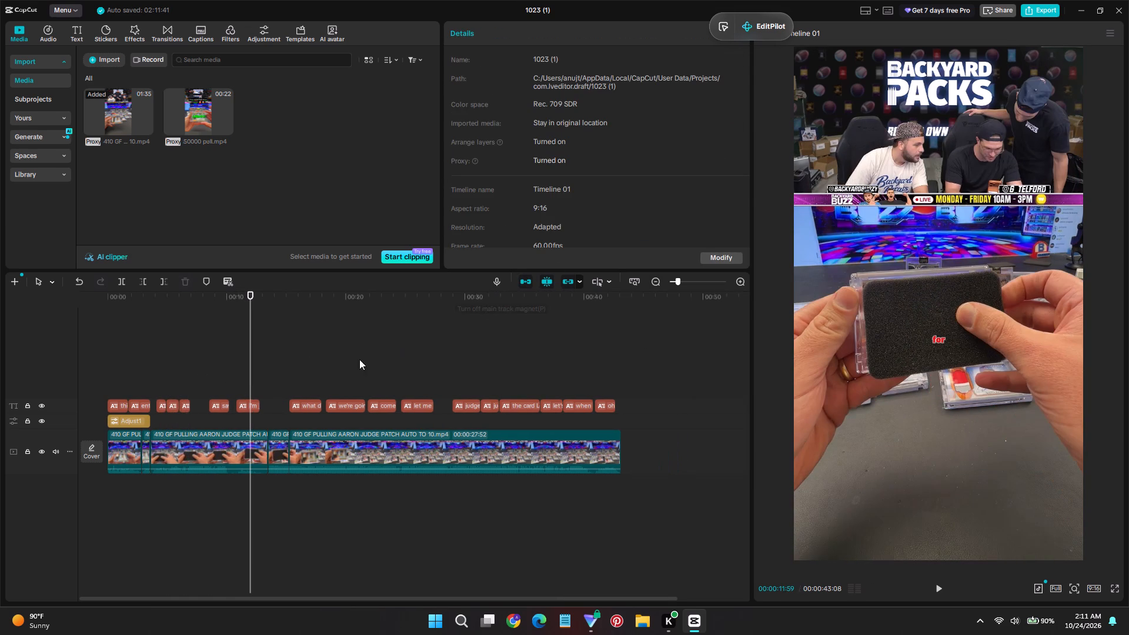
pyautogui.click(143, 372)
pyautogui.press('space')
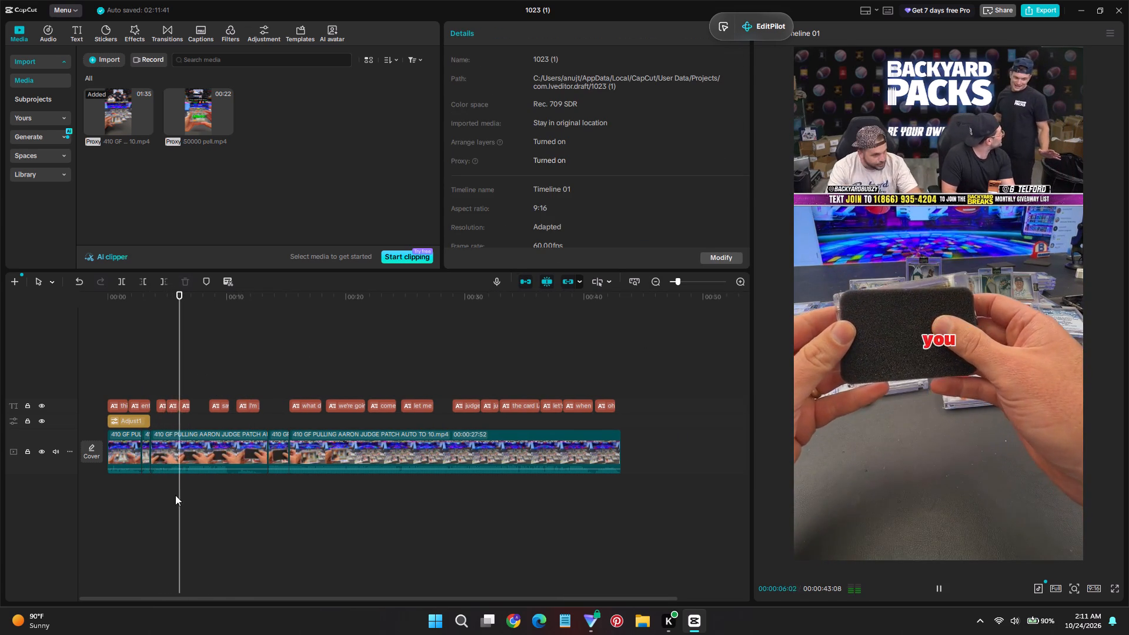
pyautogui.keyDown('ctrl'); pyautogui.scroll(7, 204, 474); pyautogui.keyUp('ctrl')
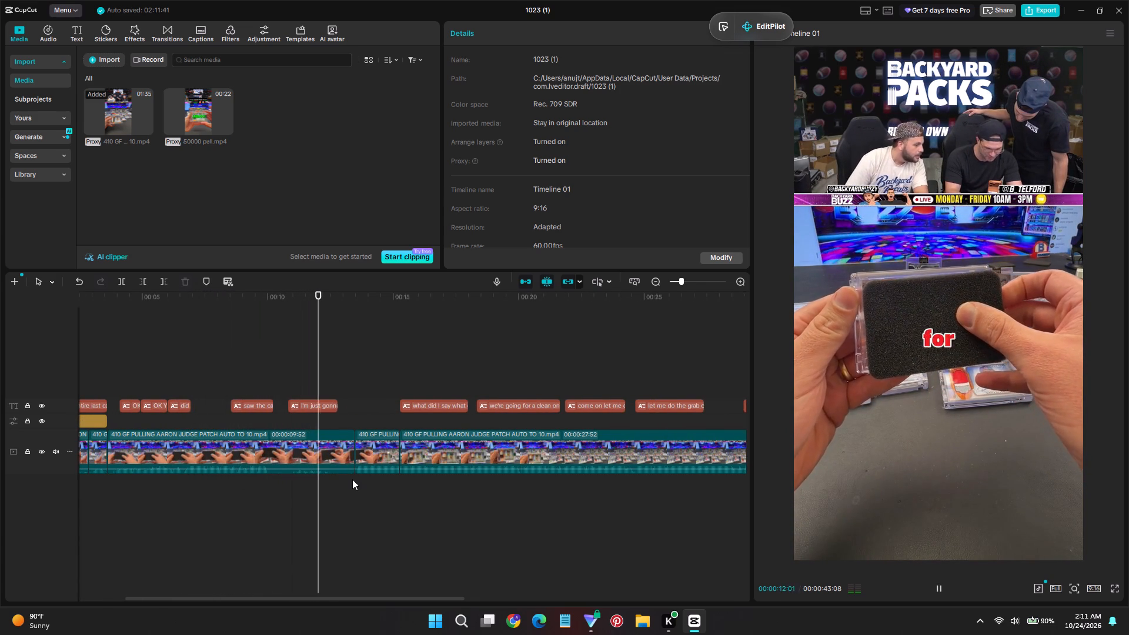
pyautogui.press('space')
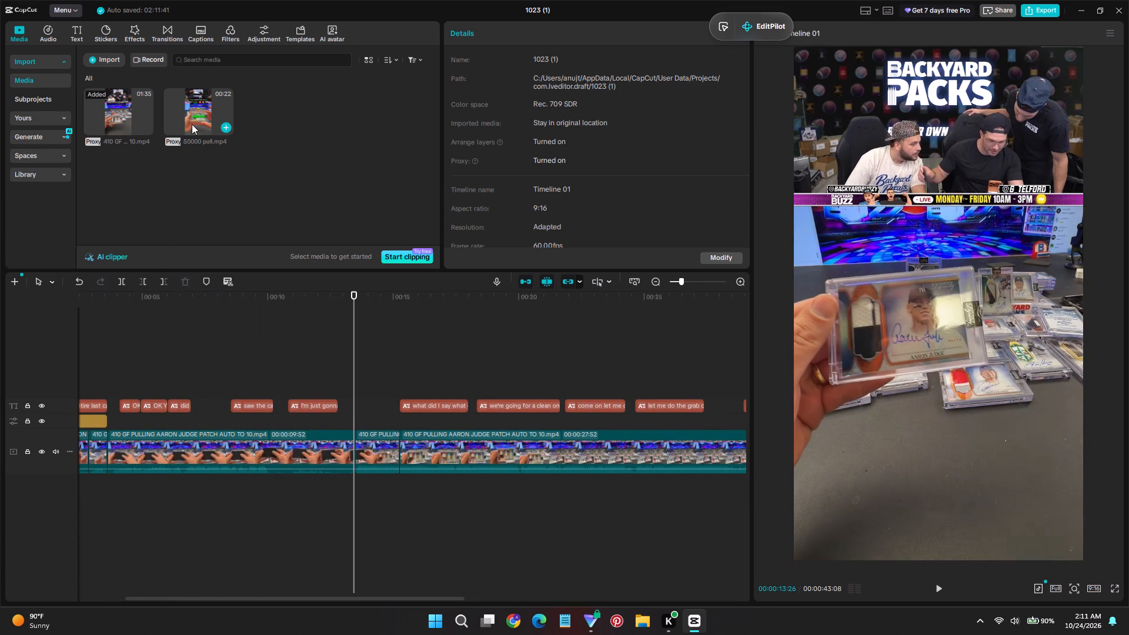
# Remove the unused "50000 pull.mp4" from the project media.
pyautogui.moveTo(235, 156); pyautogui.dragTo(212, 121)
pyautogui.press('Delete')
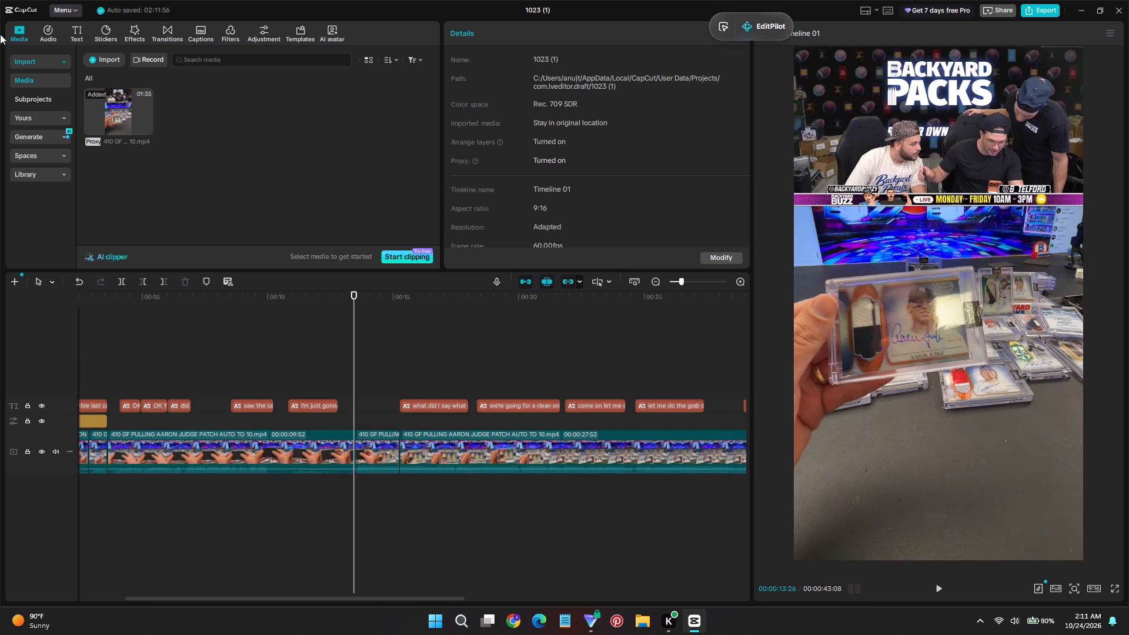
# Import the music file "life force (slowed _ reverb)(MP3_160K)" from the funk ponk folder.
pyautogui.click(106, 63)
pyautogui.click(115, 76)
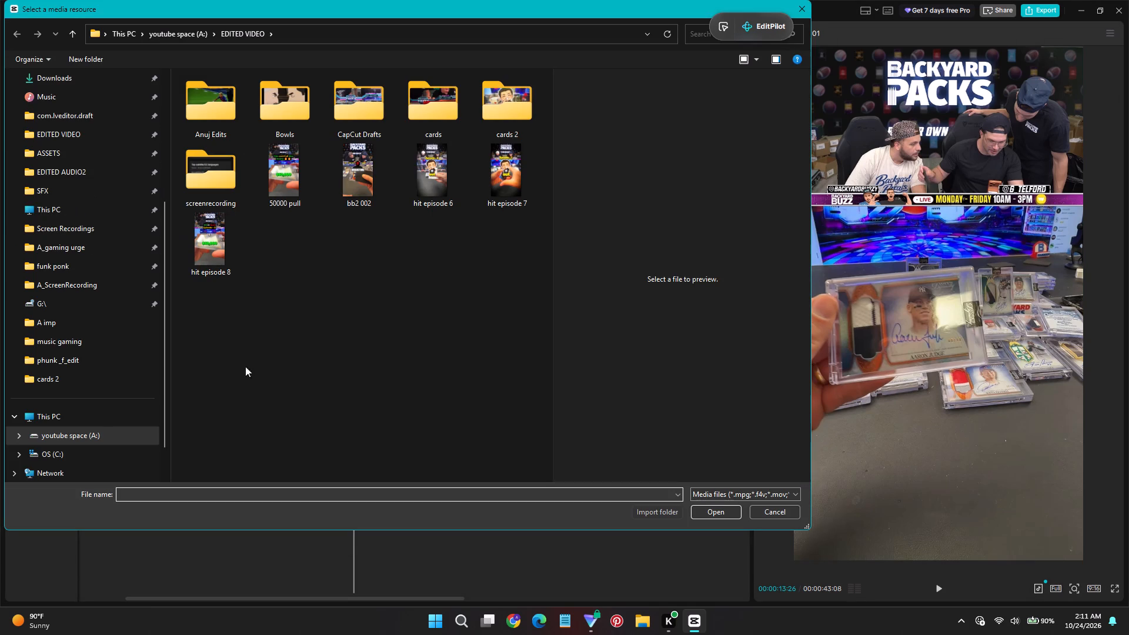
pyautogui.click(77, 172)
pyautogui.click(81, 189)
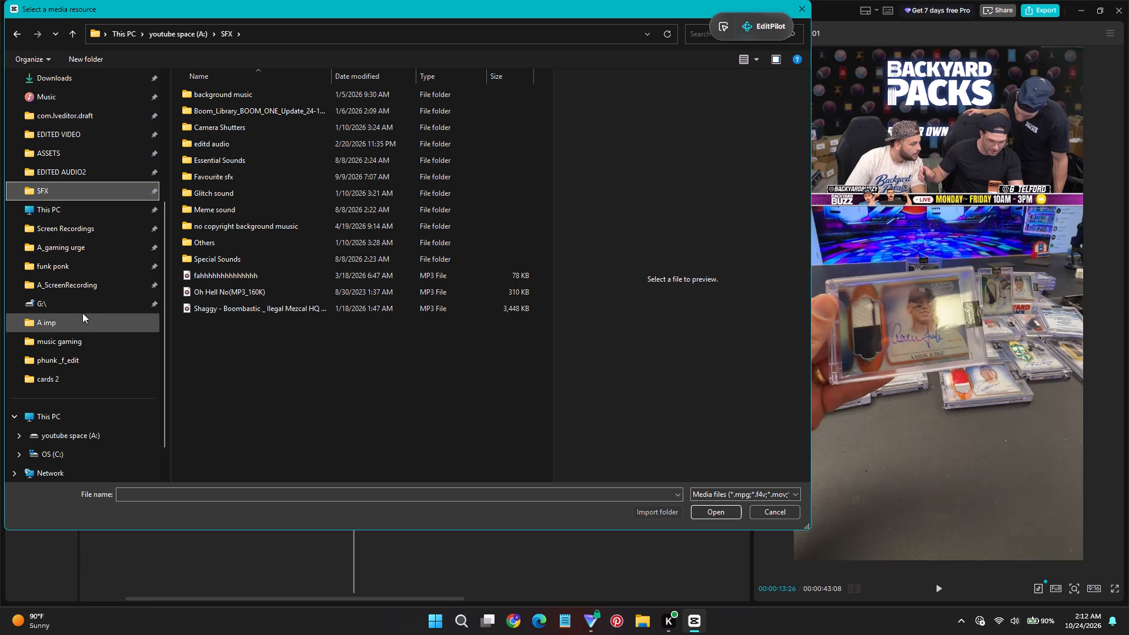
pyautogui.click(78, 262)
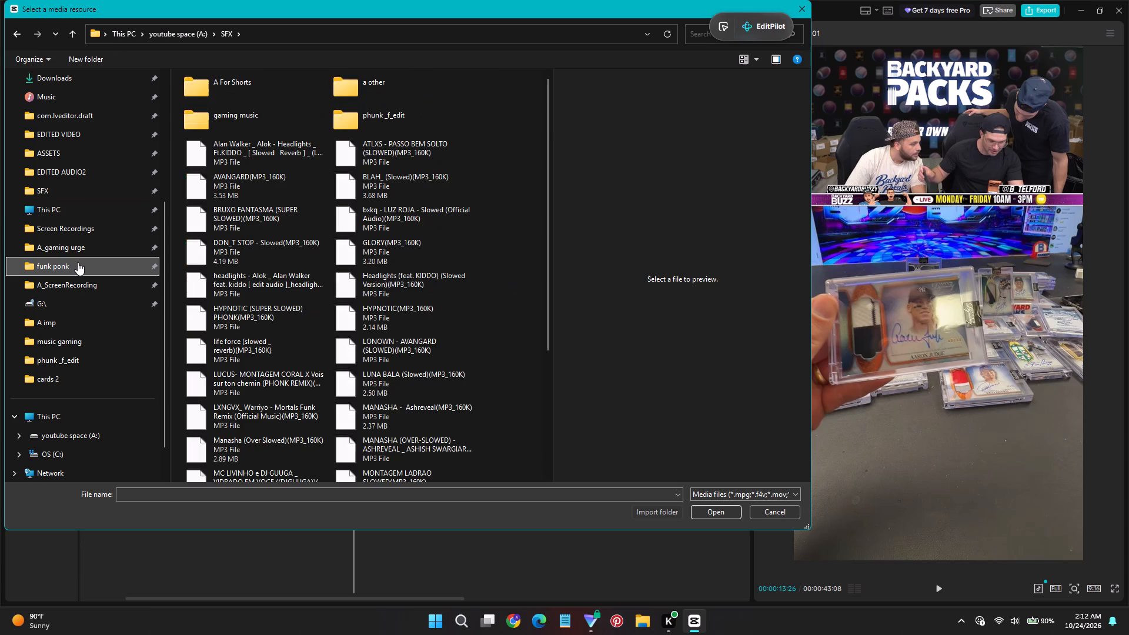
pyautogui.click(305, 362)
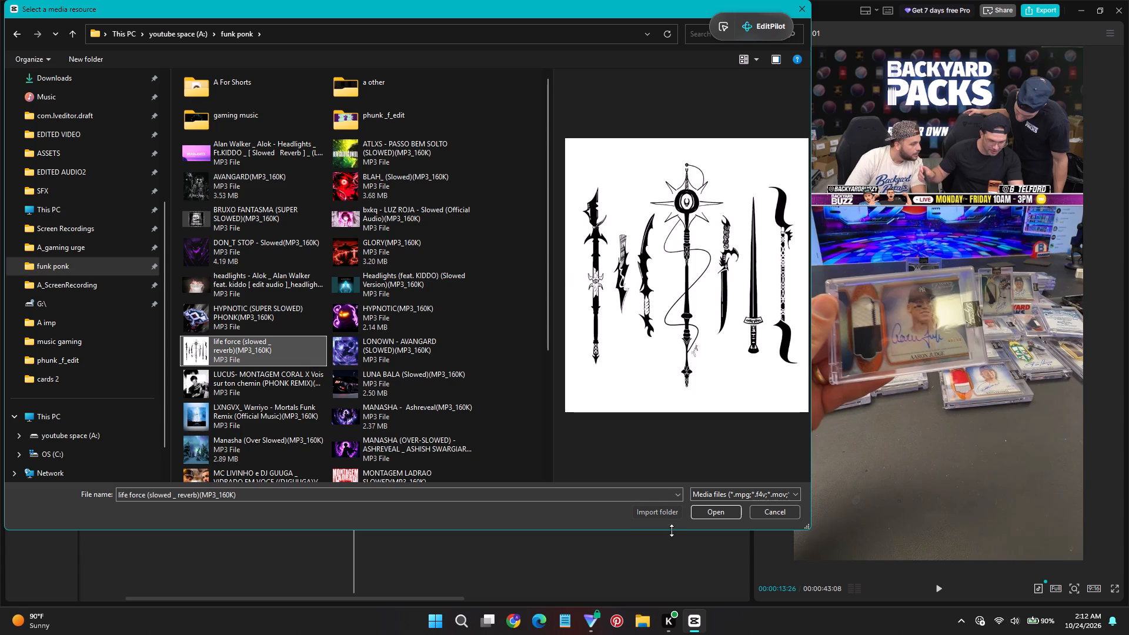
pyautogui.click(721, 513)
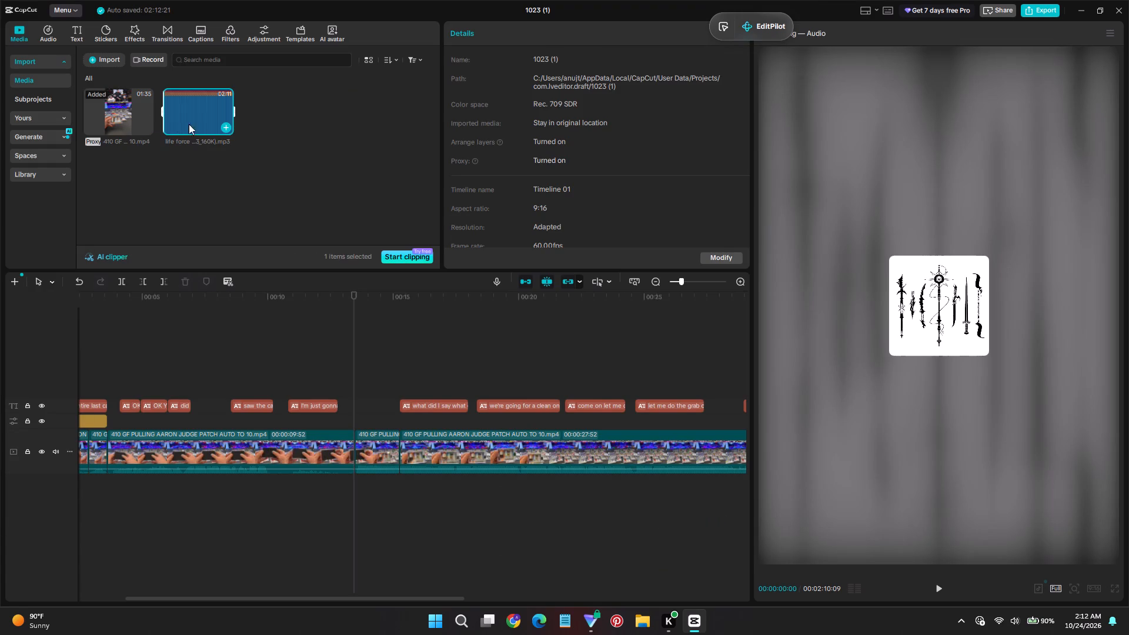
# Import the music file "X-COOL_ (Slowed)(MP3_160K)" from the phunk_f_edit folder inside funk ponk.
pyautogui.click(111, 68)
pyautogui.click(116, 59)
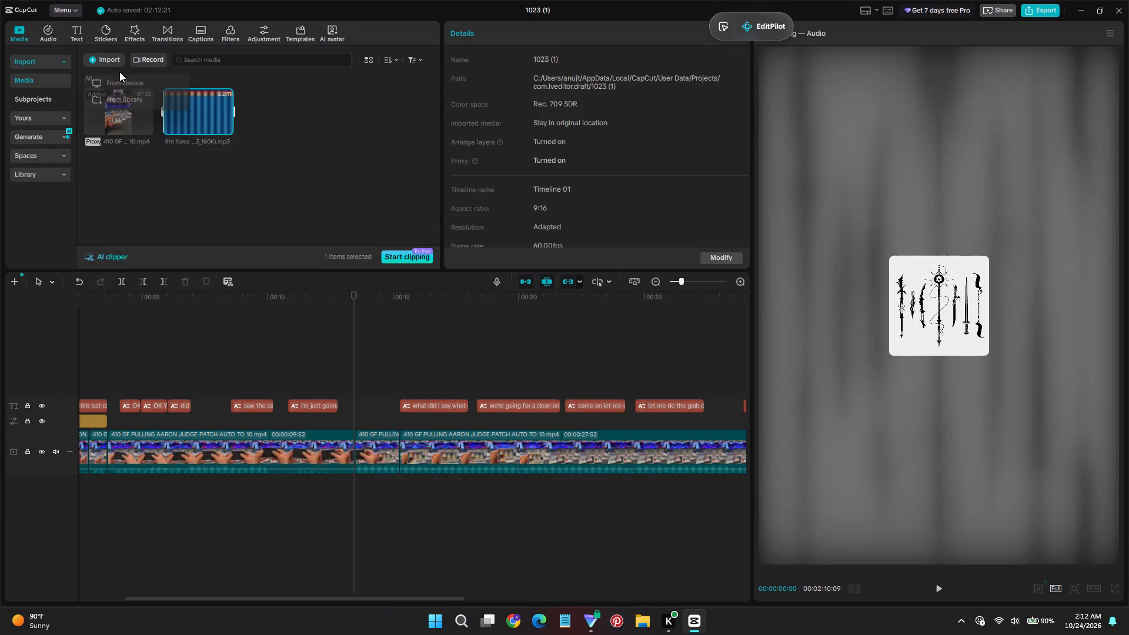
pyautogui.click(123, 81)
pyautogui.scroll(-4, 282, 239)
pyautogui.scroll(4, 273, 190)
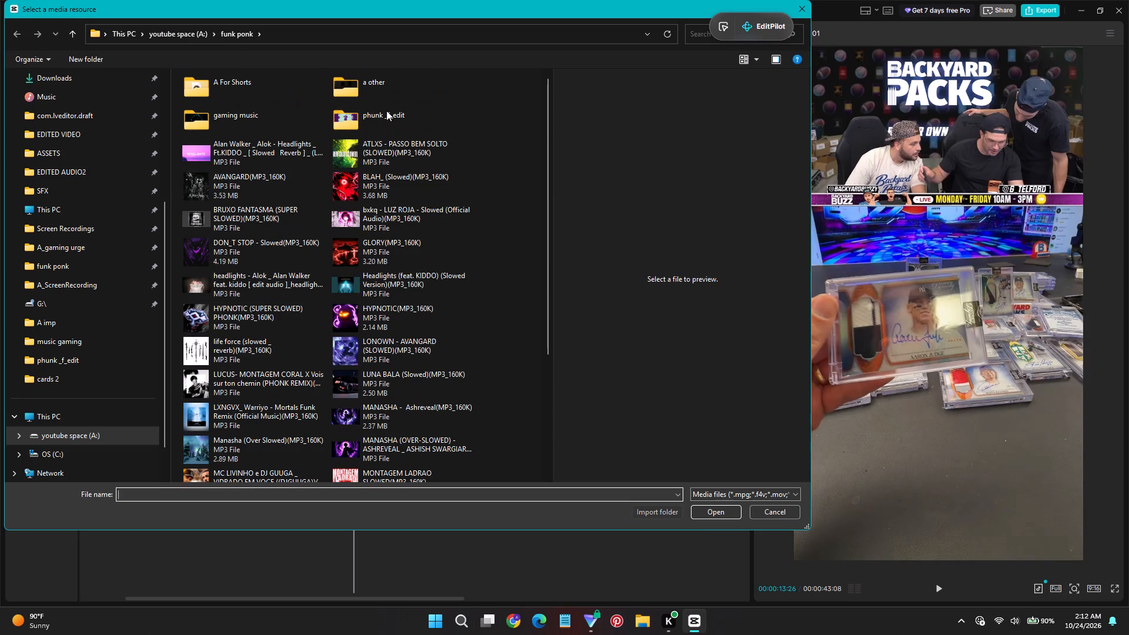
pyautogui.doubleClick(410, 115)
pyautogui.scroll(-14, 330, 373)
pyautogui.click(307, 432)
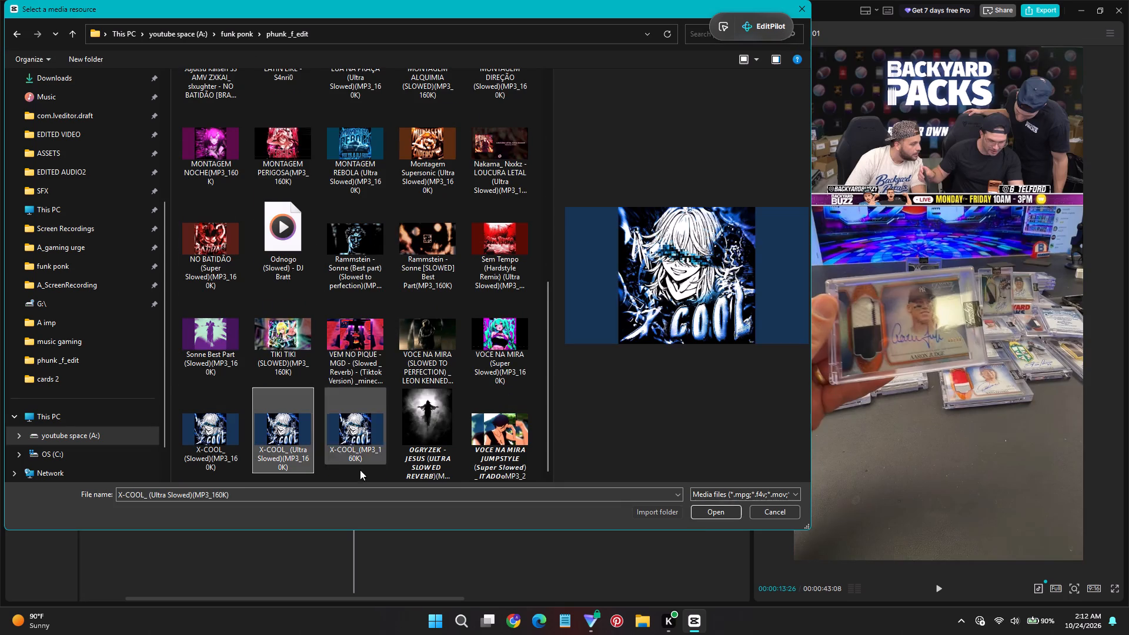
pyautogui.click(233, 439)
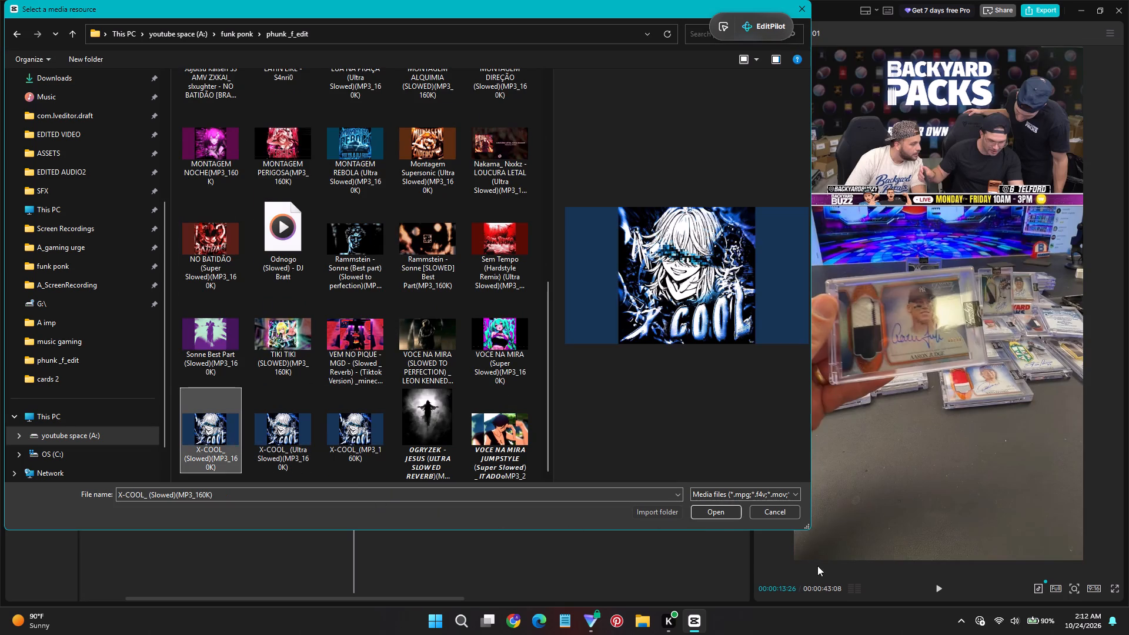
pyautogui.click(711, 518)
# Preview the X-COOL_ (Slowed) track and add it to the timeline at 00:00:13:26, where the card is revealed.
pyautogui.press('space')
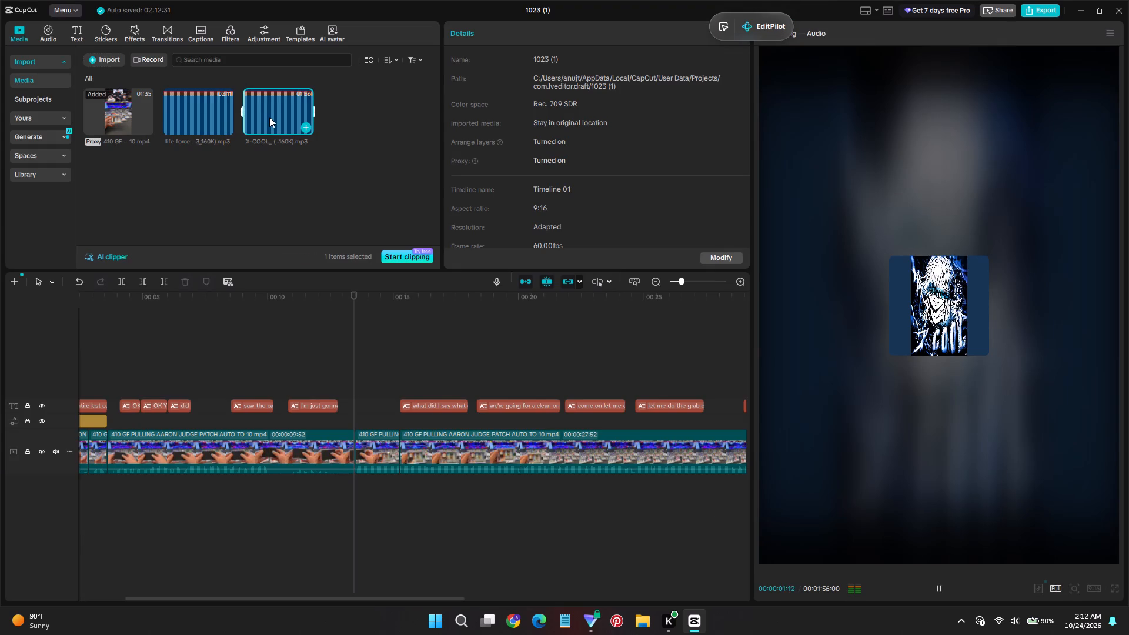
pyautogui.click(307, 125)
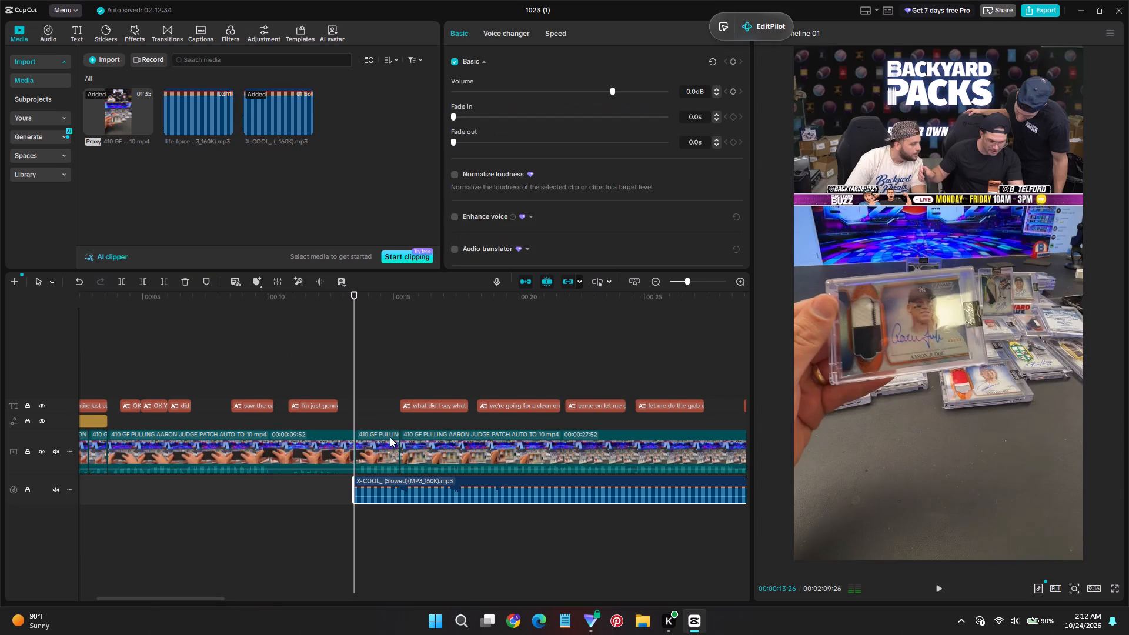
# Play the card-reveal footage with the X-COOL_ music to judge how the track fits the clips.
pyautogui.click(430, 520)
pyautogui.press('space')
pyautogui.keyDown('ctrl'); pyautogui.scroll(4, 446, 519); pyautogui.keyUp('ctrl')
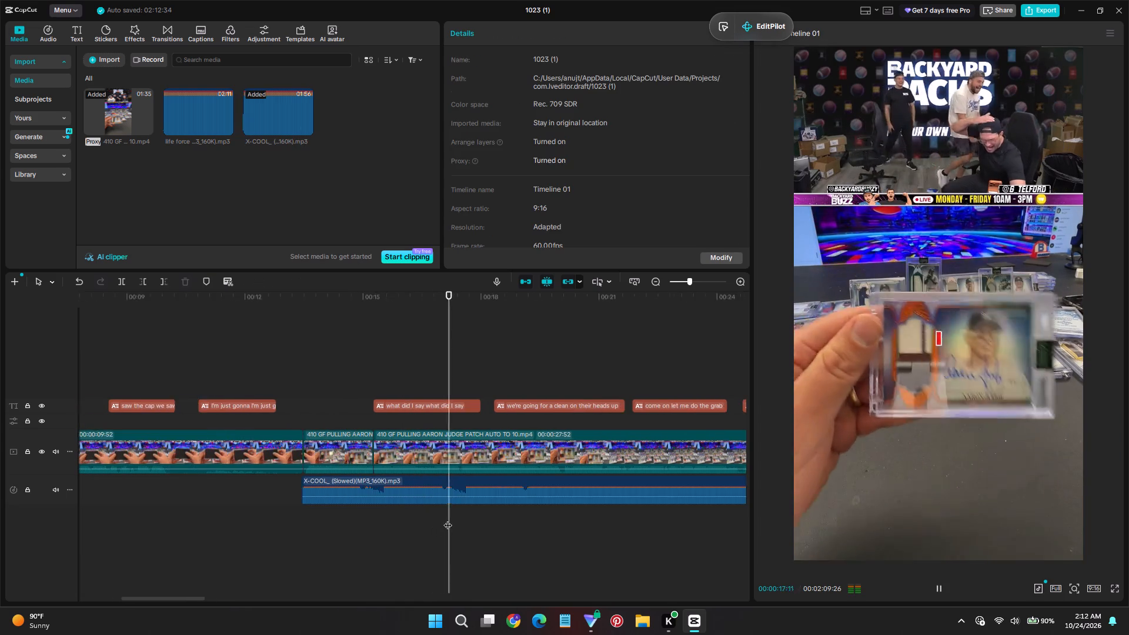
pyautogui.keyDown('ctrl'); pyautogui.scroll(6, 447, 519); pyautogui.keyUp('ctrl')
pyautogui.keyDown('ctrl'); pyautogui.scroll(-10, 480, 574); pyautogui.keyUp('ctrl')
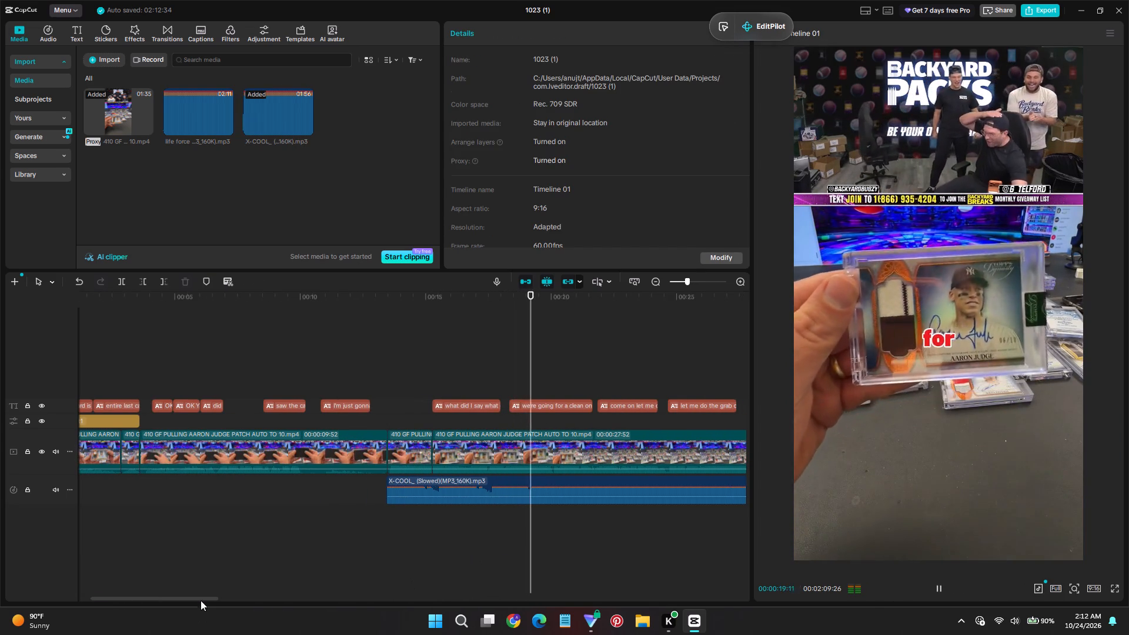
pyautogui.moveTo(199, 598); pyautogui.dragTo(256, 596)
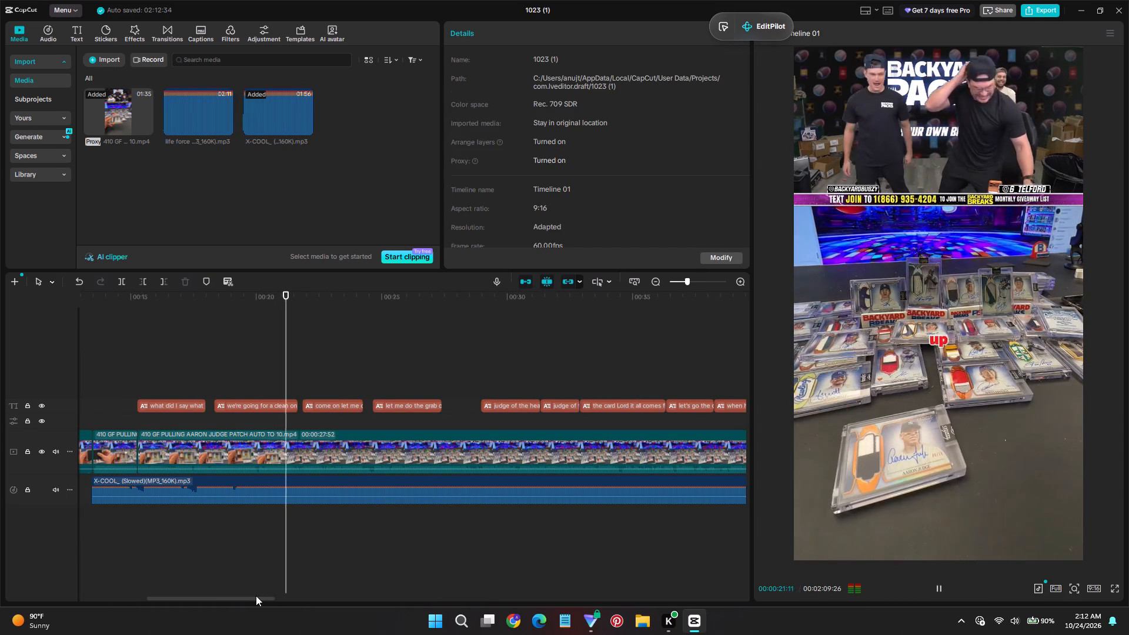
pyautogui.moveTo(256, 596); pyautogui.dragTo(275, 594)
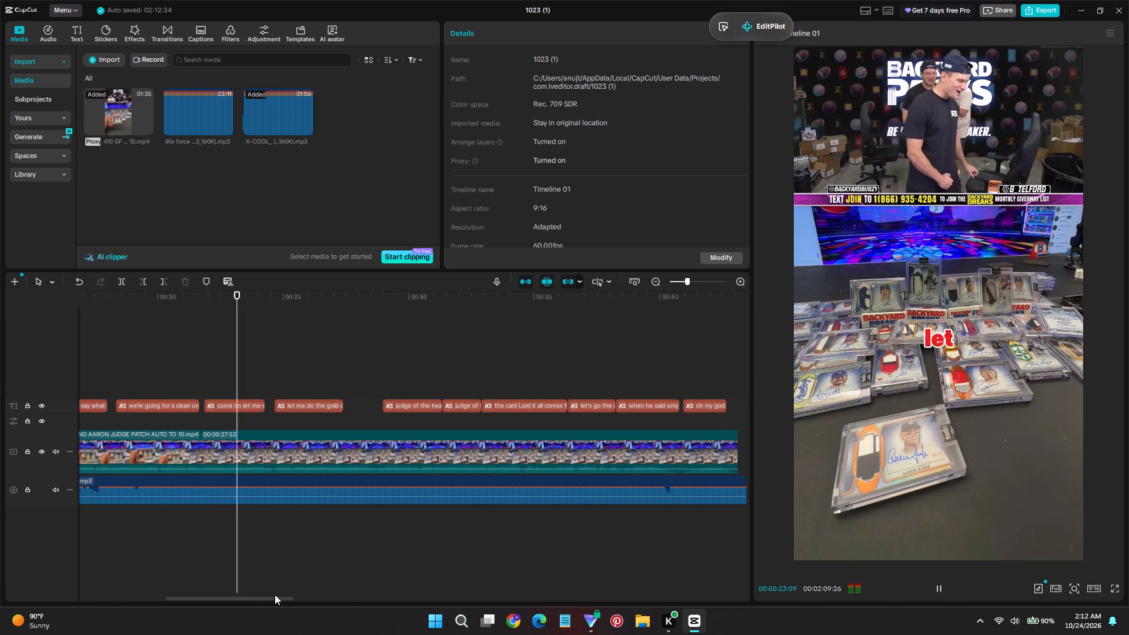
pyautogui.moveTo(275, 594); pyautogui.dragTo(112, 582)
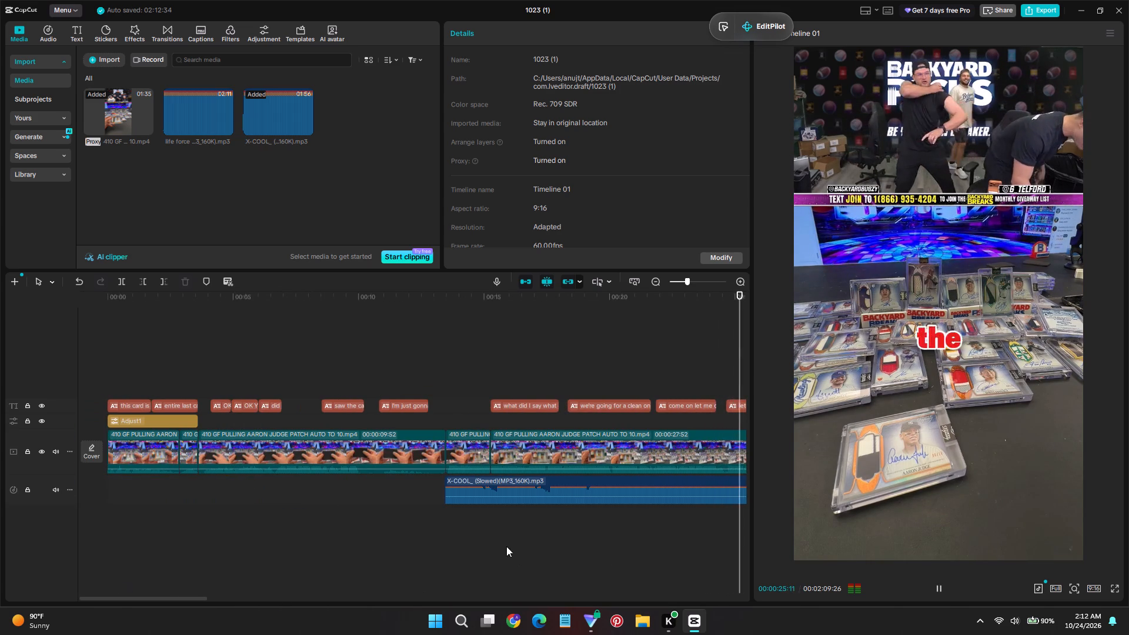
pyautogui.click(432, 523)
pyautogui.press('space')
pyautogui.press('space')
# Play the X-COOL_ track at several points beyond the footage to find the section with the drop.
pyautogui.click(281, 595)
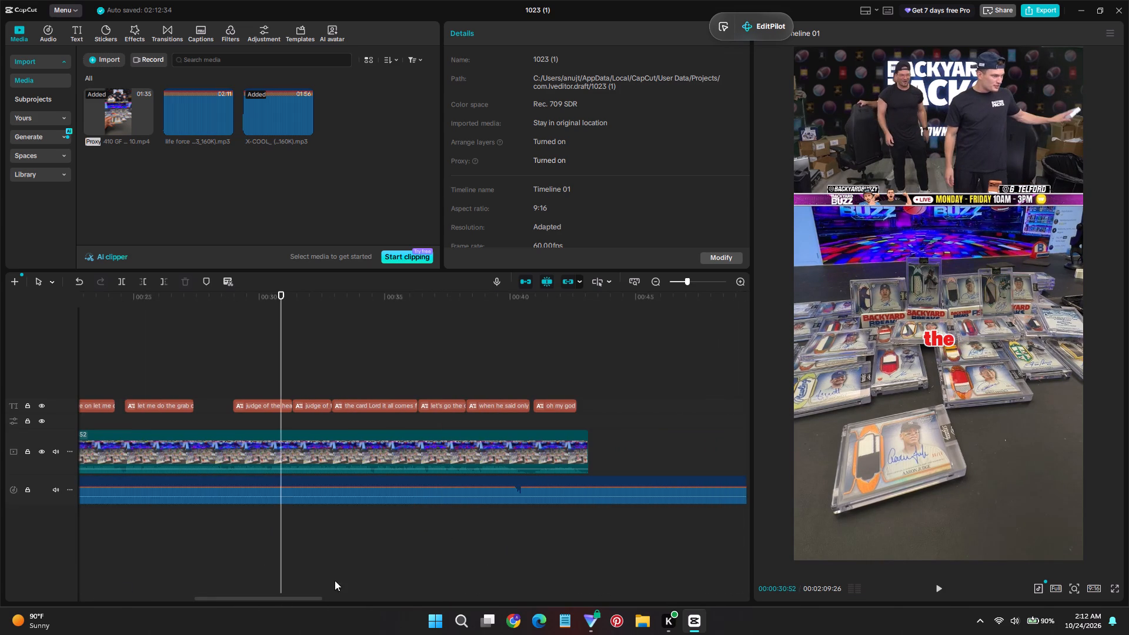
pyautogui.keyDown('ctrl'); pyautogui.scroll(-4, 407, 535); pyautogui.keyUp('ctrl')
pyautogui.keyDown('ctrl'); pyautogui.scroll(1, 407, 562); pyautogui.keyUp('ctrl')
pyautogui.keyDown('ctrl'); pyautogui.scroll(-6, 407, 562); pyautogui.keyUp('ctrl')
pyautogui.click(409, 522)
pyautogui.press('space')
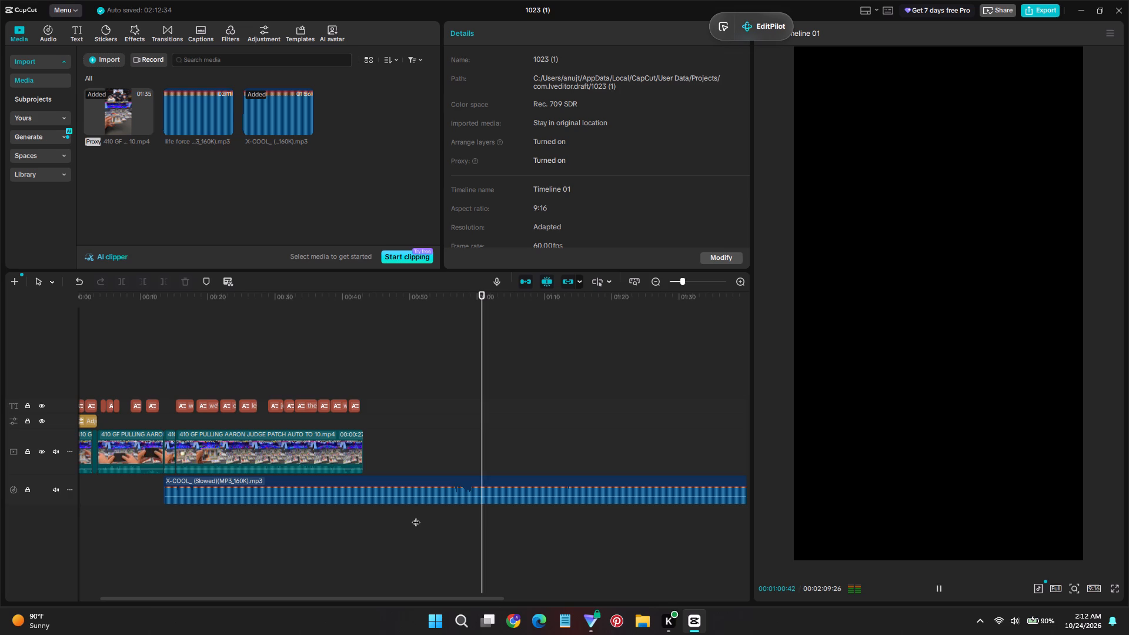
pyautogui.press('space')
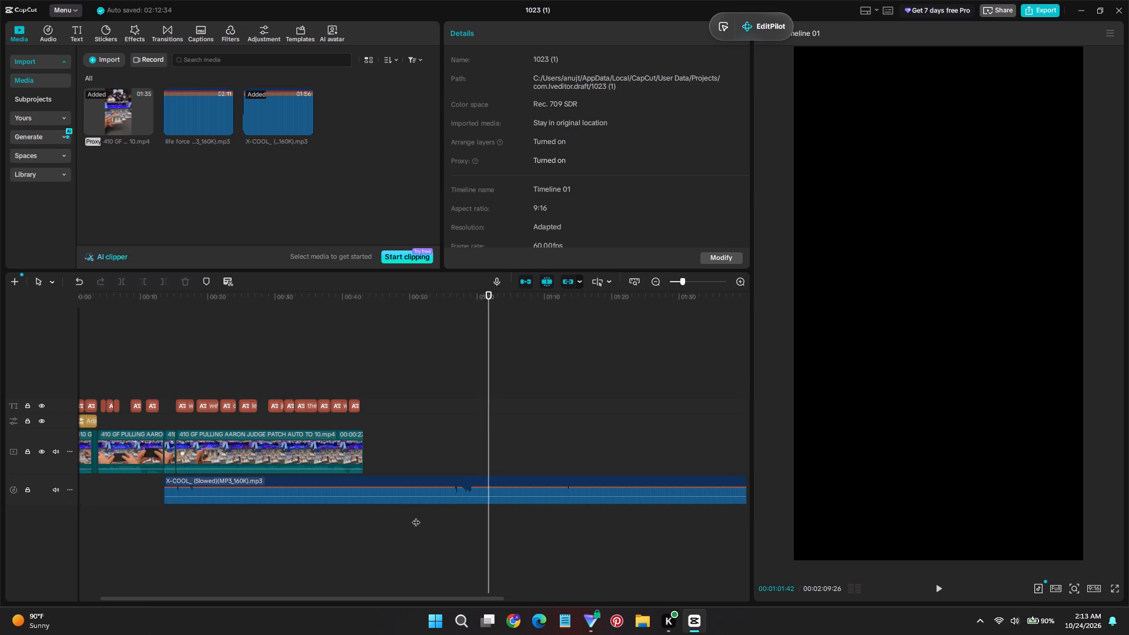
pyautogui.click(389, 436)
pyautogui.press('space')
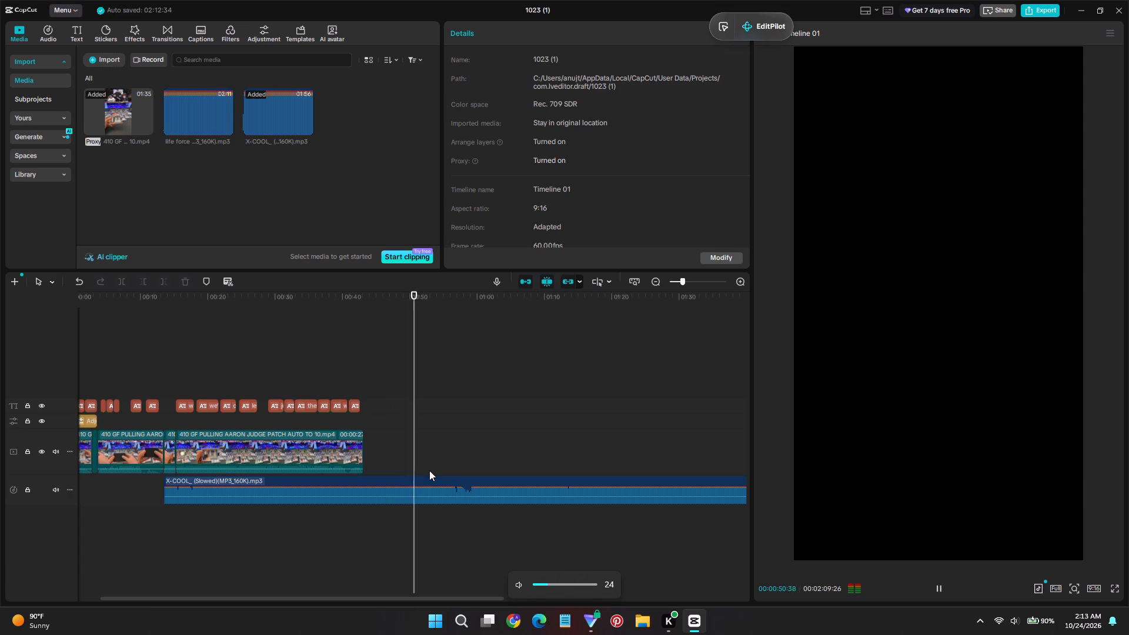
pyautogui.keyDown('ctrl'); pyautogui.scroll(13, 426, 523); pyautogui.keyUp('ctrl')
pyautogui.keyDown('ctrl'); pyautogui.scroll(-3, 437, 519); pyautogui.keyUp('ctrl')
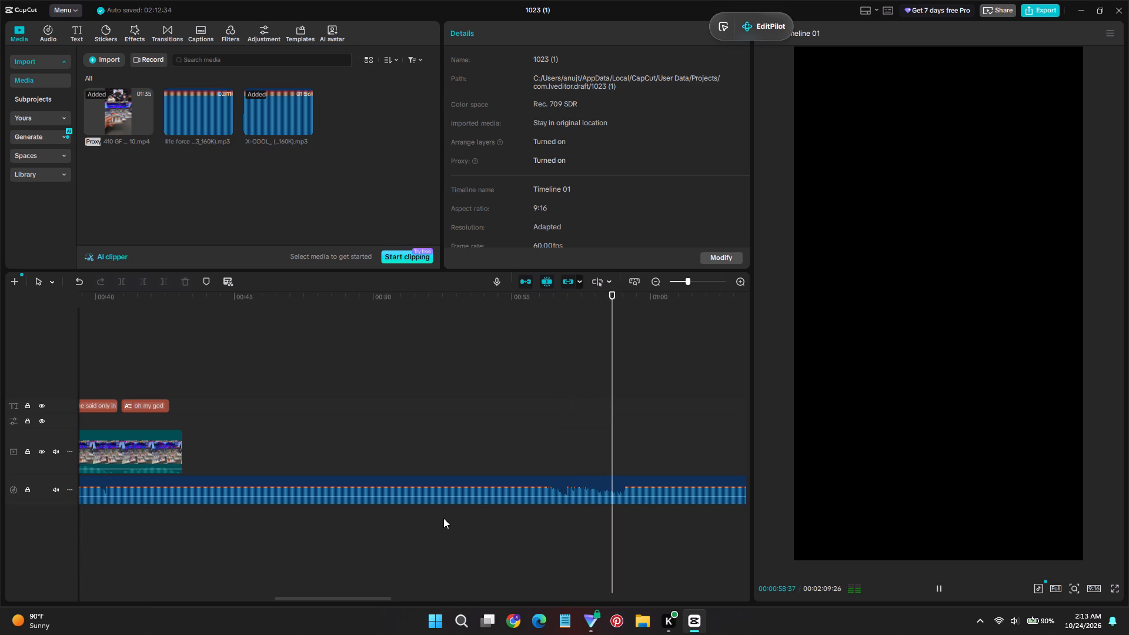
pyautogui.press('space')
pyautogui.click(413, 518)
pyautogui.press('space')
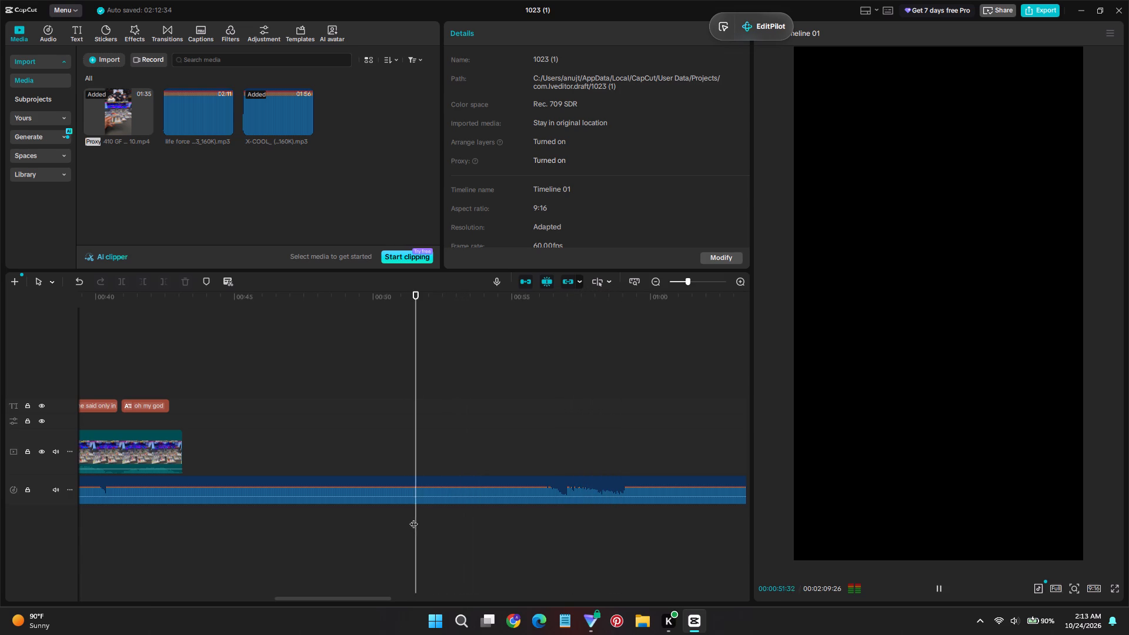
# Trim away the X-COOL_ track's beginning up to about 00:00:51:27 and move the remaining music to the timeline start.
pyautogui.click(413, 518)
pyautogui.click(415, 499)
pyautogui.press('q')
pyautogui.moveTo(505, 487); pyautogui.dragTo(0, 507)
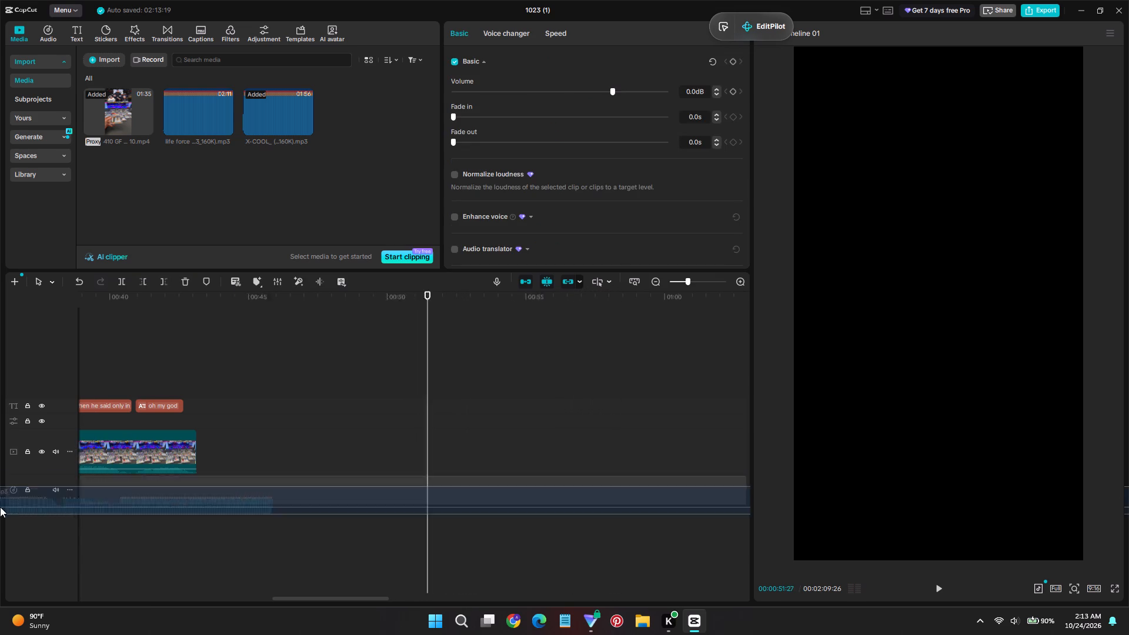
pyautogui.moveTo(0, 507); pyautogui.dragTo(0, 504)
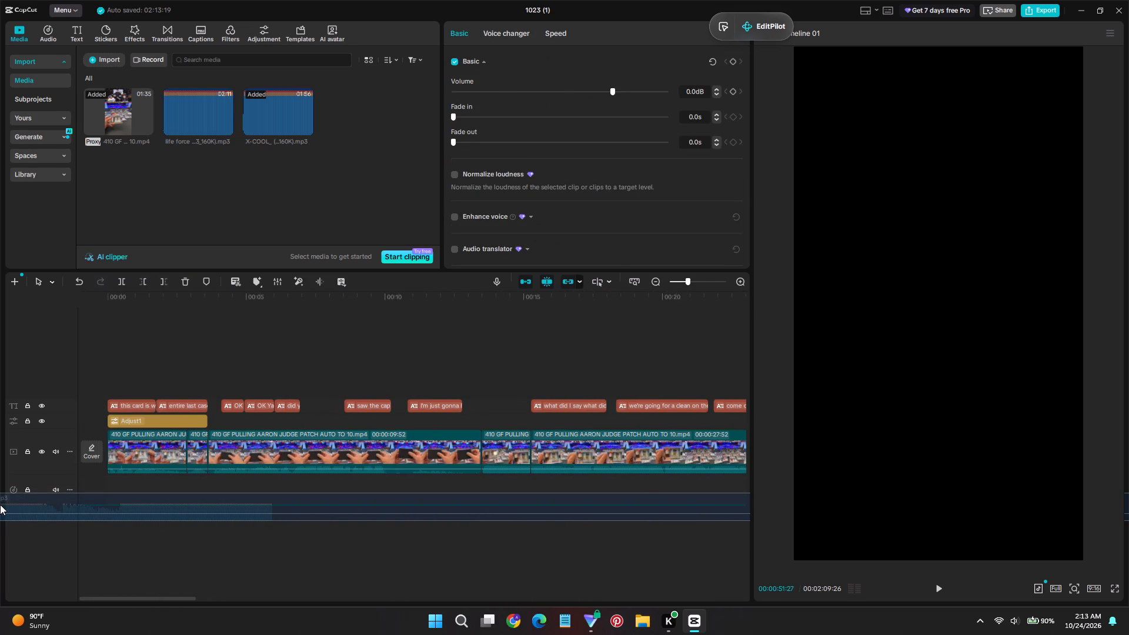
pyautogui.moveTo(0, 504); pyautogui.dragTo(2, 504)
# Play the hook with the music, trim the track's beginning up to 00:00:02:33, and move it back to the timeline start.
pyautogui.keyDown('ctrl'); pyautogui.scroll(8, 123, 534); pyautogui.keyUp('ctrl')
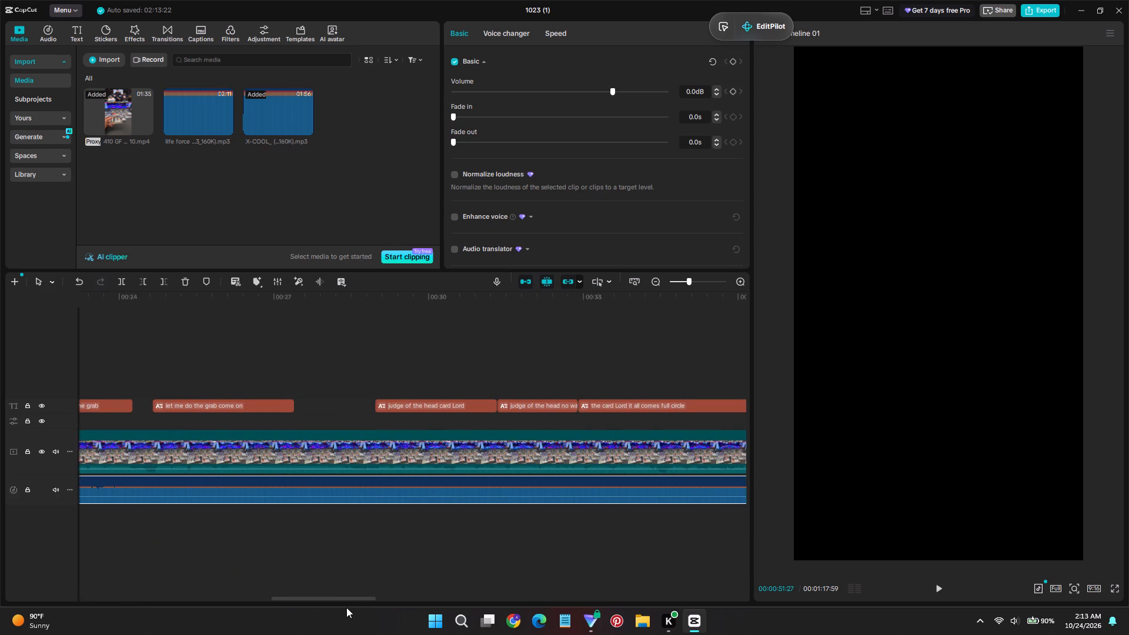
pyautogui.moveTo(346, 598); pyautogui.dragTo(1, 576)
pyautogui.click(277, 541)
pyautogui.press('space')
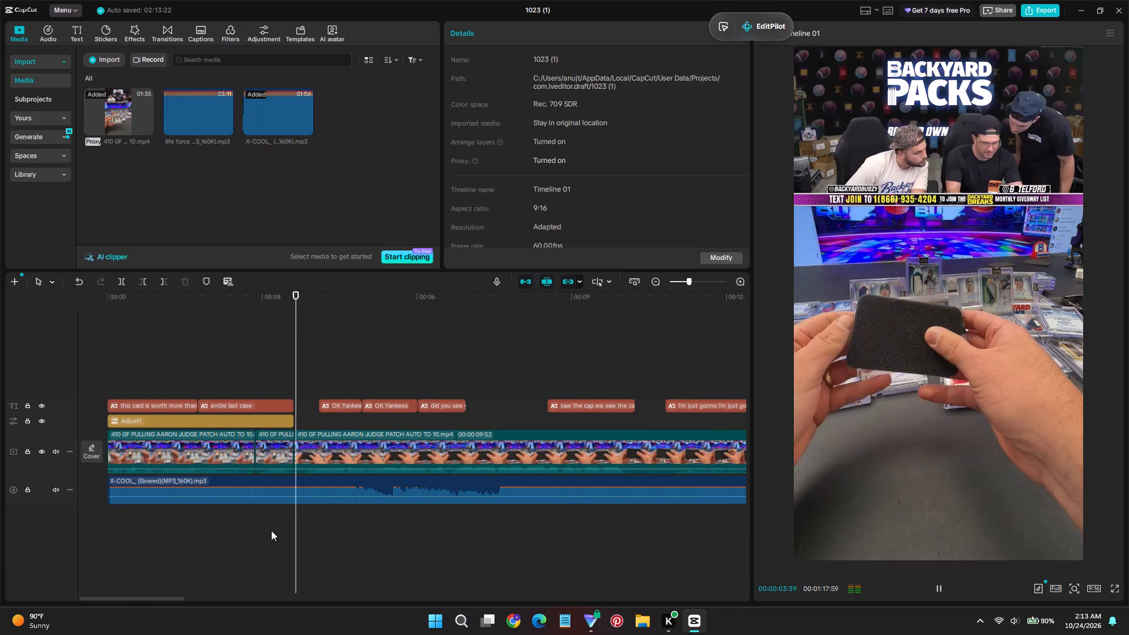
pyautogui.click(271, 529)
pyautogui.moveTo(239, 530); pyautogui.dragTo(239, 524)
pyautogui.click(242, 494)
pyautogui.press('q')
pyautogui.moveTo(405, 481); pyautogui.dragTo(269, 481)
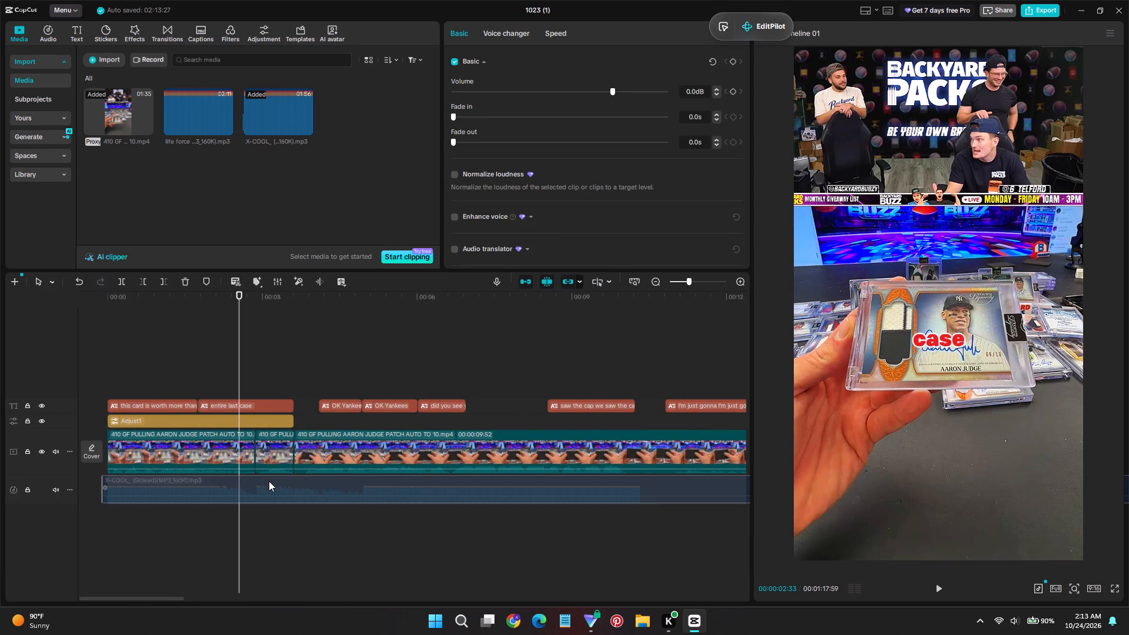
pyautogui.moveTo(269, 481); pyautogui.dragTo(261, 481)
# Shift the music later so its break meets the end of the hook, and extend its beginning back to the timeline start.
pyautogui.click(183, 519)
pyautogui.press('space')
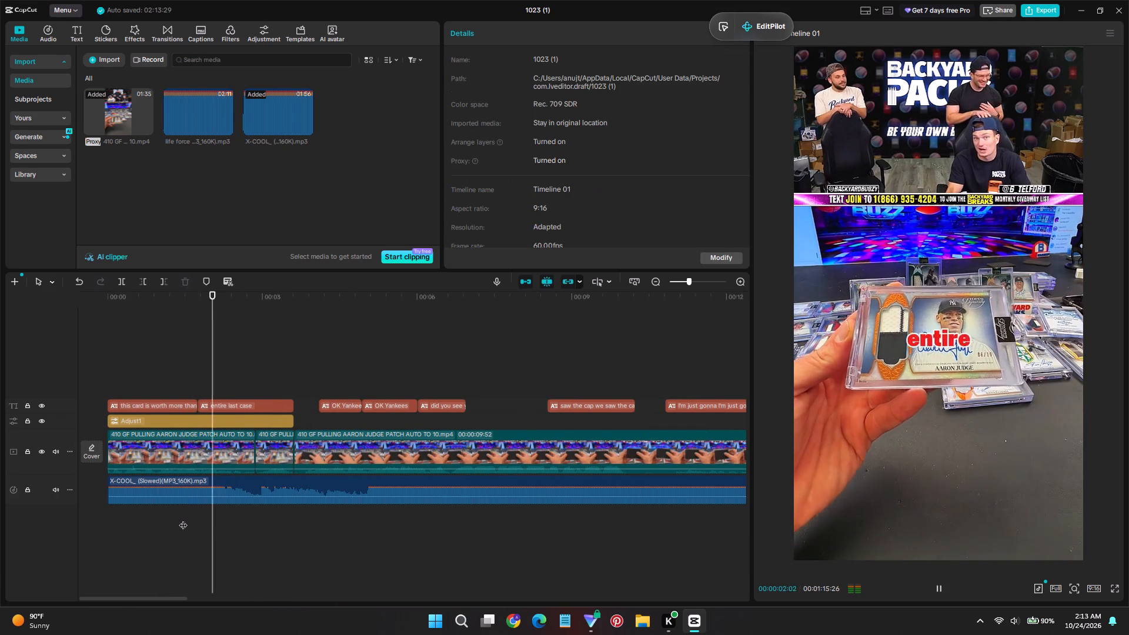
pyautogui.press('space')
pyautogui.moveTo(296, 482); pyautogui.dragTo(314, 483)
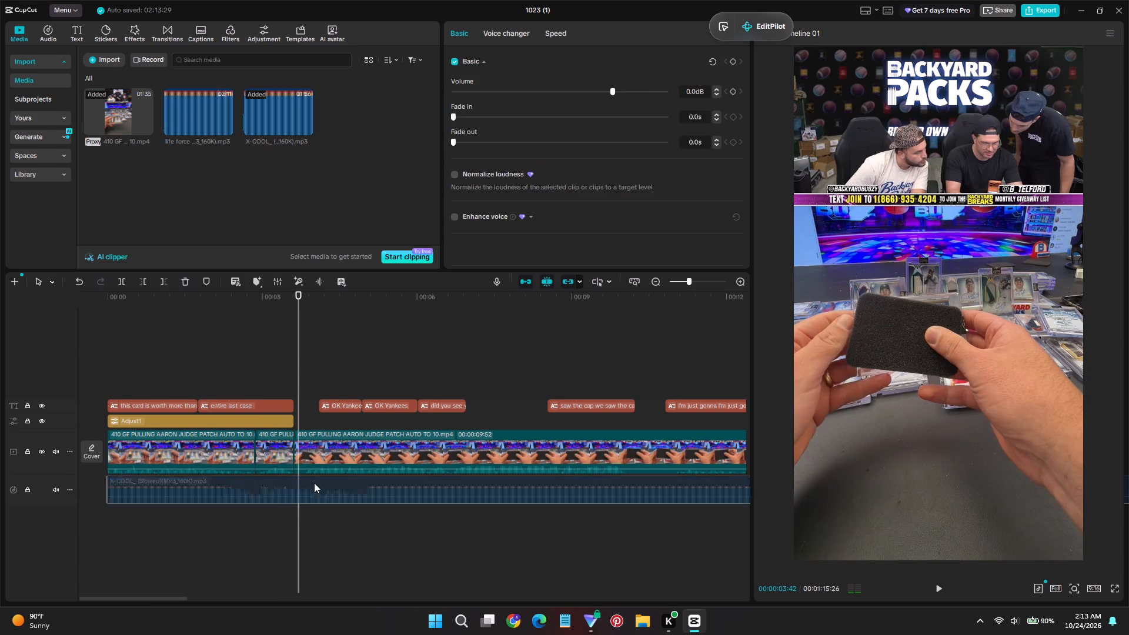
pyautogui.moveTo(314, 483); pyautogui.dragTo(332, 483)
pyautogui.click(249, 492)
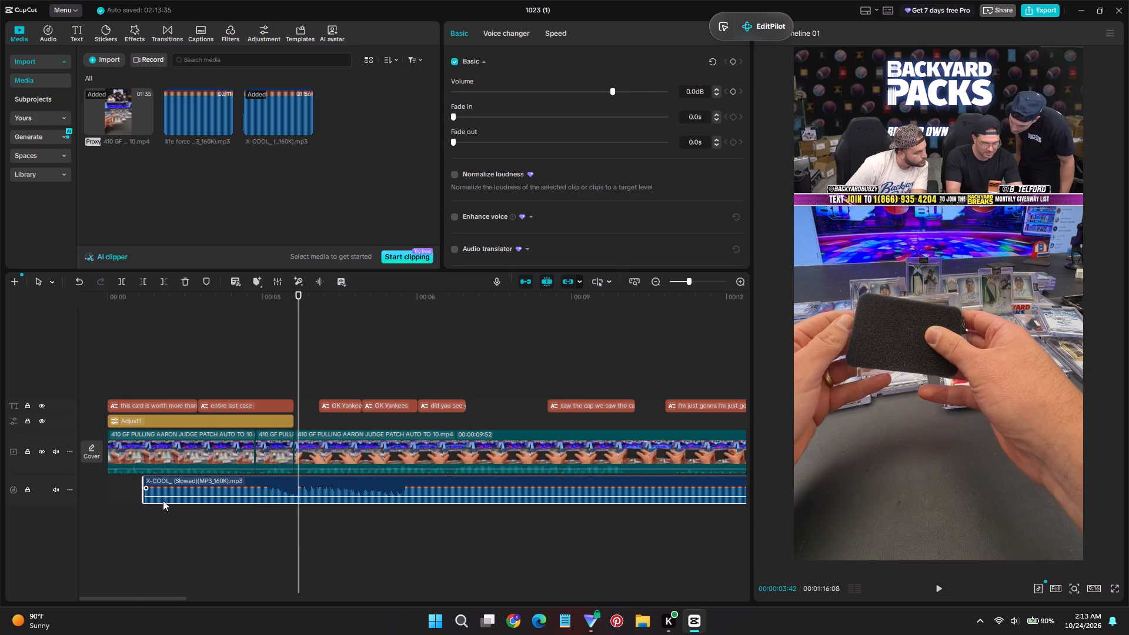
pyautogui.moveTo(143, 499); pyautogui.dragTo(4, 487)
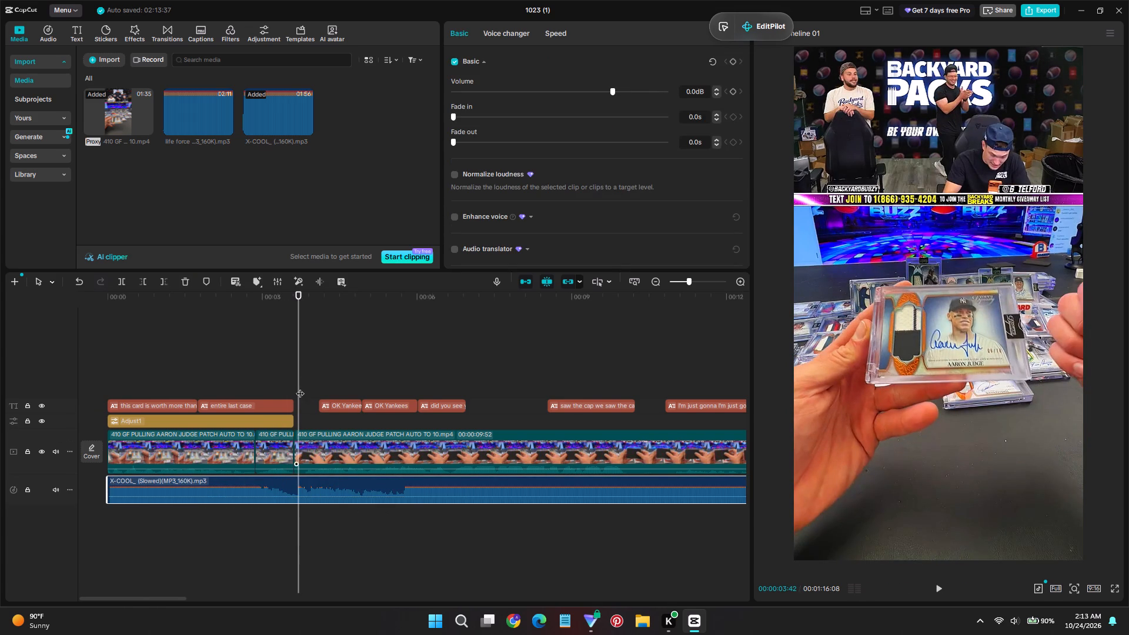
# Split the X-COOL_ music at the end of the hook, 00:00:03:37, and move the second piece later to about 00:00:10.
pyautogui.click(298, 386)
pyautogui.click(319, 490)
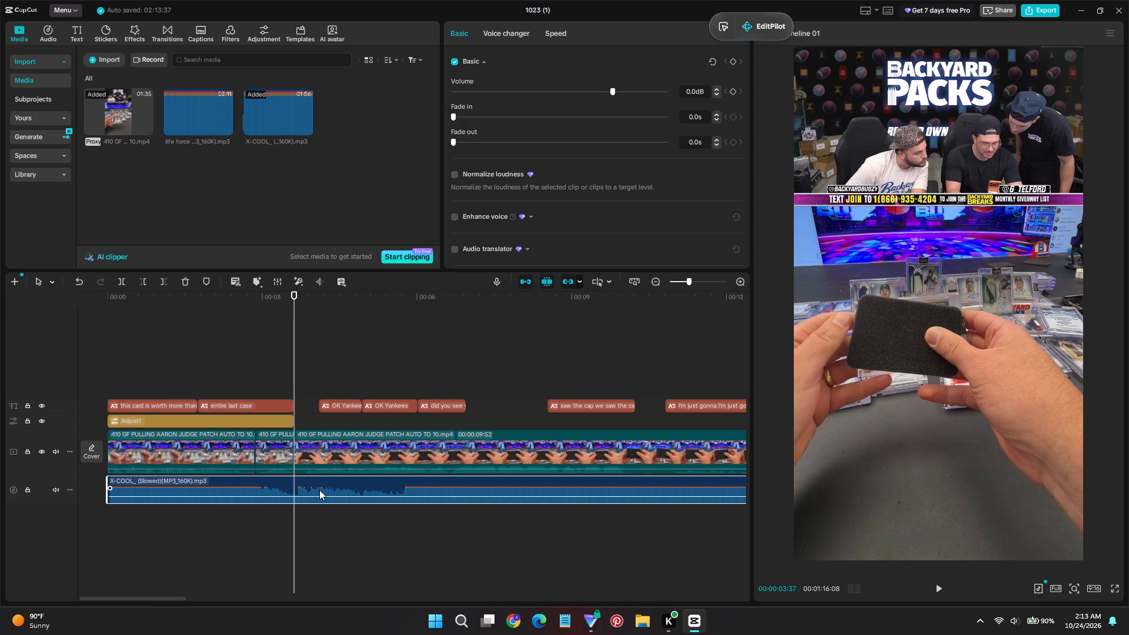
pyautogui.hotkey('ctrl', 'b')
pyautogui.moveTo(377, 486); pyautogui.dragTo(675, 488)
# Play the reveal and reposition the second music piece to start at about 00:00:11:17, lining its drop up with the card-reveal cut.
pyautogui.keyDown('ctrl'); pyautogui.scroll(-4, 647, 512); pyautogui.keyUp('ctrl')
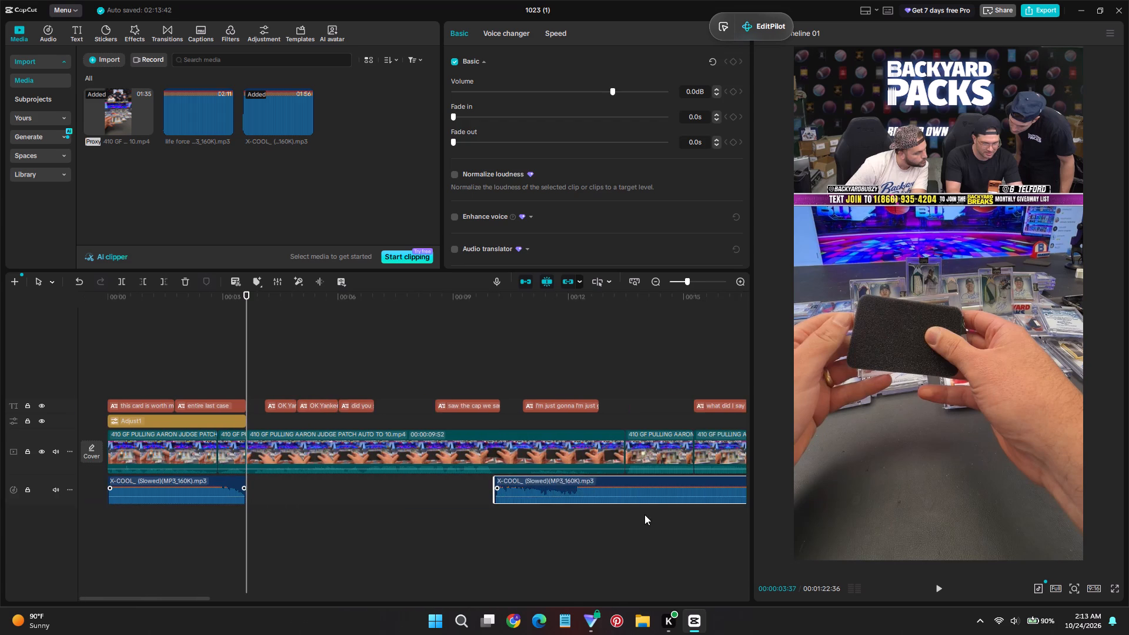
pyautogui.keyDown('ctrl'); pyautogui.scroll(-4, 643, 514); pyautogui.keyUp('ctrl')
pyautogui.keyDown('ctrl'); pyautogui.scroll(-3, 493, 506); pyautogui.keyUp('ctrl')
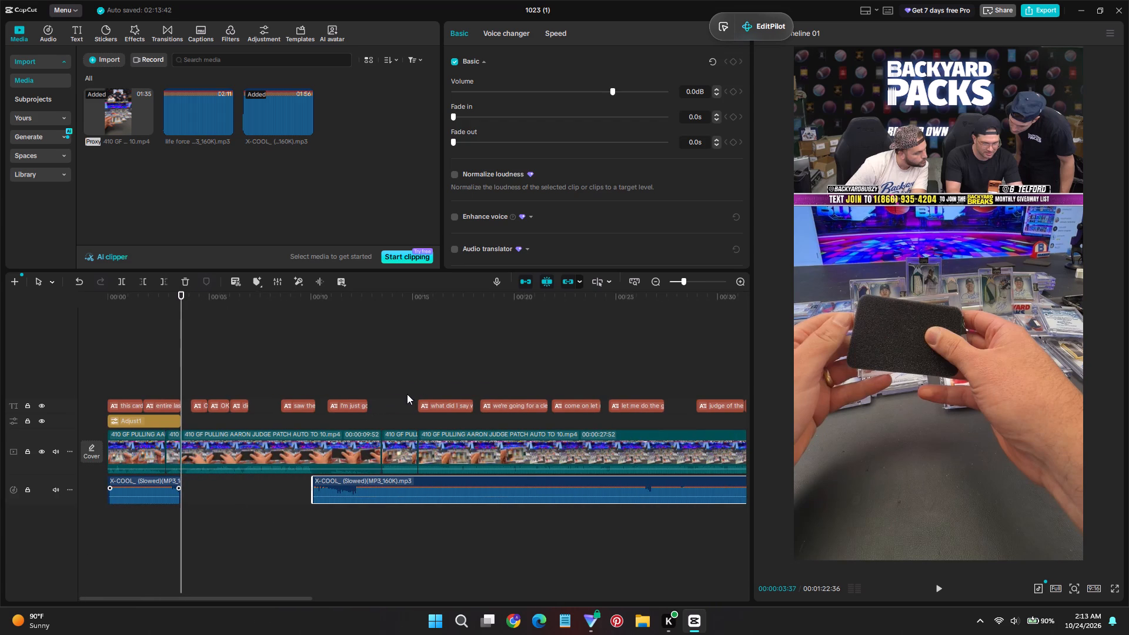
pyautogui.click(407, 394)
pyautogui.moveTo(416, 398); pyautogui.dragTo(402, 399)
pyautogui.press('space')
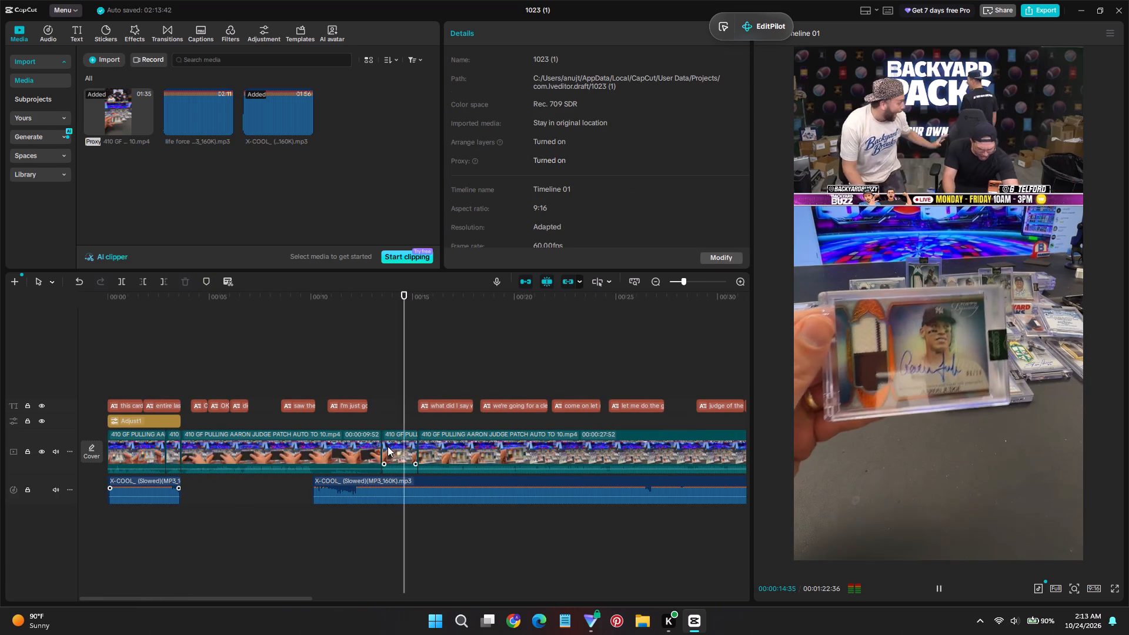
pyautogui.keyDown('ctrl'); pyautogui.scroll(-6, 346, 497); pyautogui.keyUp('ctrl')
pyautogui.press('space')
pyautogui.moveTo(248, 484); pyautogui.dragTo(269, 483)
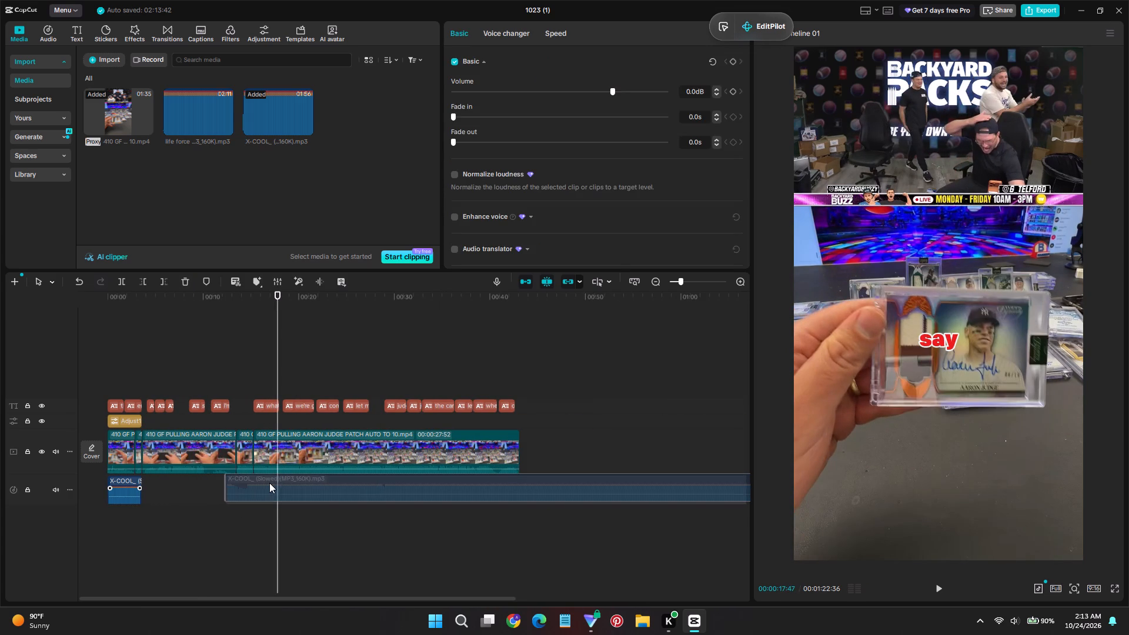
pyautogui.moveTo(269, 483); pyautogui.dragTo(257, 483)
pyautogui.keyDown('ctrl'); pyautogui.scroll(13, 254, 509); pyautogui.keyUp('ctrl')
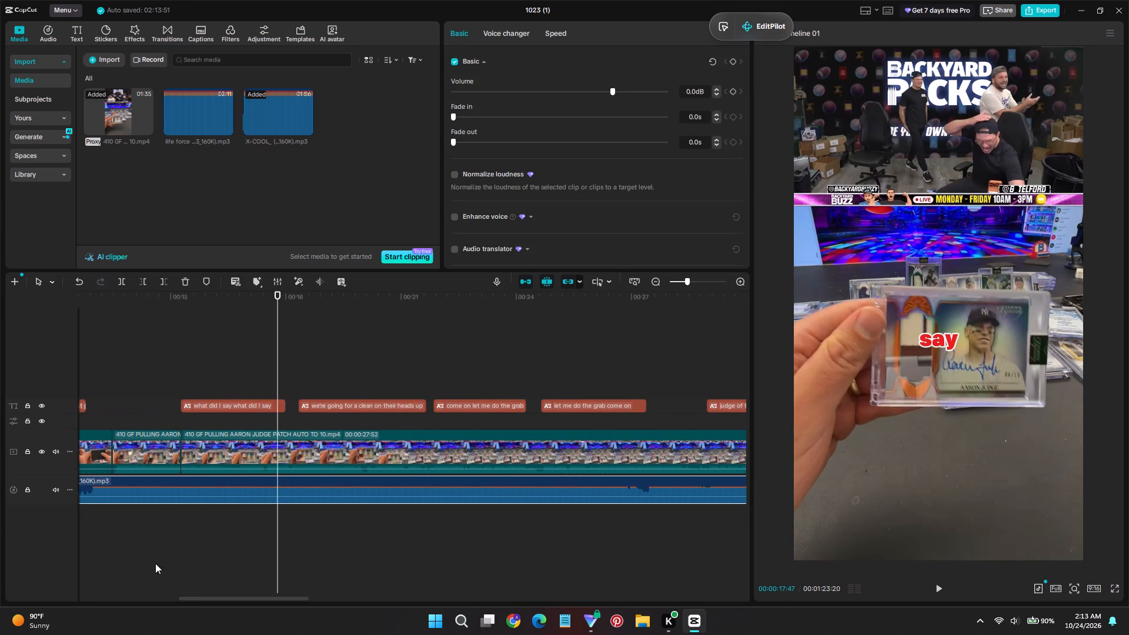
pyautogui.moveTo(246, 599); pyautogui.dragTo(209, 595)
pyautogui.click(280, 517)
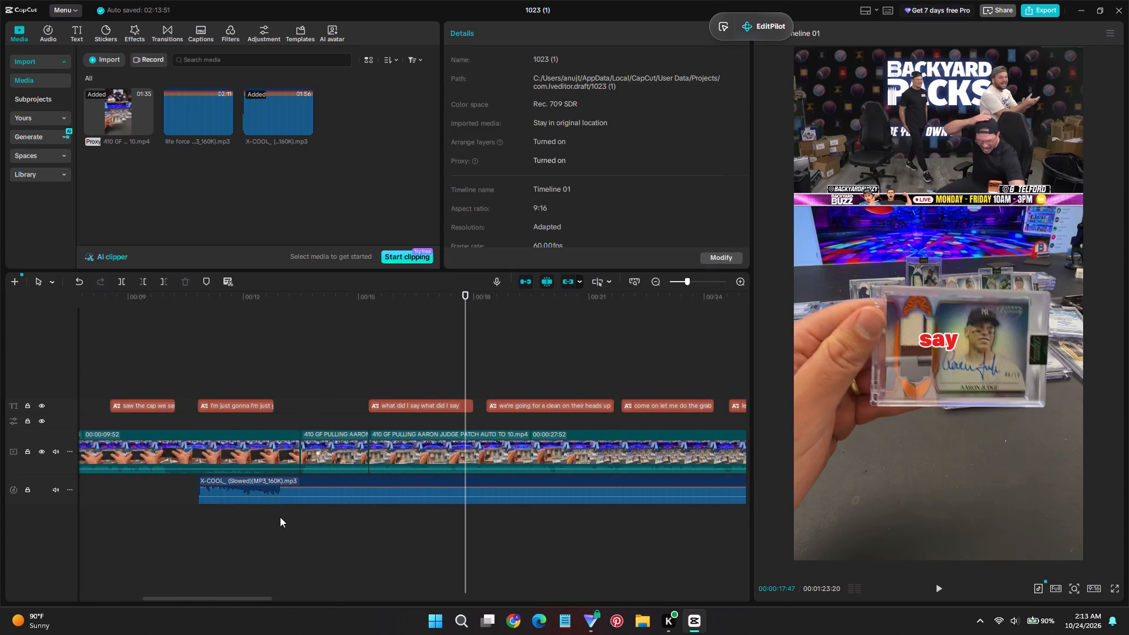
pyautogui.moveTo(304, 489); pyautogui.dragTo(322, 489)
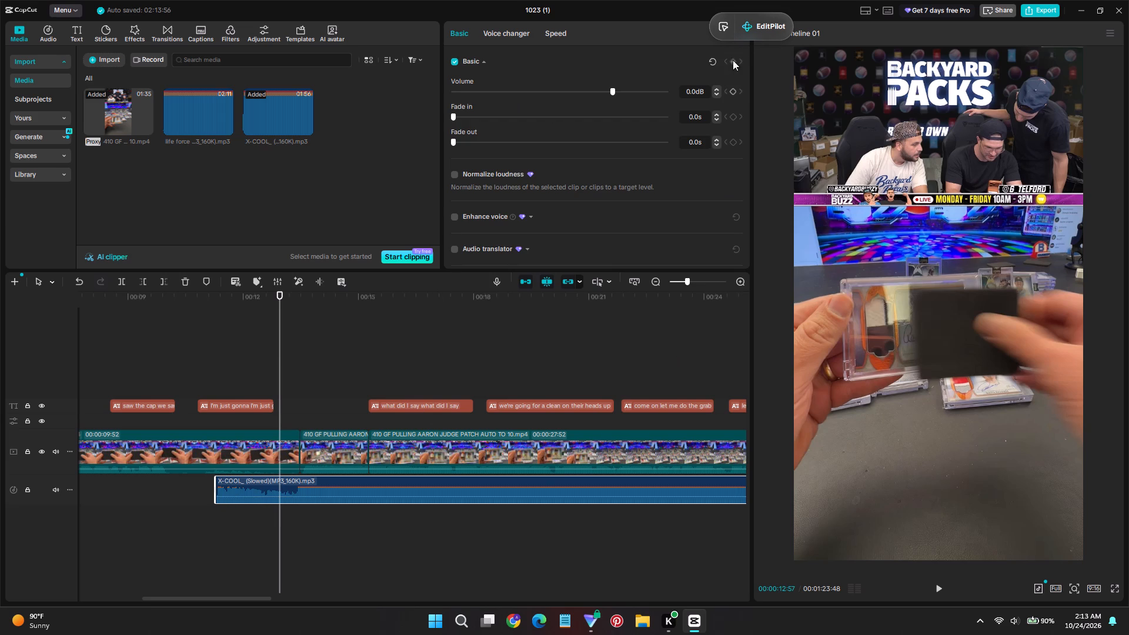
# Add volume keyframes to the second X-COOL_ piece at 00:00:13:20 and at its beginning, 00:00:11:17.
pyautogui.moveTo(278, 374); pyautogui.dragTo(295, 386)
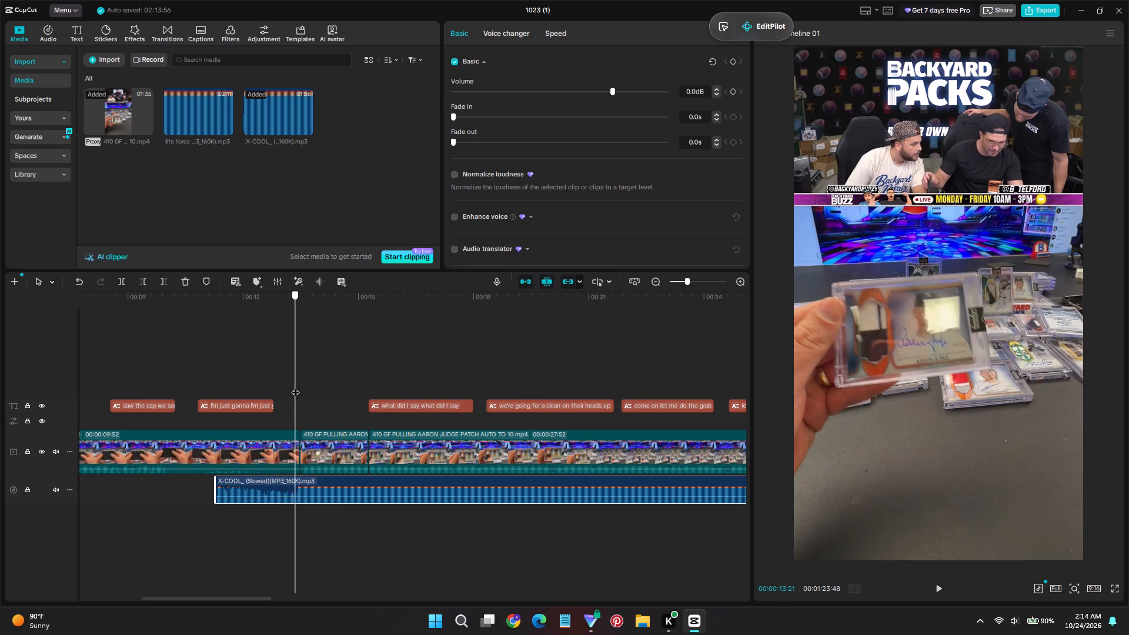
pyautogui.moveTo(295, 386); pyautogui.dragTo(295, 386)
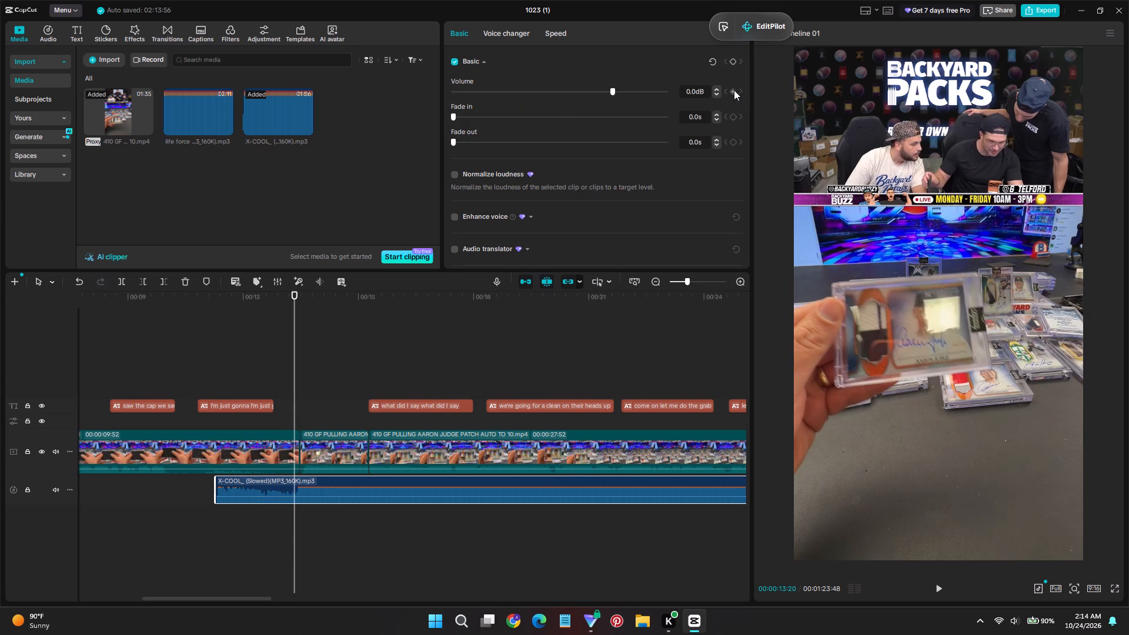
pyautogui.click(734, 90)
pyautogui.moveTo(296, 375); pyautogui.dragTo(213, 364)
pyautogui.click(733, 92)
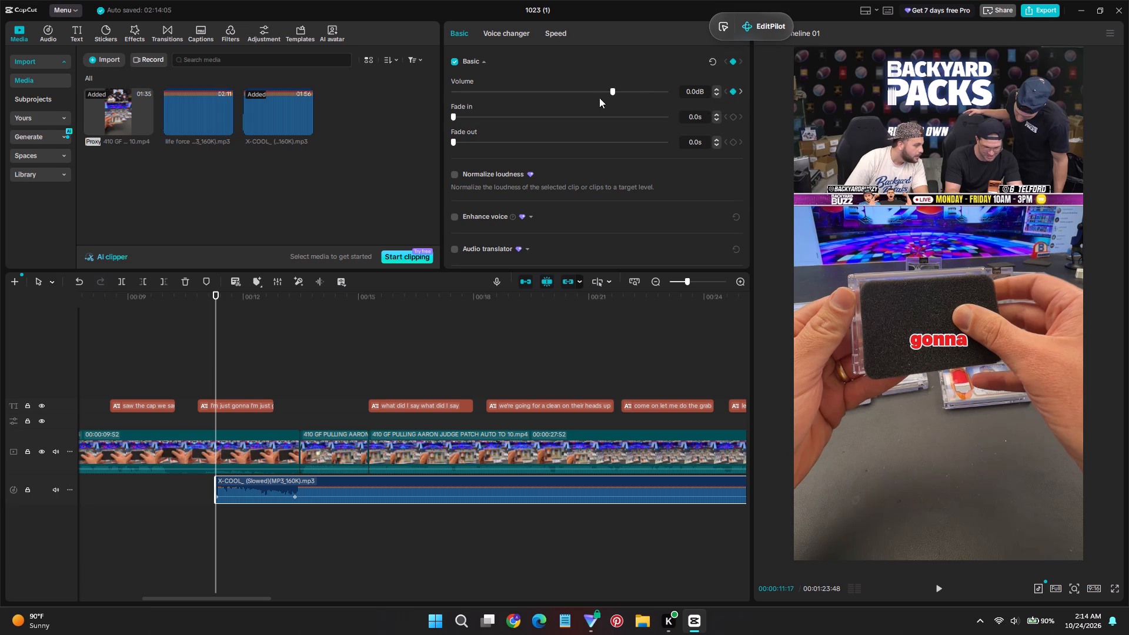
# Lower the volume at the second music piece's starting keyframe to -36.4 dB for a gradual build-up.
pyautogui.moveTo(612, 93); pyautogui.dragTo(481, 106)
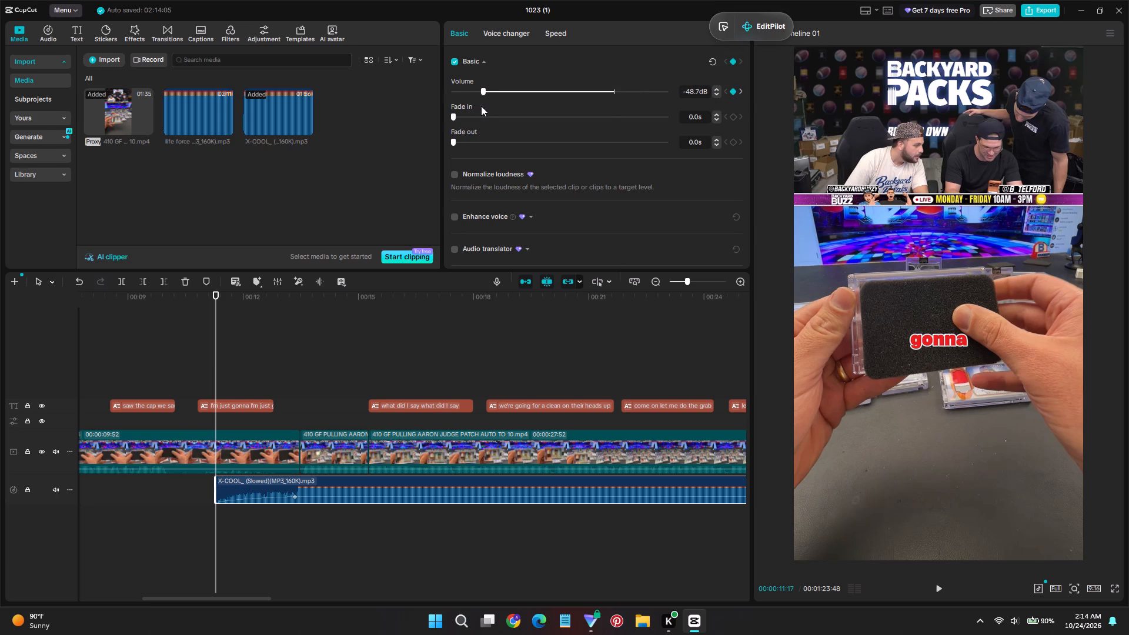
pyautogui.moveTo(481, 106); pyautogui.dragTo(502, 112)
pyautogui.moveTo(502, 112); pyautogui.dragTo(514, 116)
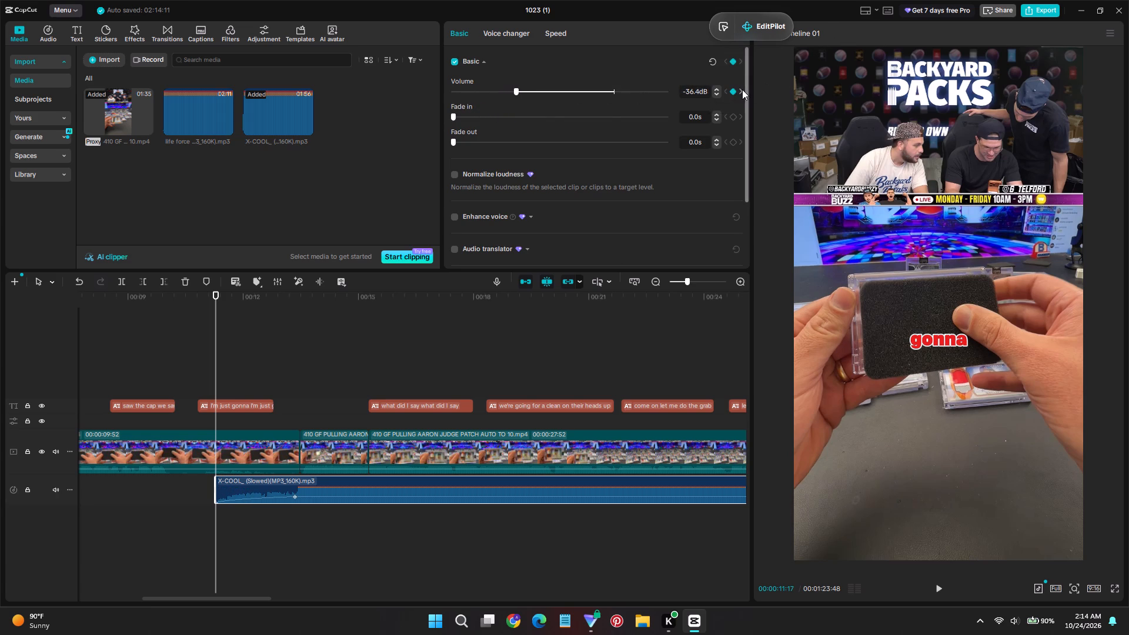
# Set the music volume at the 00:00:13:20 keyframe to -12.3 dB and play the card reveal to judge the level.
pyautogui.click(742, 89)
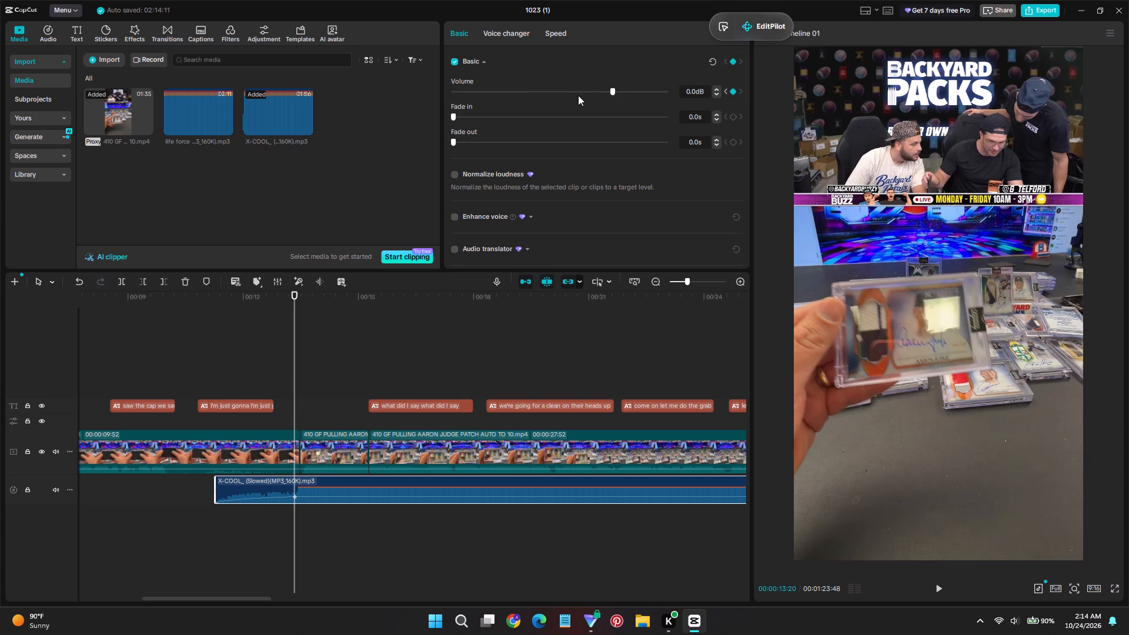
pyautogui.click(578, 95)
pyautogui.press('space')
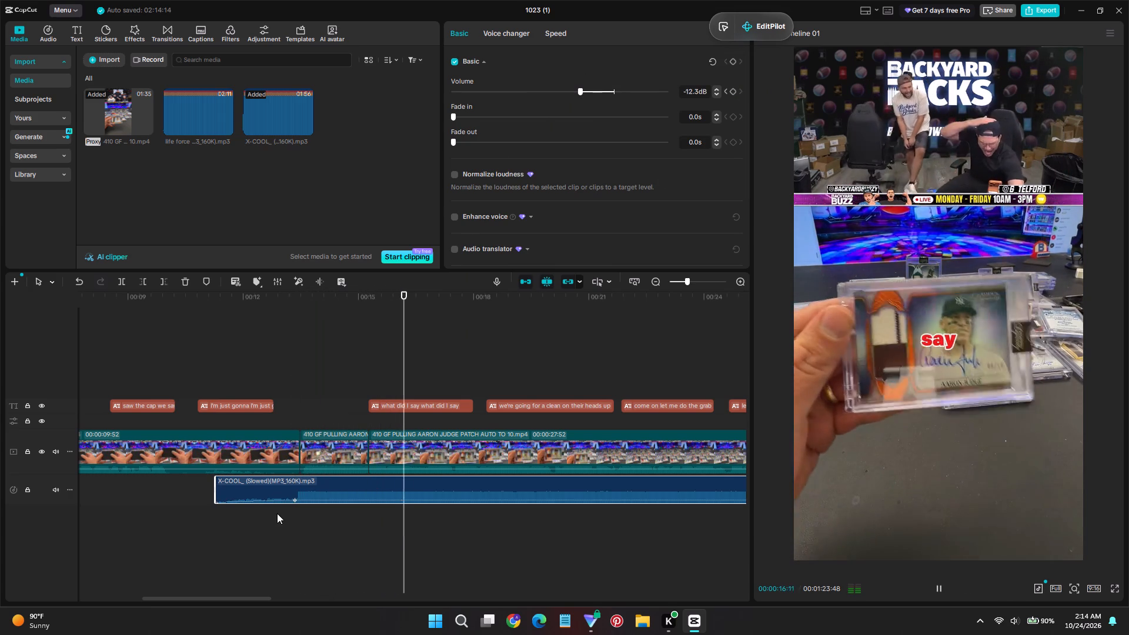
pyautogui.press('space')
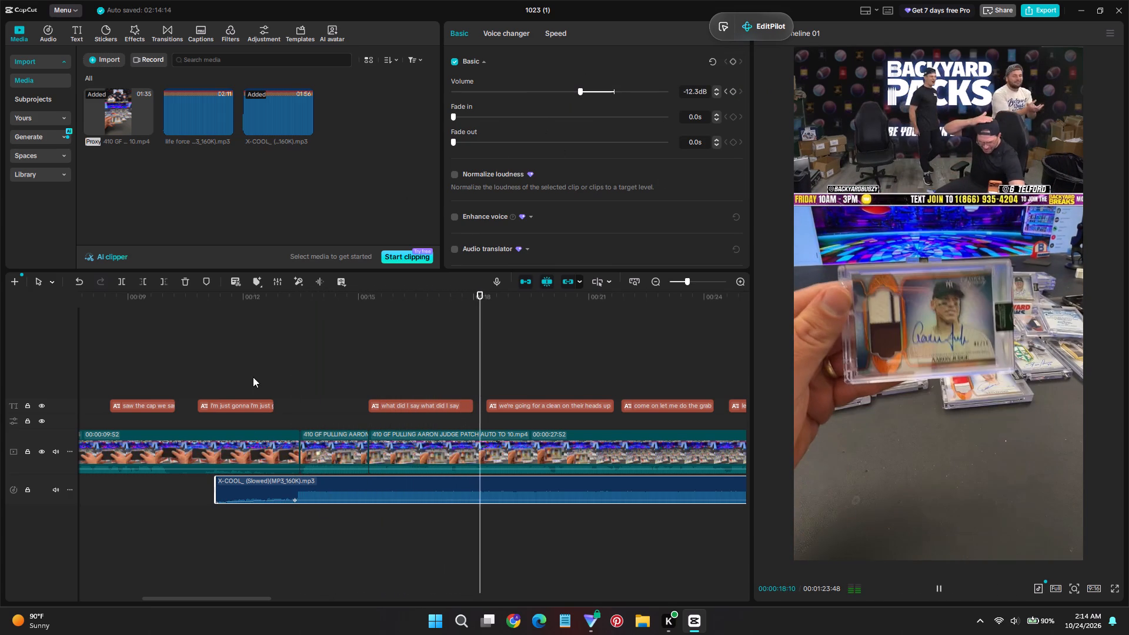
# Set the music volume at the 00:00:13:20 keyframe to -5.6 dB and play the reveal to check it.
pyautogui.click(727, 92)
pyautogui.doubleClick(723, 92)
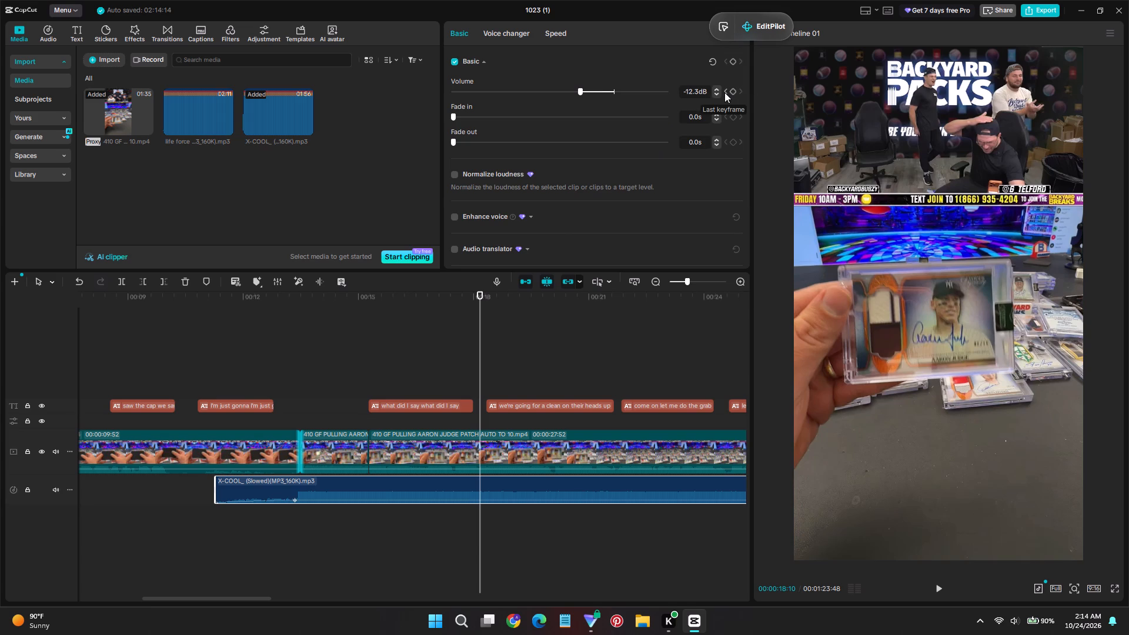
pyautogui.click(724, 92)
pyautogui.moveTo(582, 90); pyautogui.dragTo(584, 89)
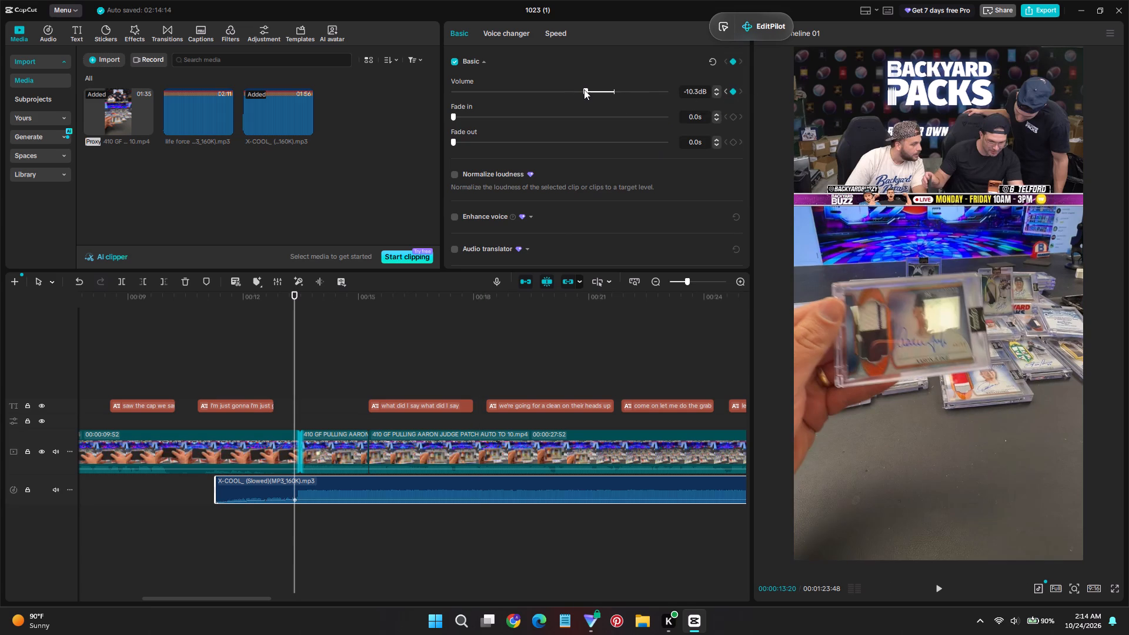
pyautogui.moveTo(584, 89); pyautogui.dragTo(596, 97)
pyautogui.press('space')
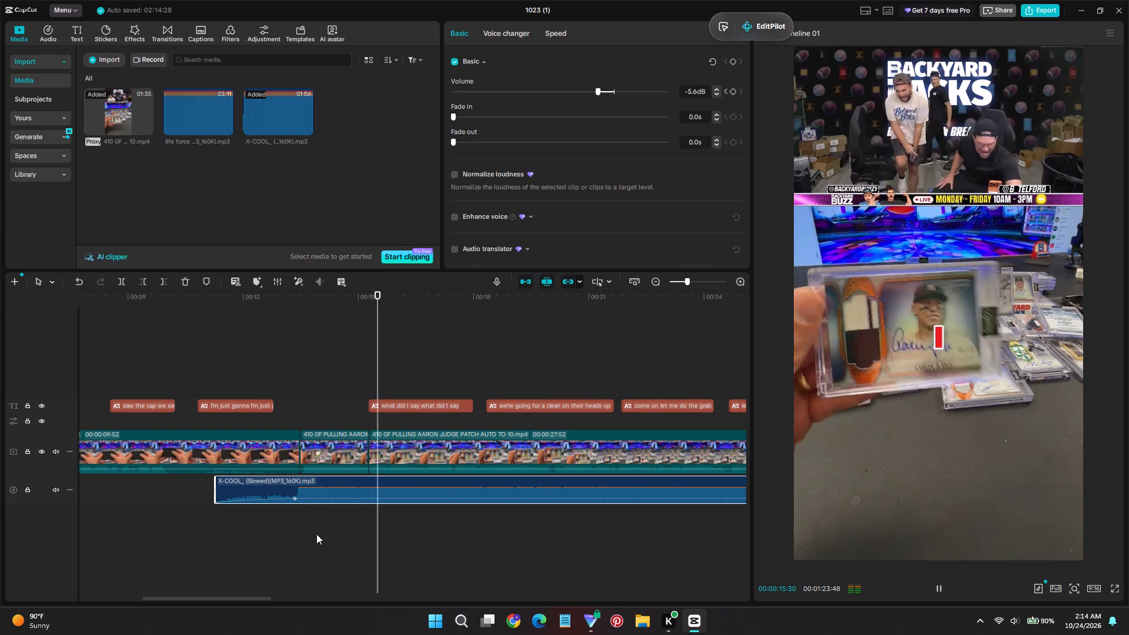
# Play back the card reveal and the celebration after it to check the second X-COOL_ piece against the voices.
pyautogui.keyDown('ctrl'); pyautogui.scroll(-9, 385, 515); pyautogui.keyUp('ctrl')
pyautogui.click(322, 409)
pyautogui.press('space')
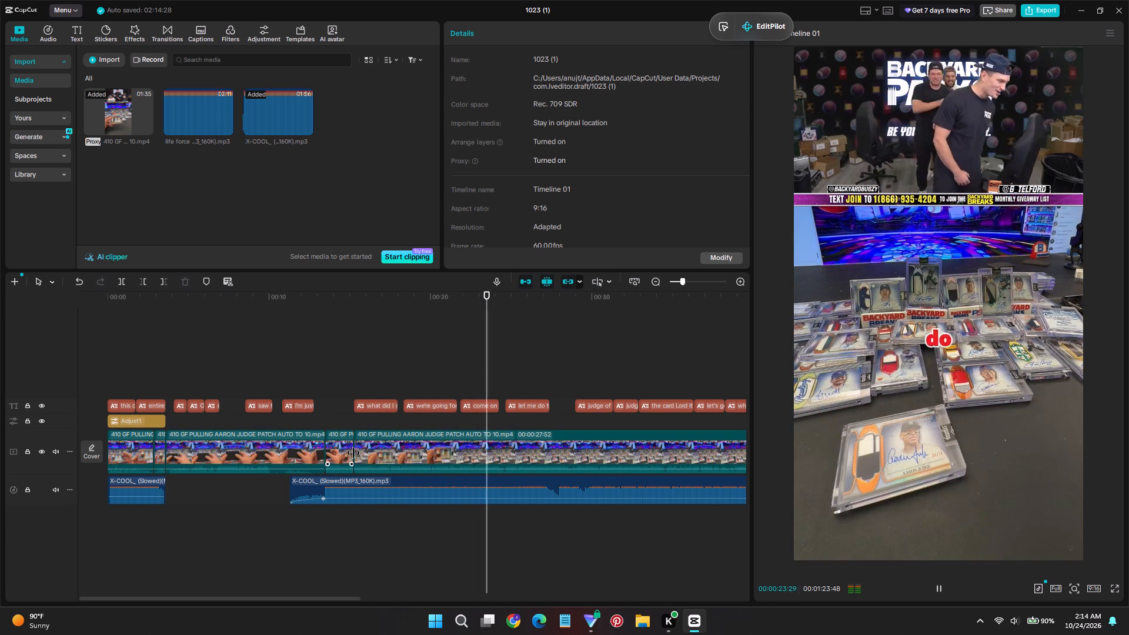
pyautogui.keyDown('ctrl'); pyautogui.scroll(-4, 456, 517); pyautogui.keyUp('ctrl')
pyautogui.keyDown('ctrl'); pyautogui.scroll(3, 366, 518); pyautogui.keyUp('ctrl')
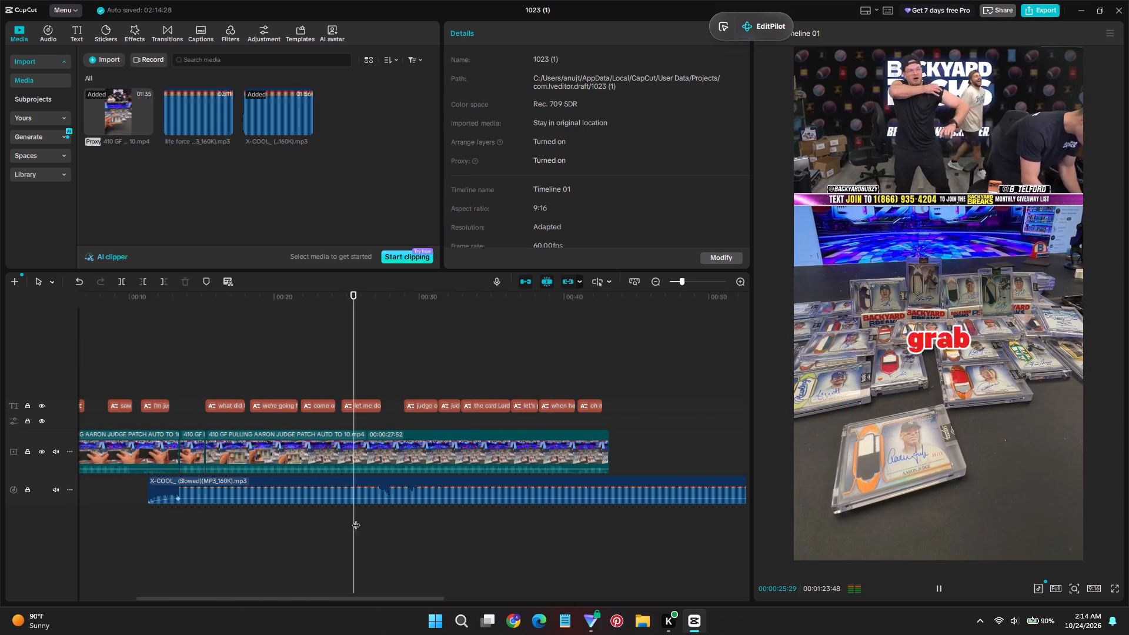
pyautogui.keyDown('ctrl'); pyautogui.scroll(5, 275, 522); pyautogui.keyUp('ctrl')
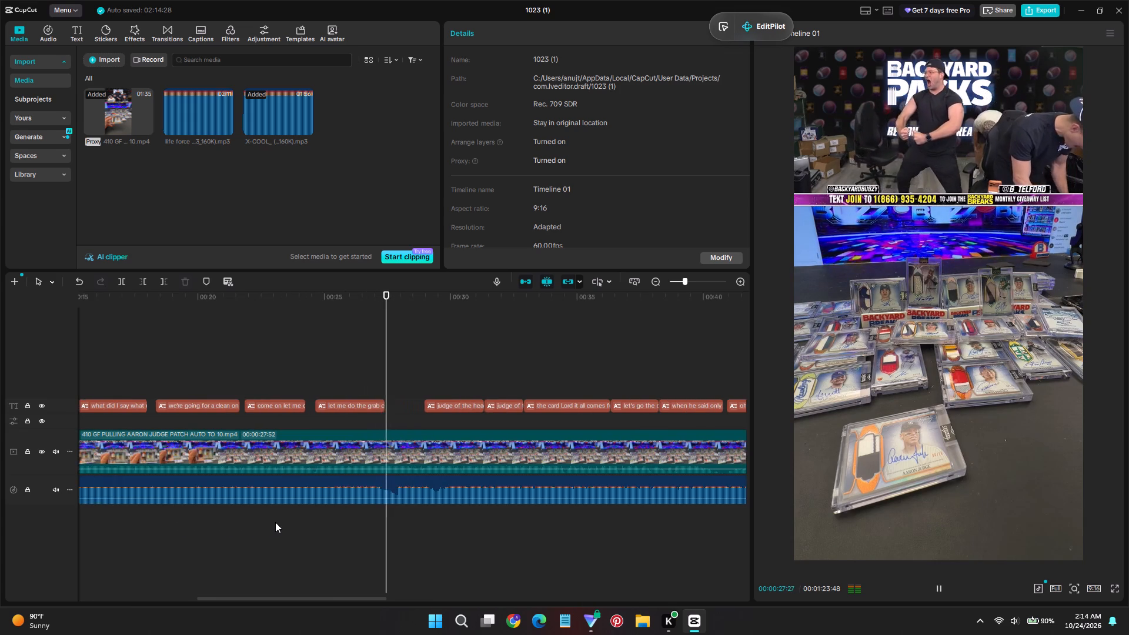
pyautogui.keyDown('ctrl'); pyautogui.scroll(-4, 275, 522); pyautogui.keyUp('ctrl')
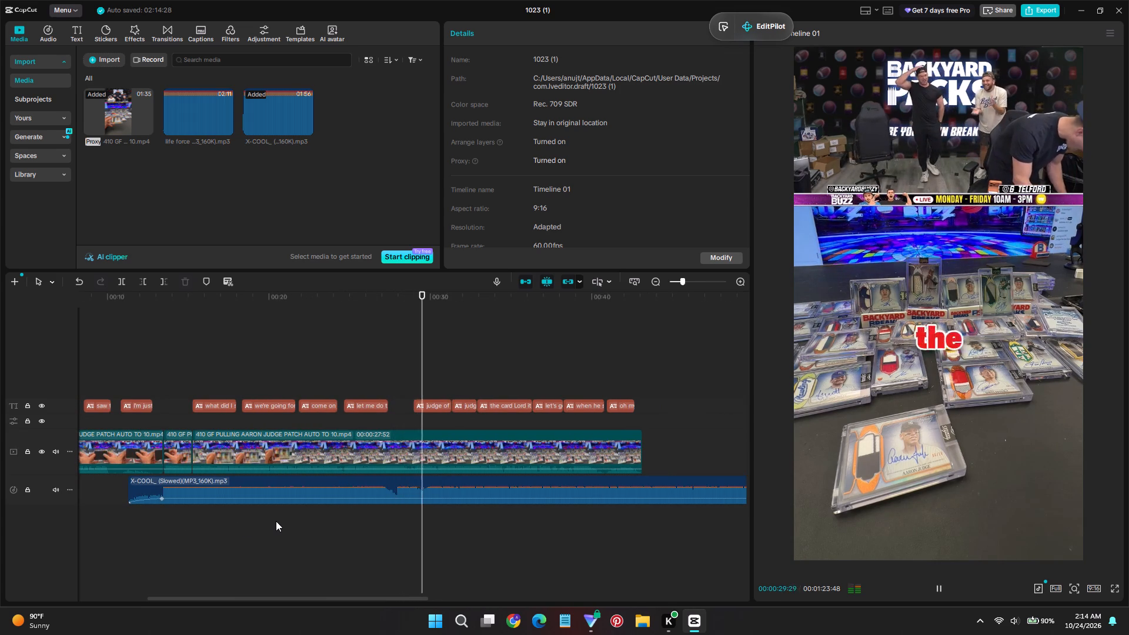
pyautogui.click(346, 393)
pyautogui.press('space')
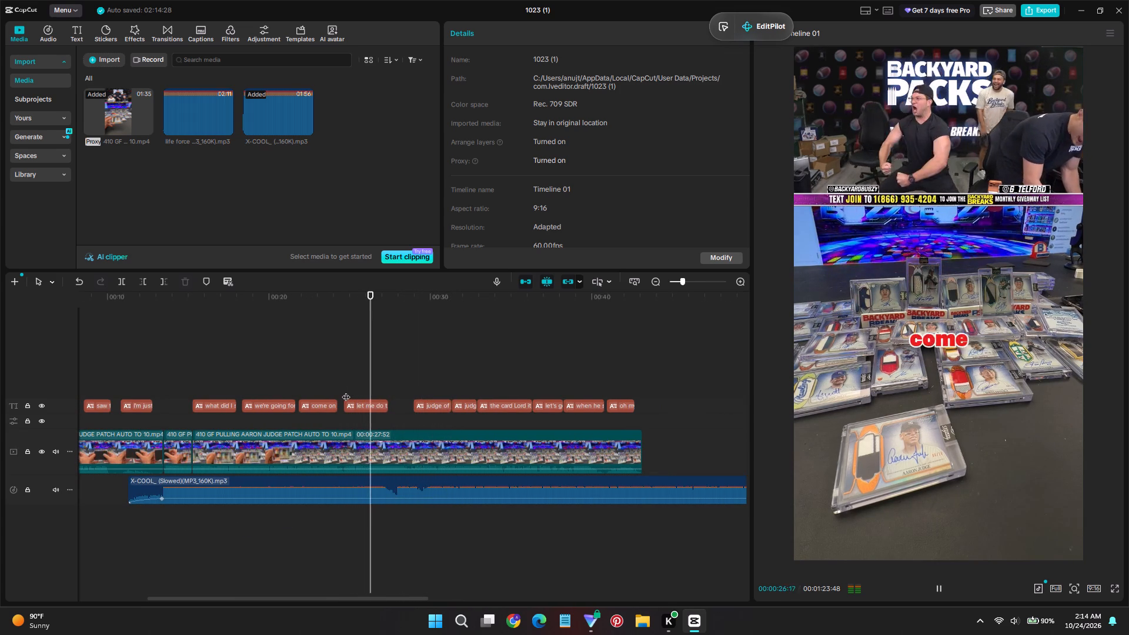
pyautogui.click(292, 387)
pyautogui.press('space')
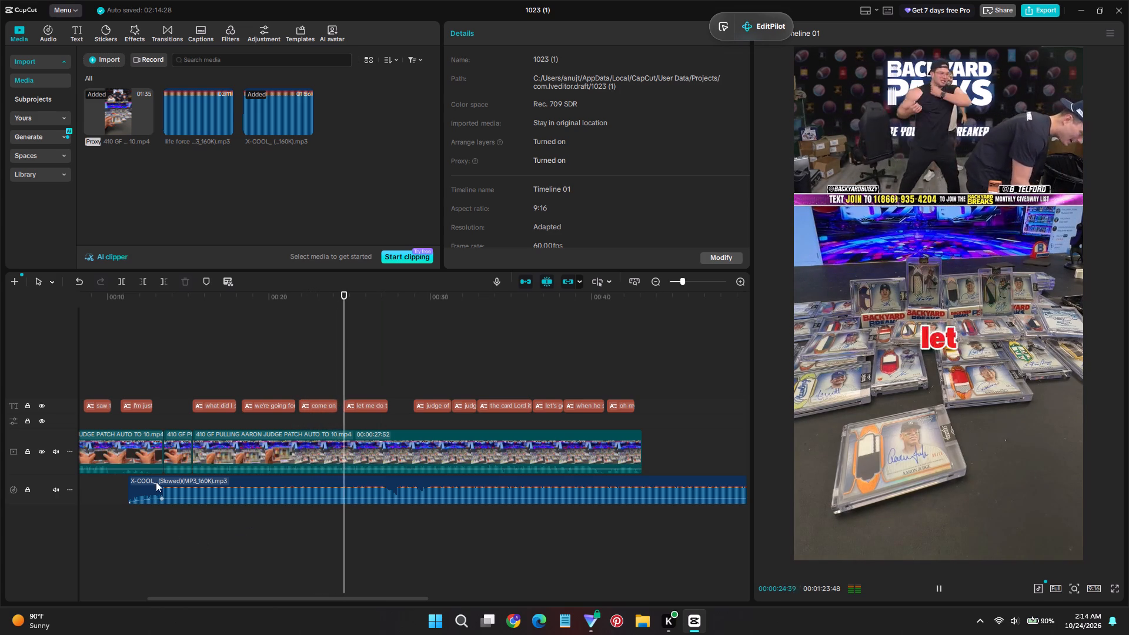
pyautogui.click(153, 394)
pyautogui.press('space')
pyautogui.press('space')
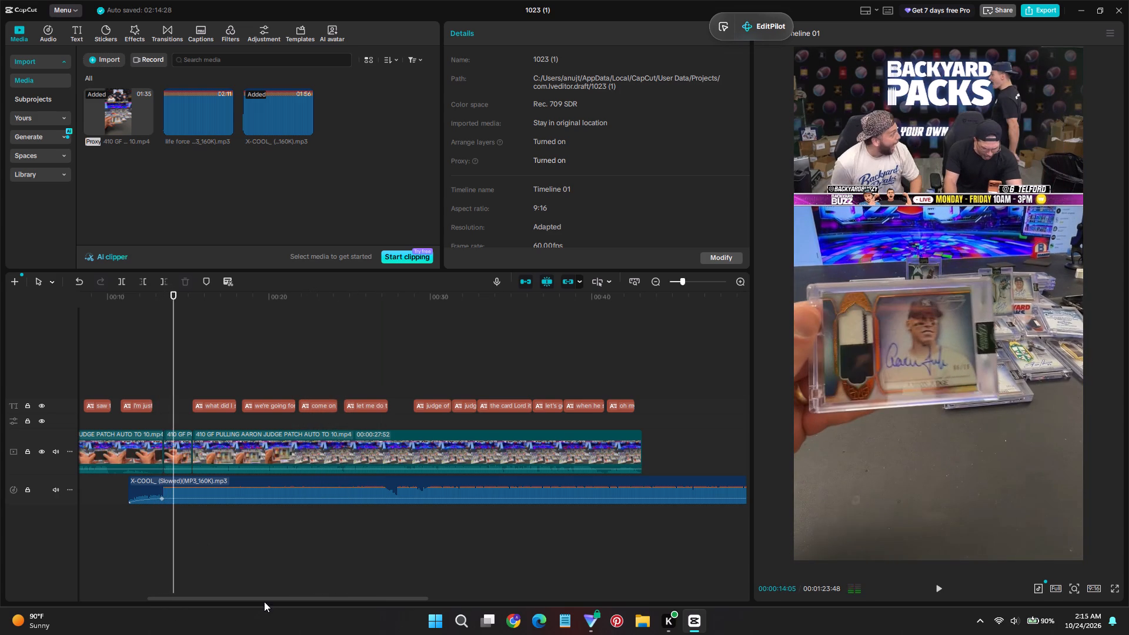
# Play the hook from the beginning and extend the end of its X-COOL_ music slightly past the hook, to about 00:00:03:40.
pyautogui.moveTo(264, 597); pyautogui.dragTo(59, 568)
pyautogui.click(118, 367)
pyautogui.moveTo(116, 365); pyautogui.dragTo(98, 366)
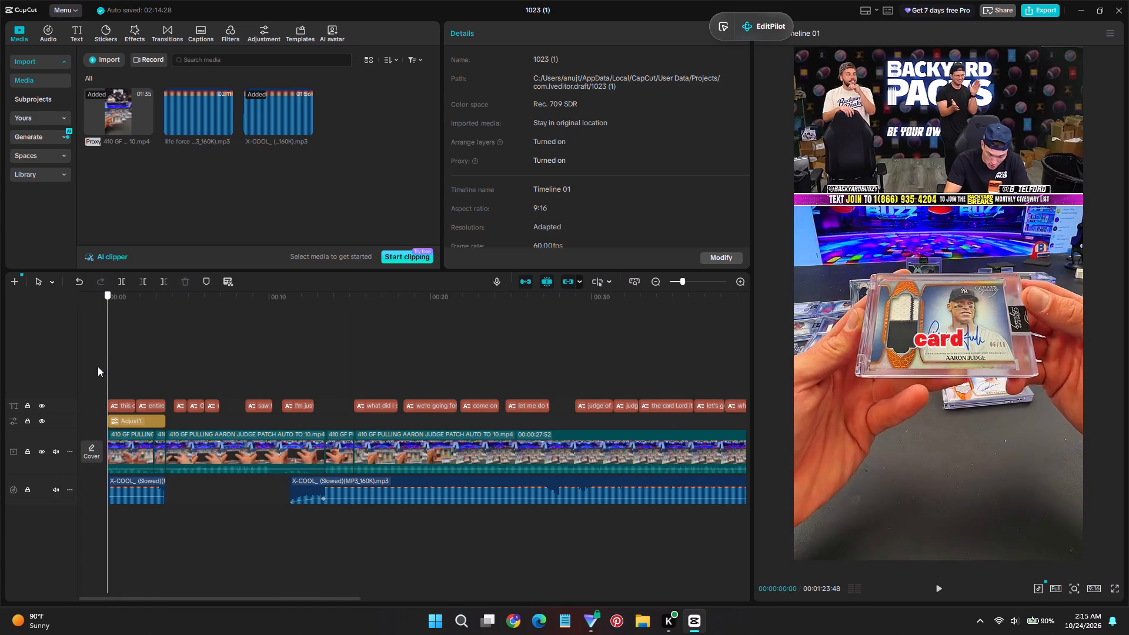
pyautogui.moveTo(98, 366); pyautogui.dragTo(97, 366)
pyautogui.press('space')
pyautogui.keyDown('ctrl'); pyautogui.scroll(20, 163, 534); pyautogui.keyUp('ctrl')
pyautogui.keyDown('ctrl'); pyautogui.scroll(3, 163, 534); pyautogui.keyUp('ctrl')
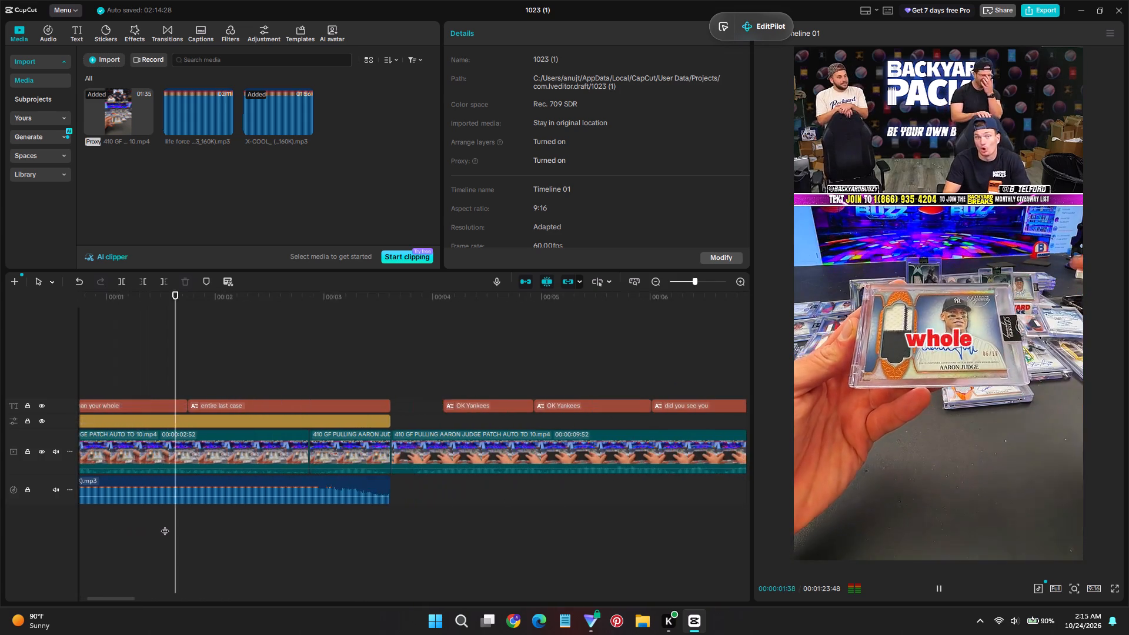
pyautogui.keyDown('ctrl'); pyautogui.scroll(4, 165, 525); pyautogui.keyUp('ctrl')
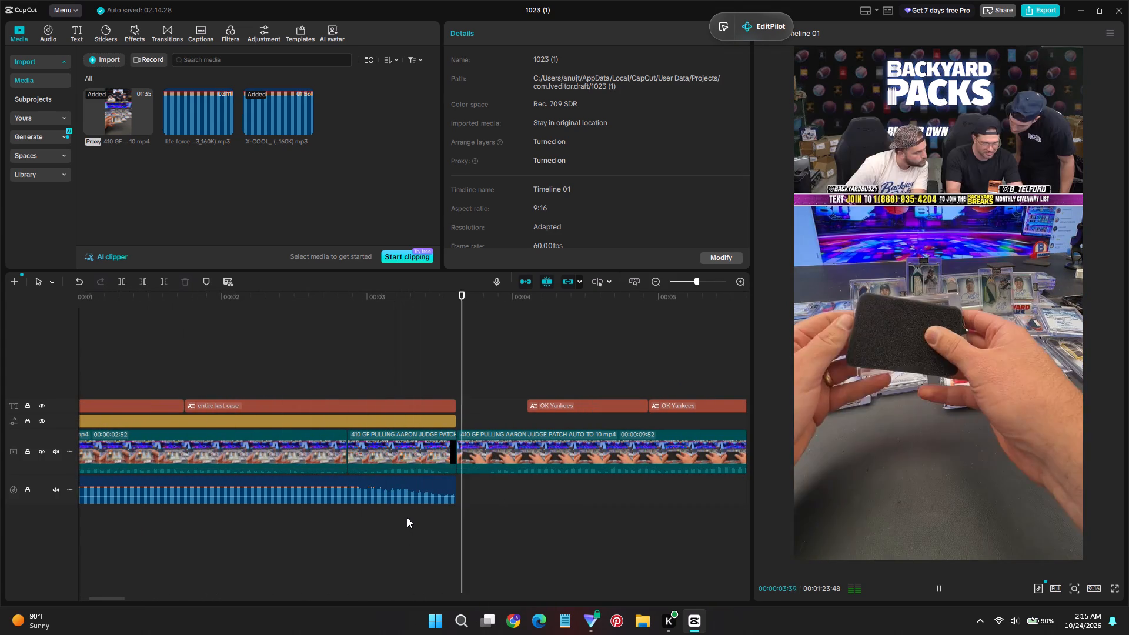
pyautogui.click(415, 484)
pyautogui.press('space')
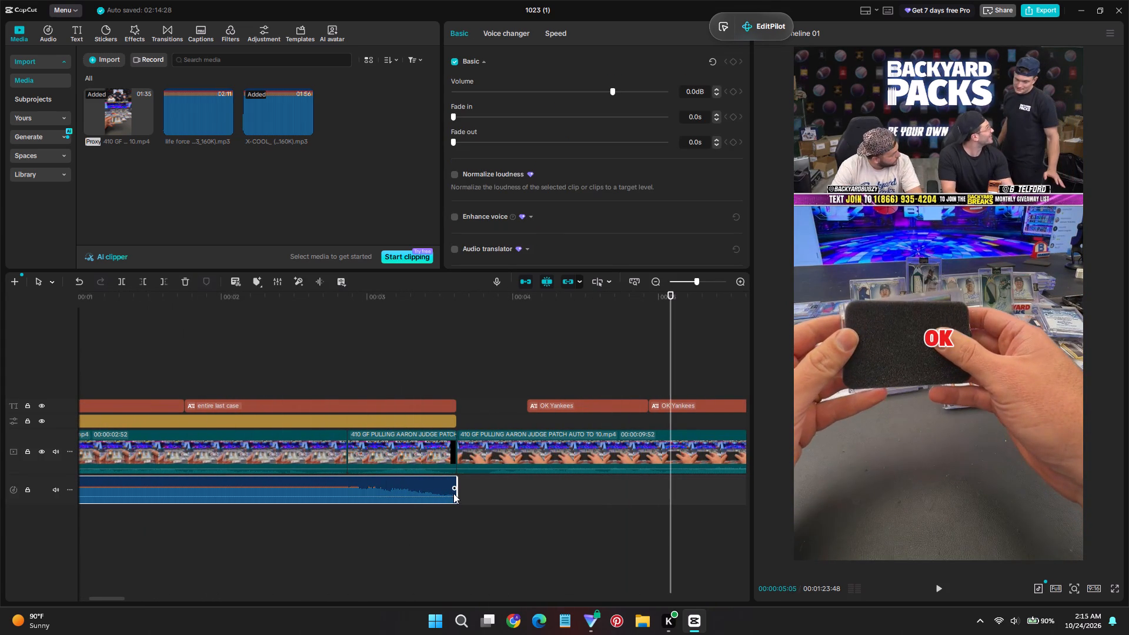
pyautogui.moveTo(455, 494); pyautogui.dragTo(465, 526)
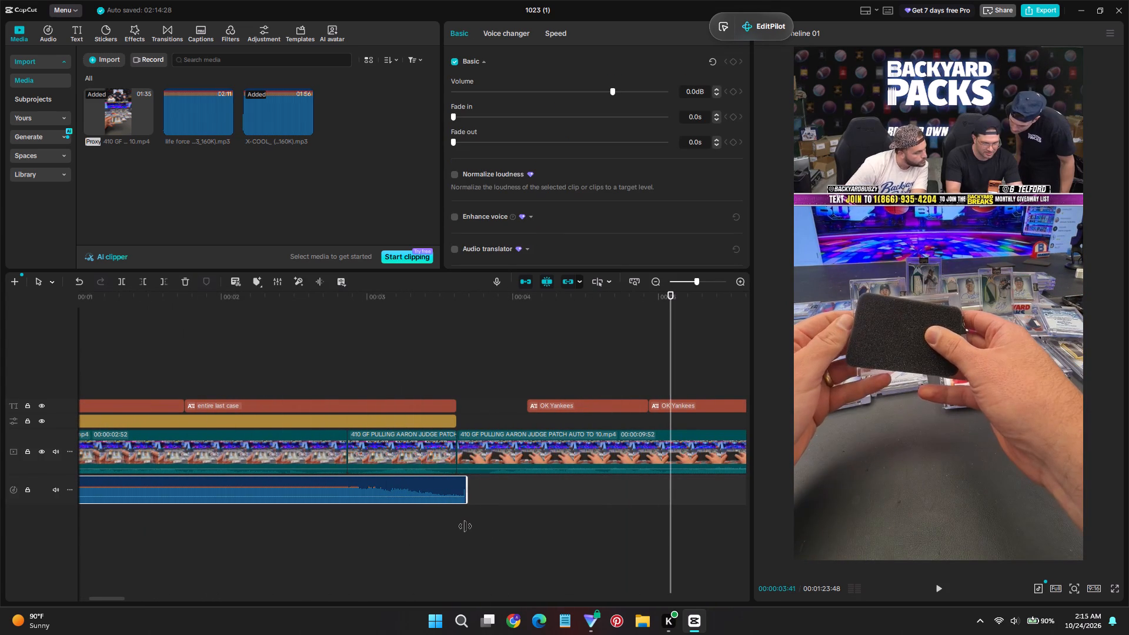
pyautogui.moveTo(465, 526); pyautogui.dragTo(462, 526)
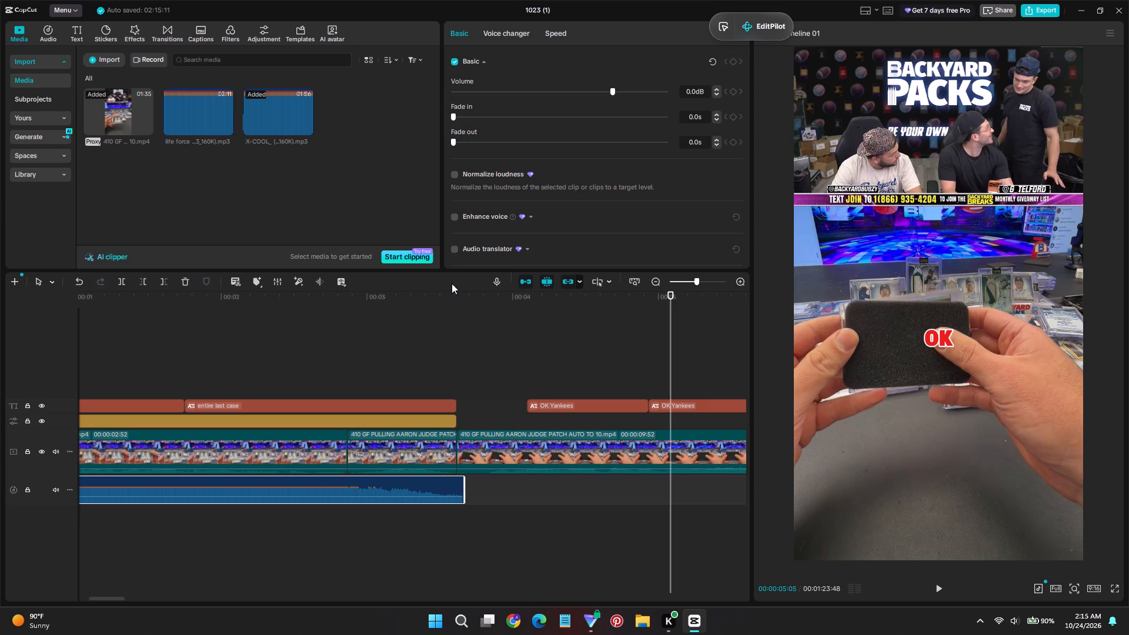
# Add volume keyframes to the hook's X-COOL_ piece at its end, 00:00:03:40, and at 00:00:02:56.
pyautogui.click(471, 307)
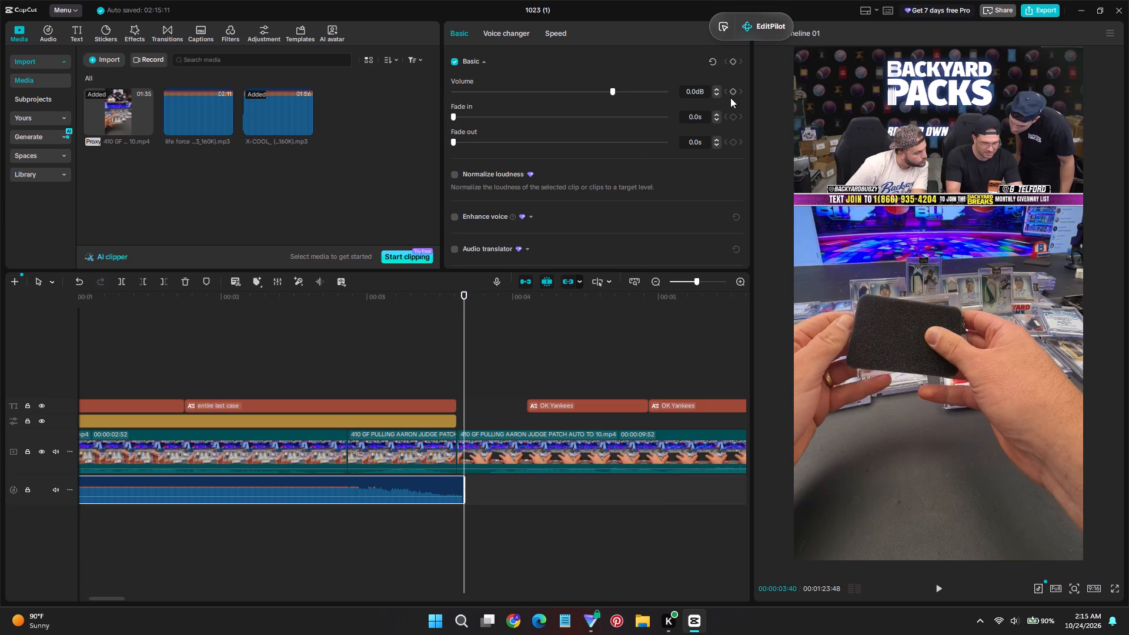
pyautogui.click(731, 95)
pyautogui.moveTo(466, 317); pyautogui.dragTo(440, 322)
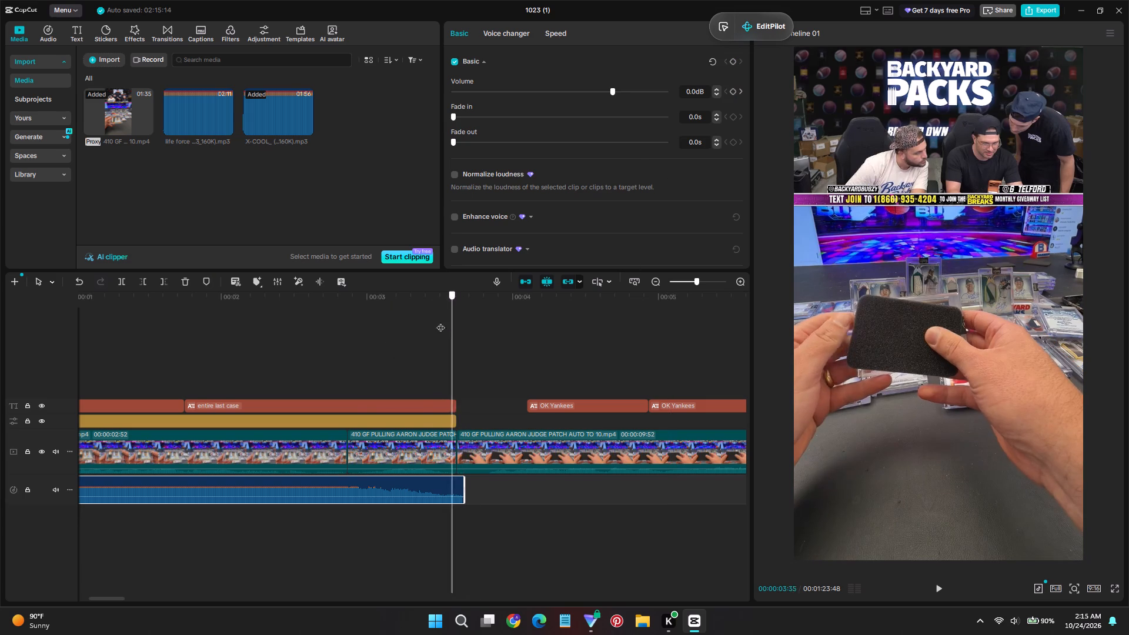
pyautogui.moveTo(440, 322); pyautogui.dragTo(358, 340)
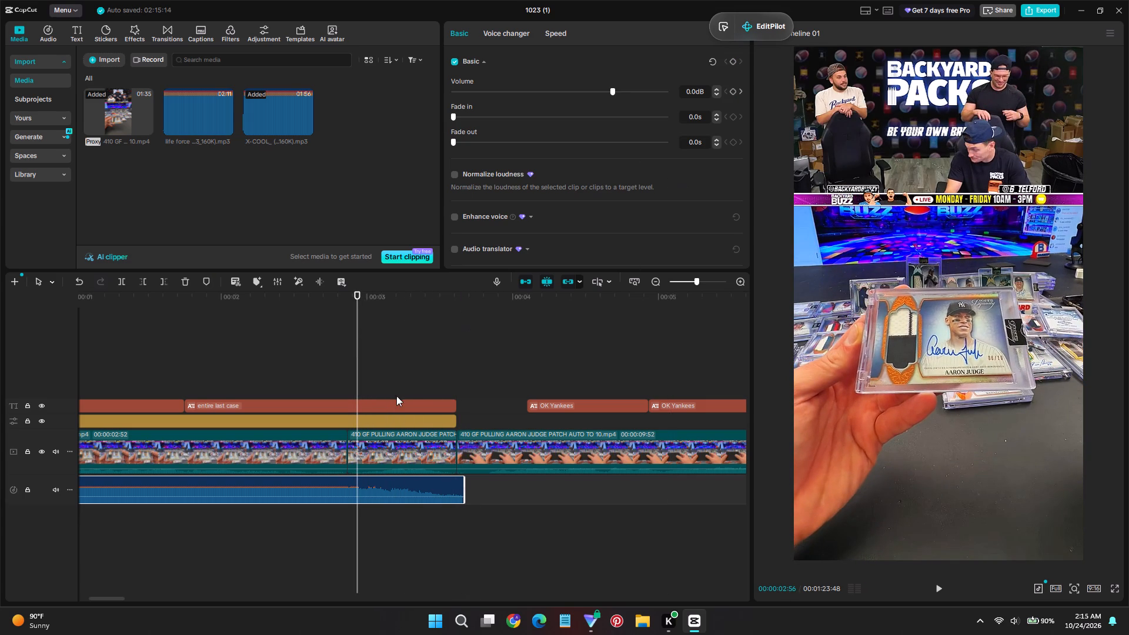
pyautogui.click(736, 91)
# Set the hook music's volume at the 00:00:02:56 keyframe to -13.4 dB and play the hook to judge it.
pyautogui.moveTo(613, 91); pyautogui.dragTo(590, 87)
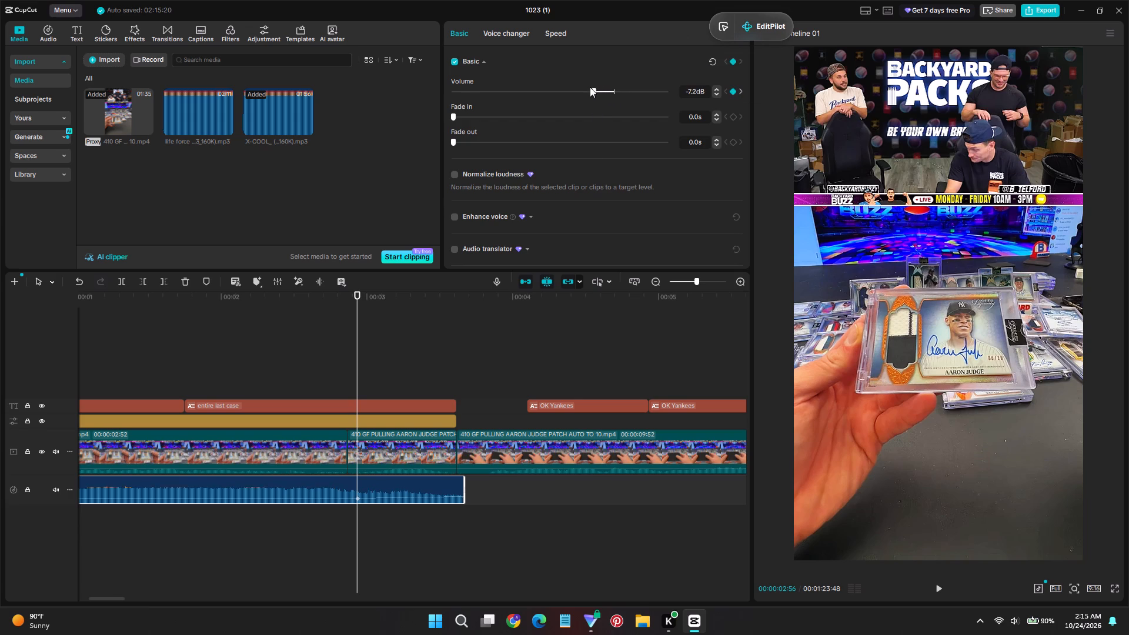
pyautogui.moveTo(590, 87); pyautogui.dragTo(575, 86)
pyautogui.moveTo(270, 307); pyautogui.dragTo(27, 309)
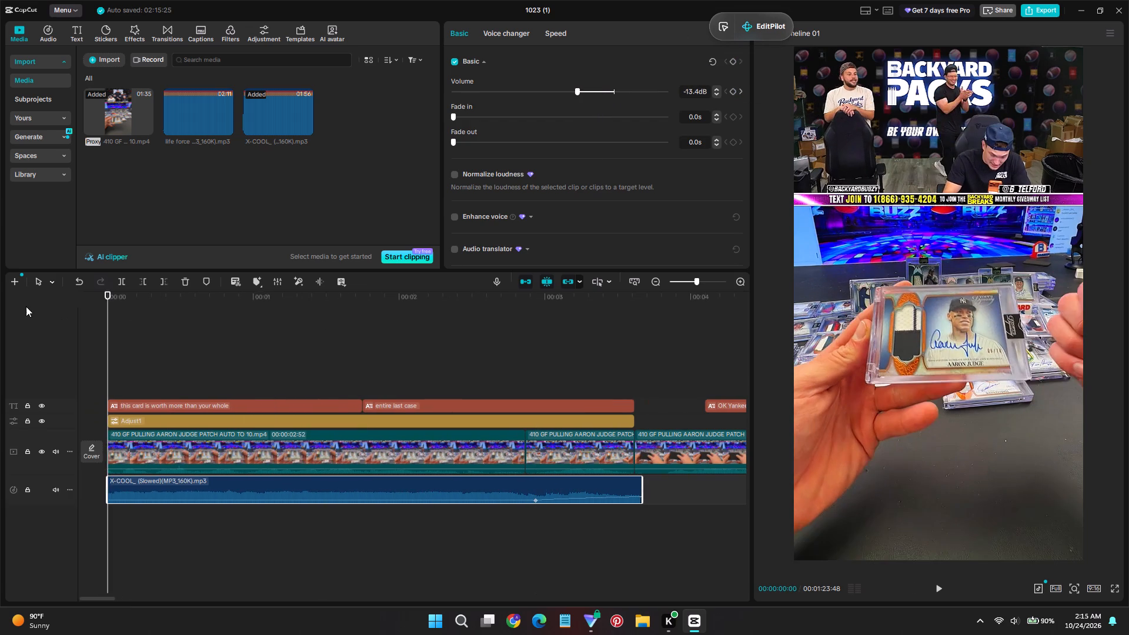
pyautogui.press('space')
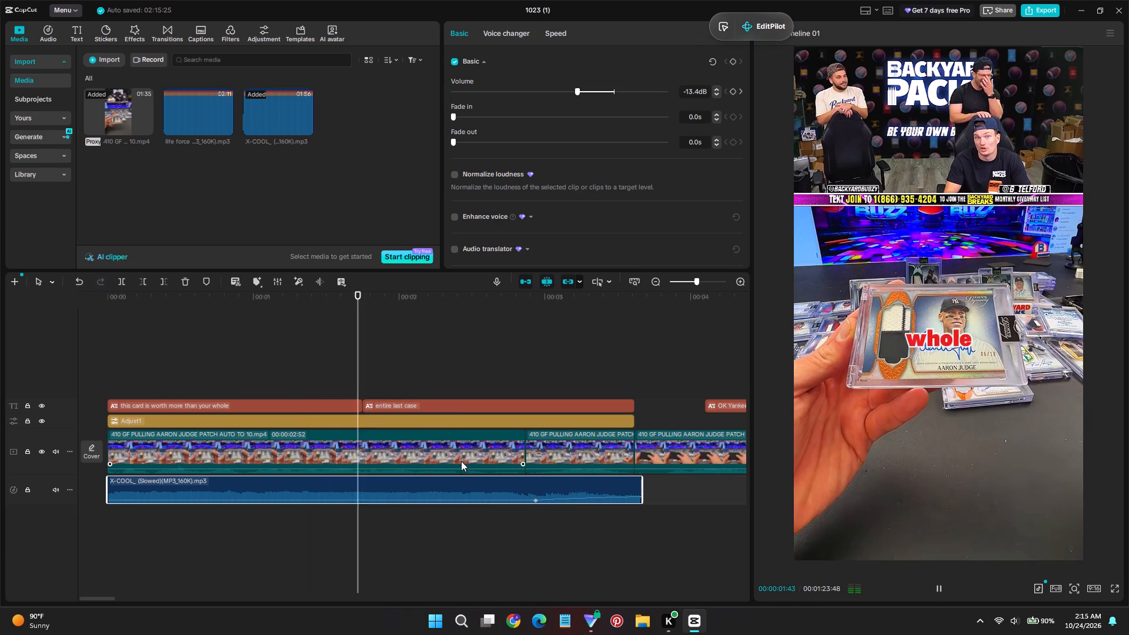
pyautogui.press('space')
# Set the hook music's volume at the 00:00:02:56 keyframe to -19.6 dB and play the hook from the start.
pyautogui.click(536, 499)
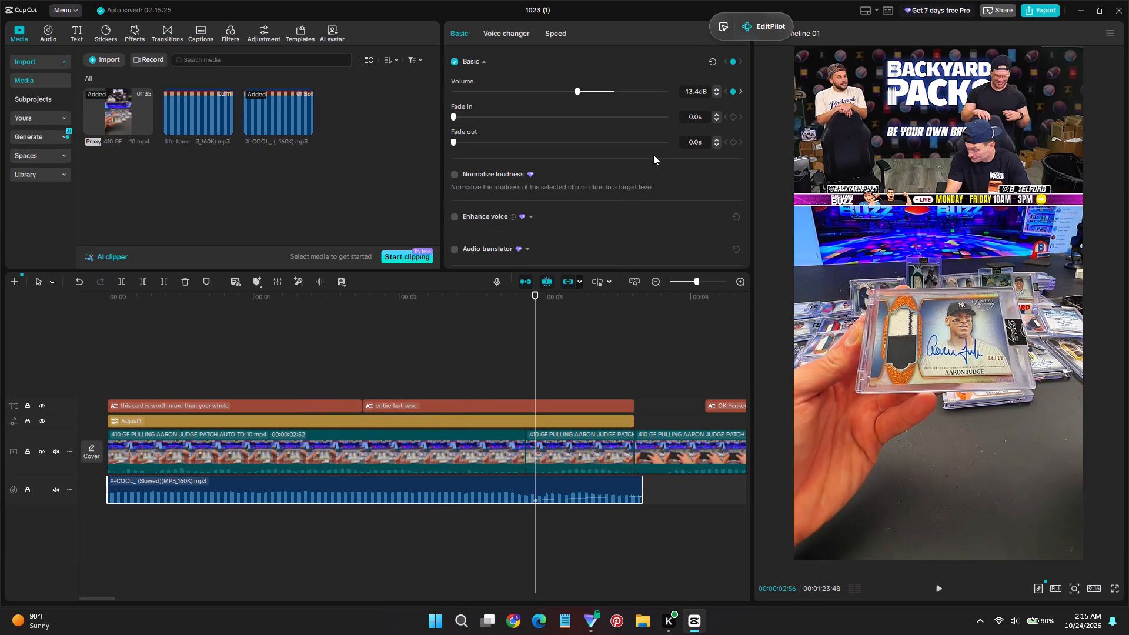
pyautogui.moveTo(569, 92); pyautogui.dragTo(564, 91)
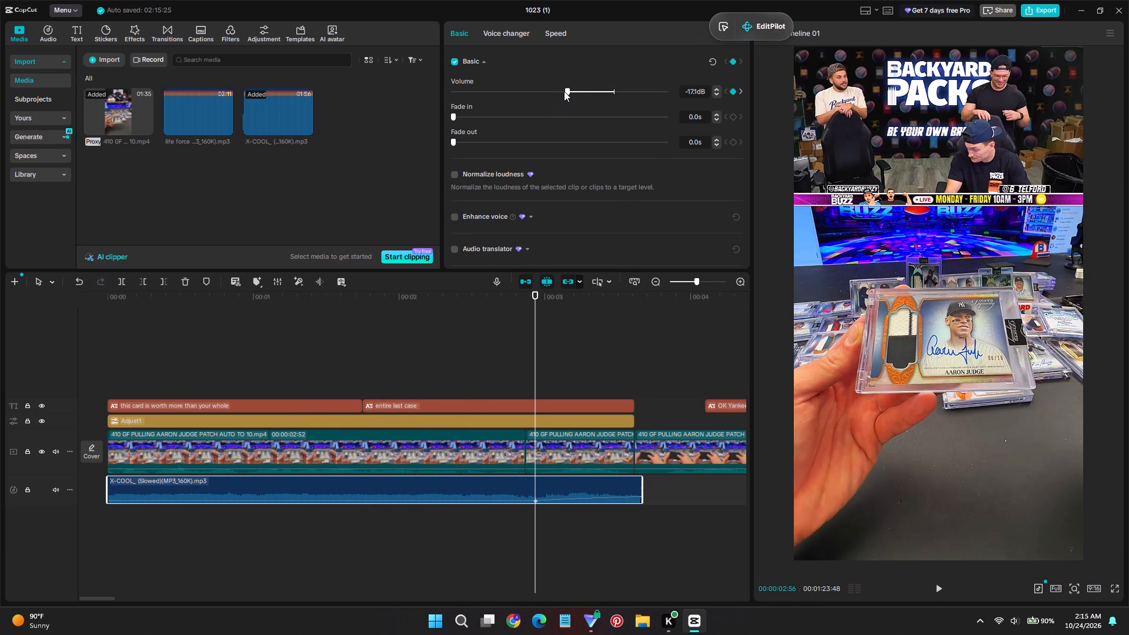
pyautogui.moveTo(564, 91); pyautogui.dragTo(559, 88)
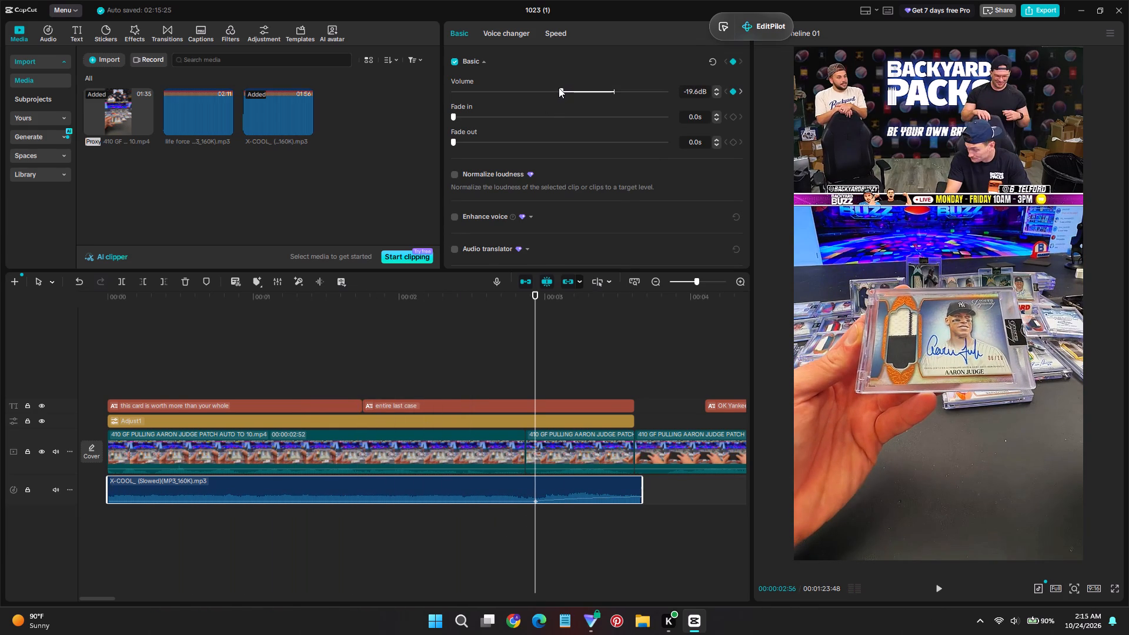
pyautogui.moveTo(153, 300); pyautogui.dragTo(106, 300)
pyautogui.press('space')
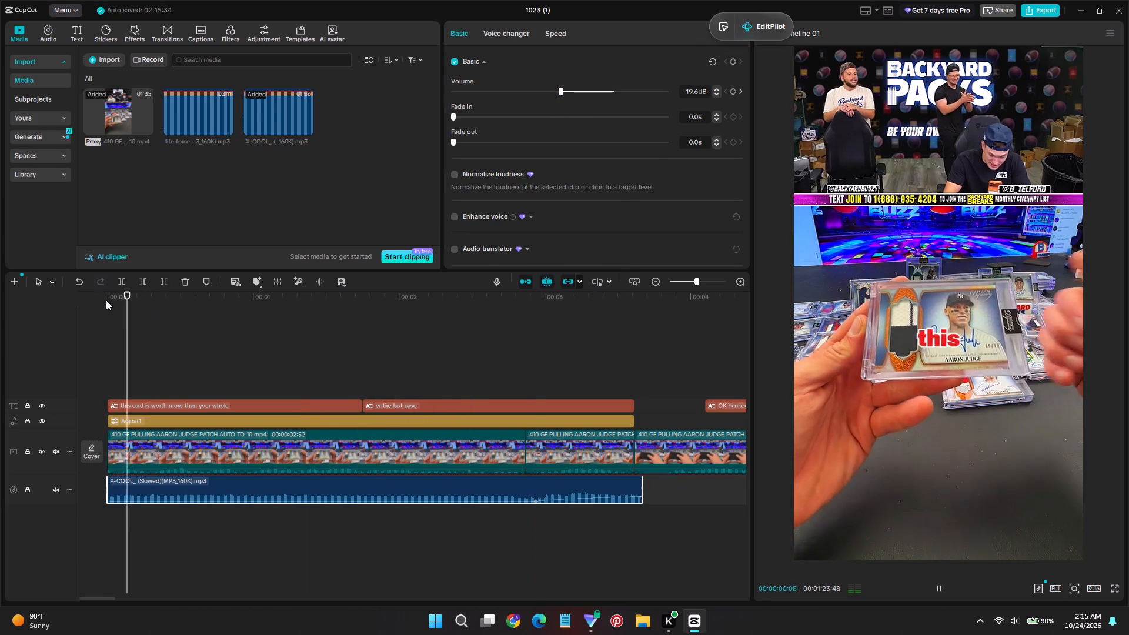
pyautogui.press('space')
# Extract the audio from the first video clip of the hook and return the playhead to the timeline start.
pyautogui.click(310, 472)
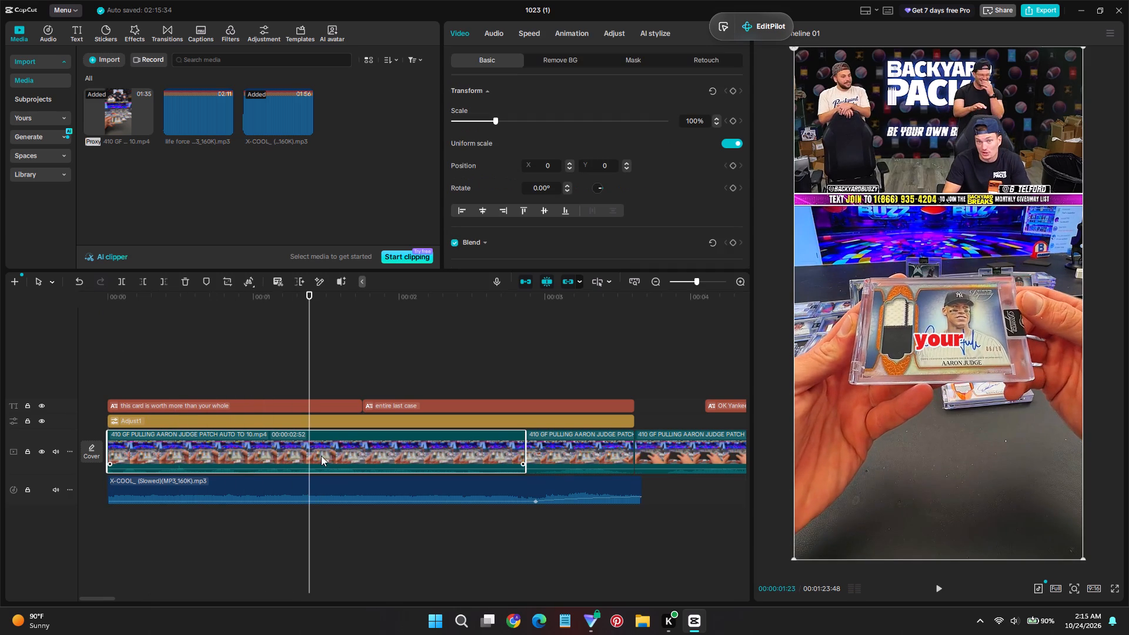
pyautogui.click(509, 33)
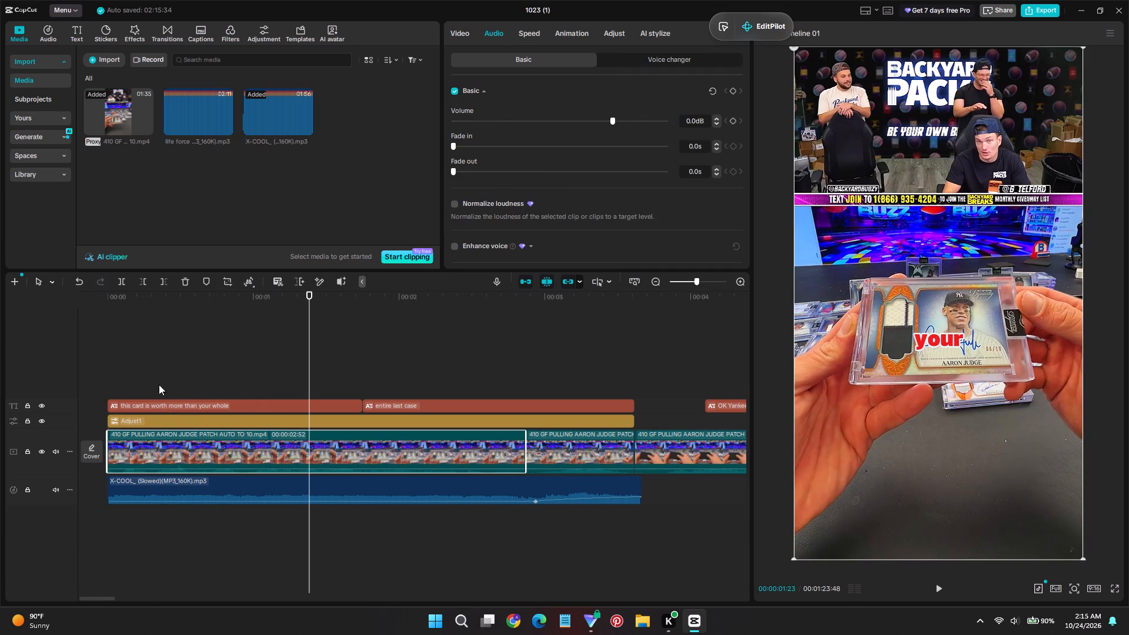
pyautogui.click(365, 286)
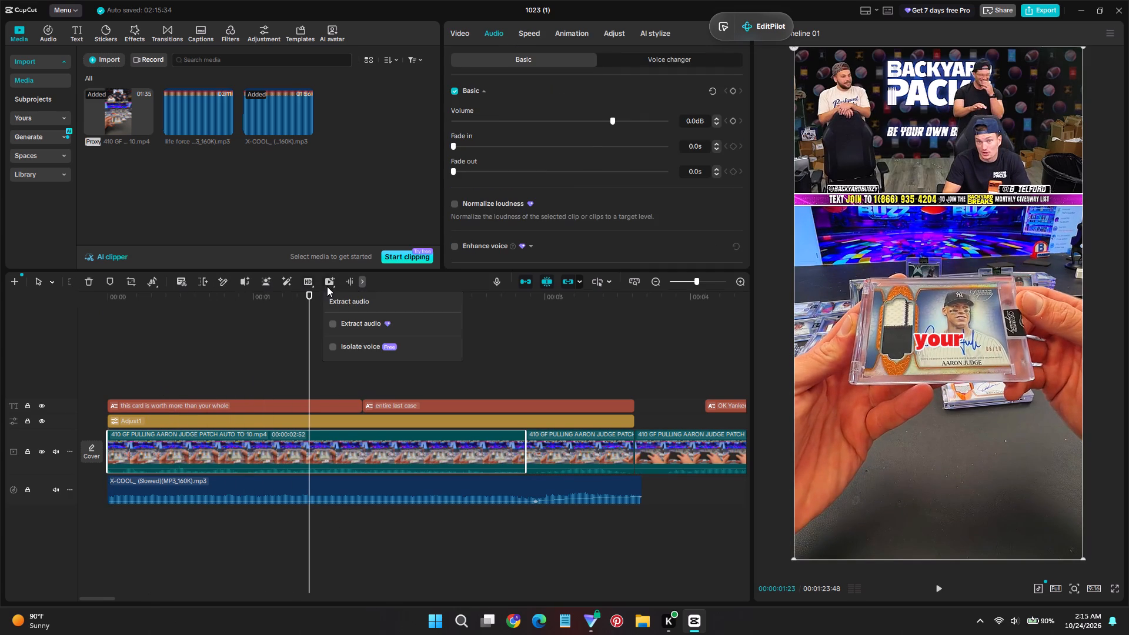
pyautogui.click(327, 286)
pyautogui.click(285, 520)
pyautogui.moveTo(149, 290); pyautogui.dragTo(128, 292)
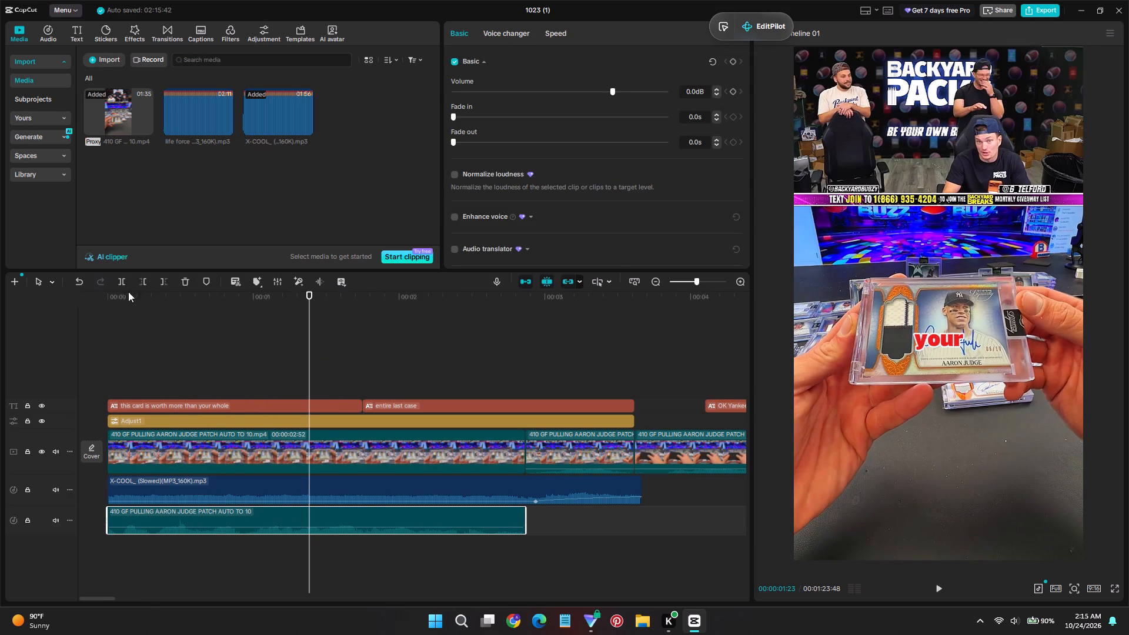
pyautogui.moveTo(128, 292); pyautogui.dragTo(76, 296)
pyautogui.moveTo(115, 302); pyautogui.dragTo(81, 299)
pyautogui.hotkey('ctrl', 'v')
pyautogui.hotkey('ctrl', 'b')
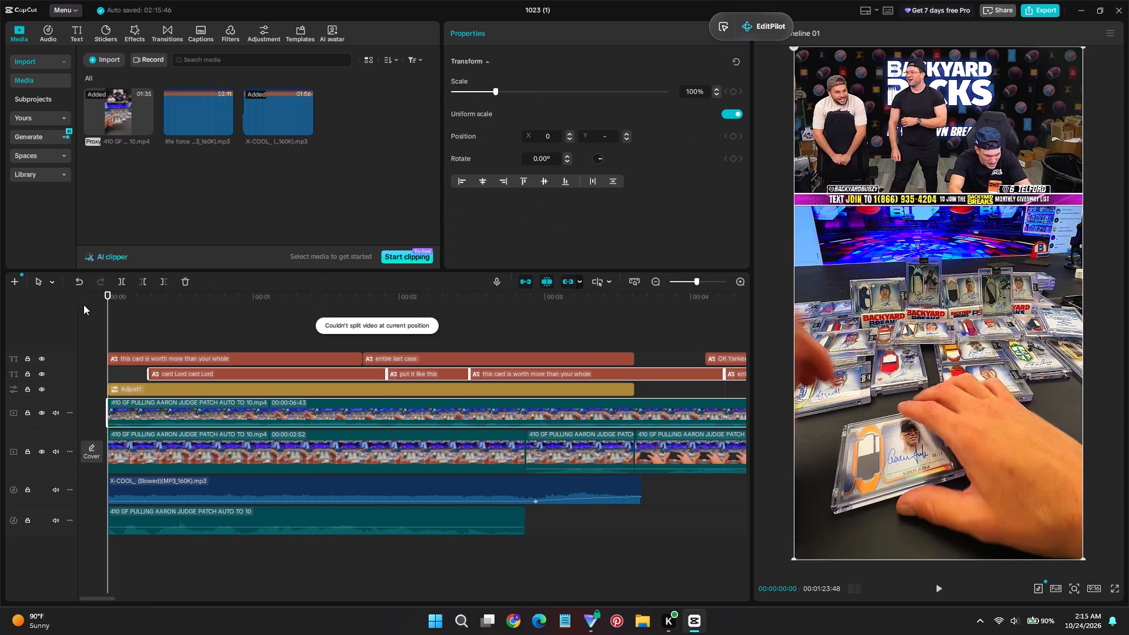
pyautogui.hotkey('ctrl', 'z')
# Duplicate the extracted hook audio onto another track at the timeline start and play it.
pyautogui.click(194, 520)
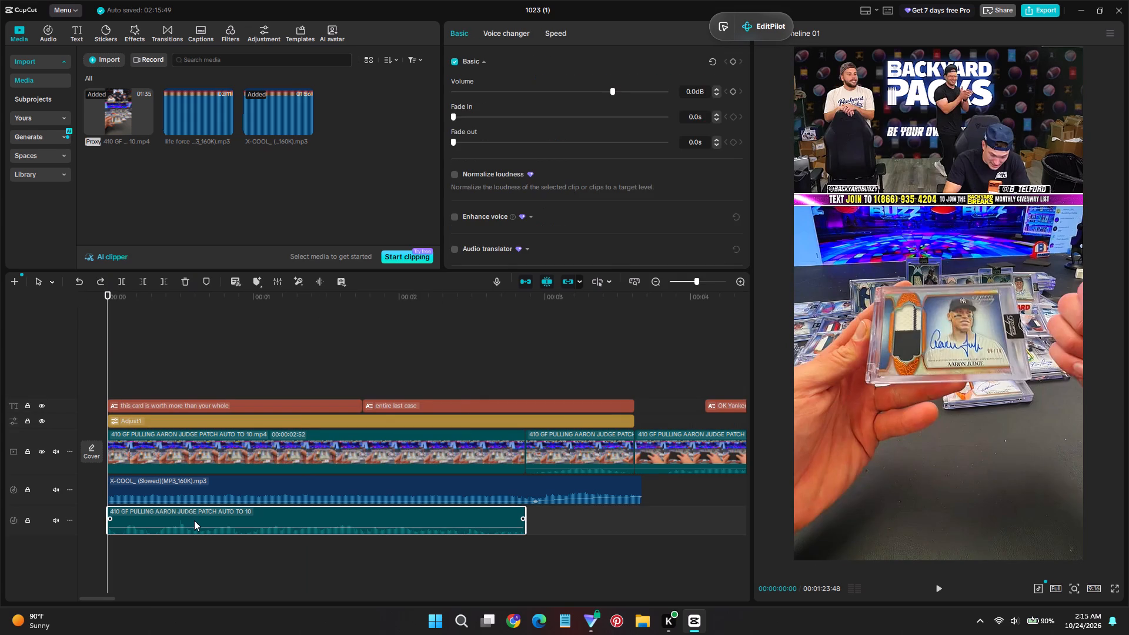
pyautogui.hotkey('ctrl', 'c')
pyautogui.hotkey('ctrl', 'v')
pyautogui.press('space')
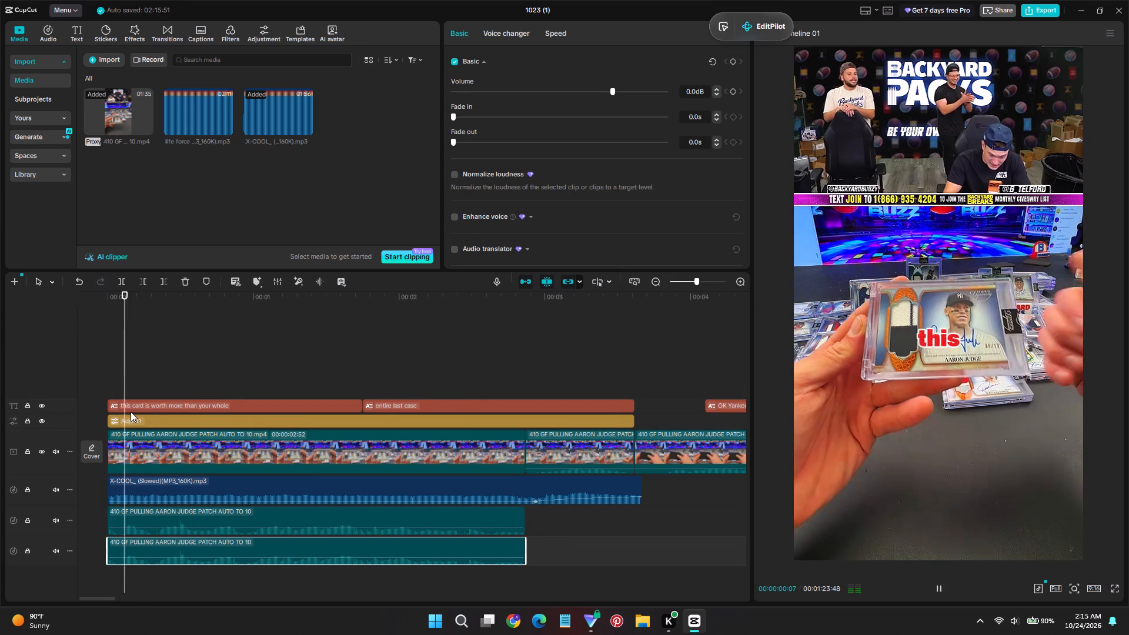
pyautogui.press('space')
# Raise the volume of the upper extracted hook audio copy to 16.9 dB and play the hook from the start.
pyautogui.click(220, 533)
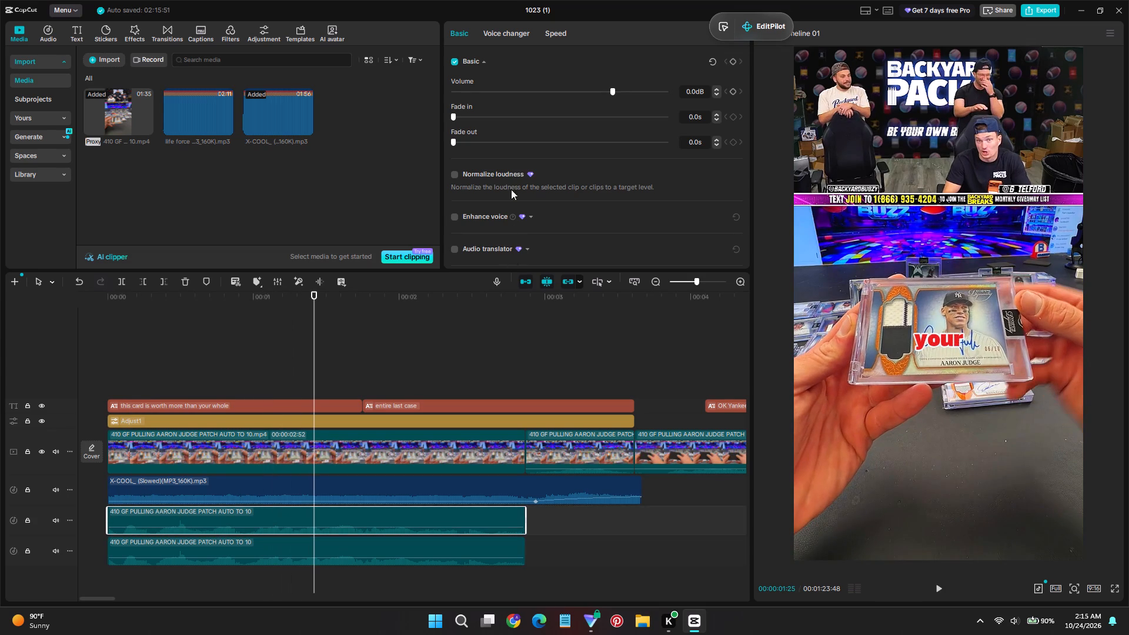
pyautogui.moveTo(614, 86); pyautogui.dragTo(656, 97)
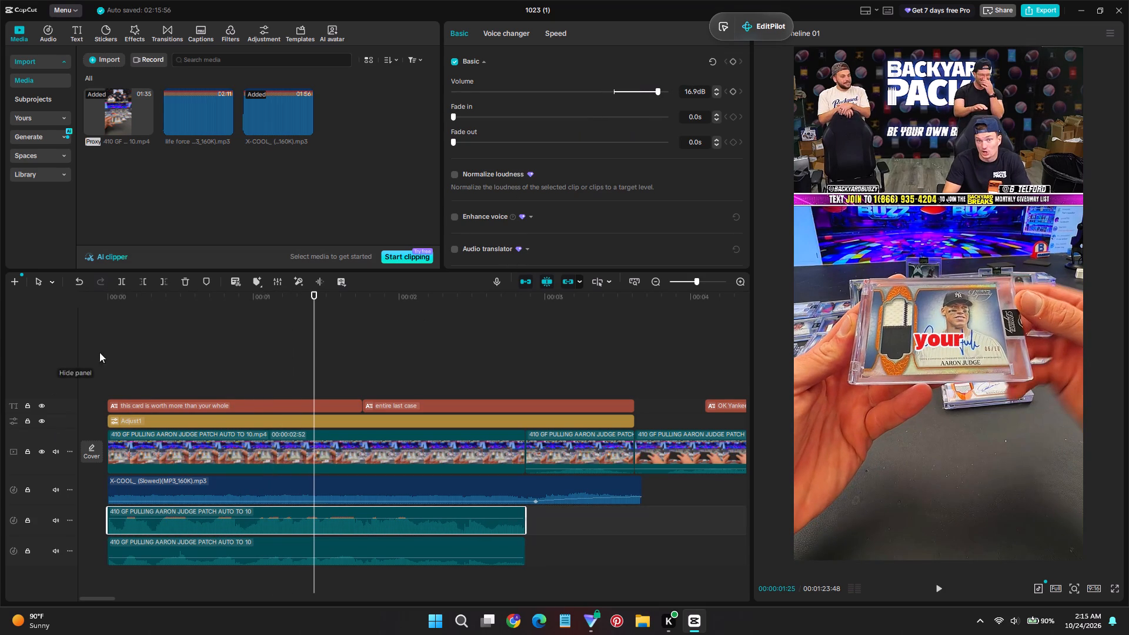
pyautogui.moveTo(137, 329); pyautogui.dragTo(96, 310)
pyautogui.press('space')
pyautogui.click(111, 297)
pyautogui.press('space')
pyautogui.press('space')
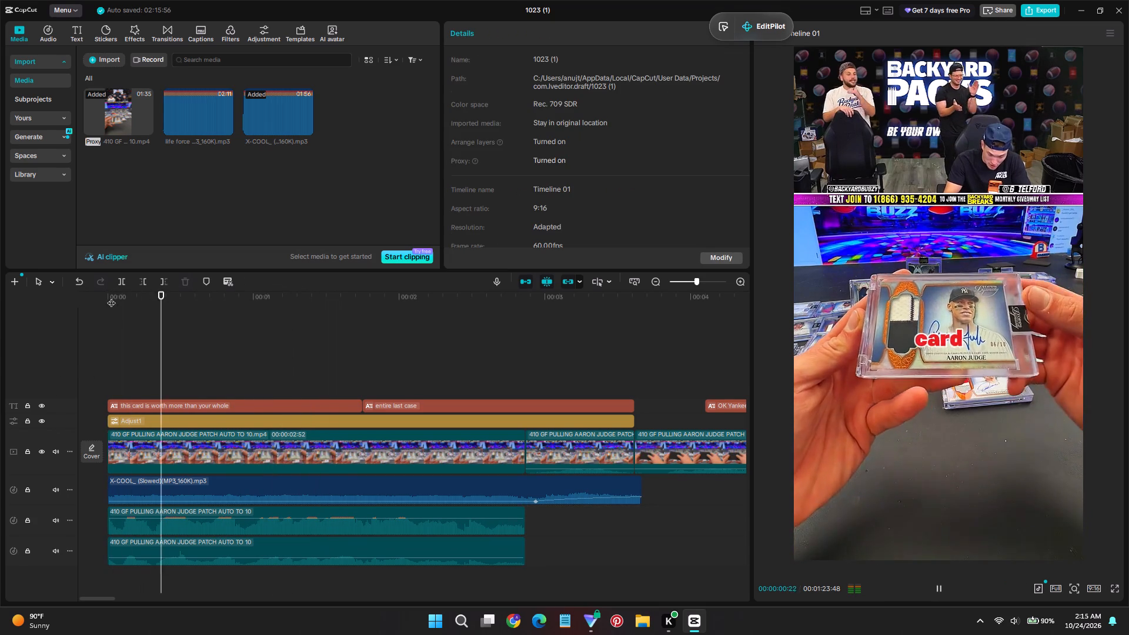
pyautogui.moveTo(150, 208); pyautogui.dragTo(693, 599)
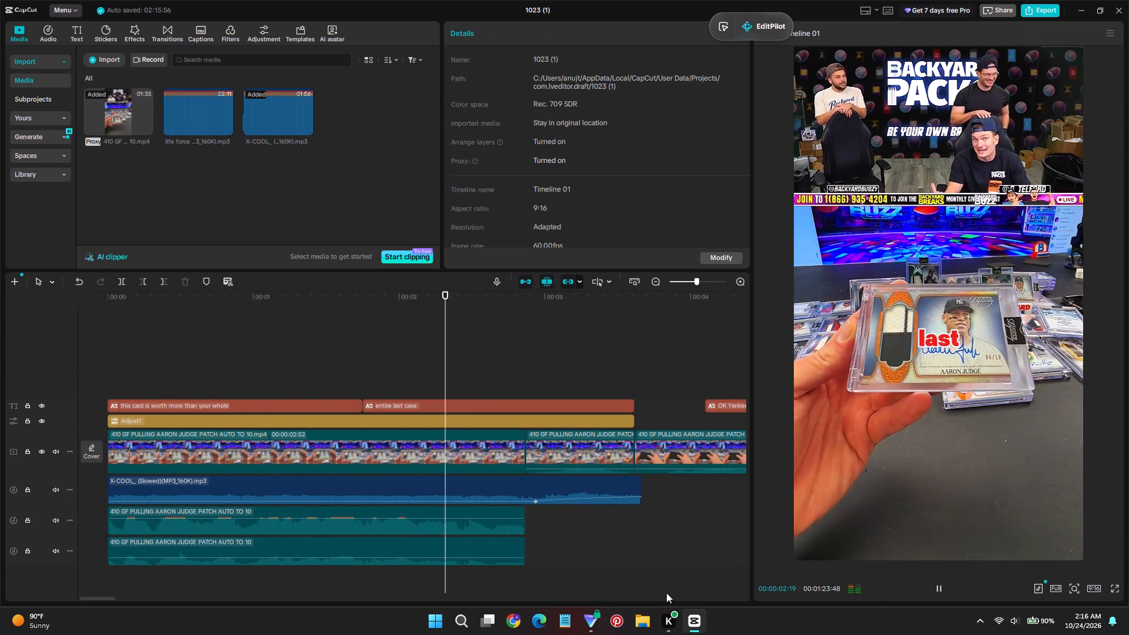
# Replay the hook from the start and set its music's volume at the 00:00:02:56 keyframe to -21.1 dB.
pyautogui.moveTo(123, 303); pyautogui.dragTo(95, 309)
pyautogui.press('space')
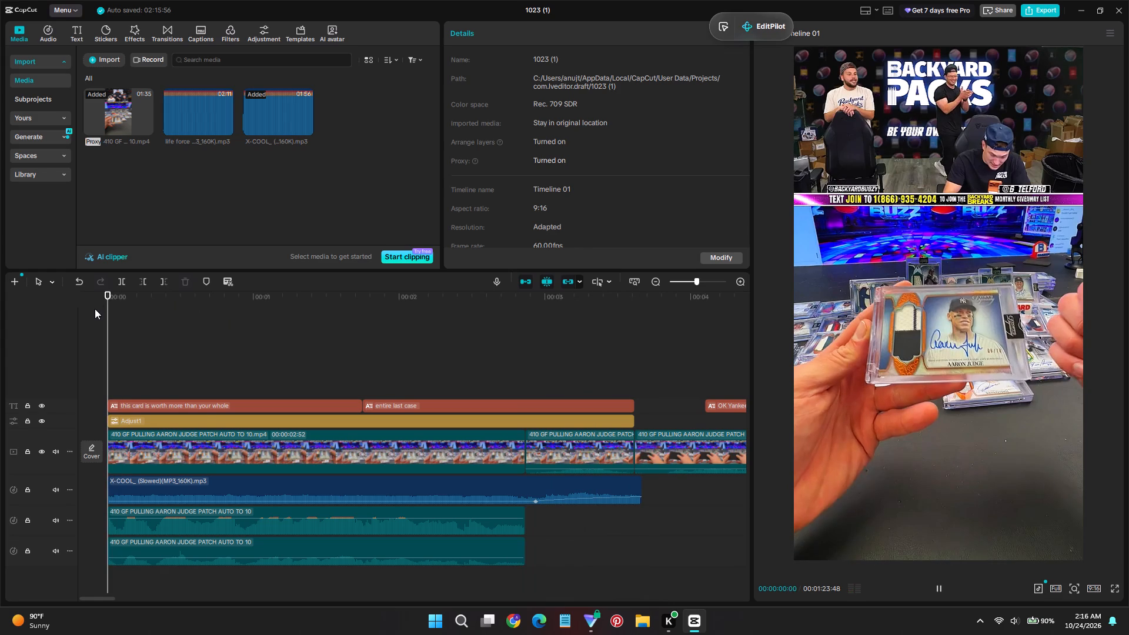
pyautogui.press('space')
pyautogui.click(537, 500)
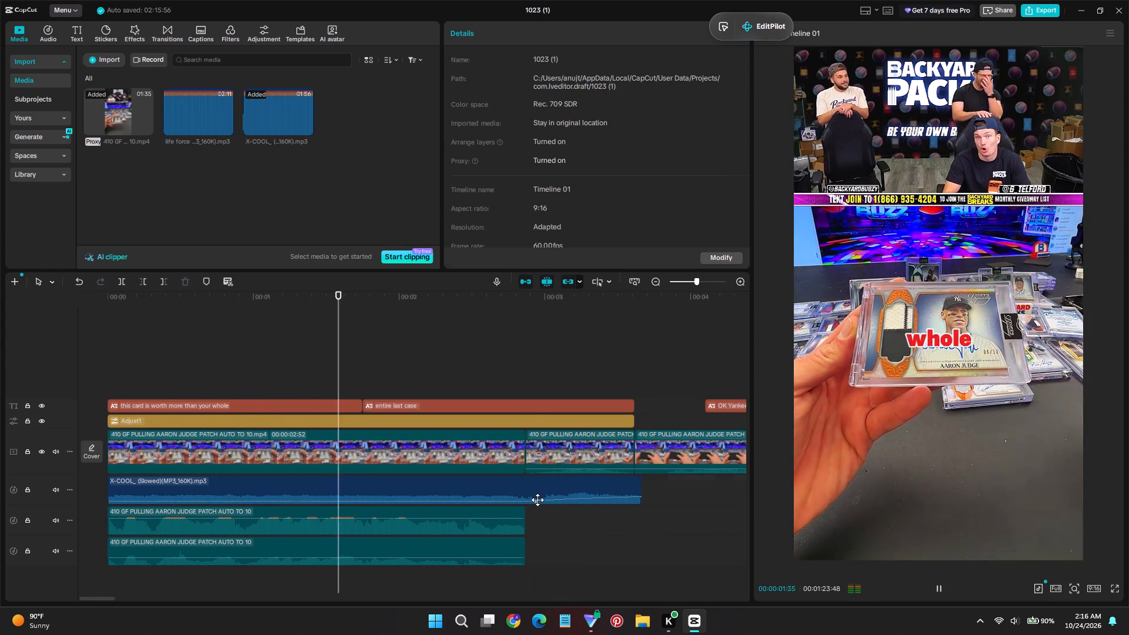
pyautogui.moveTo(562, 89); pyautogui.dragTo(556, 86)
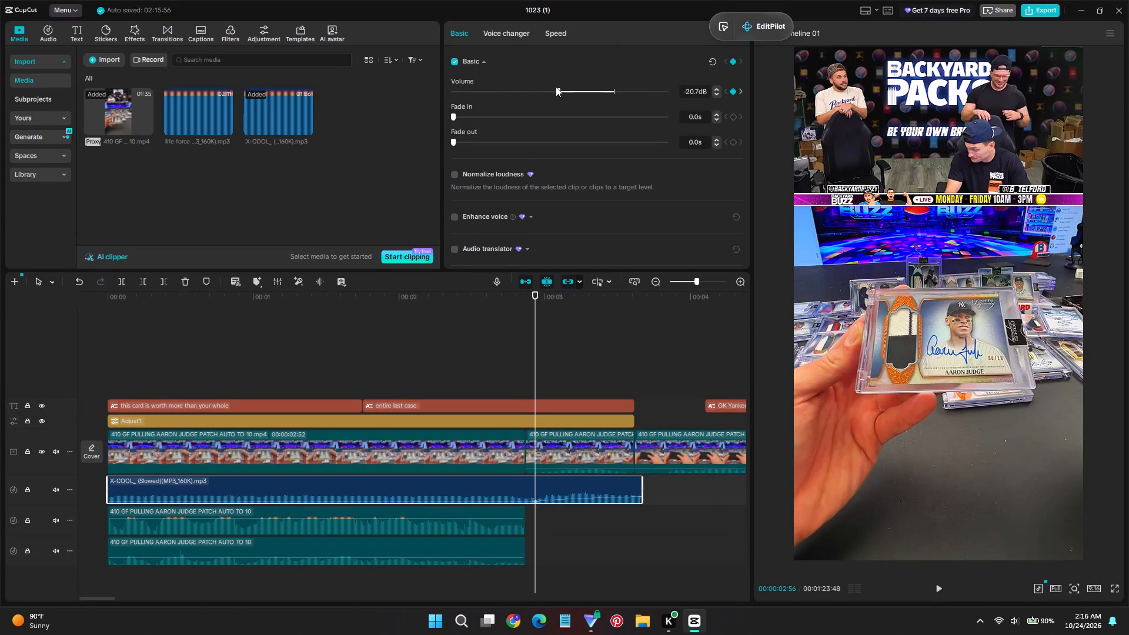
pyautogui.moveTo(556, 86); pyautogui.dragTo(555, 85)
# Set the hook music's volume at its end, 00:00:03:40, to -18.9 dB and play the transition out of the hook.
pyautogui.moveTo(532, 357); pyautogui.dragTo(642, 374)
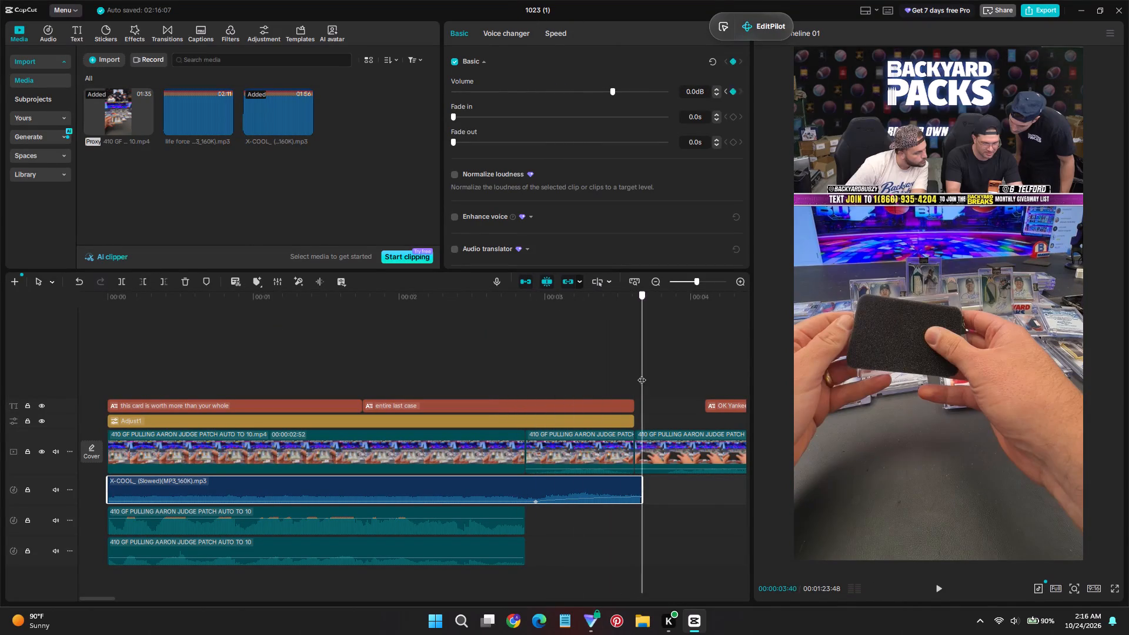
pyautogui.moveTo(642, 374); pyautogui.dragTo(651, 377)
pyautogui.moveTo(652, 352); pyautogui.dragTo(639, 349)
pyautogui.click(613, 93)
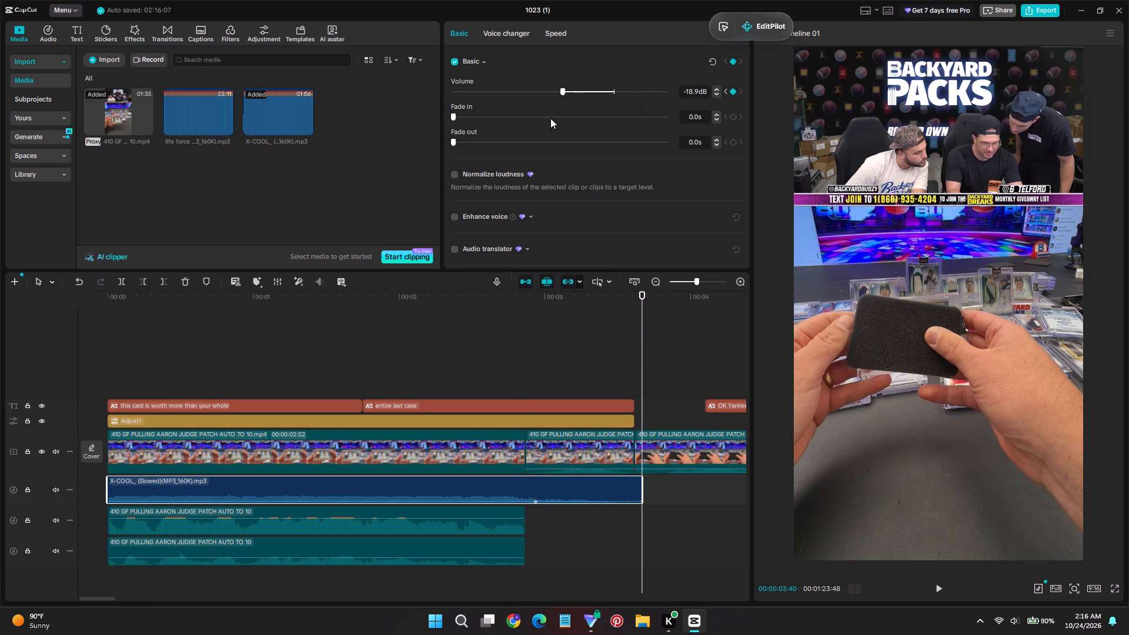
pyautogui.click(520, 383)
pyautogui.press('space')
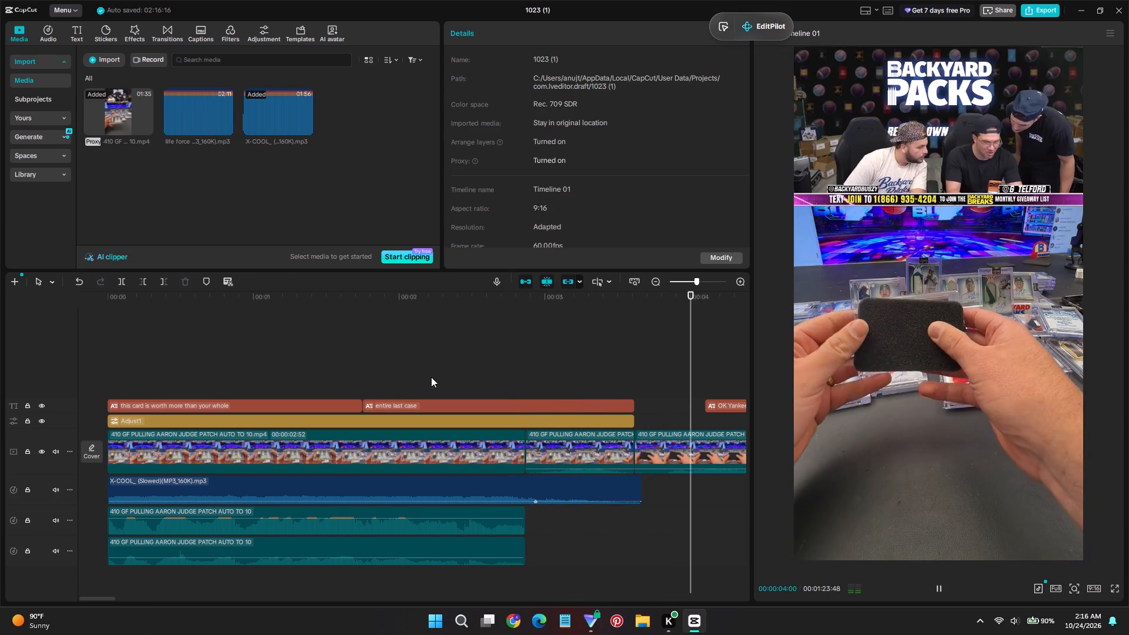
pyautogui.press('space')
# Play the edit from the start past the card reveal to about 22 seconds, checking the audio balance and where to end it.
pyautogui.keyDown('ctrl'); pyautogui.scroll(-18, 241, 425); pyautogui.keyUp('ctrl')
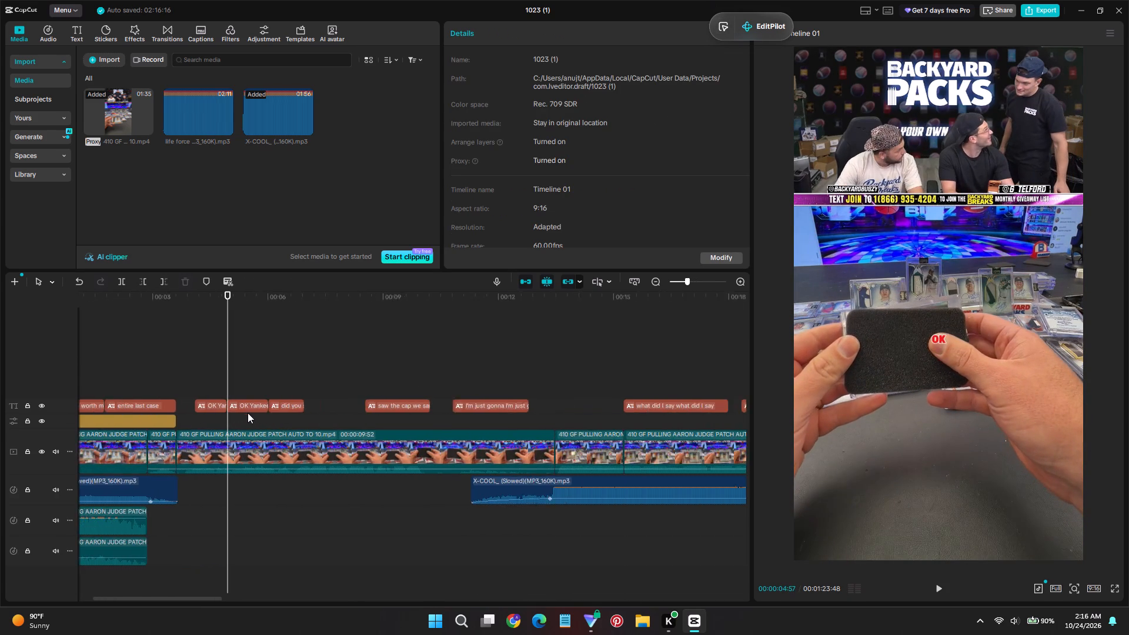
pyautogui.keyDown('ctrl'); pyautogui.scroll(-5, 248, 413); pyautogui.keyUp('ctrl')
pyautogui.moveTo(236, 597); pyautogui.dragTo(0, 560)
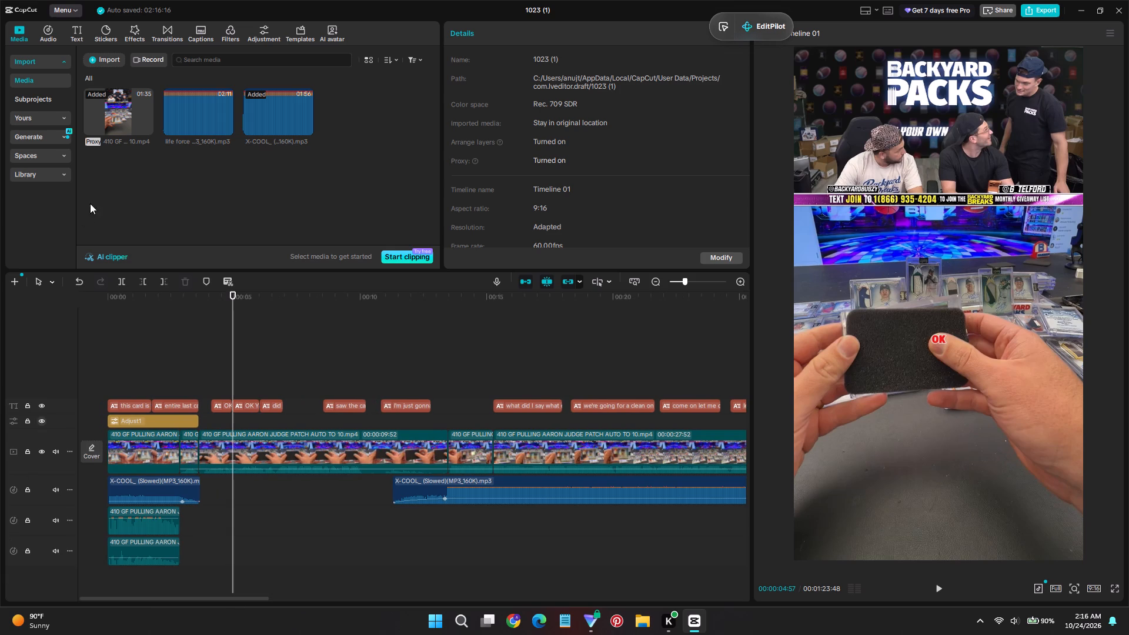
pyautogui.moveTo(119, 294); pyautogui.dragTo(84, 296)
pyautogui.press('space')
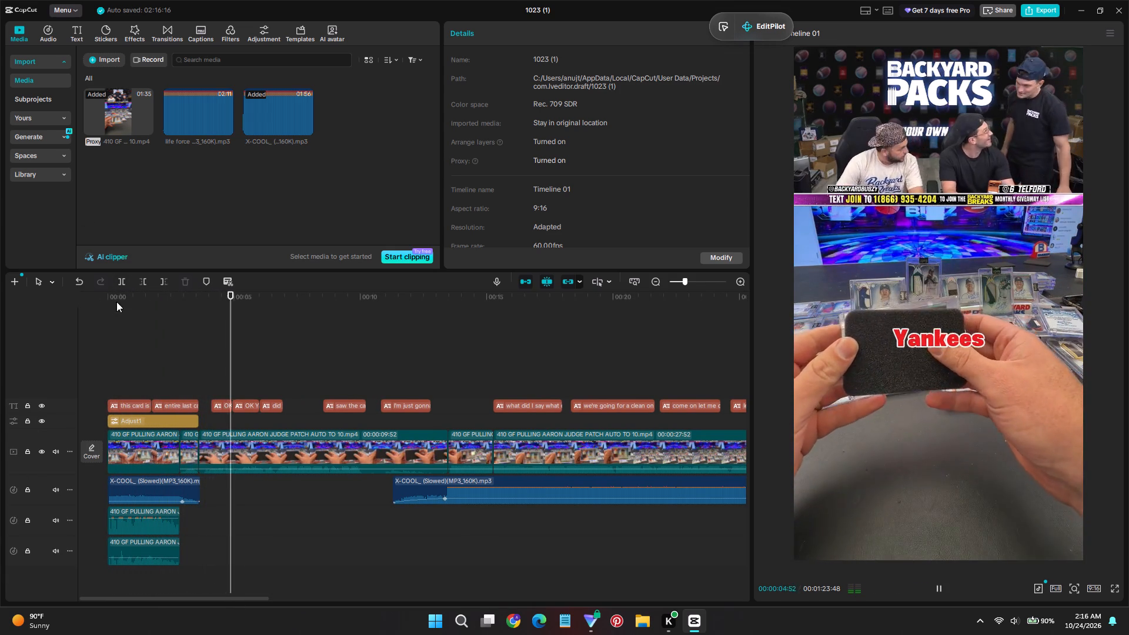
pyautogui.moveTo(119, 292); pyautogui.dragTo(99, 293)
pyautogui.press('space')
pyautogui.press('space')
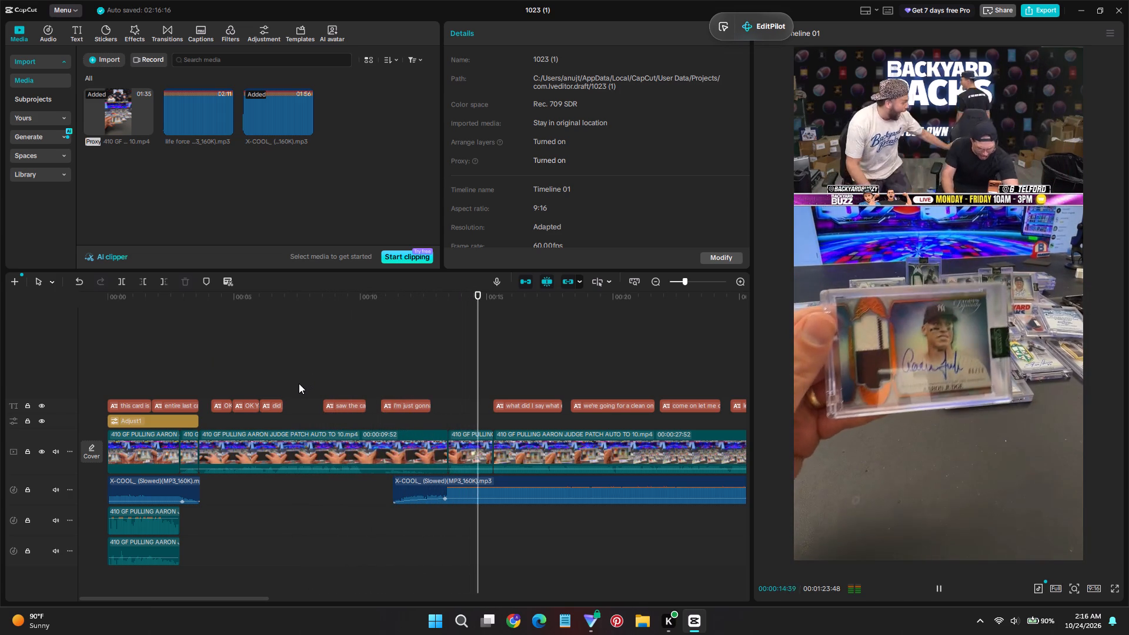
pyautogui.keyDown('ctrl'); pyautogui.scroll(-4, 385, 454); pyautogui.keyUp('ctrl')
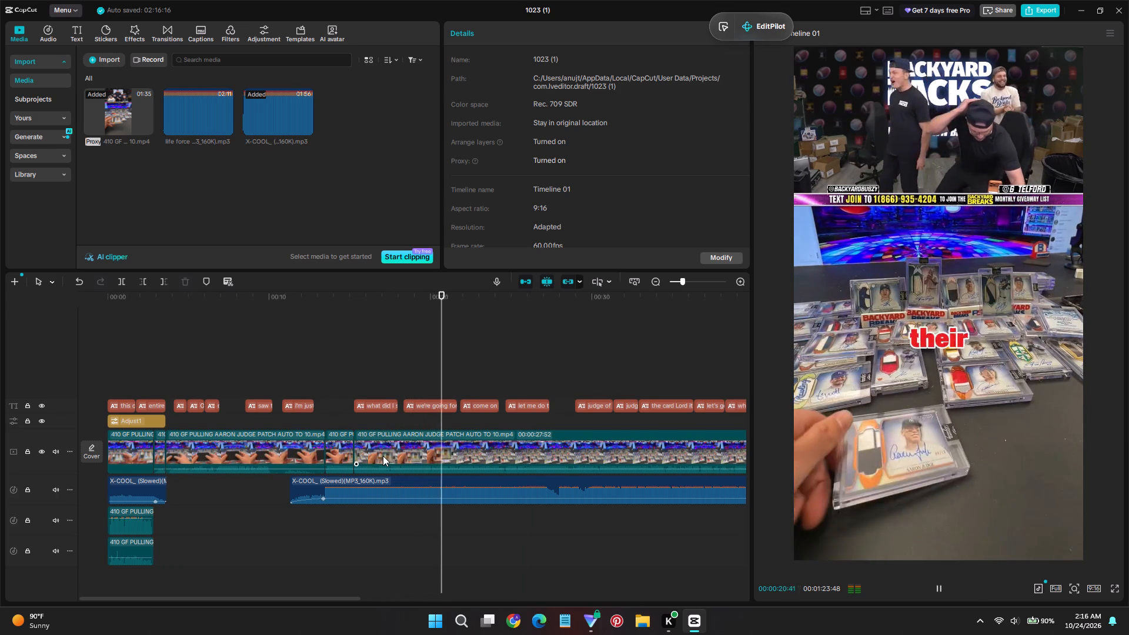
pyautogui.click(351, 374)
pyautogui.press('space')
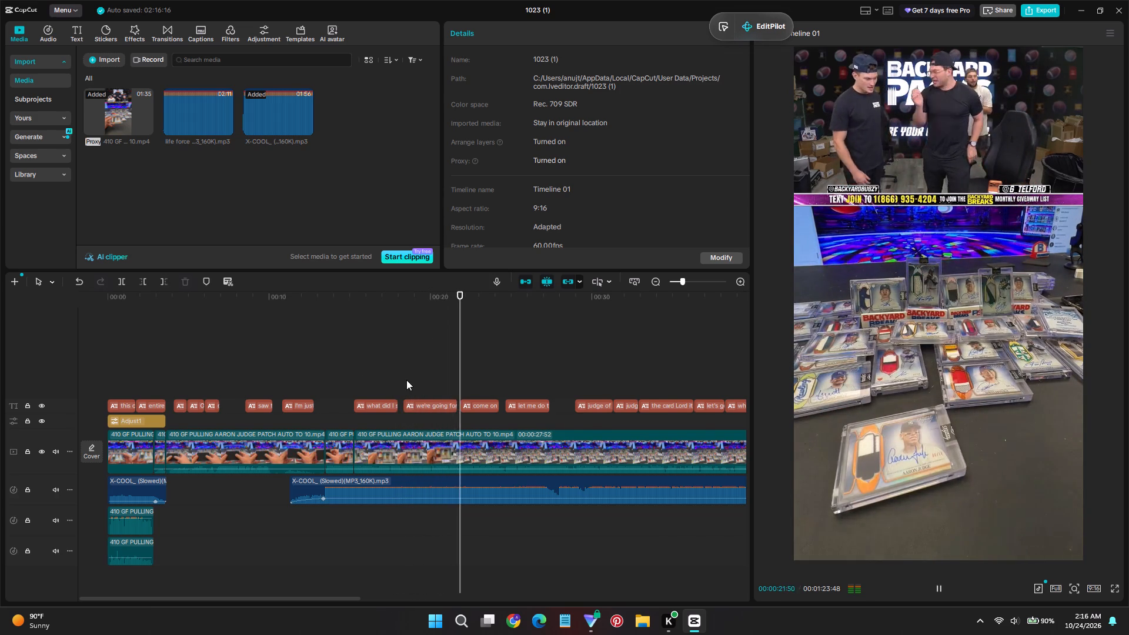
pyautogui.click(406, 380)
pyautogui.press('space')
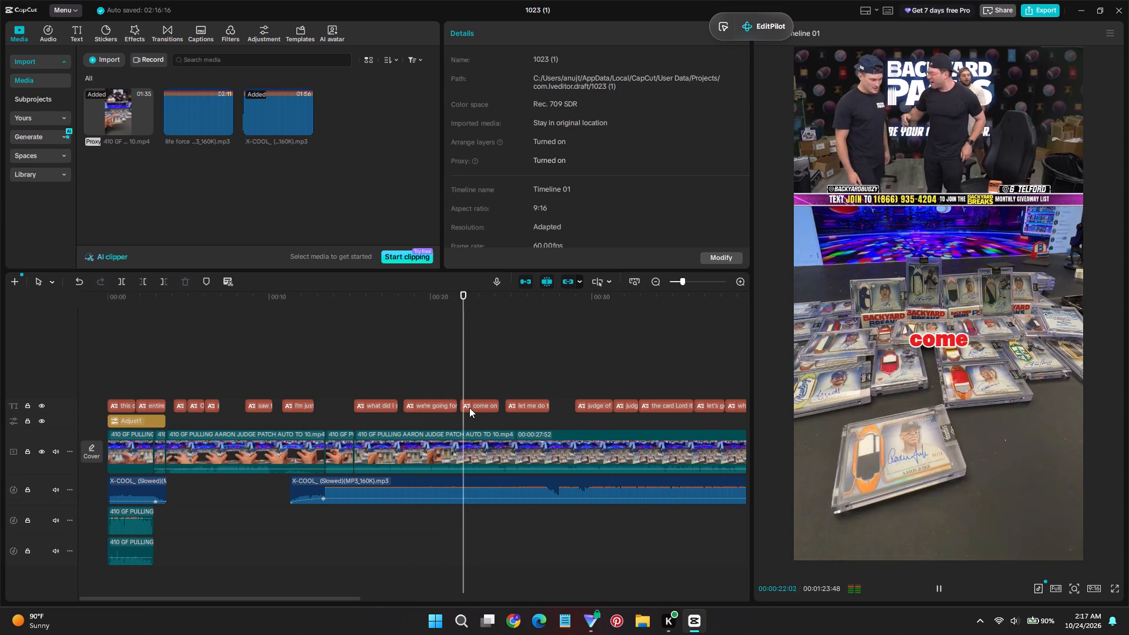
# Cut off the last video clip and the second X-COOL_ music clip after 00:00:21:40.
pyautogui.press('space')
pyautogui.click(444, 386)
pyautogui.moveTo(445, 386); pyautogui.dragTo(460, 394)
pyautogui.click(465, 440)
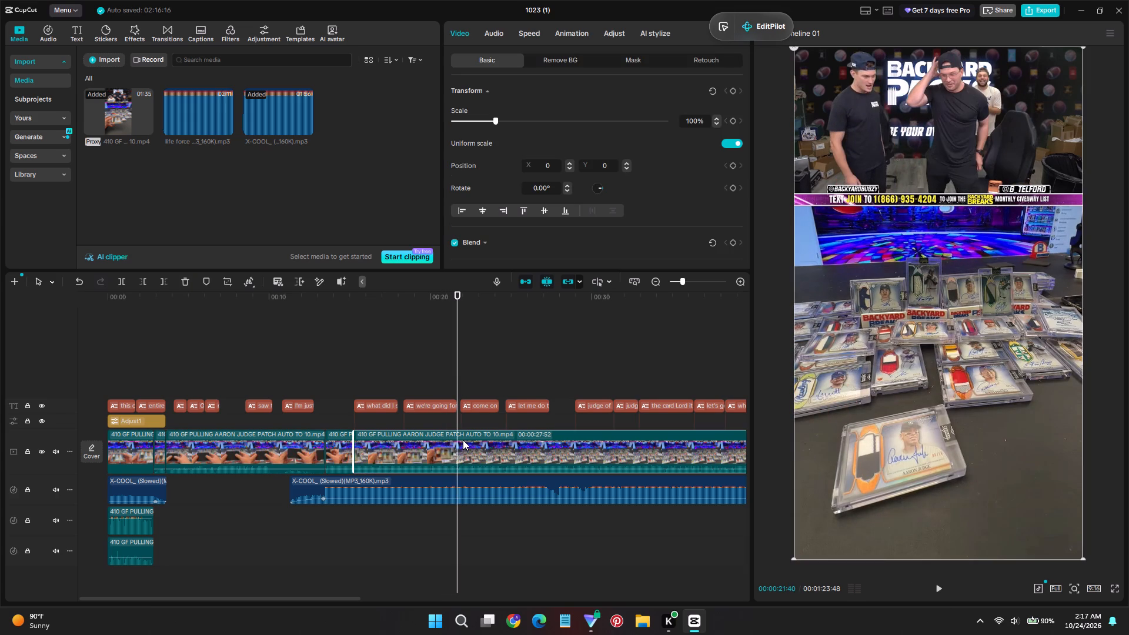
pyautogui.press('w')
pyautogui.click(506, 494)
pyautogui.press('w')
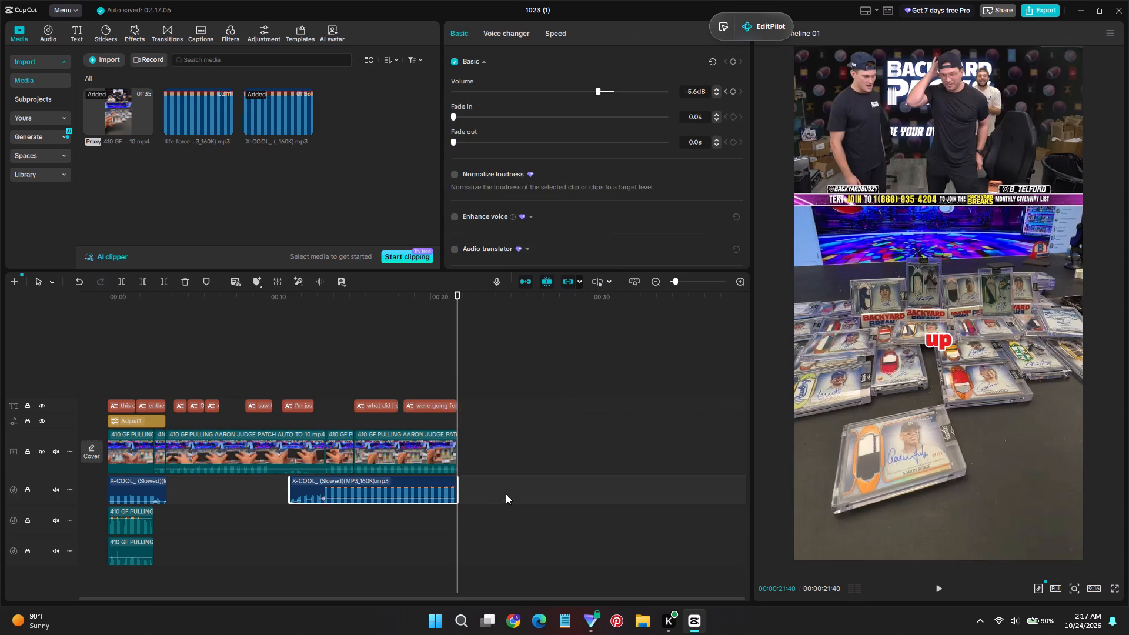
# Play the card reveal section, checking how the music and the original clip audio balance.
pyautogui.click(300, 376)
pyautogui.press('space')
pyautogui.keyDown('ctrl'); pyautogui.scroll(4, 336, 399); pyautogui.keyUp('ctrl')
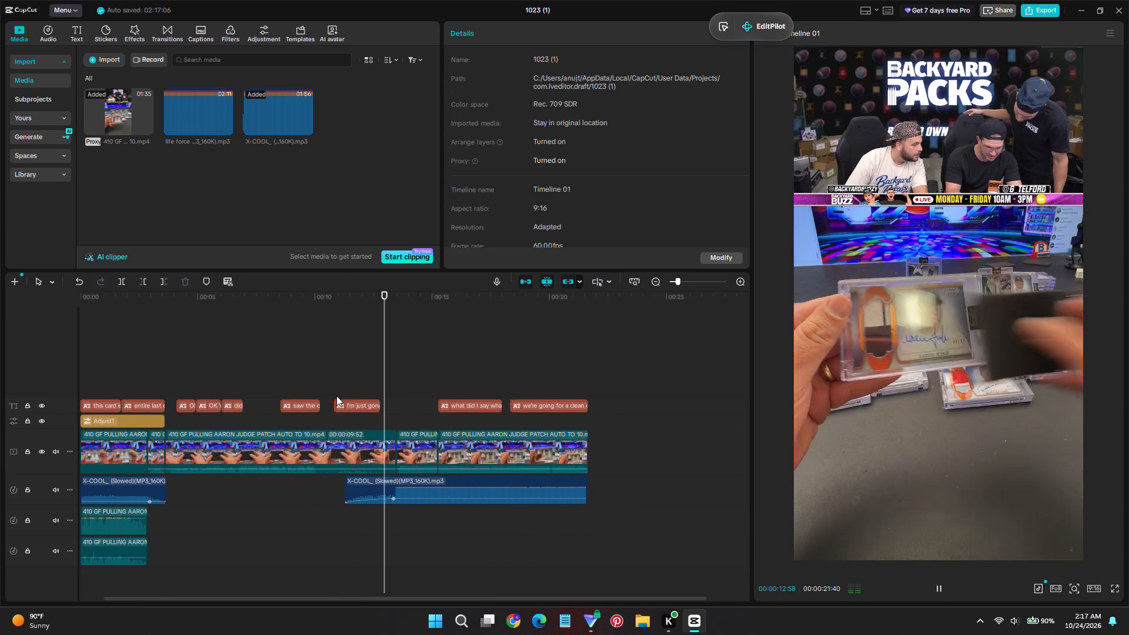
pyautogui.keyDown('ctrl'); pyautogui.scroll(3, 336, 396); pyautogui.keyUp('ctrl')
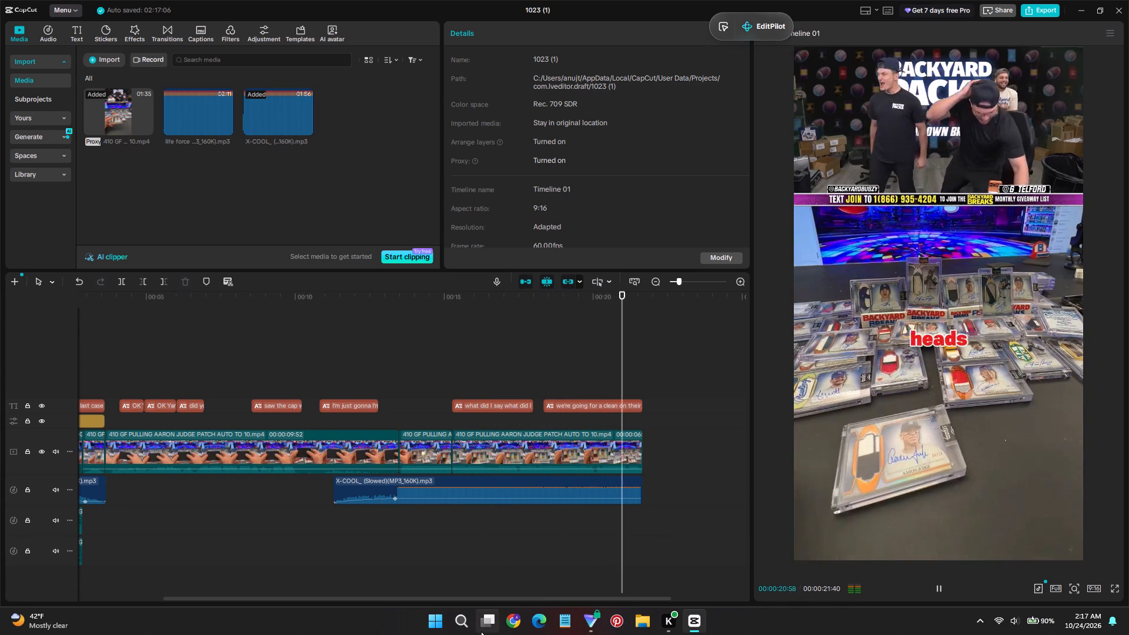
pyautogui.click(193, 513)
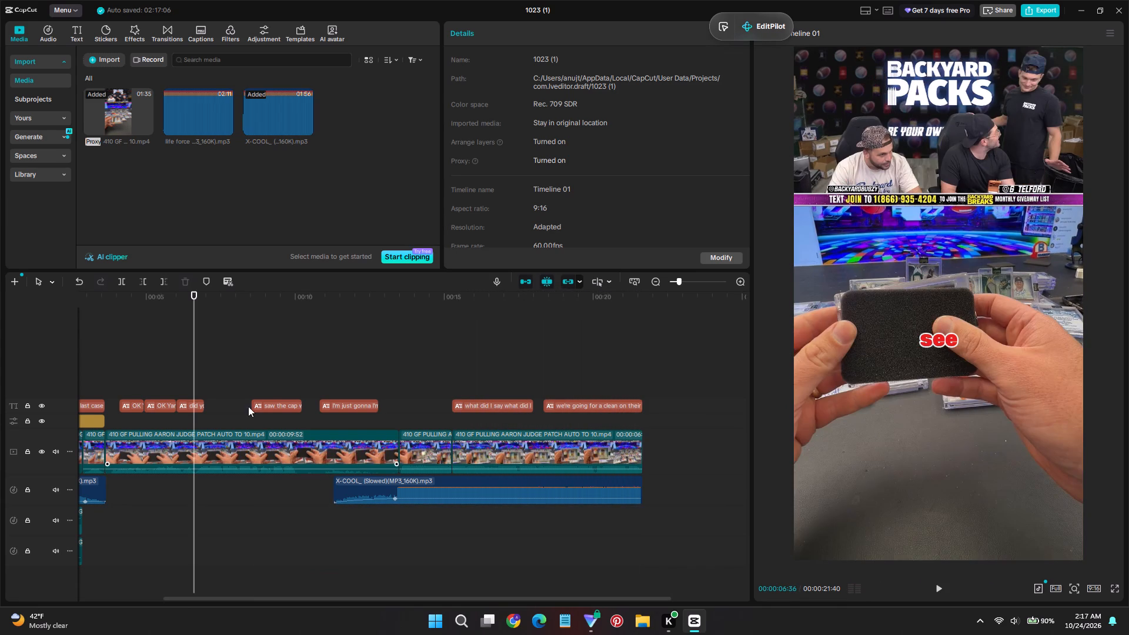
pyautogui.click(293, 362)
pyautogui.press('space')
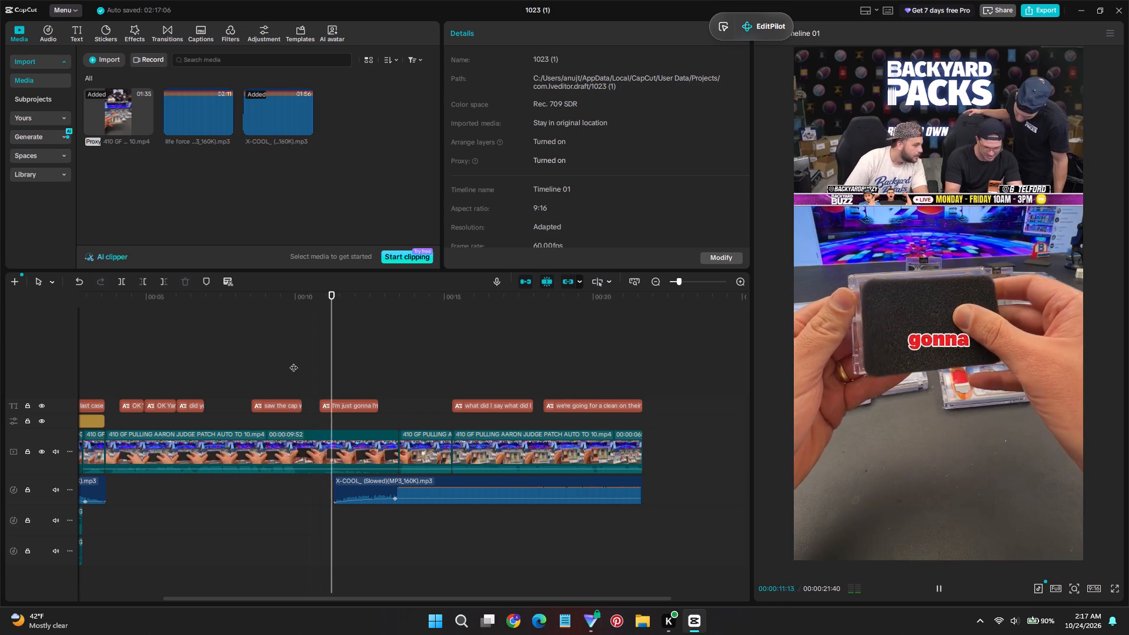
pyautogui.click(293, 362)
pyautogui.press('space')
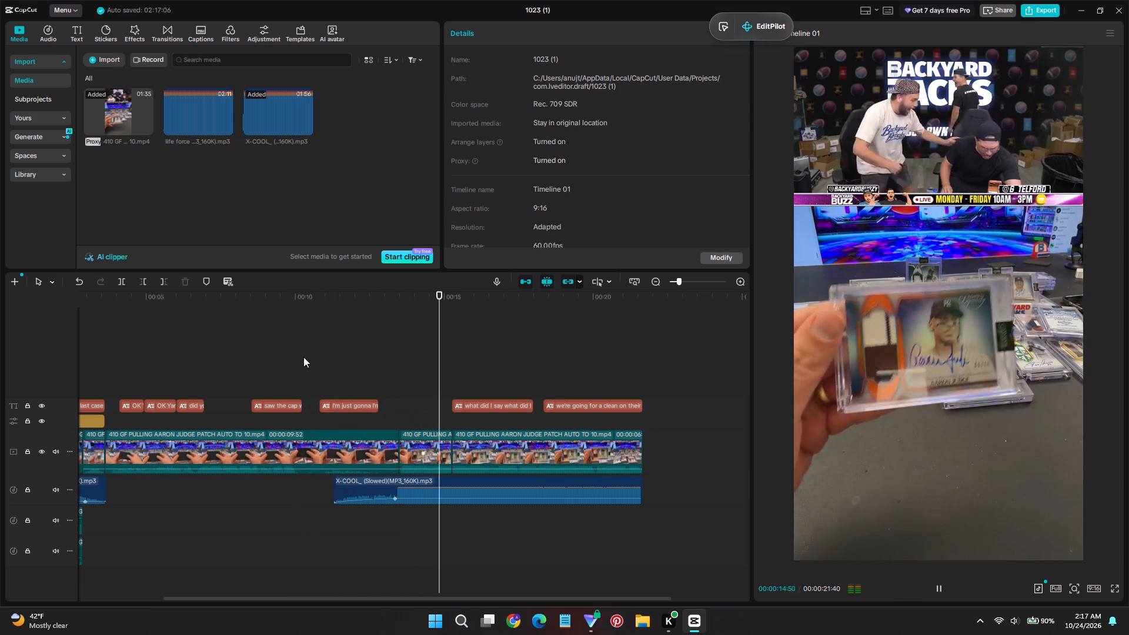
# Lower the audio volume of the last two video clips, from the card reveal on, to -11.4 dB and play them.
pyautogui.click(399, 397)
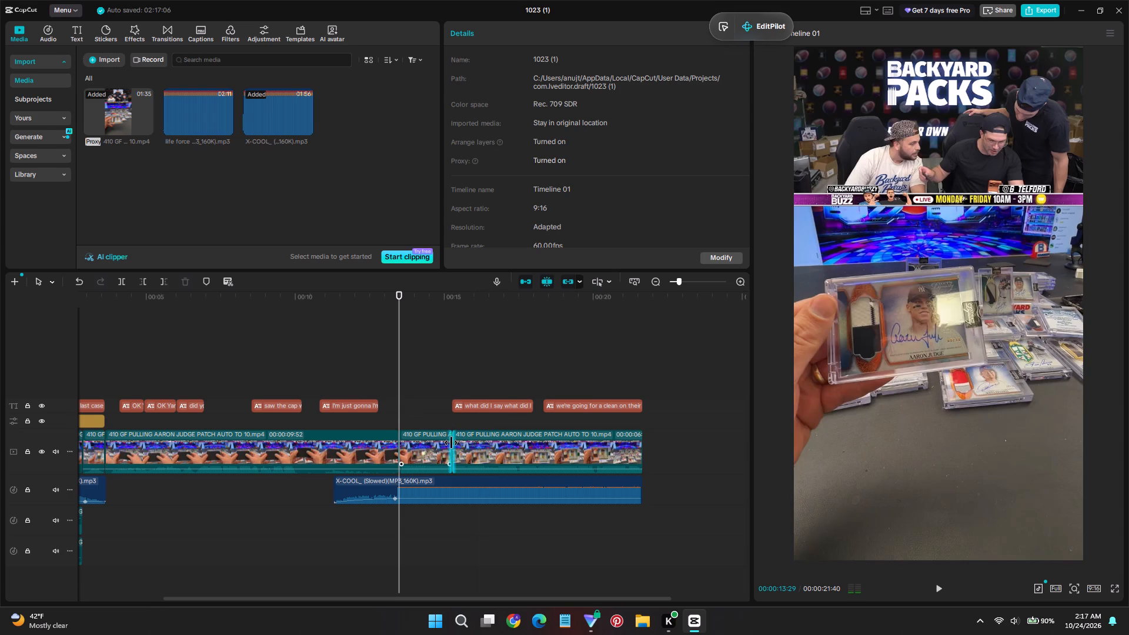
pyautogui.click(452, 443)
pyautogui.moveTo(432, 421); pyautogui.dragTo(456, 448)
pyautogui.click(506, 32)
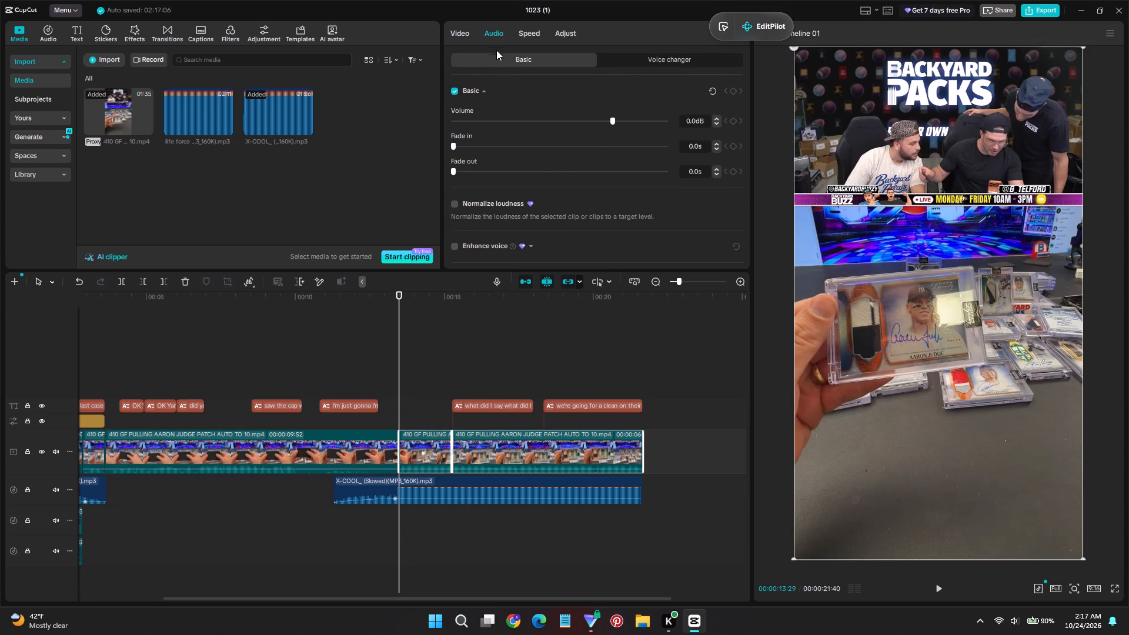
pyautogui.click(604, 128)
pyautogui.click(590, 123)
pyautogui.press('space')
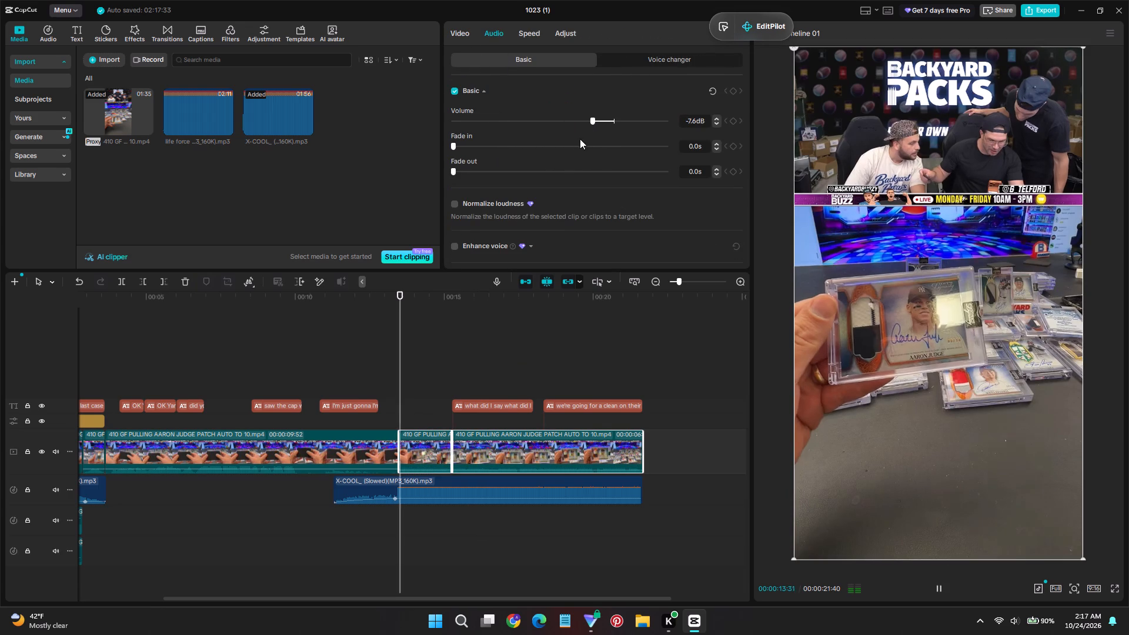
pyautogui.click(582, 123)
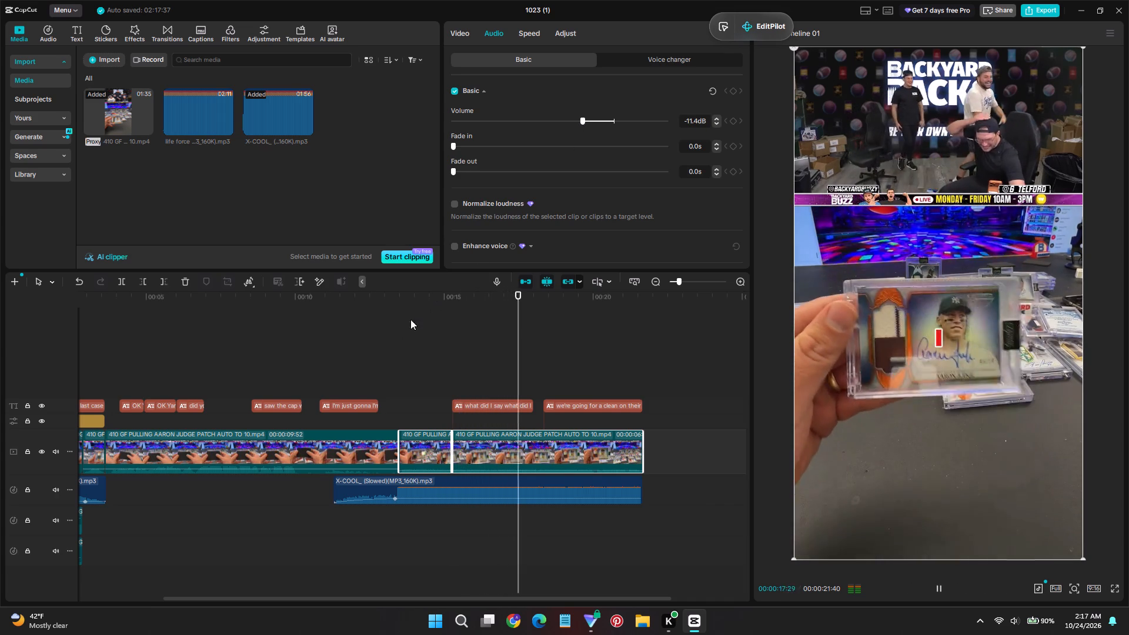
pyautogui.click(403, 375)
pyautogui.press('space')
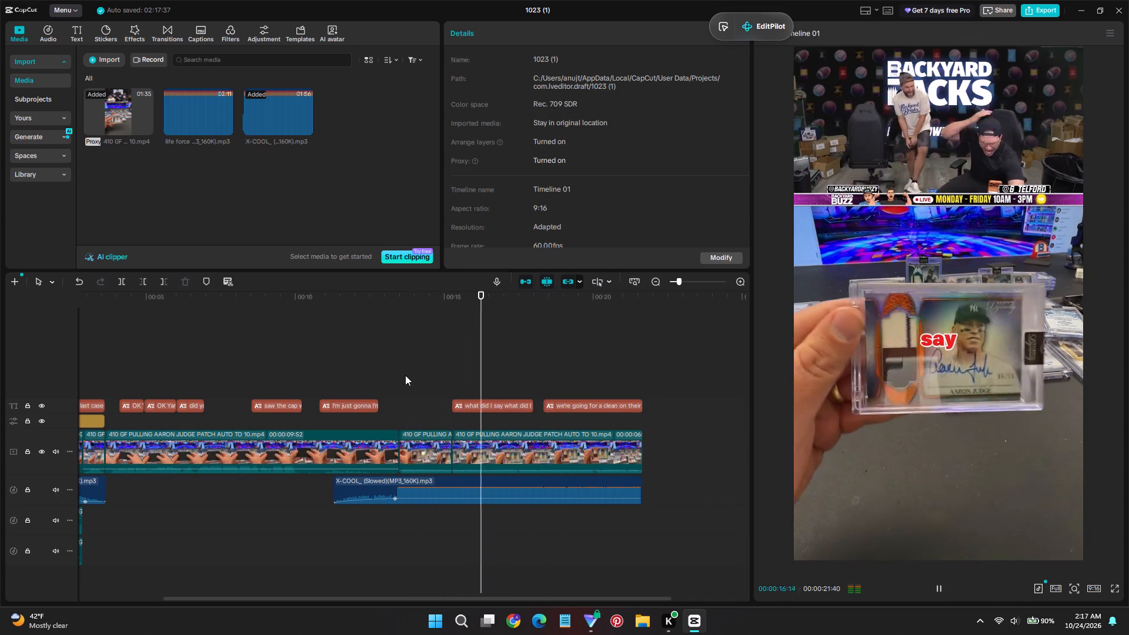
# Delete the last two captions, "what did I say" and "we're going for a clean".
pyautogui.moveTo(497, 379); pyautogui.dragTo(592, 403)
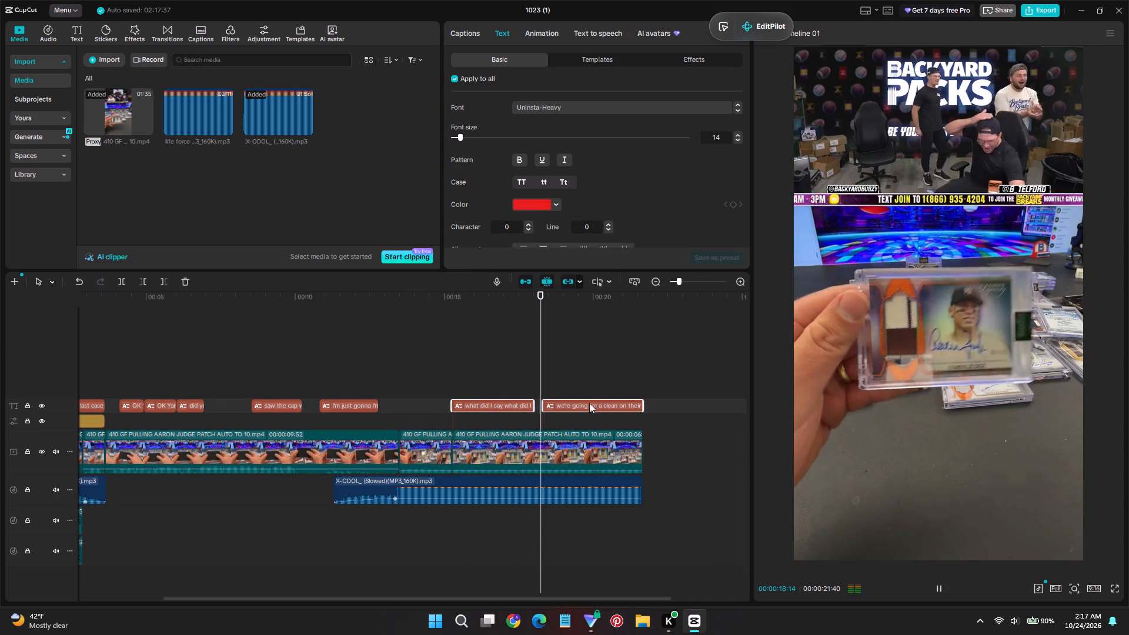
pyautogui.press('Delete')
# Trim the last video clip so that it ends at 00:00:16:44.
pyautogui.click(470, 398)
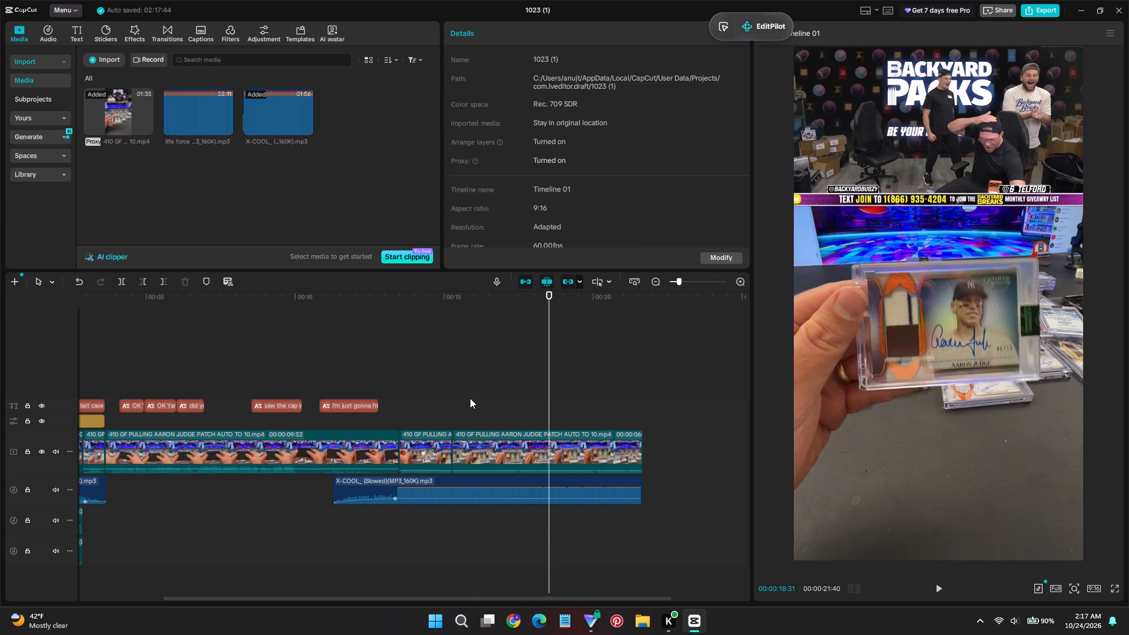
pyautogui.moveTo(470, 397); pyautogui.dragTo(496, 406)
pyautogui.click(496, 446)
pyautogui.press('w')
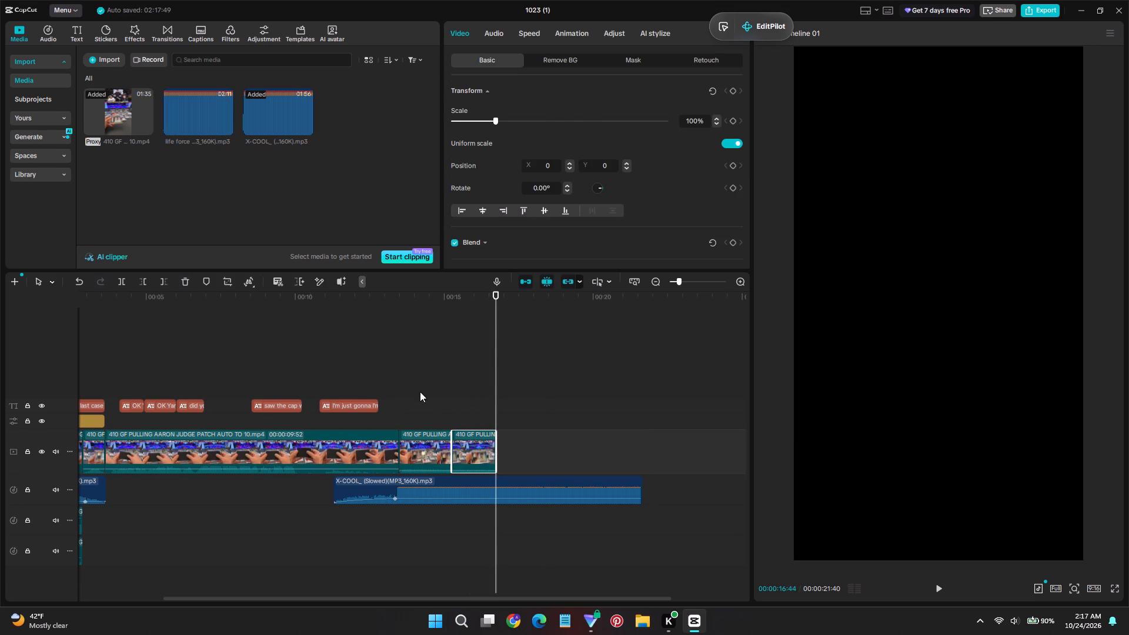
# Extend the Adjust1 adjustment layer from the hook to the end of the last video clip.
pyautogui.doubleClick(404, 387)
pyautogui.click(89, 415)
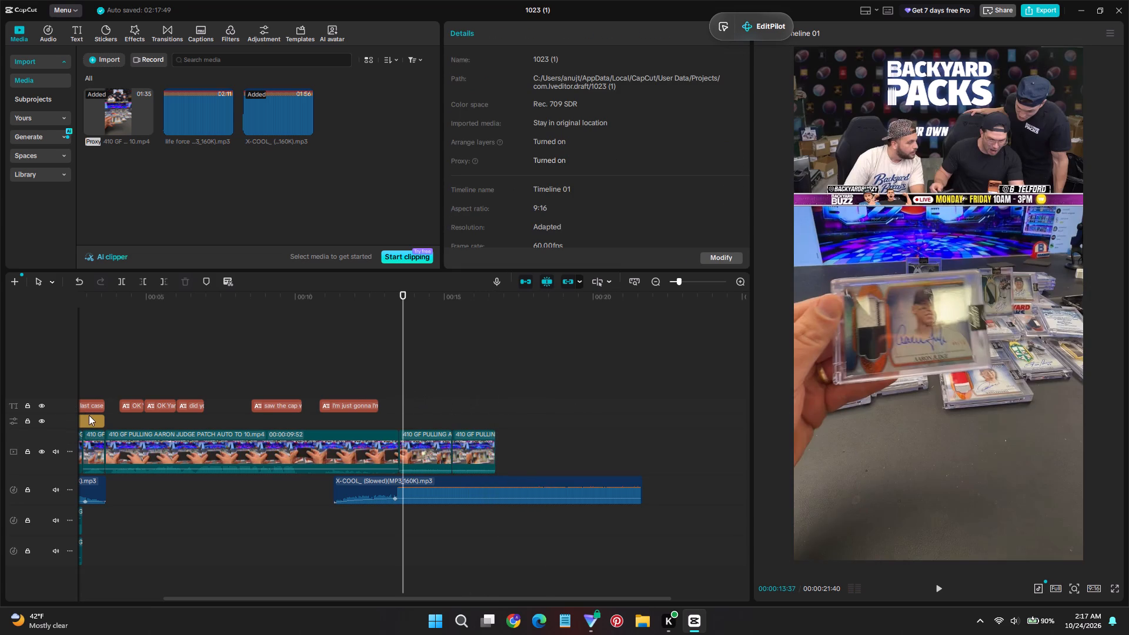
pyautogui.moveTo(105, 422); pyautogui.dragTo(483, 497)
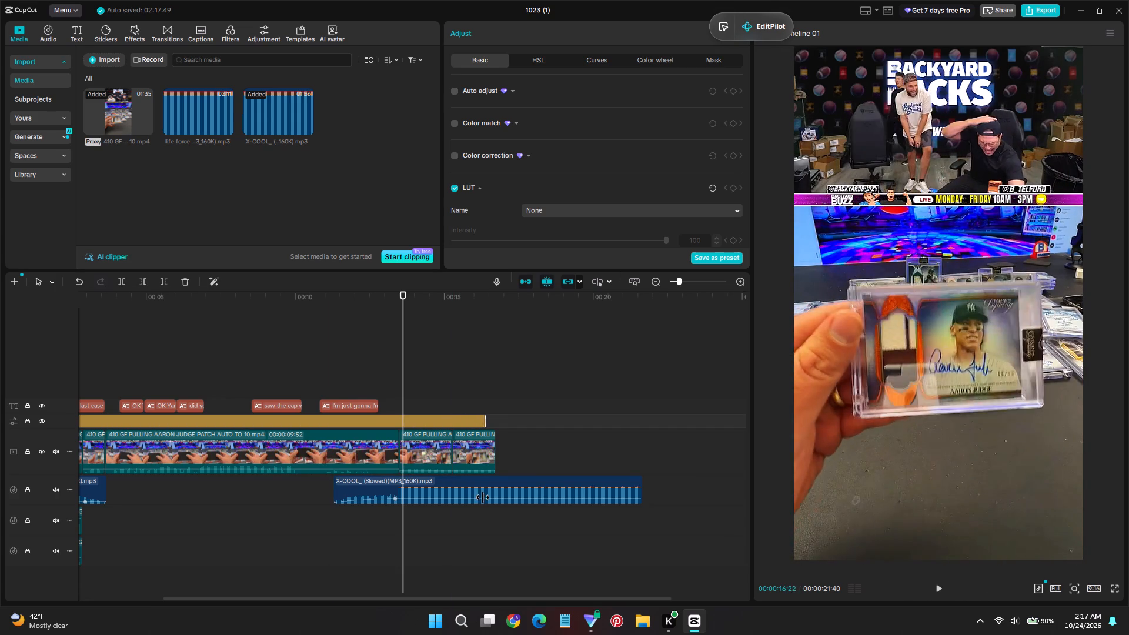
pyautogui.moveTo(483, 497); pyautogui.dragTo(490, 506)
# Trim the second X-COOL_ music clip to end with the video at 00:00:16:44 and play the short from the start.
pyautogui.doubleClick(494, 384)
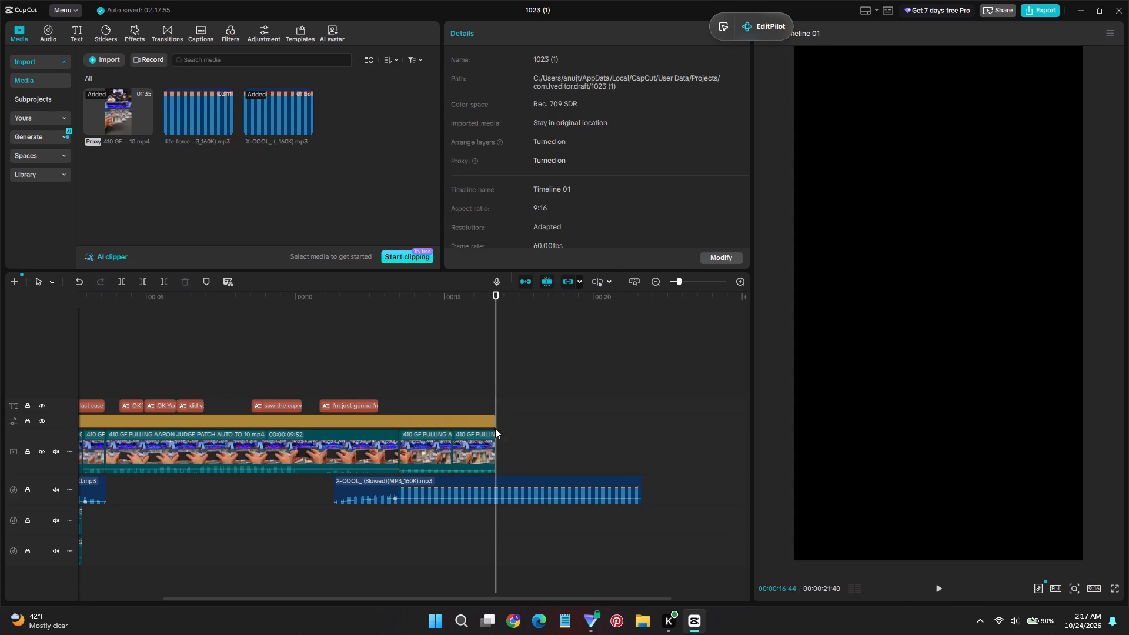
pyautogui.click(498, 484)
pyautogui.press('w')
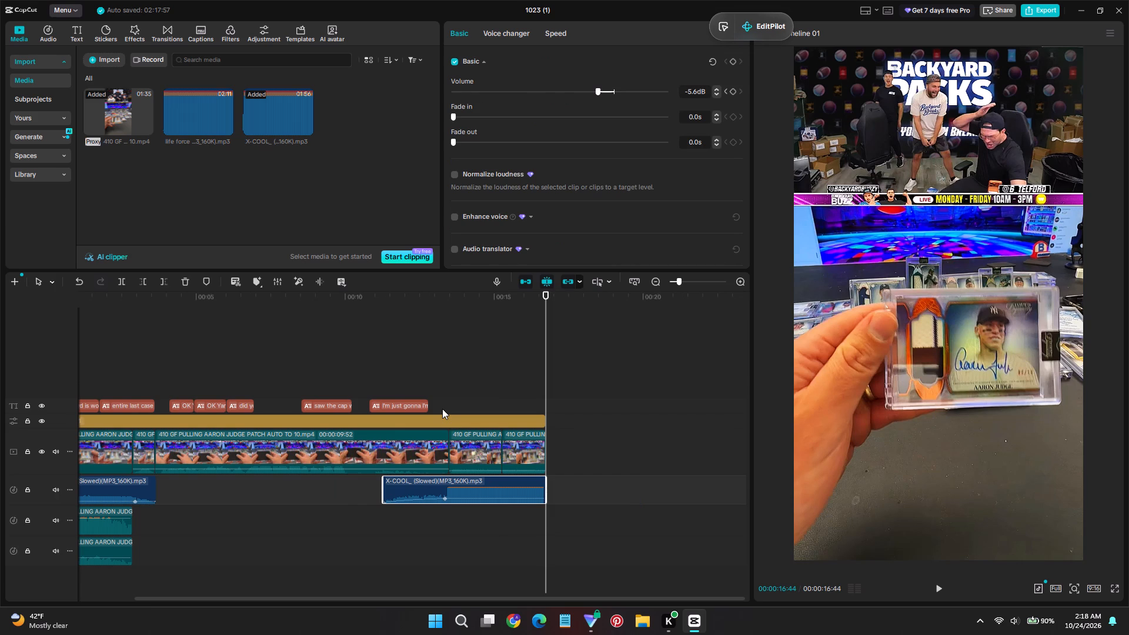
pyautogui.moveTo(91, 296); pyautogui.dragTo(12, 304)
pyautogui.press('space')
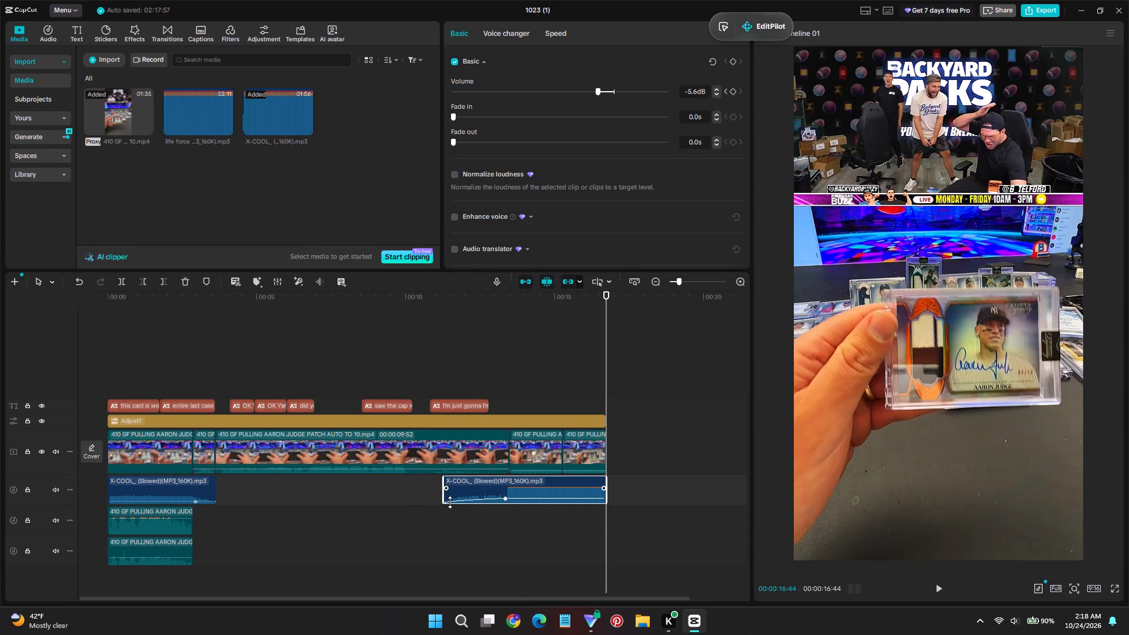
# Delete the X-COOL_ music clip under the hook, keeping the one near the end of the video.
pyautogui.click(169, 489)
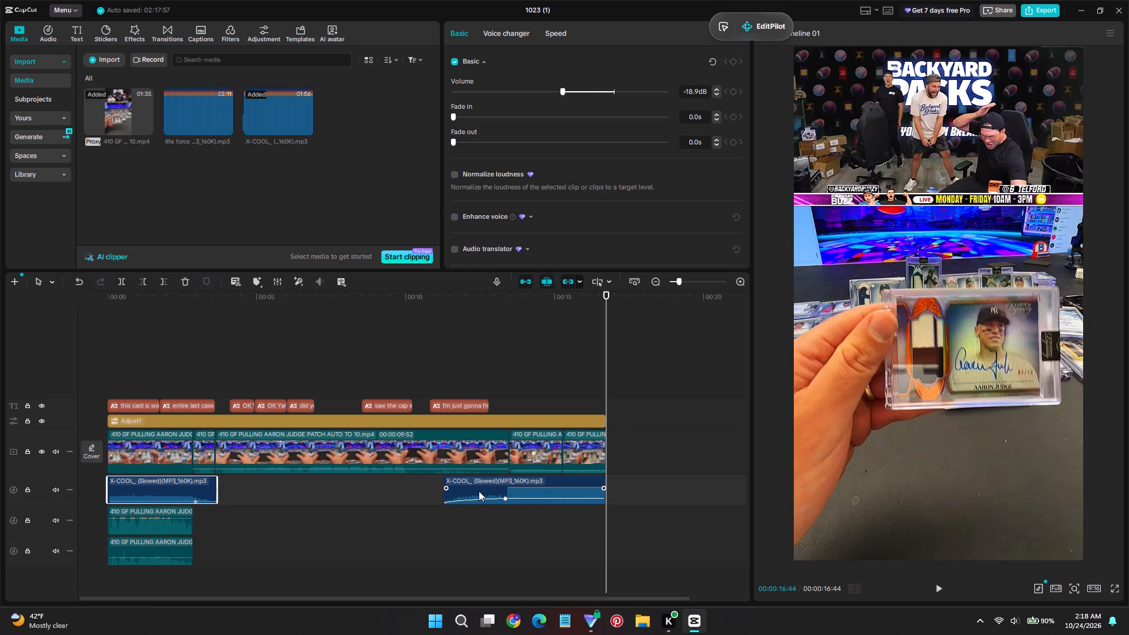
pyautogui.click(479, 491)
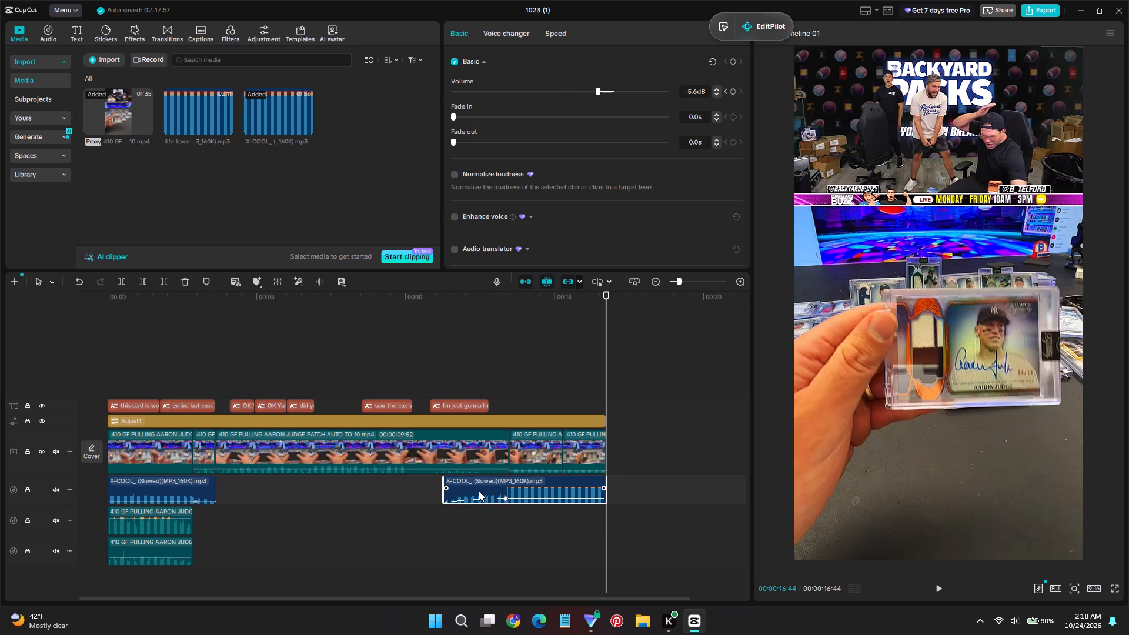
pyautogui.click(203, 493)
pyautogui.press('Delete')
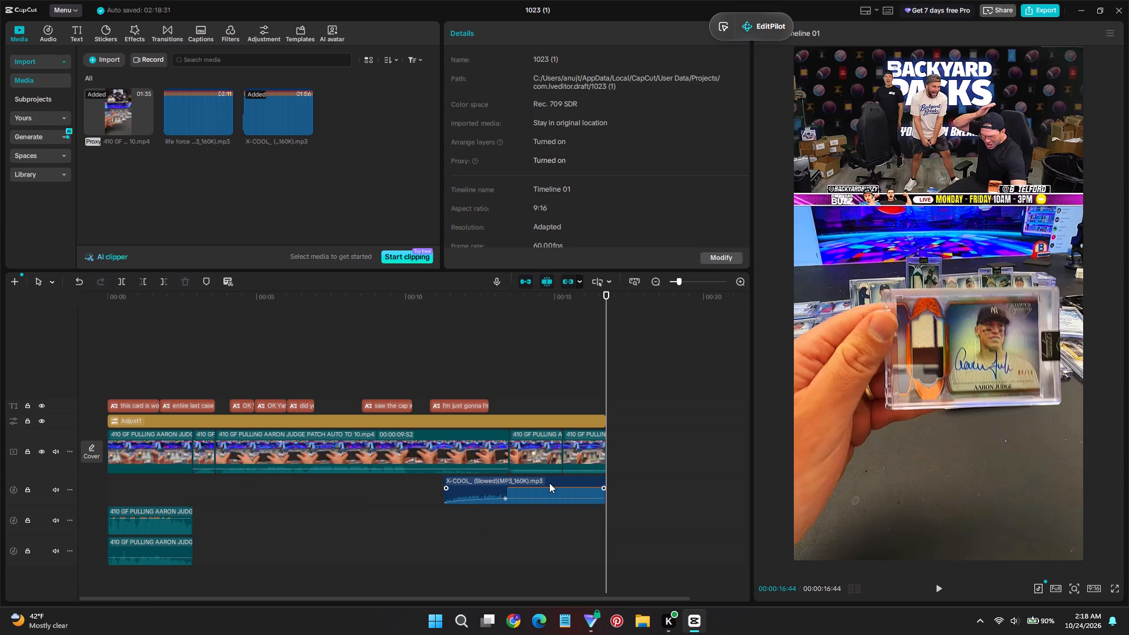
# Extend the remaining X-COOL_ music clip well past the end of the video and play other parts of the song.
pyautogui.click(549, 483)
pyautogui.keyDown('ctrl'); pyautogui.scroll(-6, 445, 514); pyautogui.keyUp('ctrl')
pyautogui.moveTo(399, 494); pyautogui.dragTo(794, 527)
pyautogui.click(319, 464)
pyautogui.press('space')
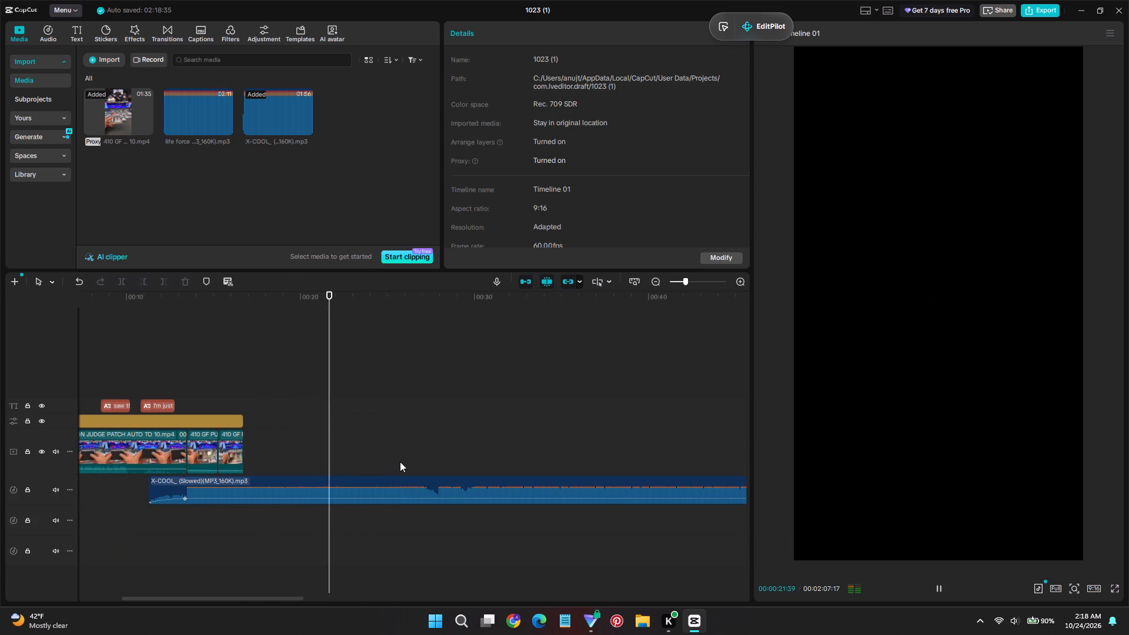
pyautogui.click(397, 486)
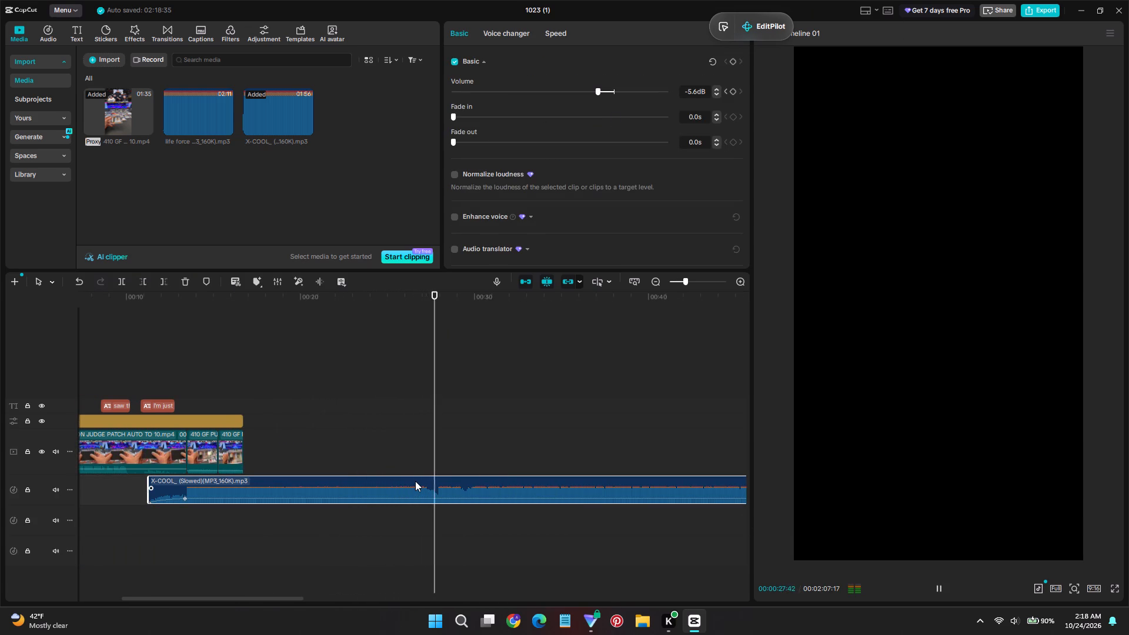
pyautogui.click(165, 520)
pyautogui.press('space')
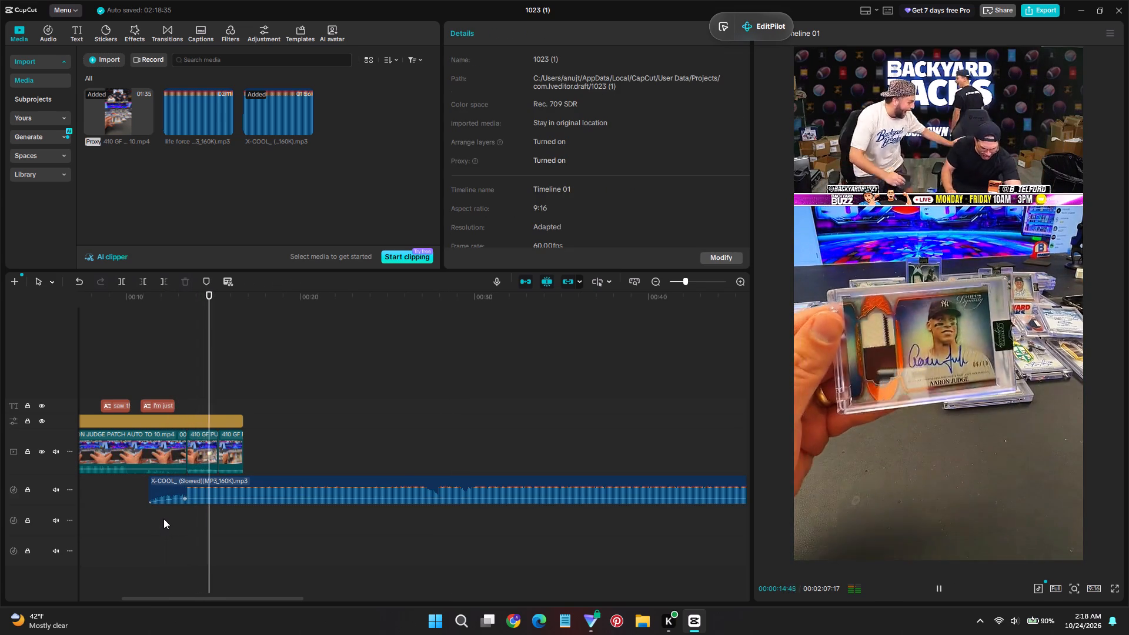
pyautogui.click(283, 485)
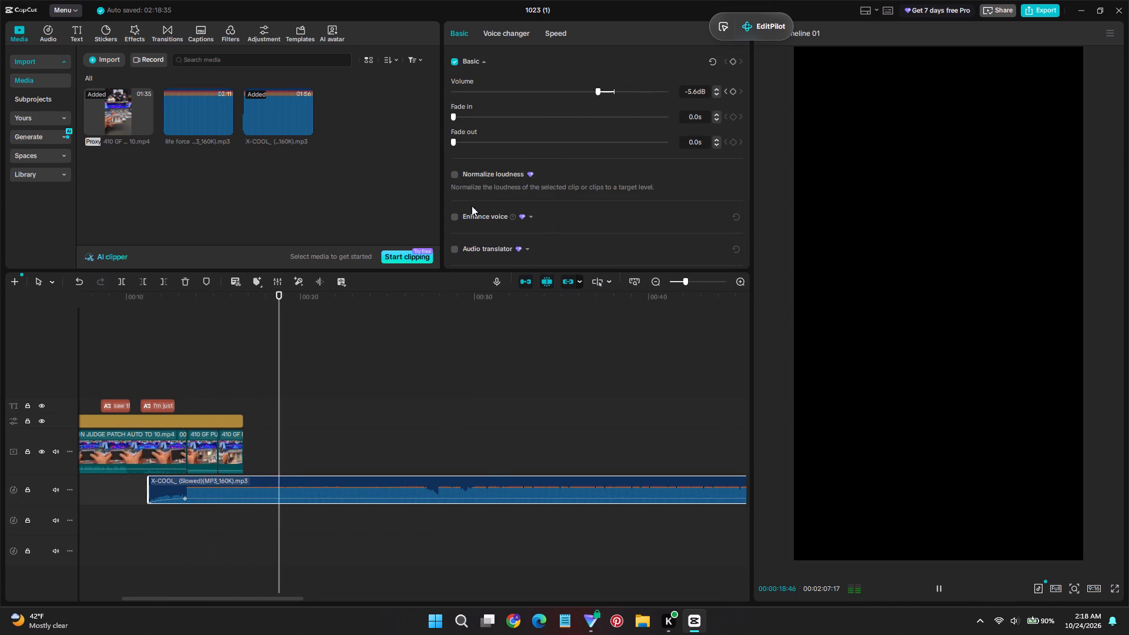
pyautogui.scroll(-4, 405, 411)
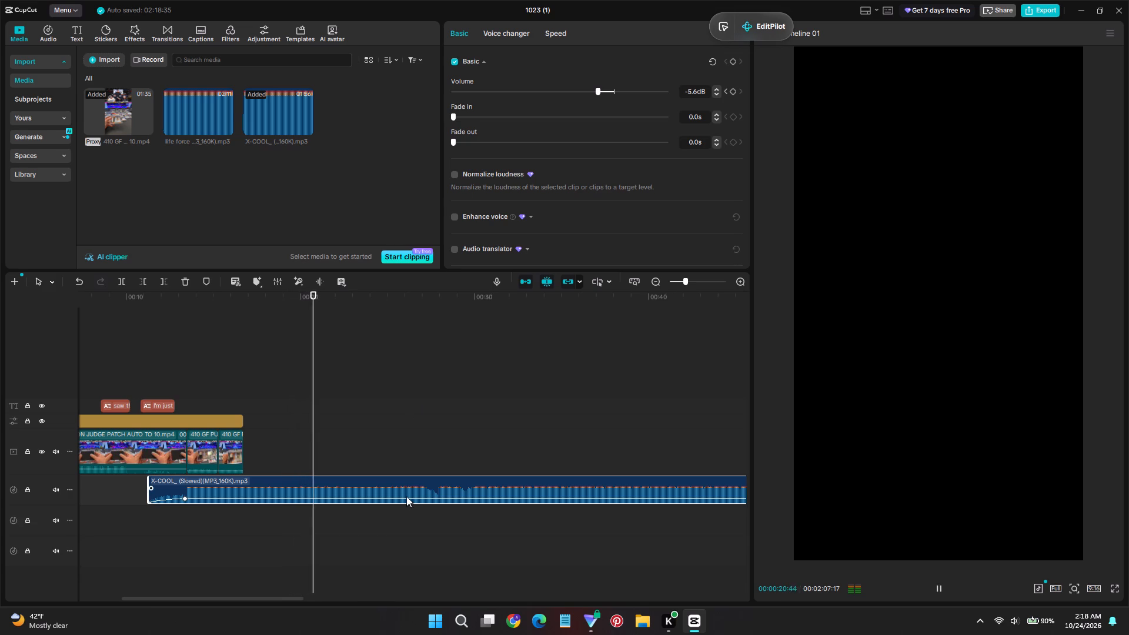
# Replace the remaining X-COOL_ clip with the full song from the imported media, placed beneath the video clips.
pyautogui.click(406, 491)
pyautogui.press('Delete')
pyautogui.click(219, 110)
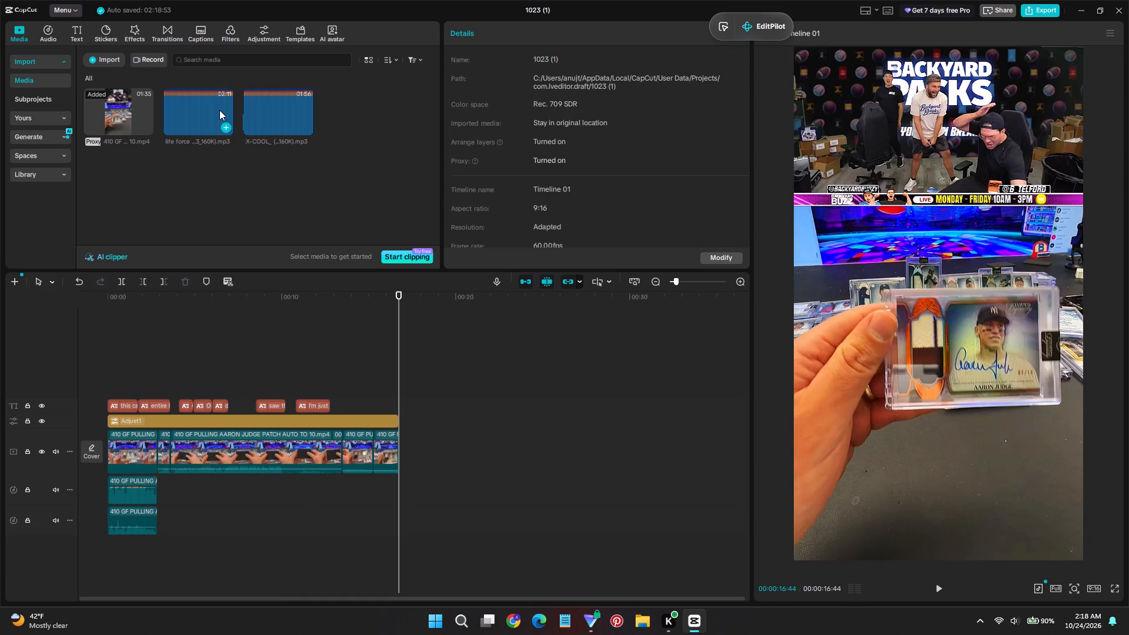
pyautogui.click(264, 123)
pyautogui.click(305, 128)
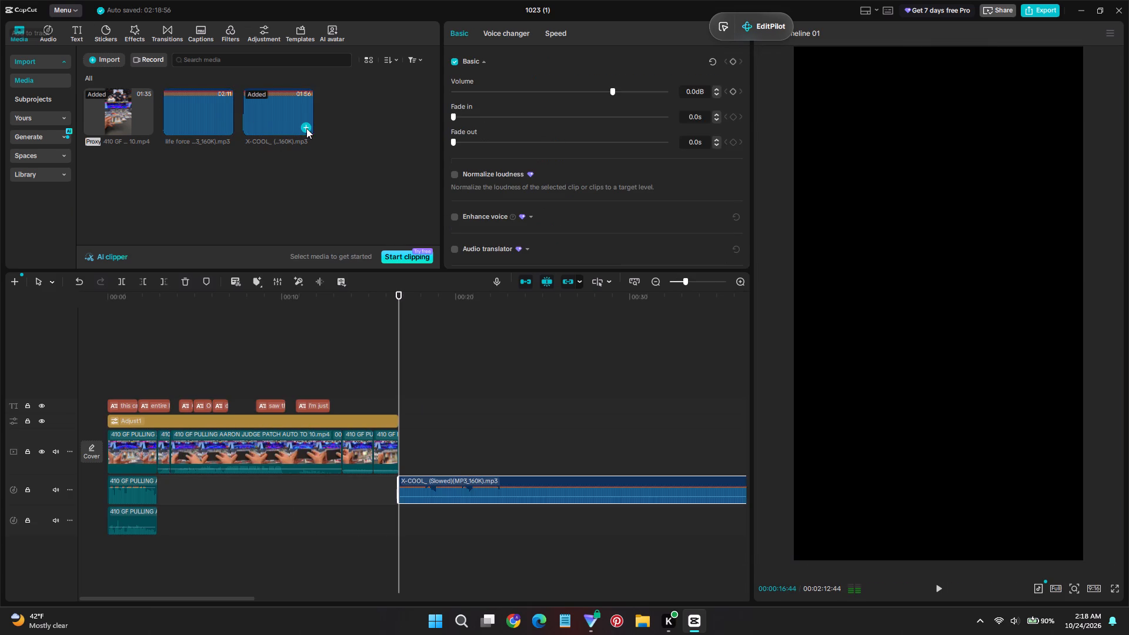
pyautogui.moveTo(565, 478); pyautogui.dragTo(310, 470)
pyautogui.moveTo(513, 479); pyautogui.dragTo(542, 483)
# Play different sections of the X-COOL_ song to find the part where the music should start.
pyautogui.press('space')
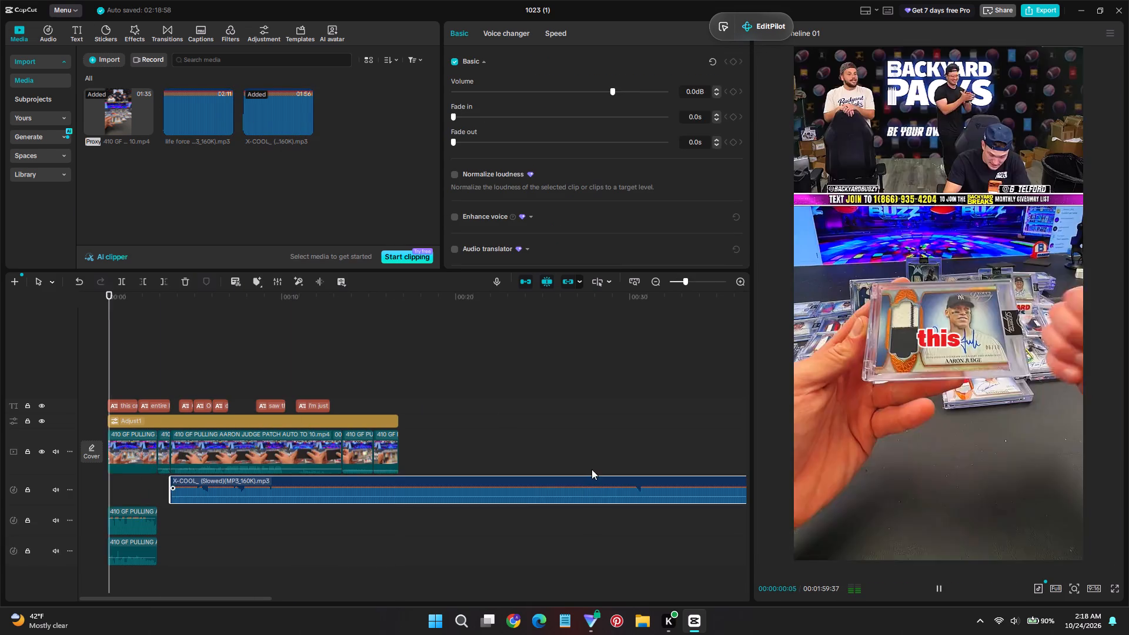
pyautogui.click(592, 466)
pyautogui.press('space')
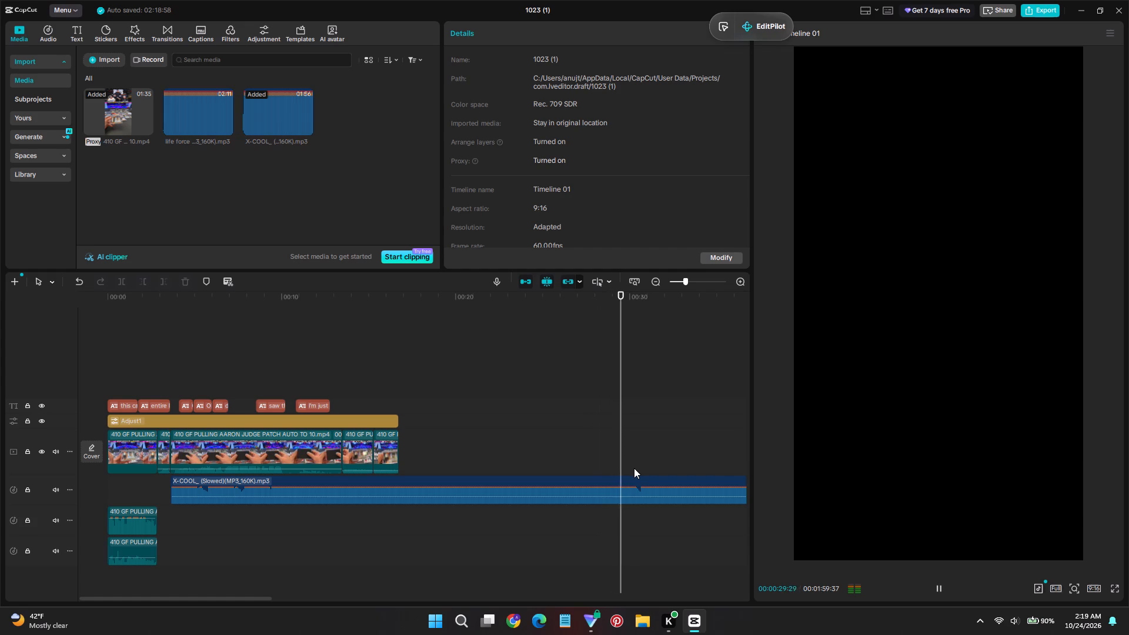
pyautogui.keyDown('ctrl'); pyautogui.scroll(-5, 480, 584); pyautogui.keyUp('ctrl')
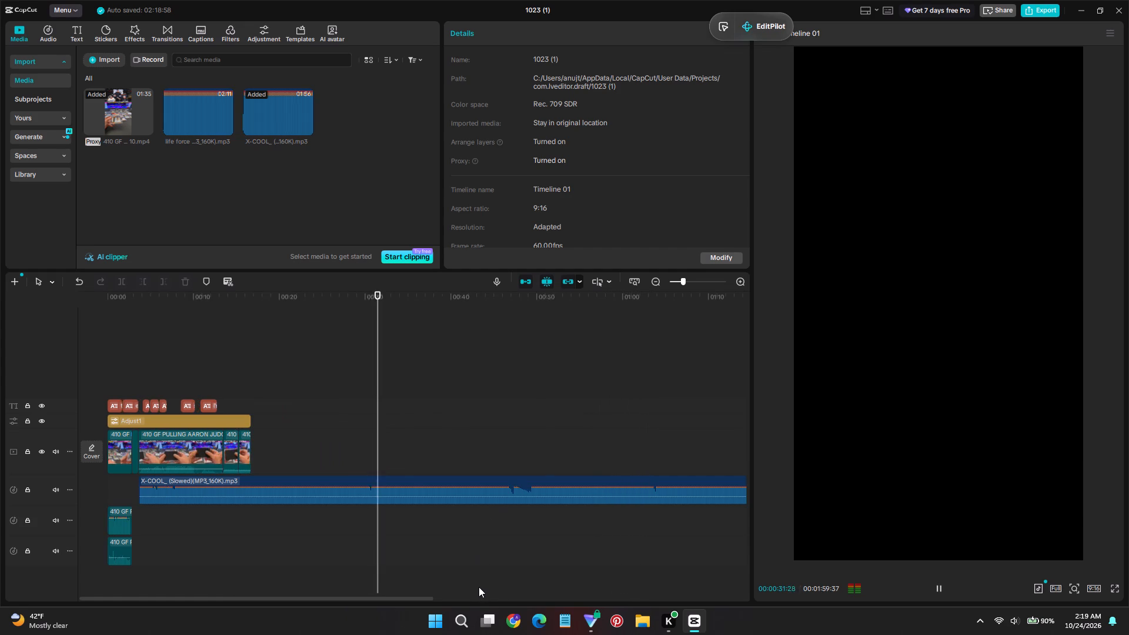
pyautogui.keyDown('ctrl'); pyautogui.scroll(-4, 477, 586); pyautogui.keyUp('ctrl')
pyautogui.click(318, 467)
pyautogui.press('space')
pyautogui.keyDown('ctrl'); pyautogui.scroll(3, 358, 522); pyautogui.keyUp('ctrl')
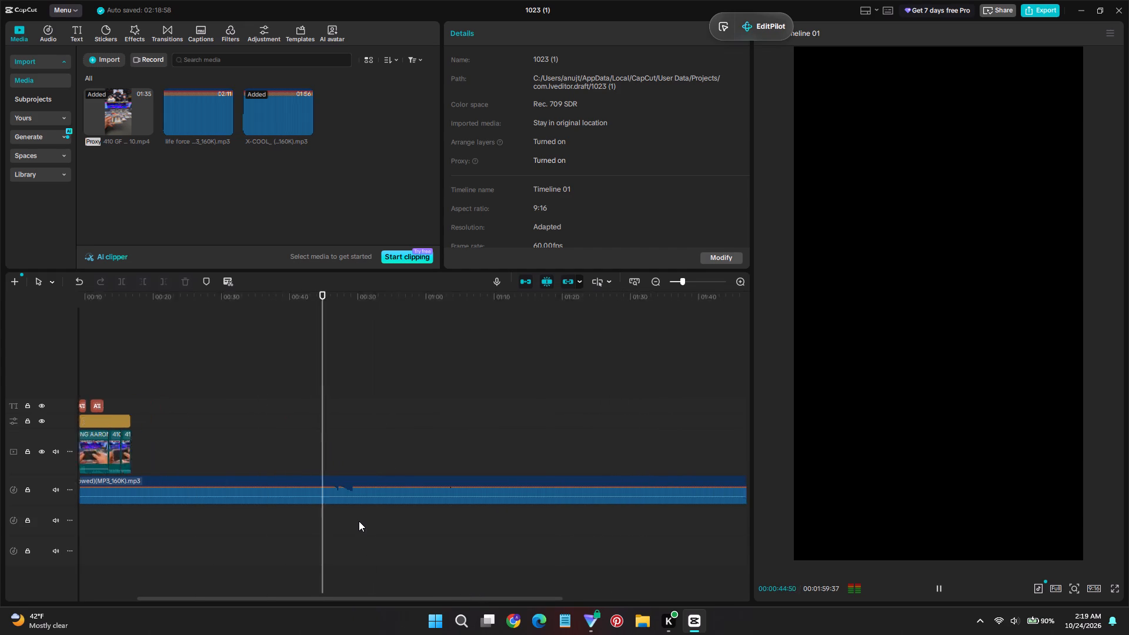
pyautogui.keyDown('ctrl'); pyautogui.scroll(5, 359, 521); pyautogui.keyUp('ctrl')
pyautogui.click(366, 462)
pyautogui.press('space')
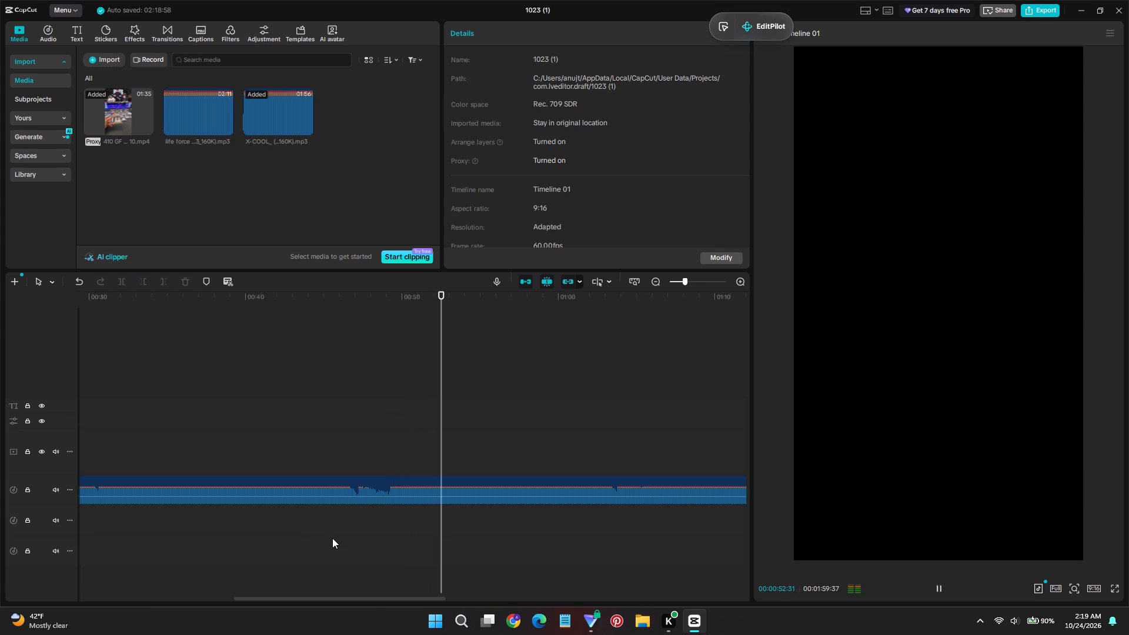
pyautogui.keyDown('ctrl'); pyautogui.scroll(-8, 331, 532); pyautogui.keyUp('ctrl')
pyautogui.keyDown('ctrl'); pyautogui.scroll(3, 309, 534); pyautogui.keyUp('ctrl')
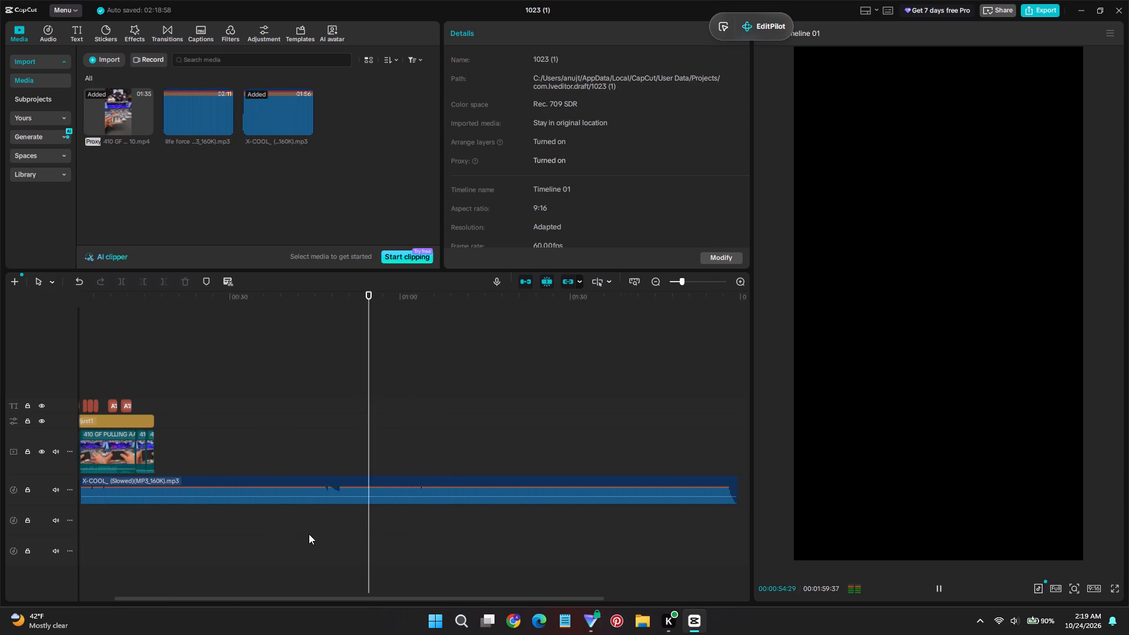
pyautogui.keyDown('ctrl'); pyautogui.scroll(1, 309, 533); pyautogui.keyUp('ctrl')
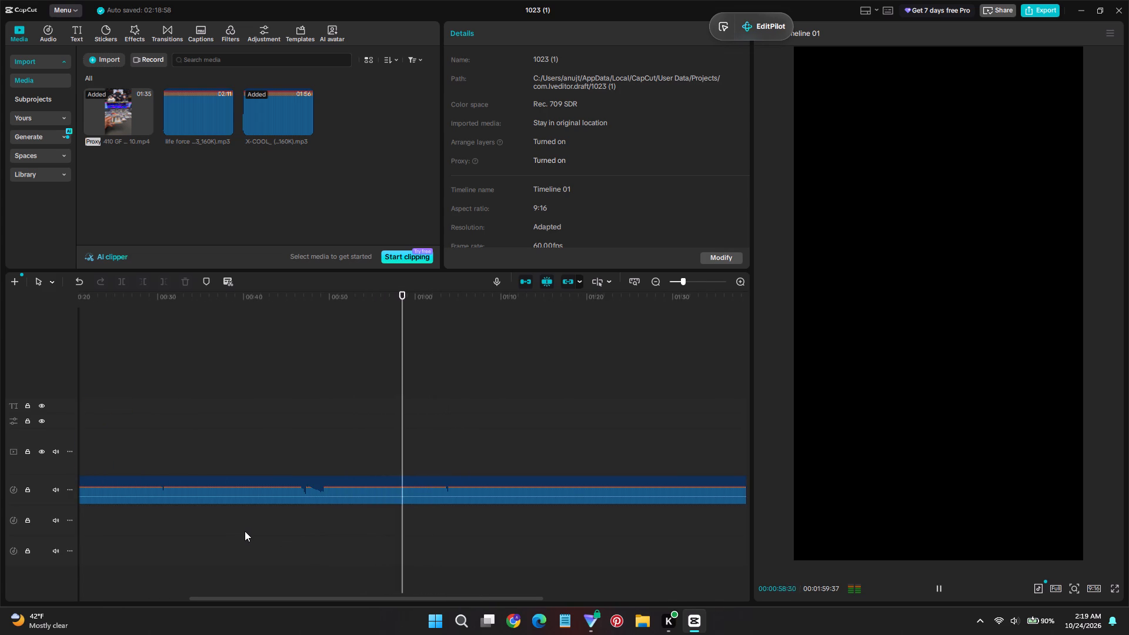
pyautogui.click(205, 527)
pyautogui.press('space')
pyautogui.keyDown('ctrl'); pyautogui.scroll(-3, 299, 557); pyautogui.keyUp('ctrl')
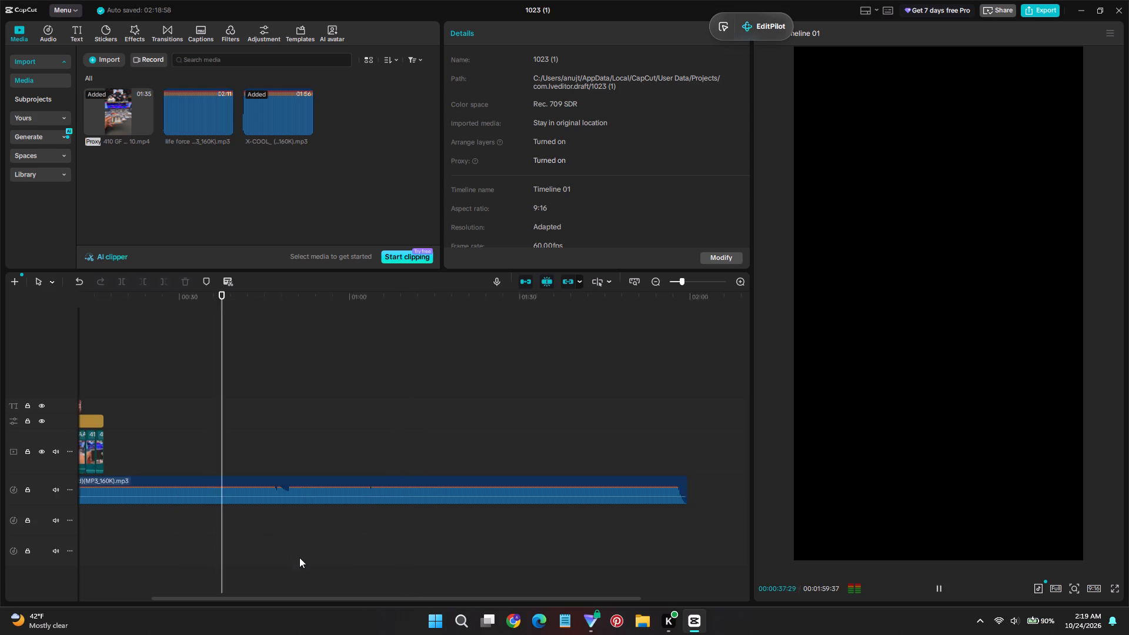
pyautogui.moveTo(290, 599); pyautogui.dragTo(106, 589)
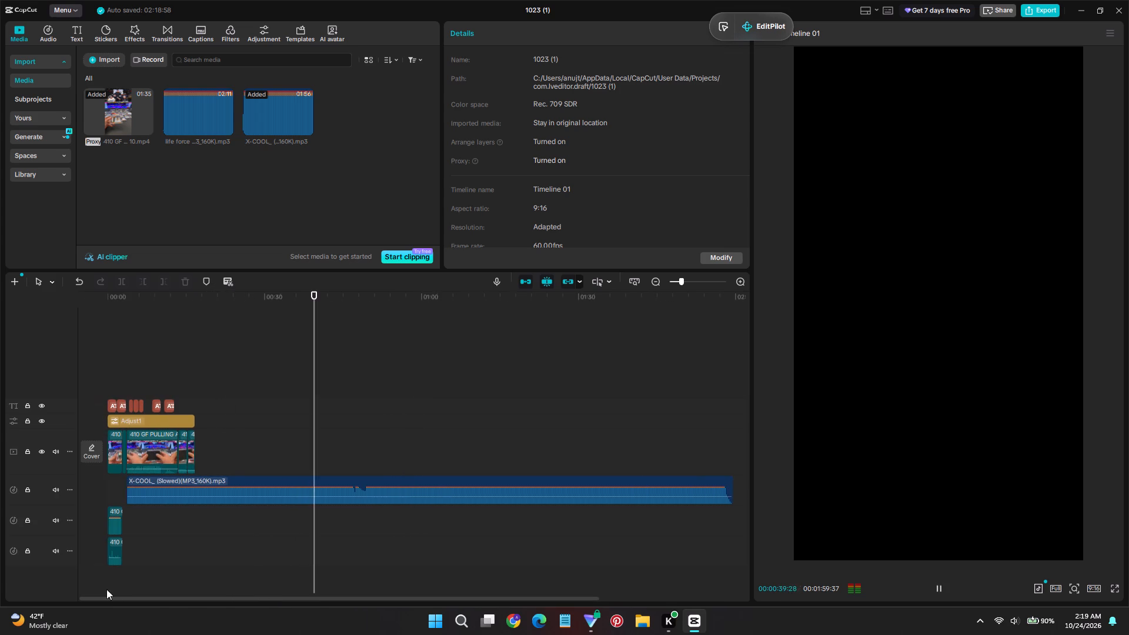
pyautogui.moveTo(106, 589); pyautogui.dragTo(106, 586)
pyautogui.click(248, 447)
pyautogui.press('space')
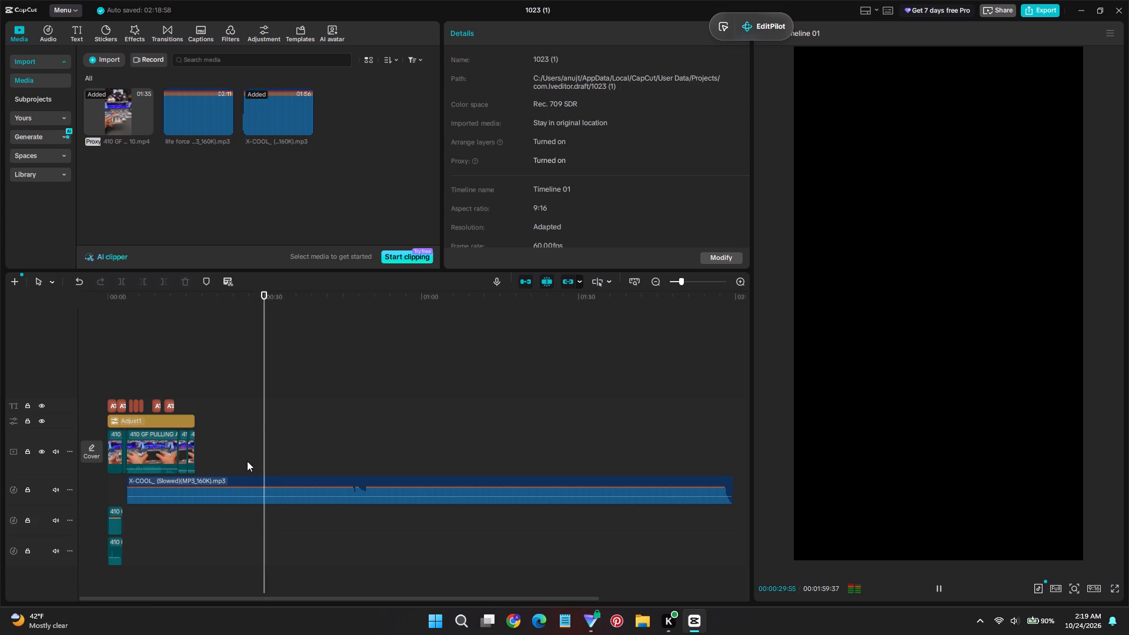
pyautogui.doubleClick(265, 466)
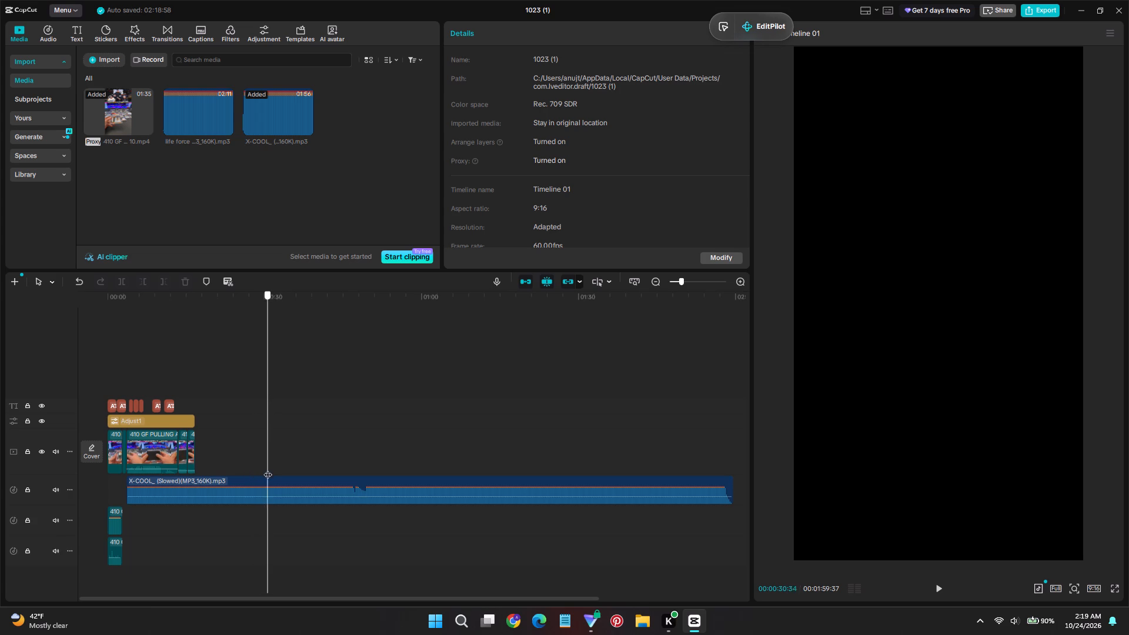
# Trim off the X-COOL_ song before 00:00:30:47 and move the remaining clip to the start of the timeline.
pyautogui.click(269, 481)
pyautogui.press('q')
pyautogui.moveTo(378, 482); pyautogui.dragTo(235, 483)
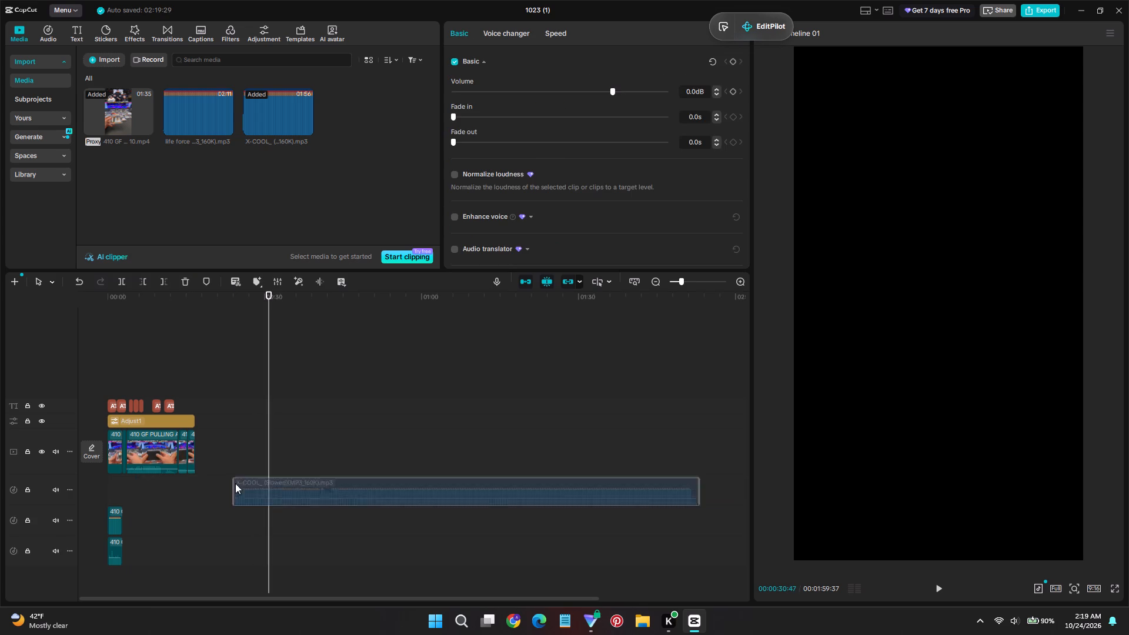
pyautogui.moveTo(235, 483); pyautogui.dragTo(113, 478)
# Lower the X-COOL_ music clip's volume to -22.4 dB and play the short from the start.
pyautogui.keyDown('ctrl'); pyautogui.scroll(12, 144, 474); pyautogui.keyUp('ctrl')
pyautogui.moveTo(393, 595); pyautogui.dragTo(212, 581)
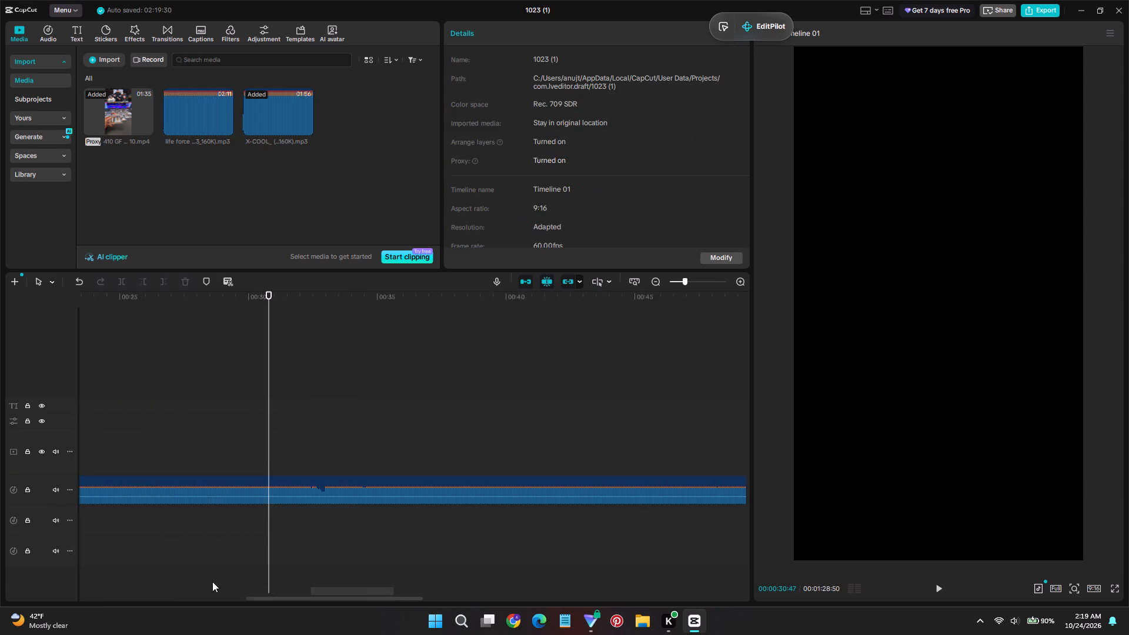
pyautogui.moveTo(212, 581); pyautogui.dragTo(13, 556)
pyautogui.moveTo(361, 600); pyautogui.dragTo(37, 539)
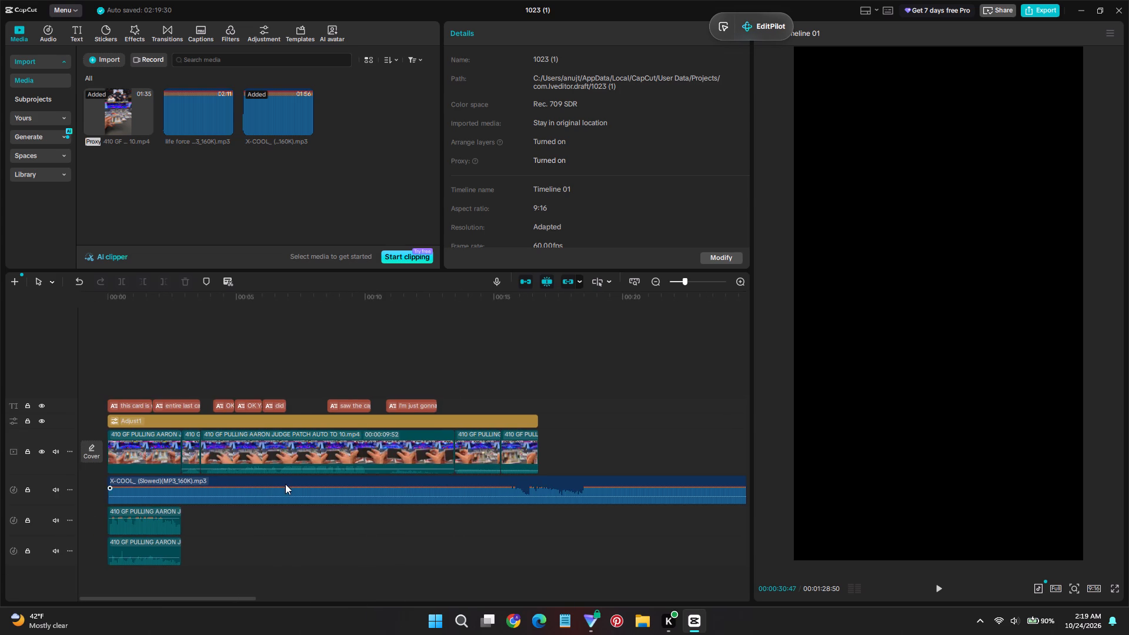
pyautogui.click(285, 484)
pyautogui.click(563, 89)
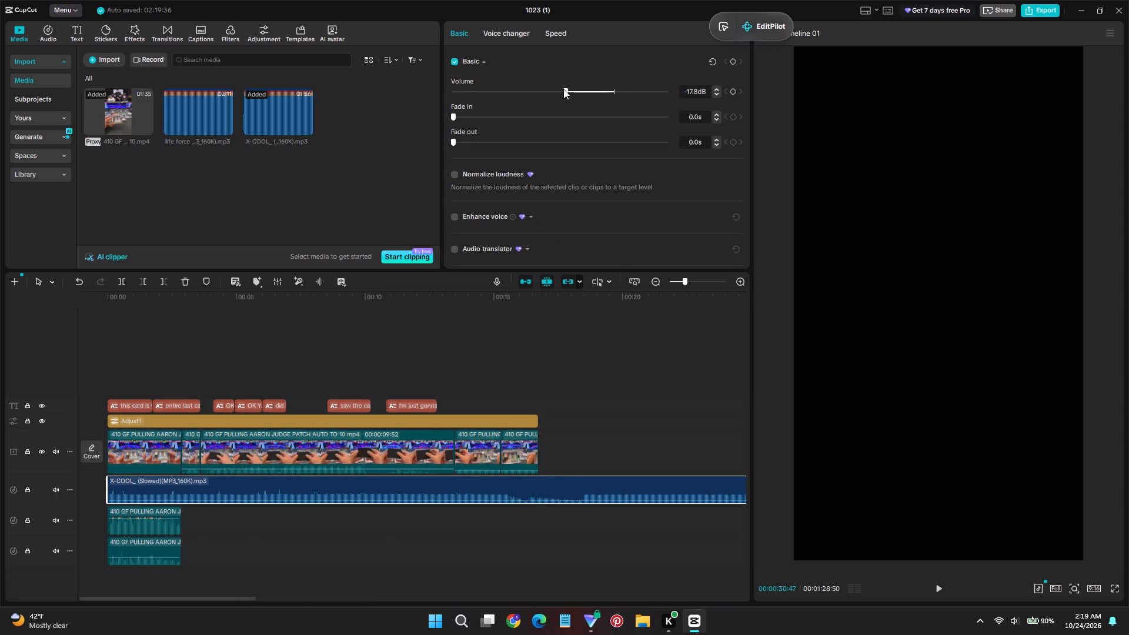
pyautogui.moveTo(556, 91); pyautogui.dragTo(547, 91)
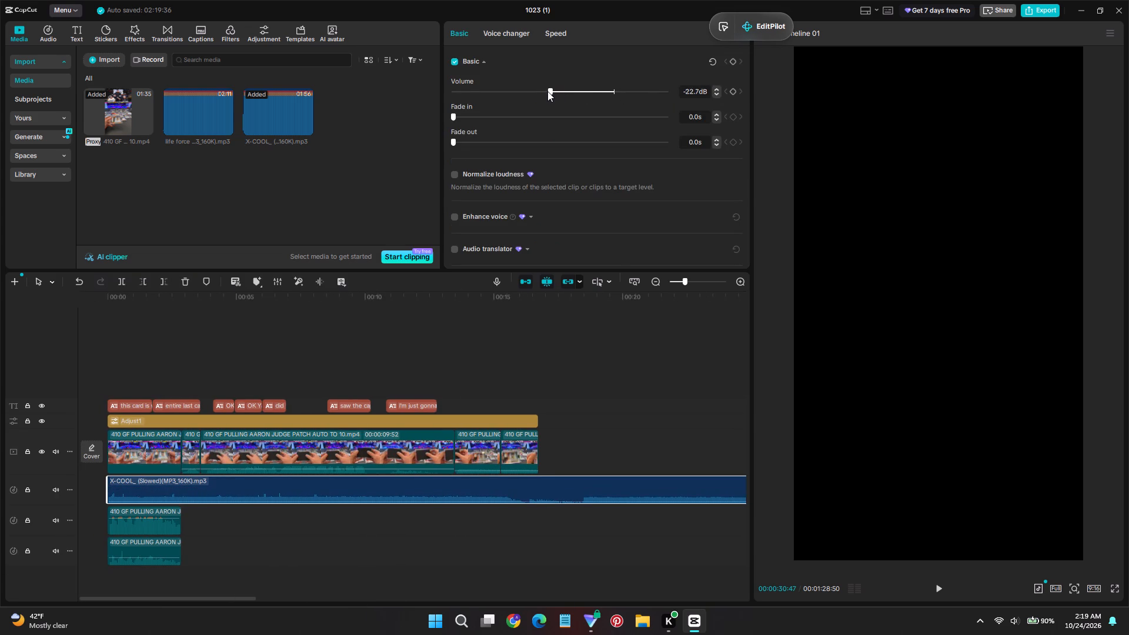
pyautogui.moveTo(547, 91); pyautogui.dragTo(551, 92)
pyautogui.moveTo(129, 306); pyautogui.dragTo(64, 299)
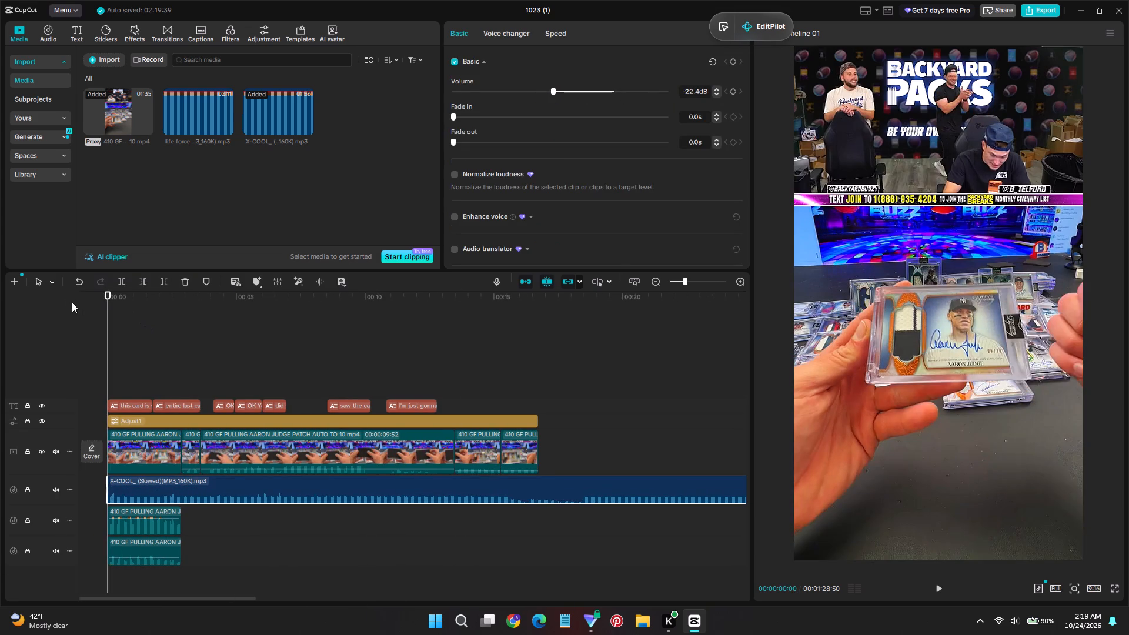
pyautogui.press('space')
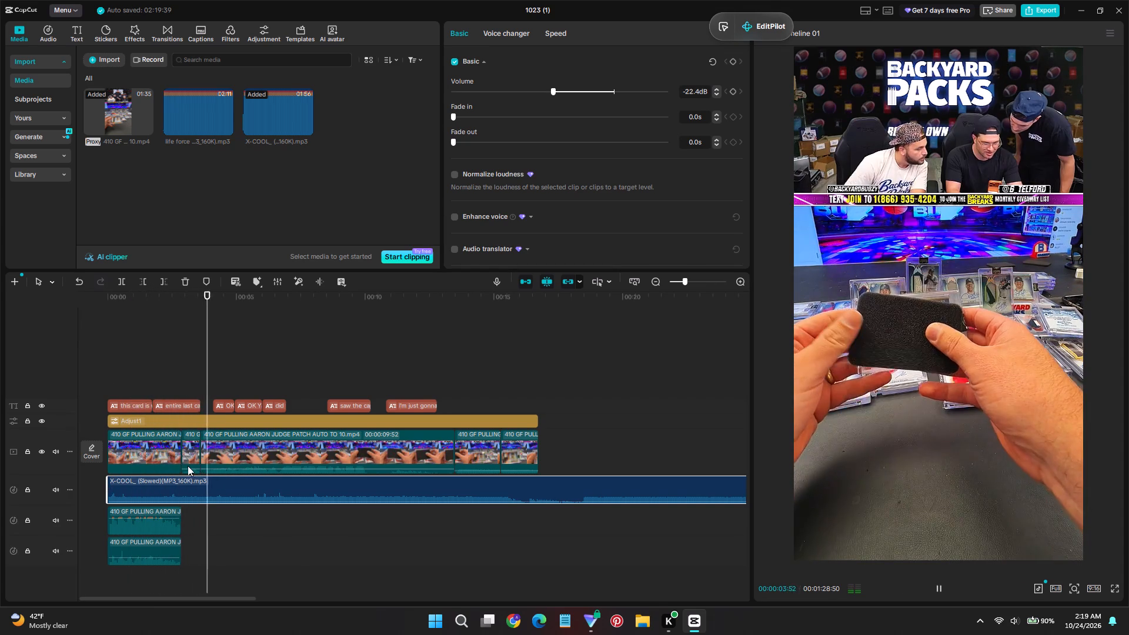
# Extract the audio from the short second video clip and from the 00:00:09:52 video clip after it.
pyautogui.click(191, 457)
pyautogui.rightClick(190, 457)
pyautogui.press('space')
pyautogui.click(464, 335)
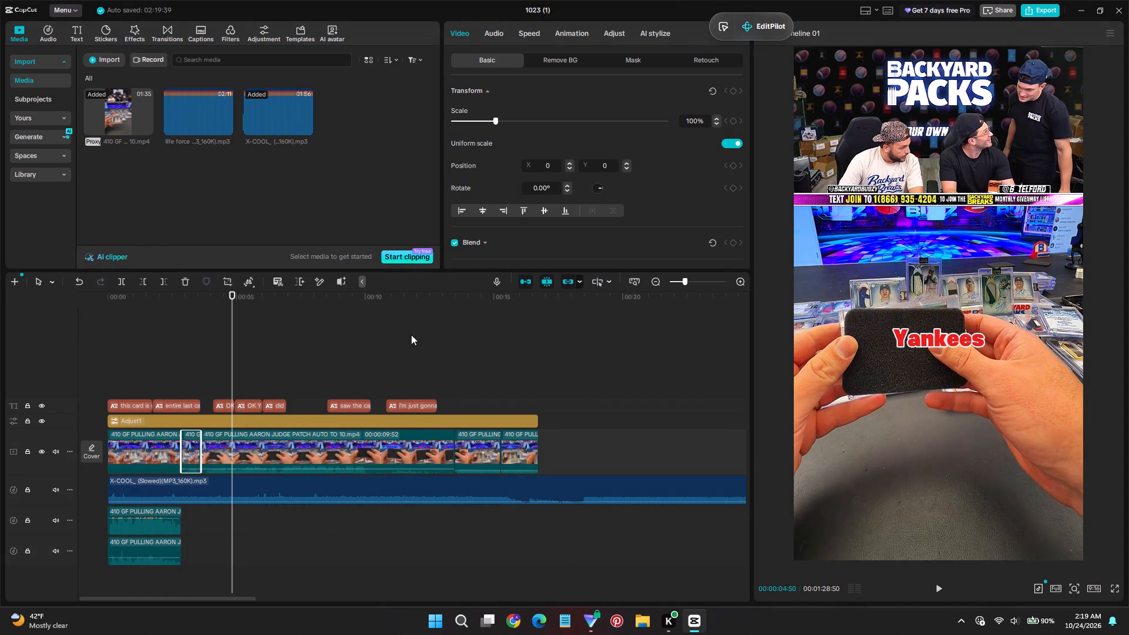
pyautogui.click(359, 282)
pyautogui.click(325, 283)
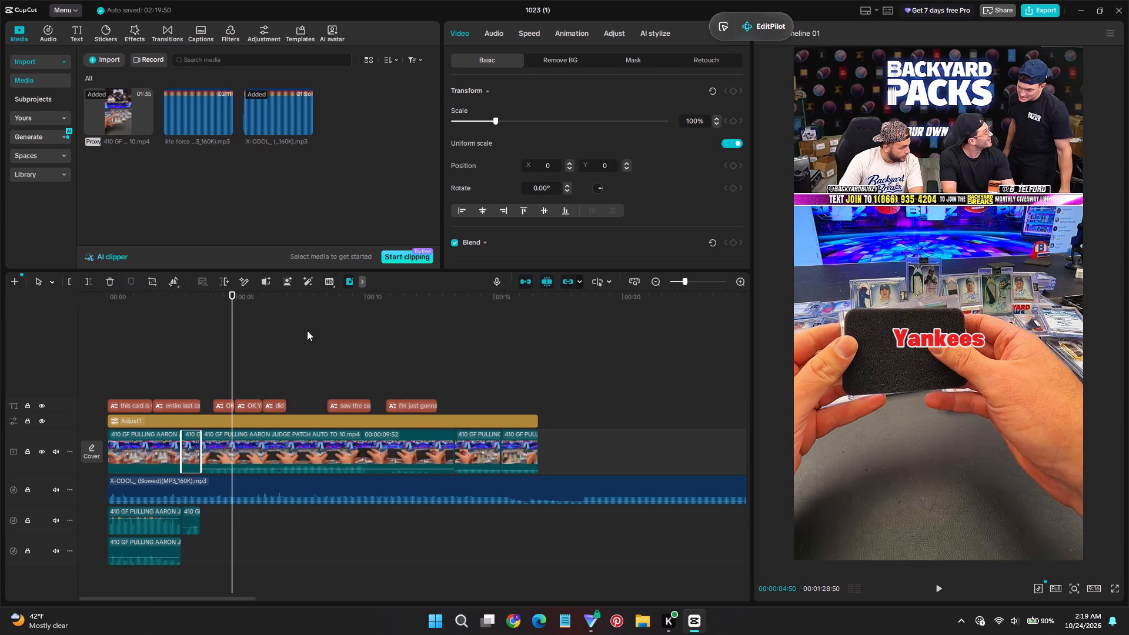
pyautogui.click(326, 439)
pyautogui.click(351, 283)
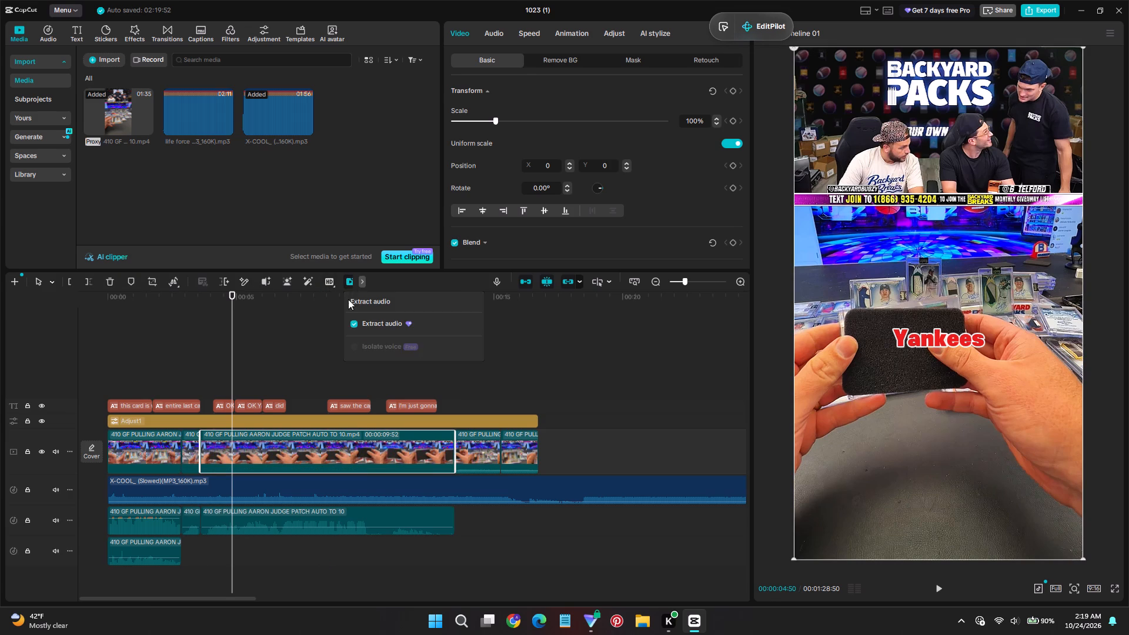
# Duplicate the two newly extracted audio clips onto the audio track below, starting at 00:00:02:52, and play the result.
pyautogui.moveTo(304, 554); pyautogui.dragTo(183, 528)
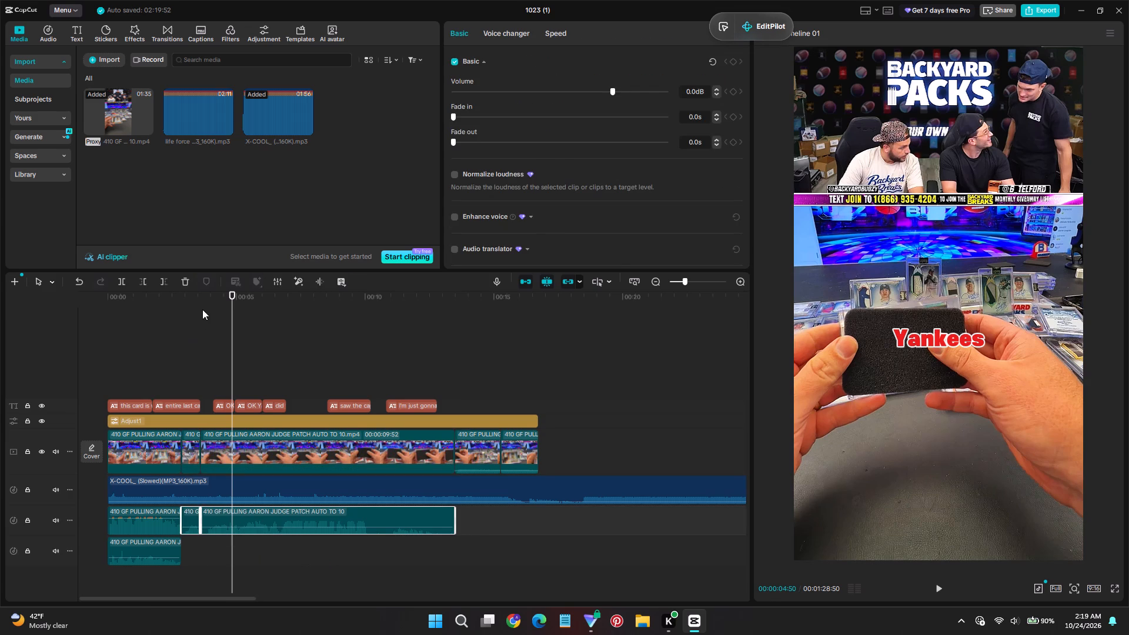
pyautogui.moveTo(205, 301); pyautogui.dragTo(182, 298)
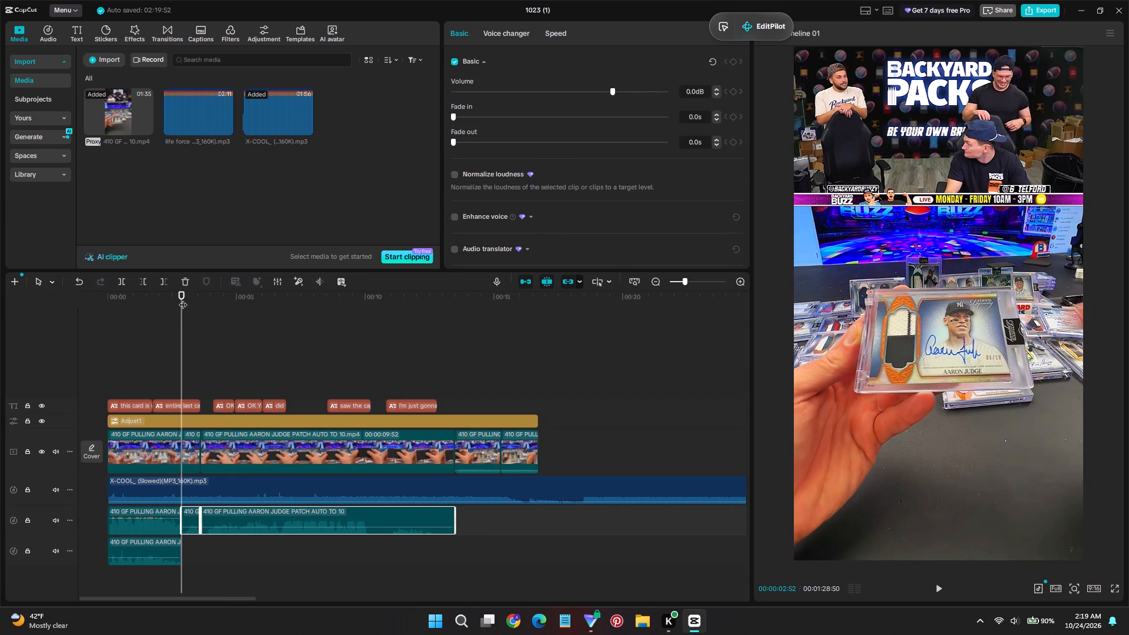
pyautogui.hotkey('ctrl', 'c')
pyautogui.hotkey('ctrl', 'v')
pyautogui.press('space')
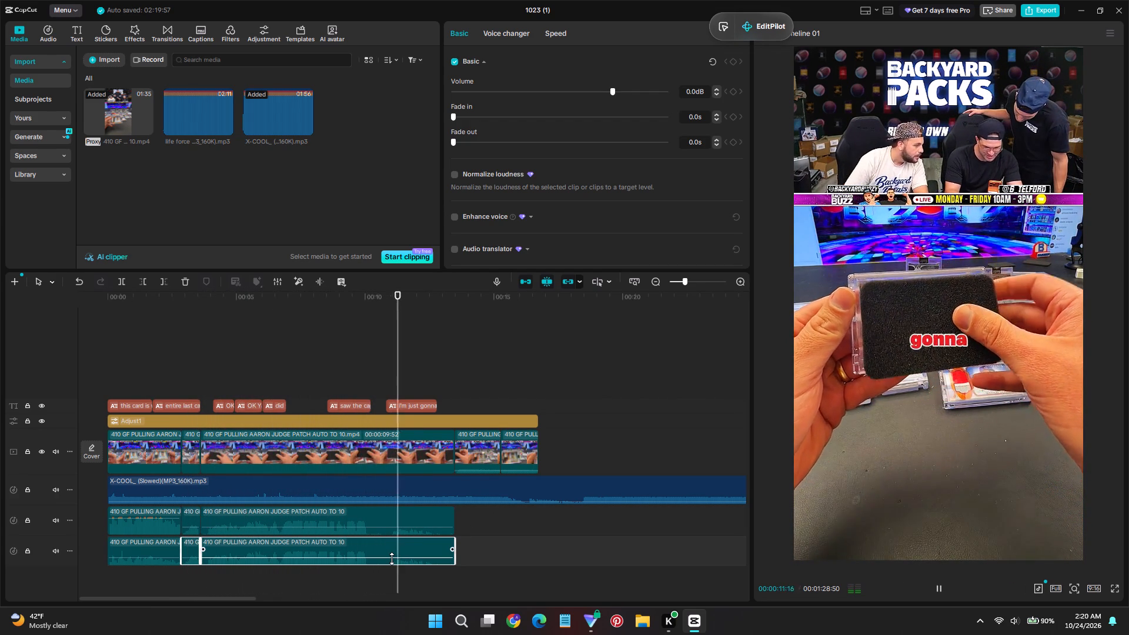
# Split the long clip on the upper extracted-audio track at 00:00:10:49 and raise the second part's volume to 15.6 dB.
pyautogui.scroll(1, 392, 559)
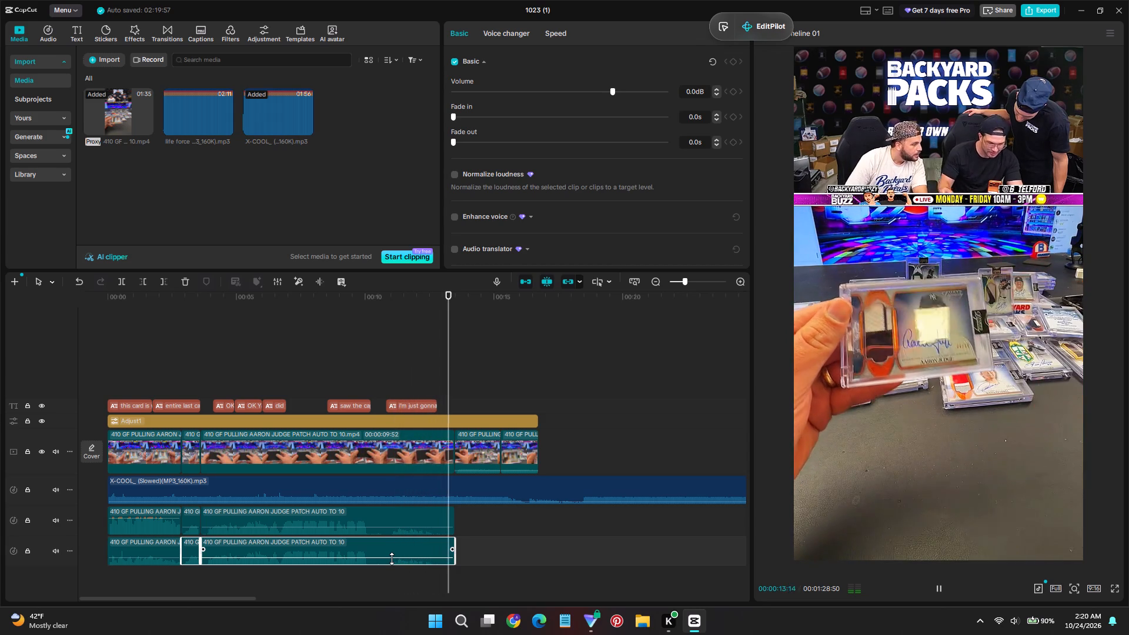
pyautogui.click(385, 369)
pyautogui.press('space')
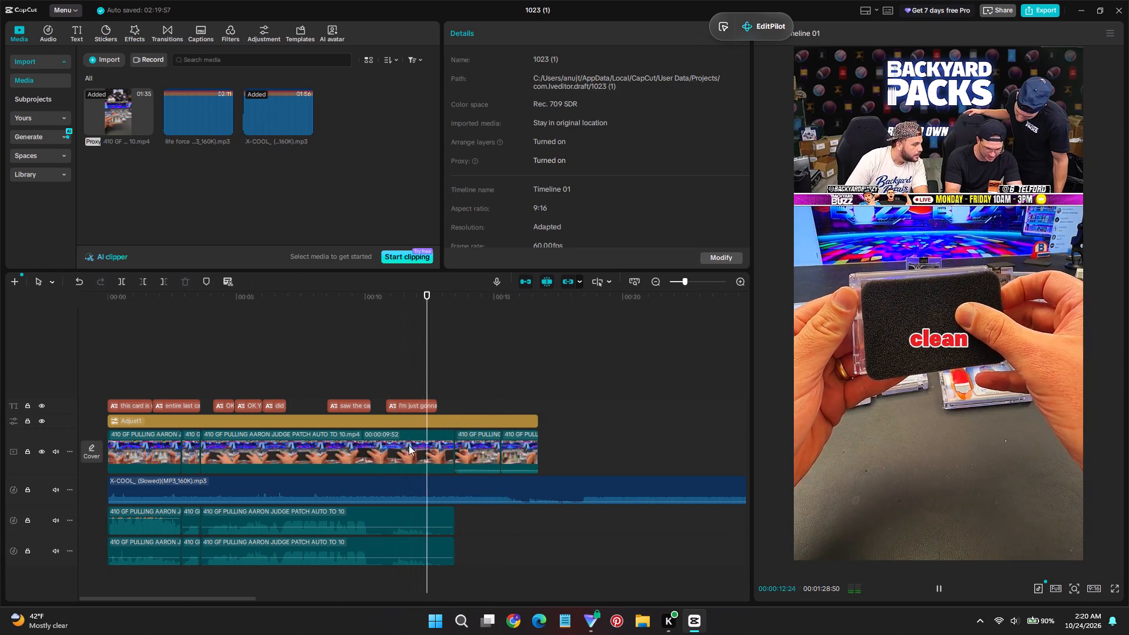
pyautogui.click(382, 380)
pyautogui.click(382, 360)
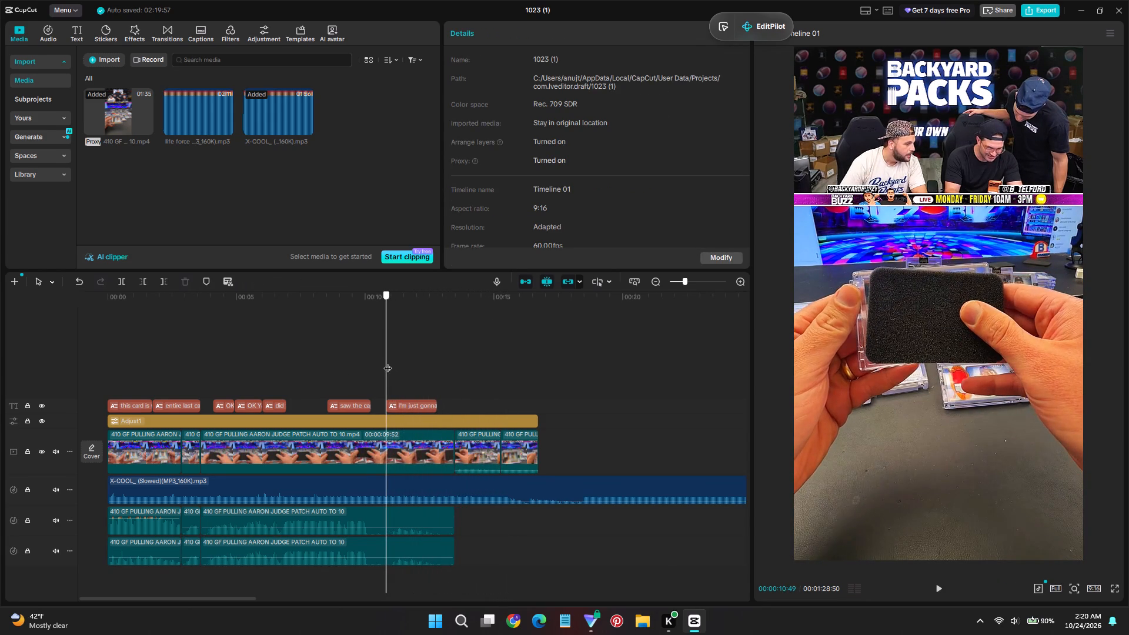
pyautogui.click(389, 533)
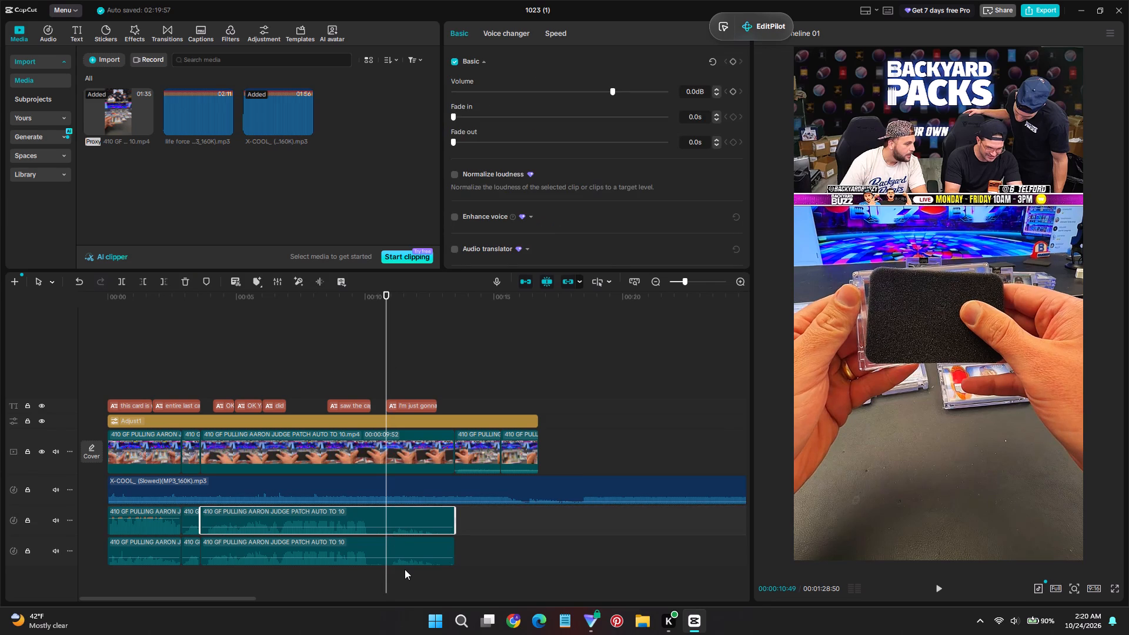
pyautogui.hotkey('ctrl', 'b')
pyautogui.moveTo(619, 91); pyautogui.dragTo(652, 110)
pyautogui.press('space')
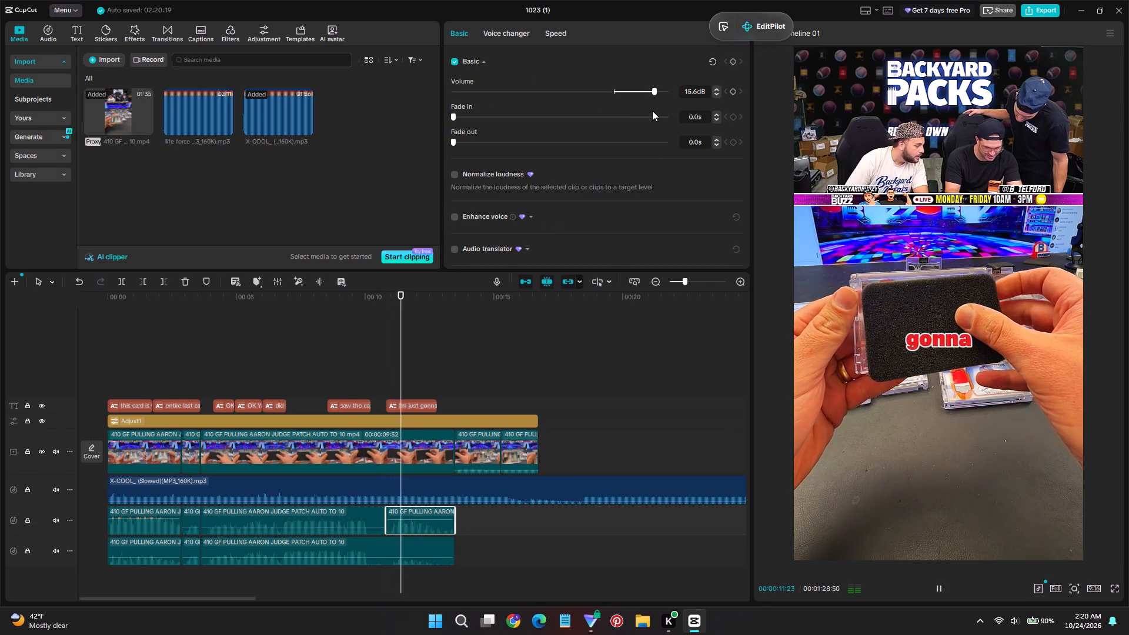
# Slightly raise the volume of the upper-track audio part just before the new split and resume playback.
pyautogui.click(293, 520)
pyautogui.press('space')
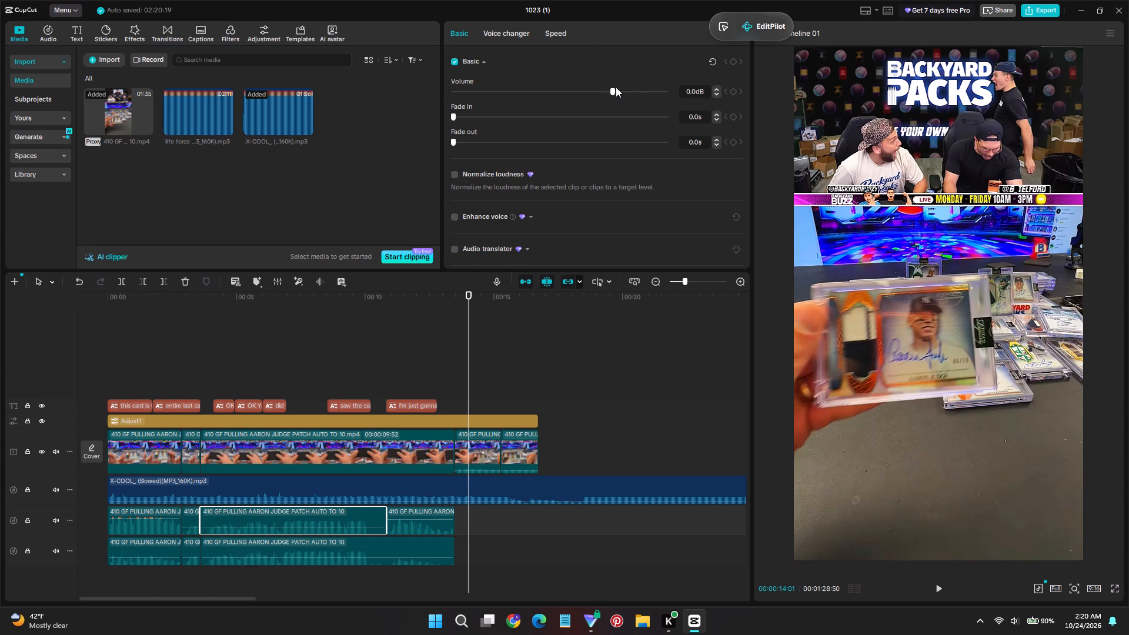
pyautogui.moveTo(616, 87); pyautogui.dragTo(627, 91)
pyautogui.press('space')
# Play several early sections of the short to check the boosted voice audio and find the cut at 00:00:02:52.
pyautogui.click(212, 375)
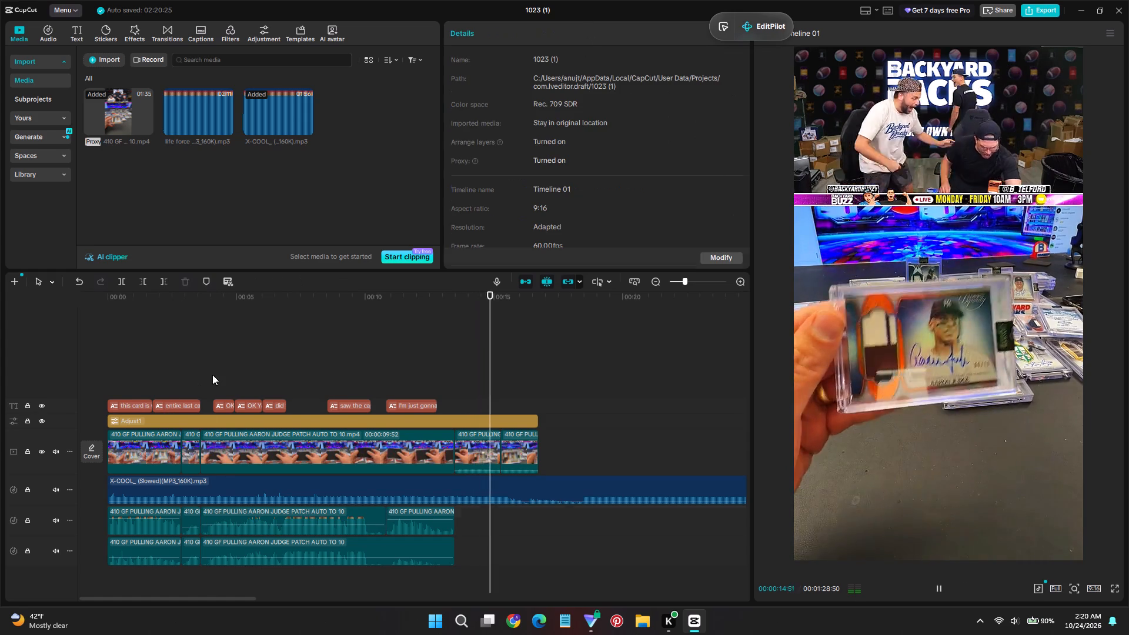
pyautogui.press('space')
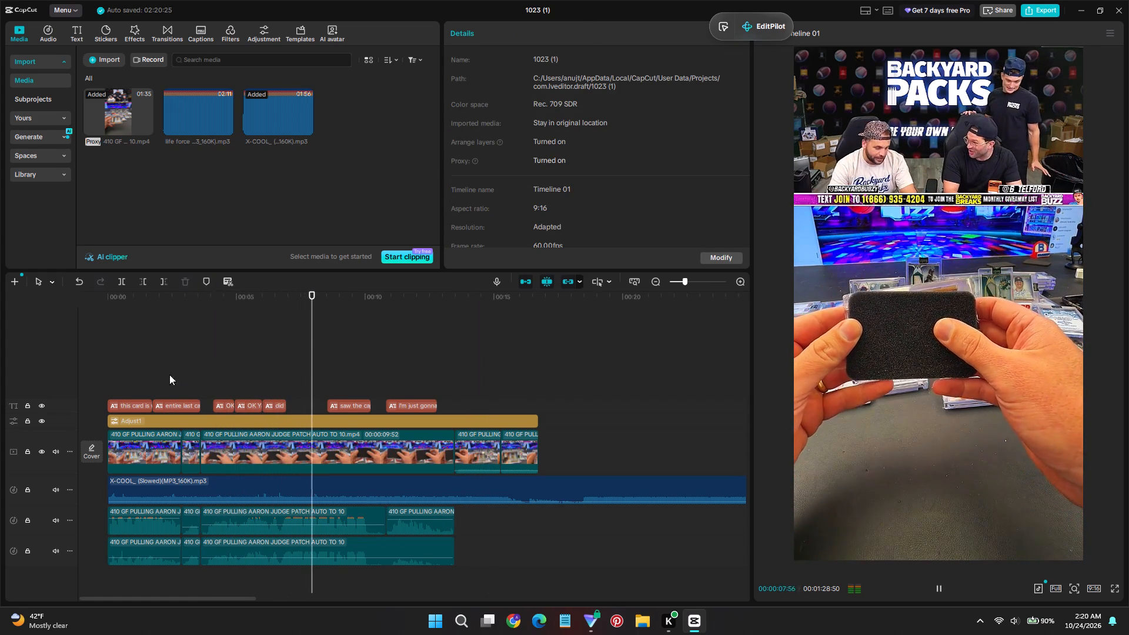
pyautogui.click(223, 369)
pyautogui.press('space')
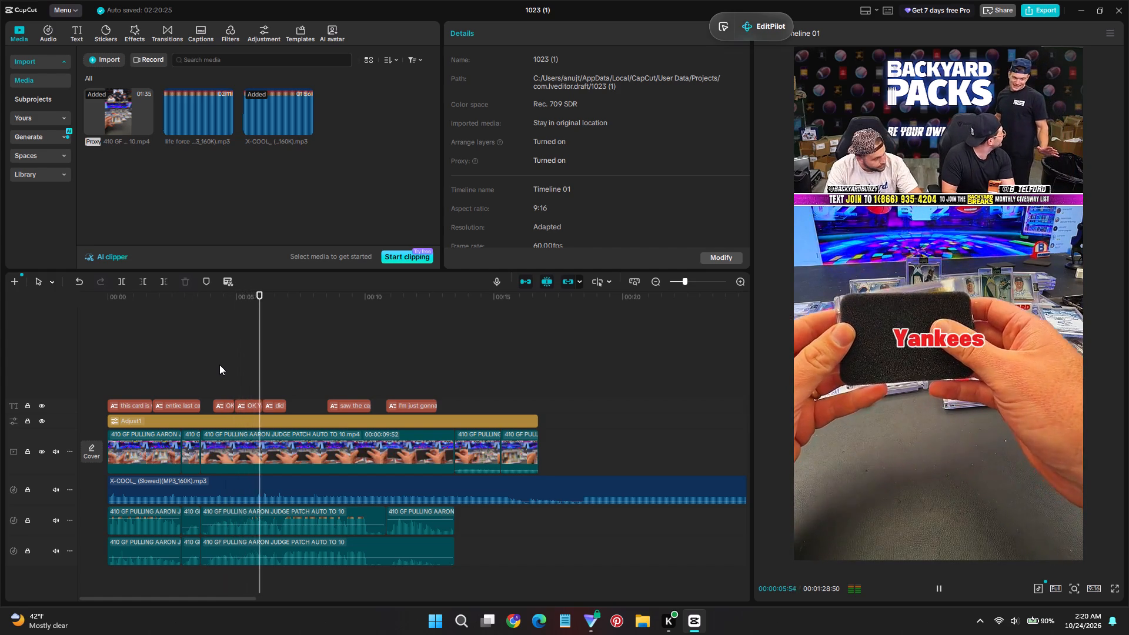
pyautogui.click(206, 360)
pyautogui.press('space')
pyautogui.press('space')
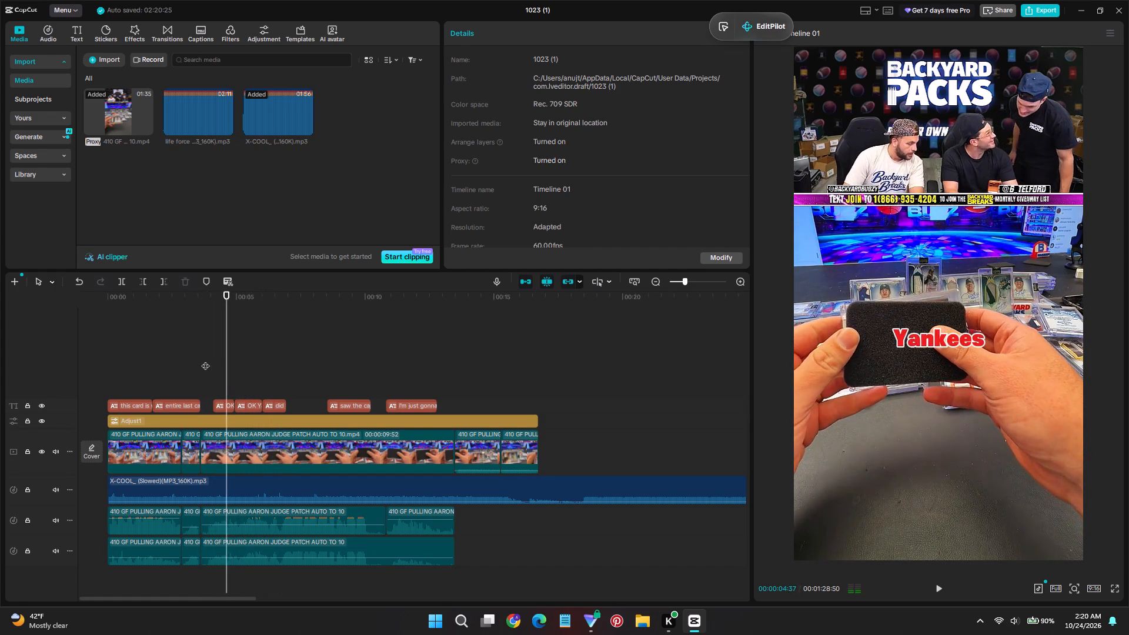
pyautogui.click(205, 360)
pyautogui.press('space')
pyautogui.press('space')
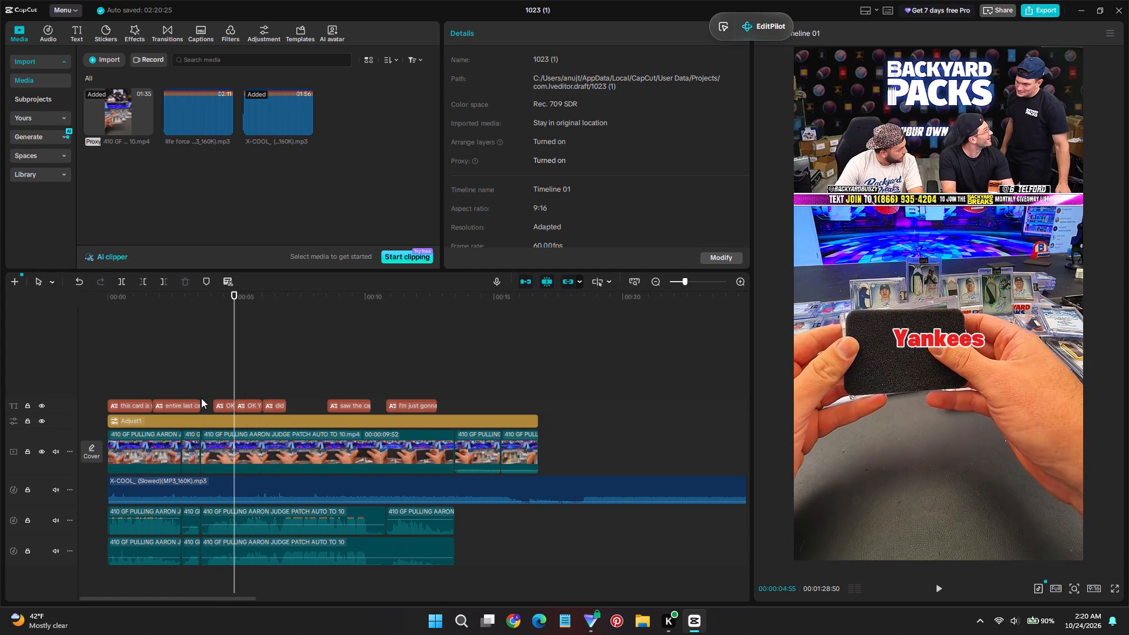
pyautogui.click(175, 381)
pyautogui.press('space')
pyautogui.click(185, 386)
pyautogui.click(185, 377)
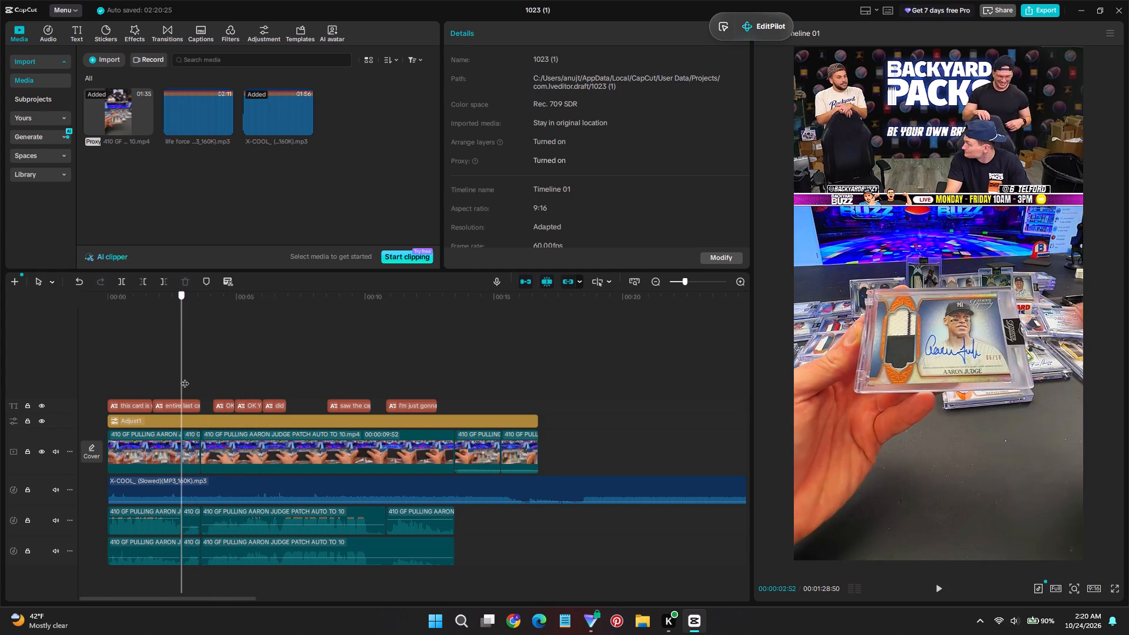
# Examine the text style settings of the "entire last case" caption.
pyautogui.click(68, 32)
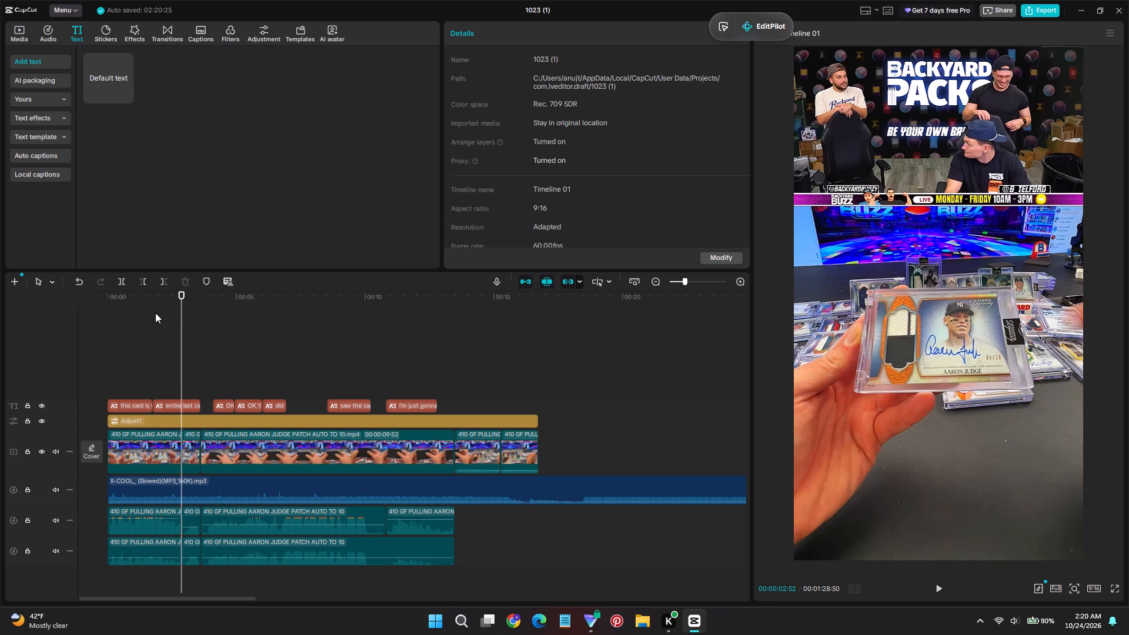
pyautogui.click(141, 408)
pyautogui.click(183, 410)
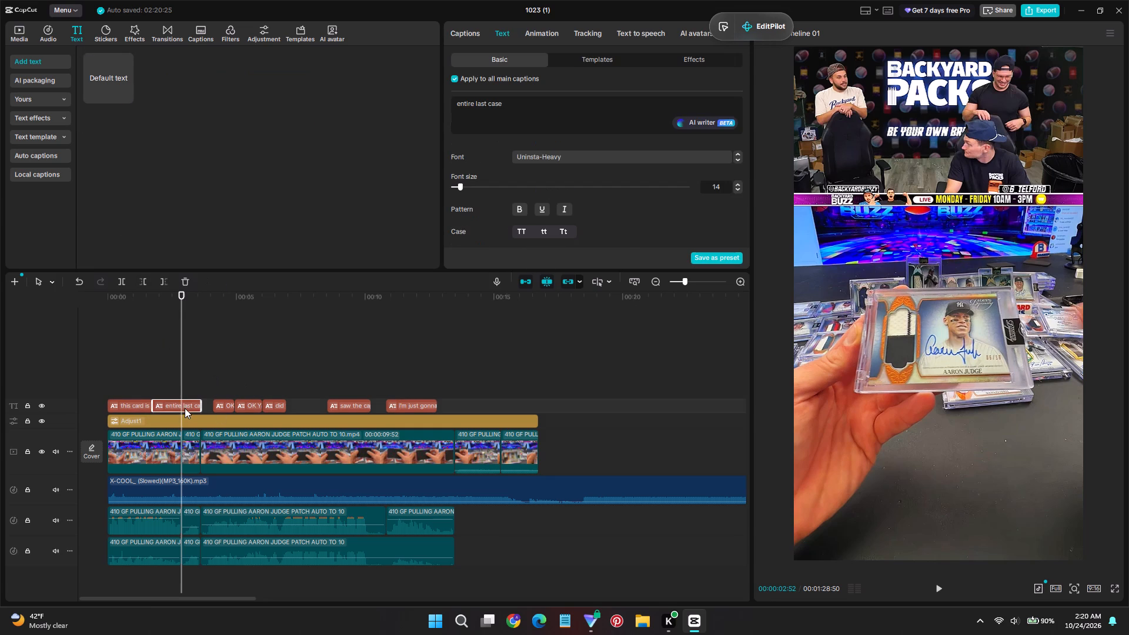
pyautogui.scroll(-3, 520, 189)
pyautogui.scroll(2, 560, 195)
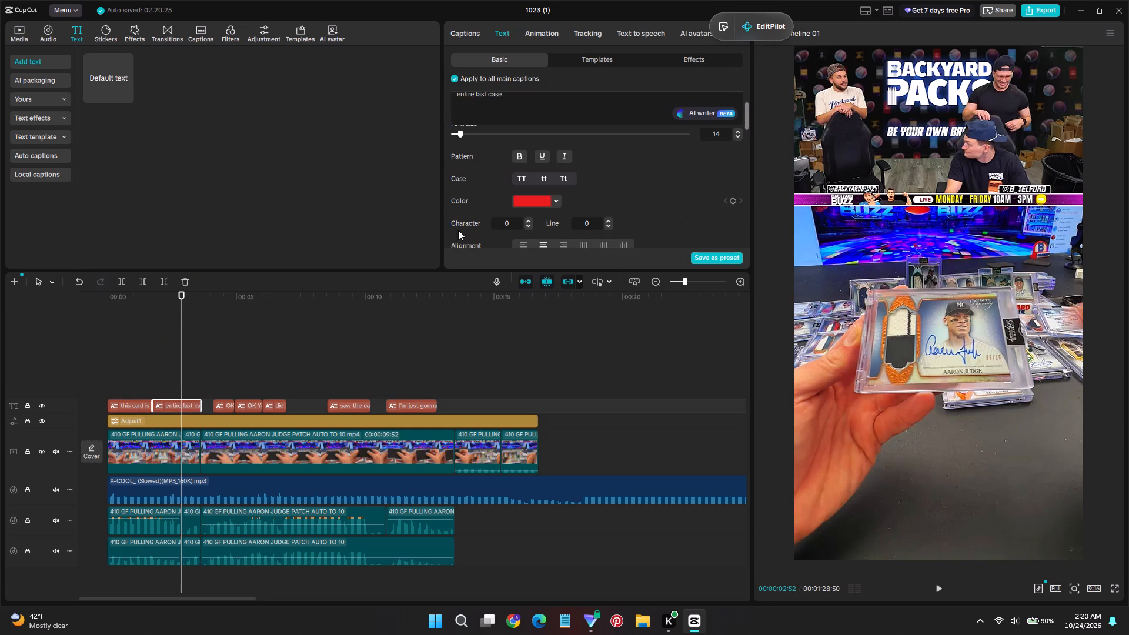
pyautogui.moveTo(181, 340); pyautogui.dragTo(174, 337)
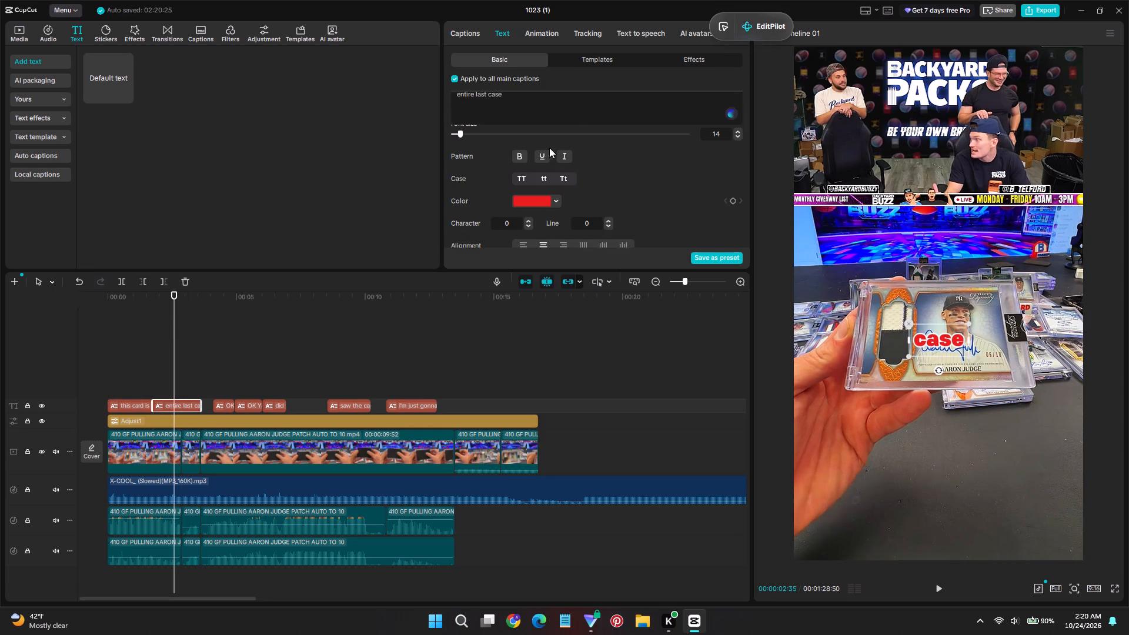
pyautogui.scroll(-3, 562, 139)
pyautogui.scroll(5, 561, 145)
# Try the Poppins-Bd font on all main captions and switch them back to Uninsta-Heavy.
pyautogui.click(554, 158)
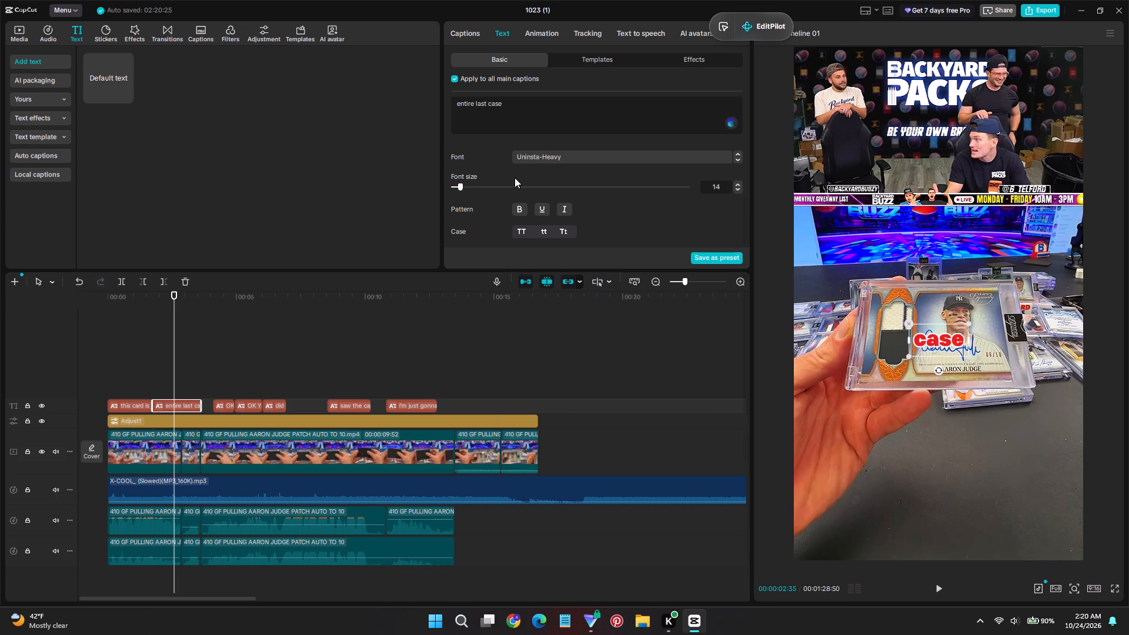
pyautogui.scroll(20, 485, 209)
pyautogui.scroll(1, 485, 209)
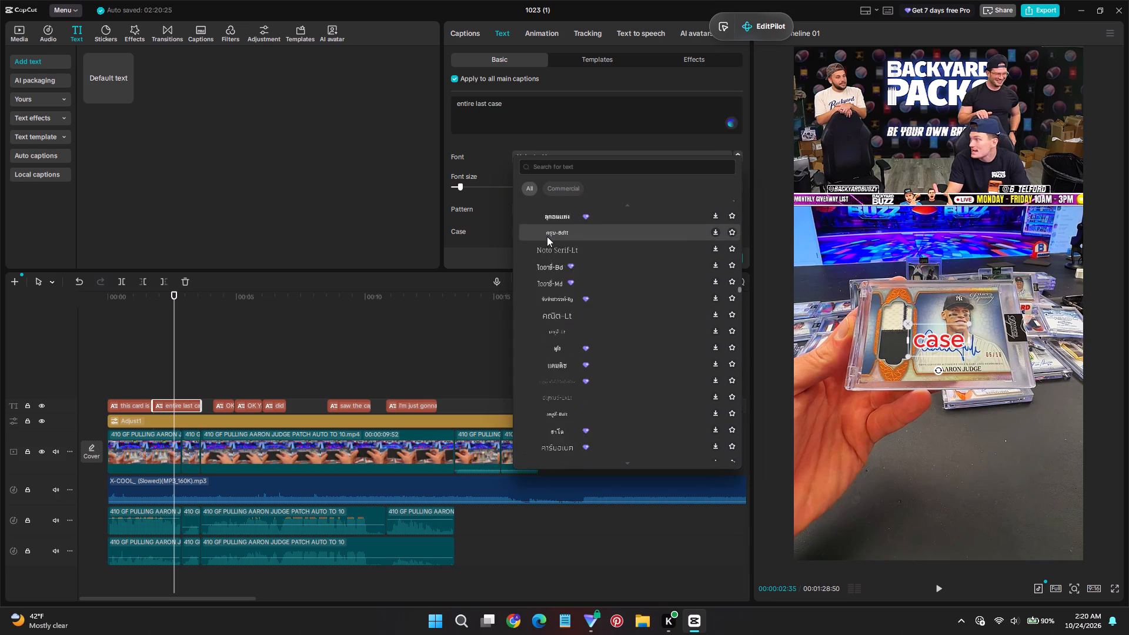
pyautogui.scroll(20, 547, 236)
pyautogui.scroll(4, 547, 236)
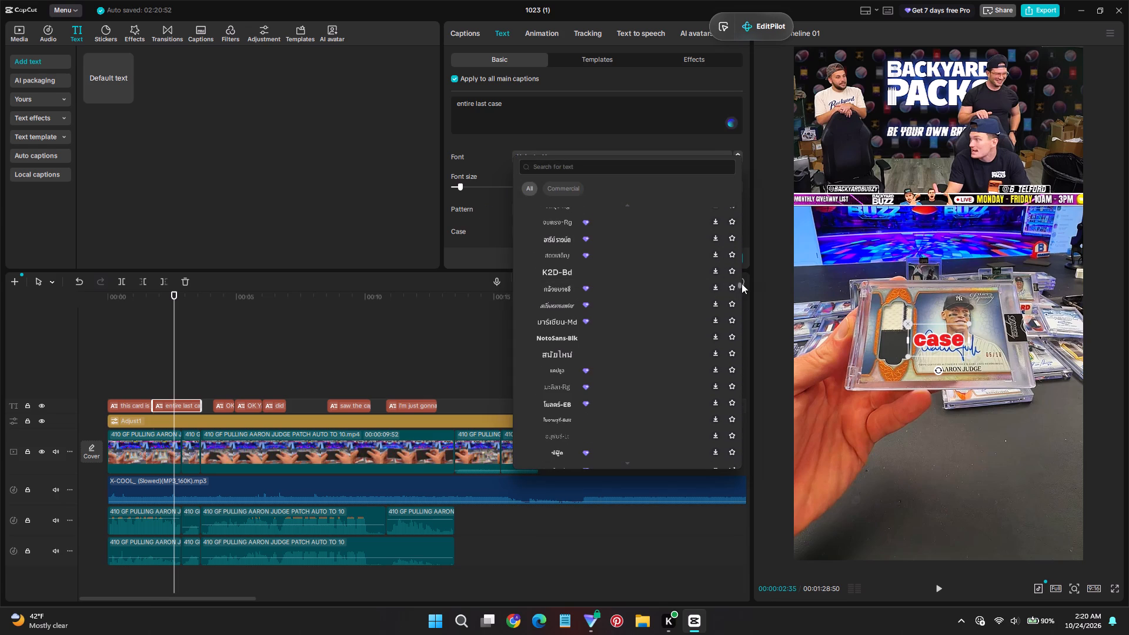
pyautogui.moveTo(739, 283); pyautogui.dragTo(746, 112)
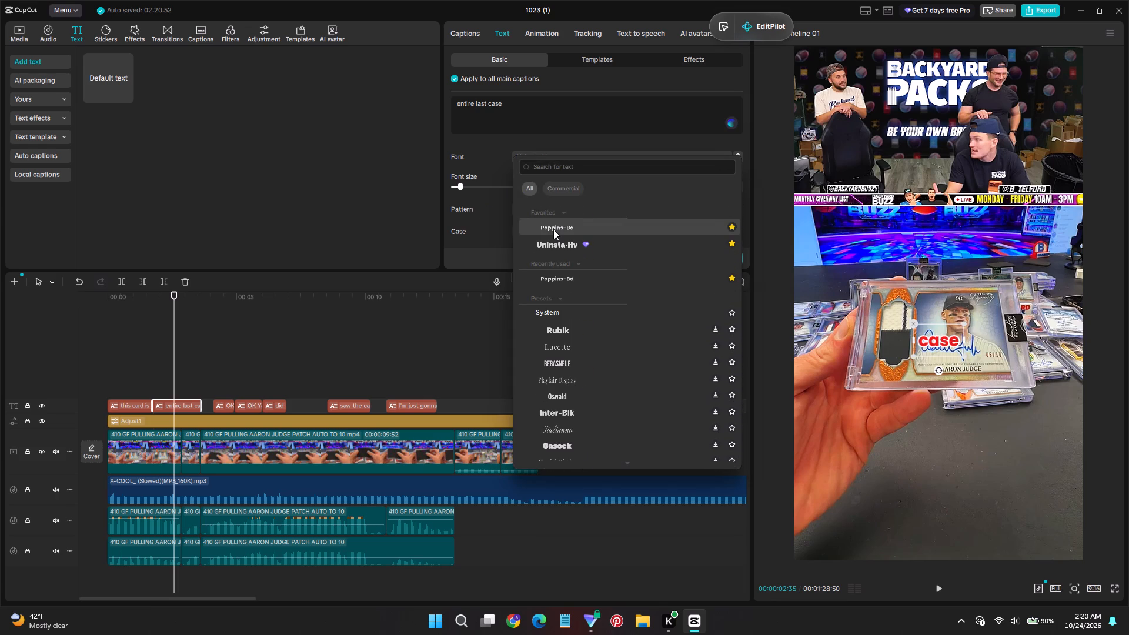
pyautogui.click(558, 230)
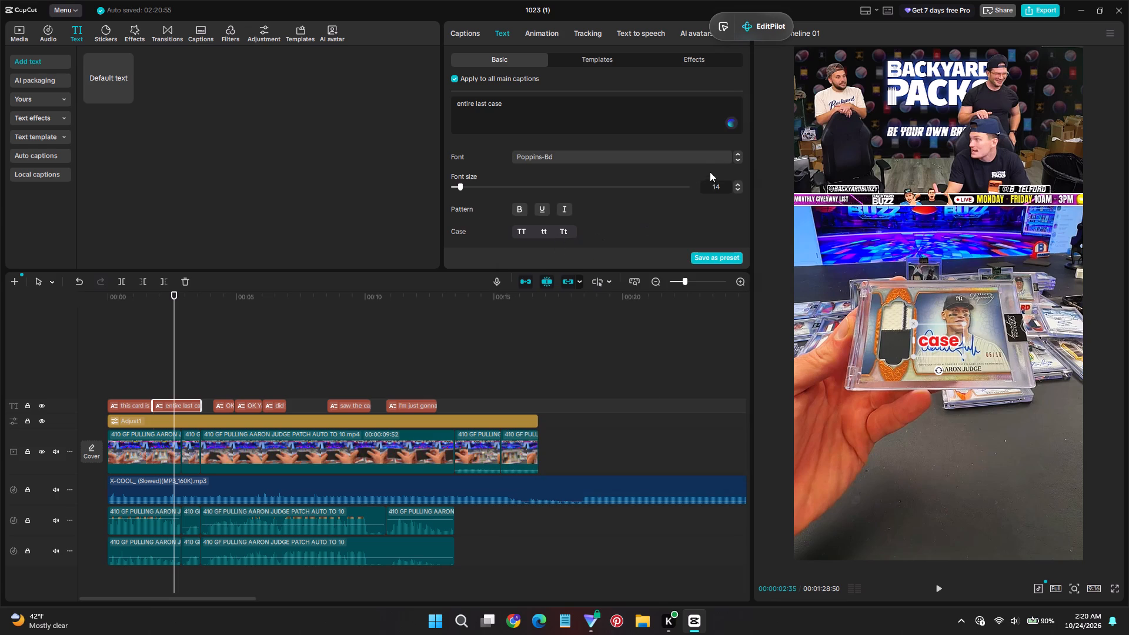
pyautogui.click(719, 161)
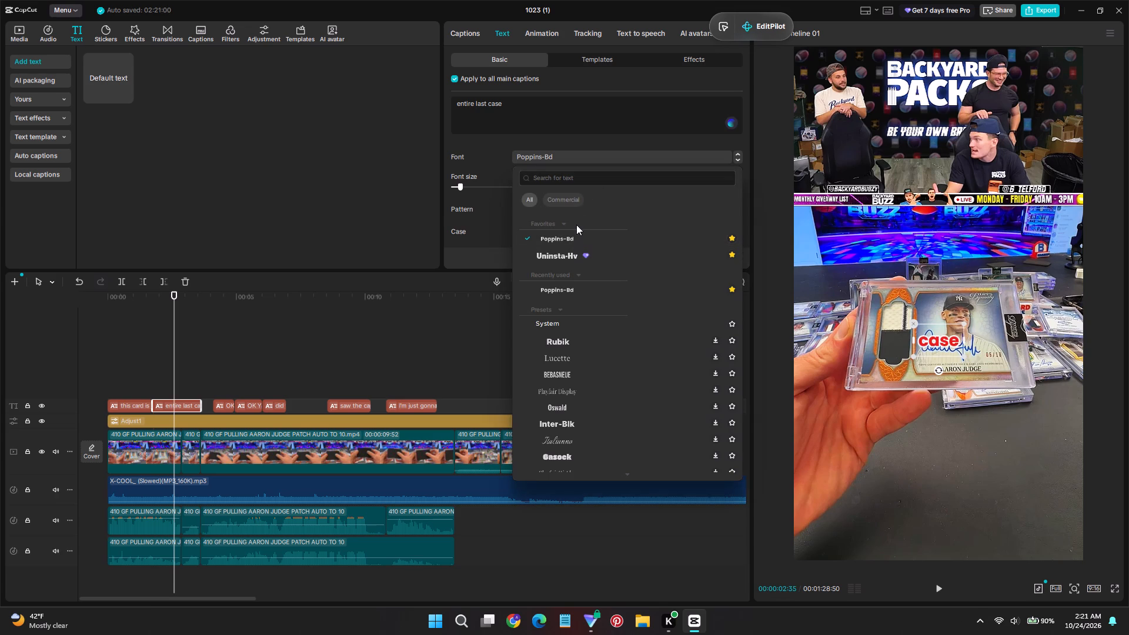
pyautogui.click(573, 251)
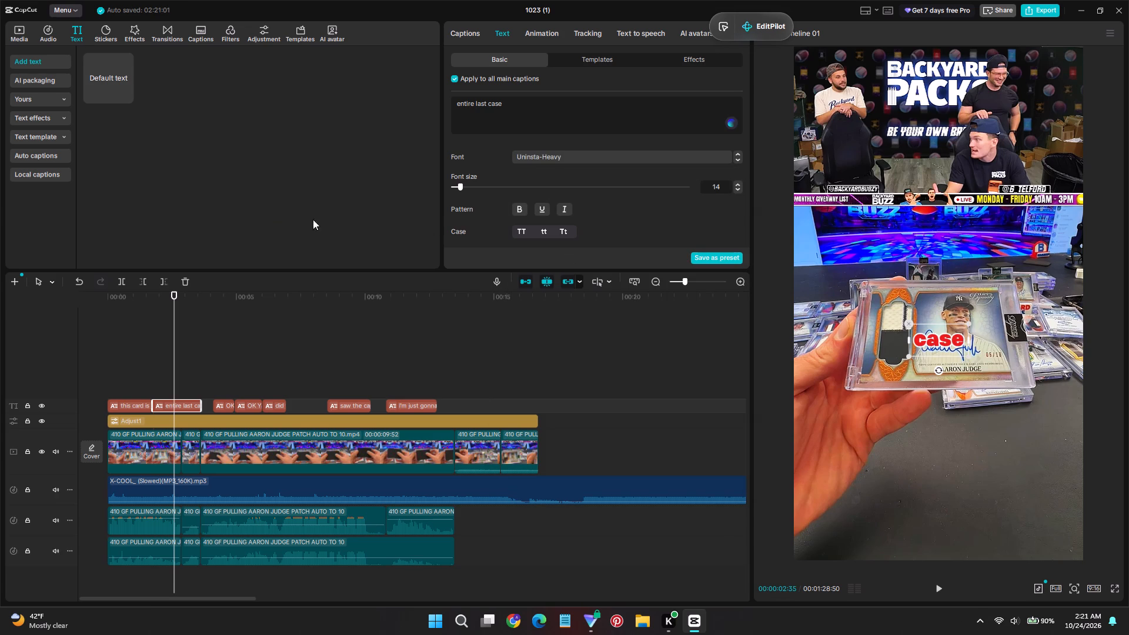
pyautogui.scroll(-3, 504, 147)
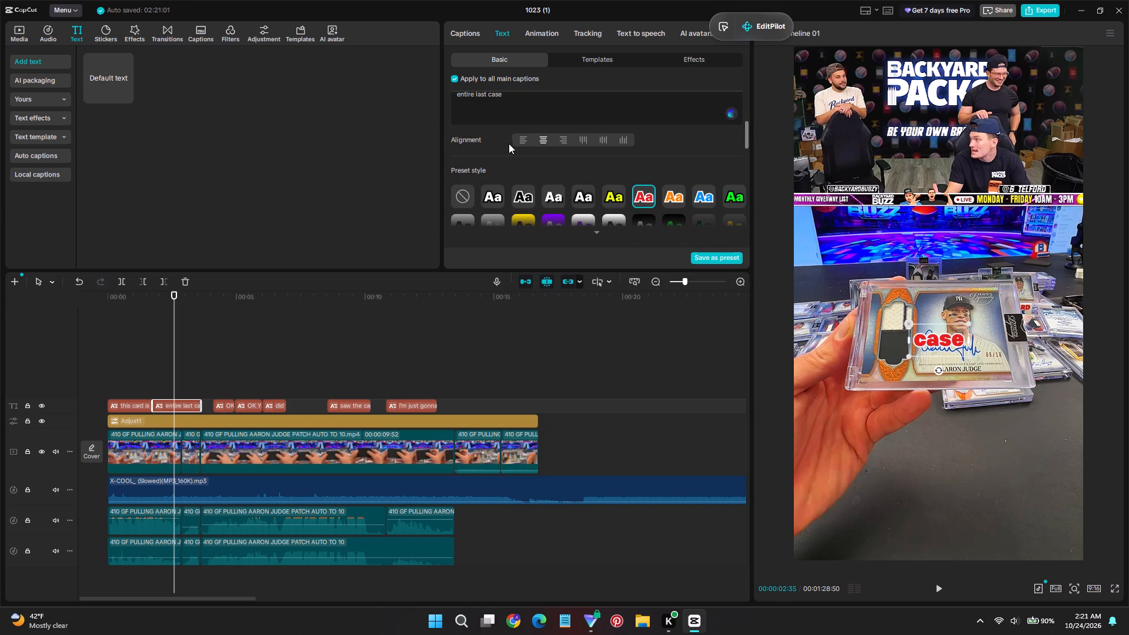
# Add a default text clip at 00:00:02:52 reading "wow!", shortened to end with the short second video clip.
pyautogui.moveTo(175, 377); pyautogui.dragTo(180, 377)
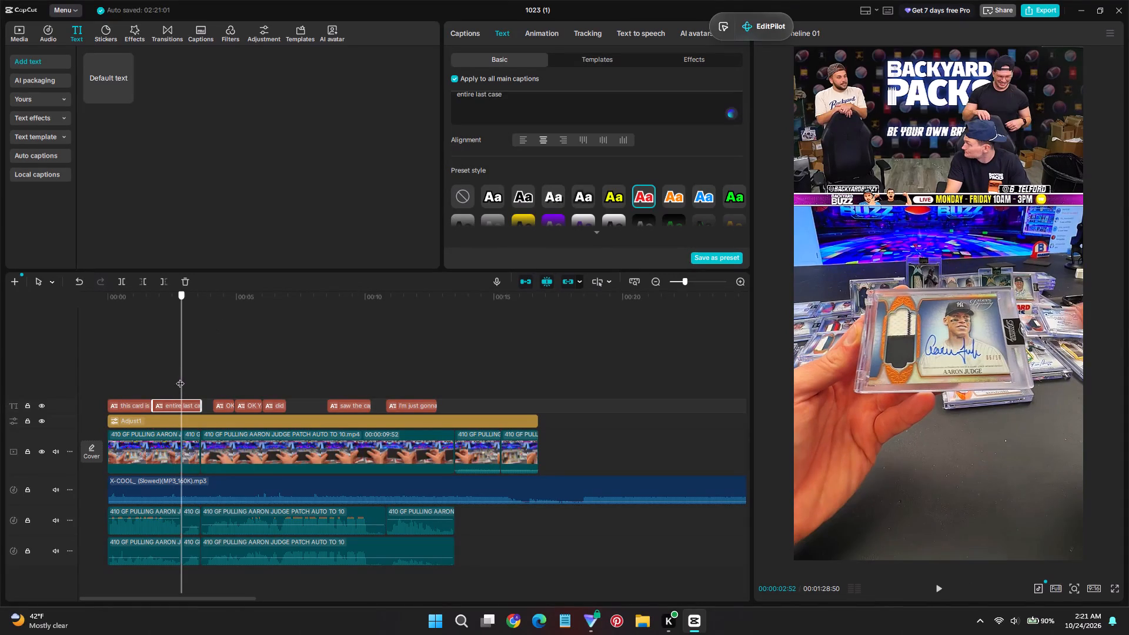
pyautogui.moveTo(180, 377); pyautogui.dragTo(183, 379)
pyautogui.click(125, 97)
pyautogui.moveTo(260, 392); pyautogui.dragTo(197, 377)
pyautogui.click(198, 385)
pyautogui.click(198, 385)
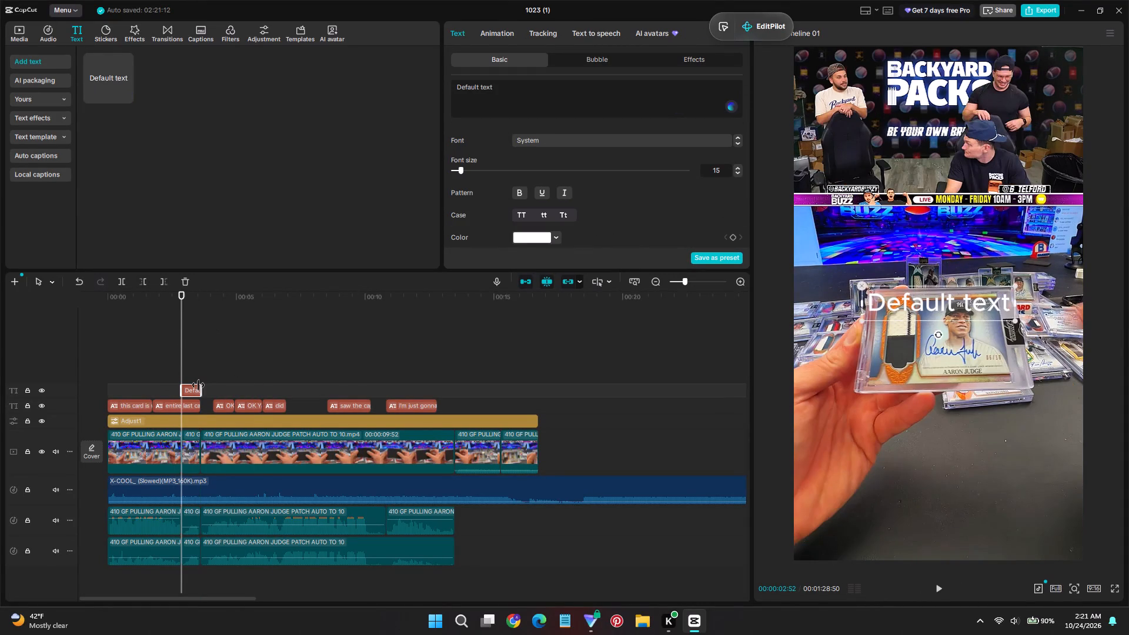
pyautogui.moveTo(503, 89); pyautogui.dragTo(423, 75)
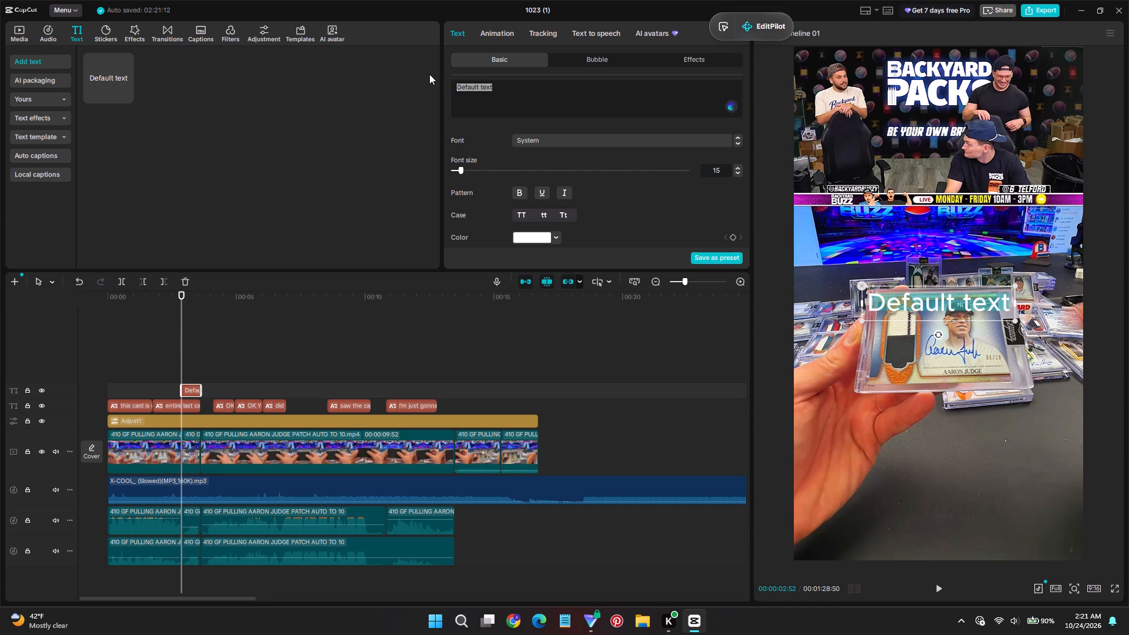
pyautogui.write('wow')
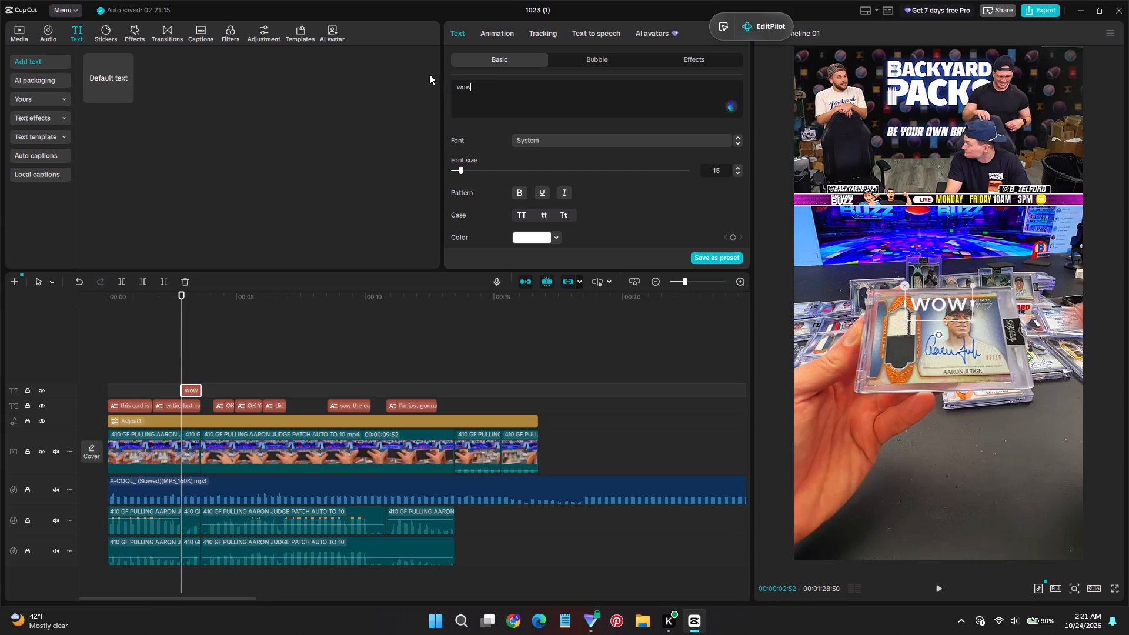
pyautogui.hotkey('shift', '!')
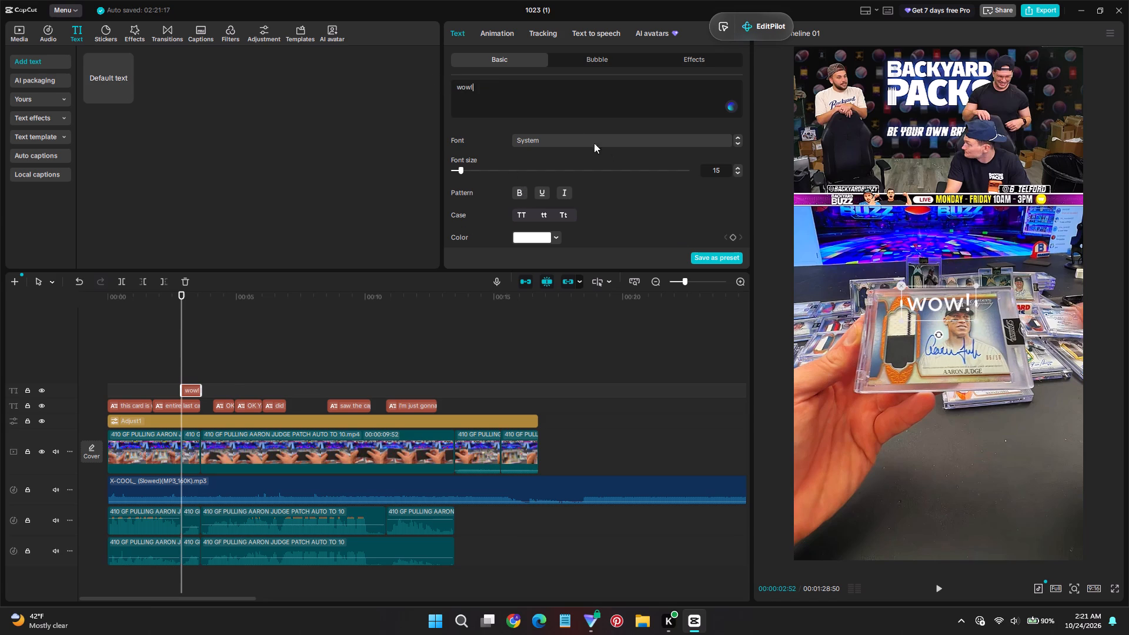
# Style the "wow!" text with the red, white-outlined preset and the Uninsta-Heavy font.
pyautogui.click(567, 150)
pyautogui.click(569, 139)
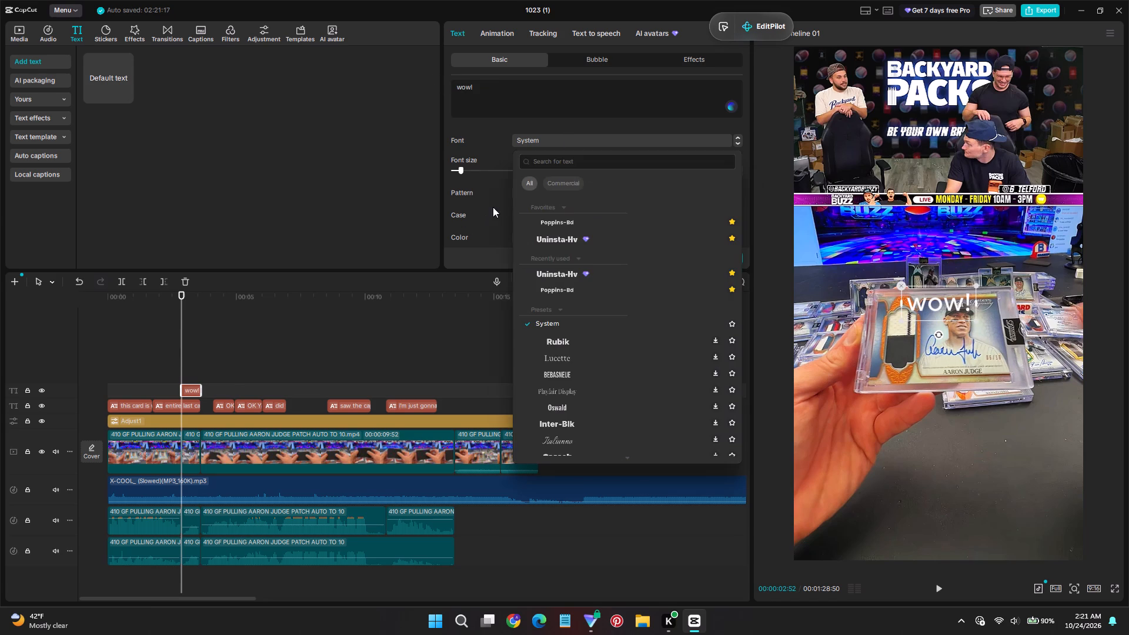
pyautogui.click(493, 207)
pyautogui.scroll(-2, 601, 215)
pyautogui.click(640, 233)
pyautogui.scroll(2, 620, 209)
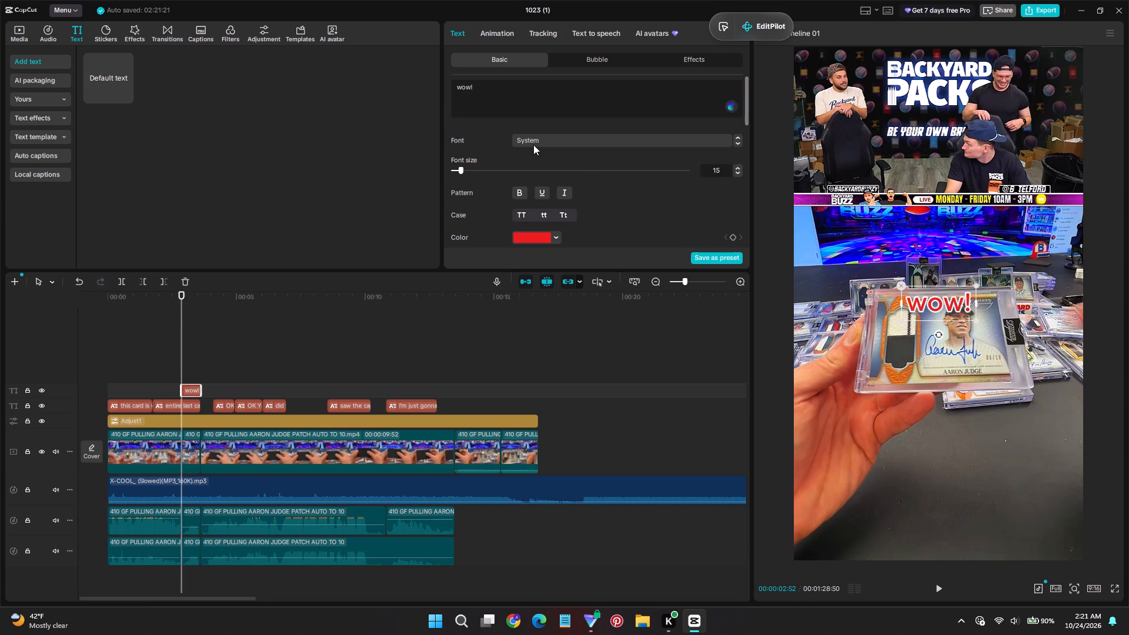
pyautogui.click(533, 145)
pyautogui.click(539, 236)
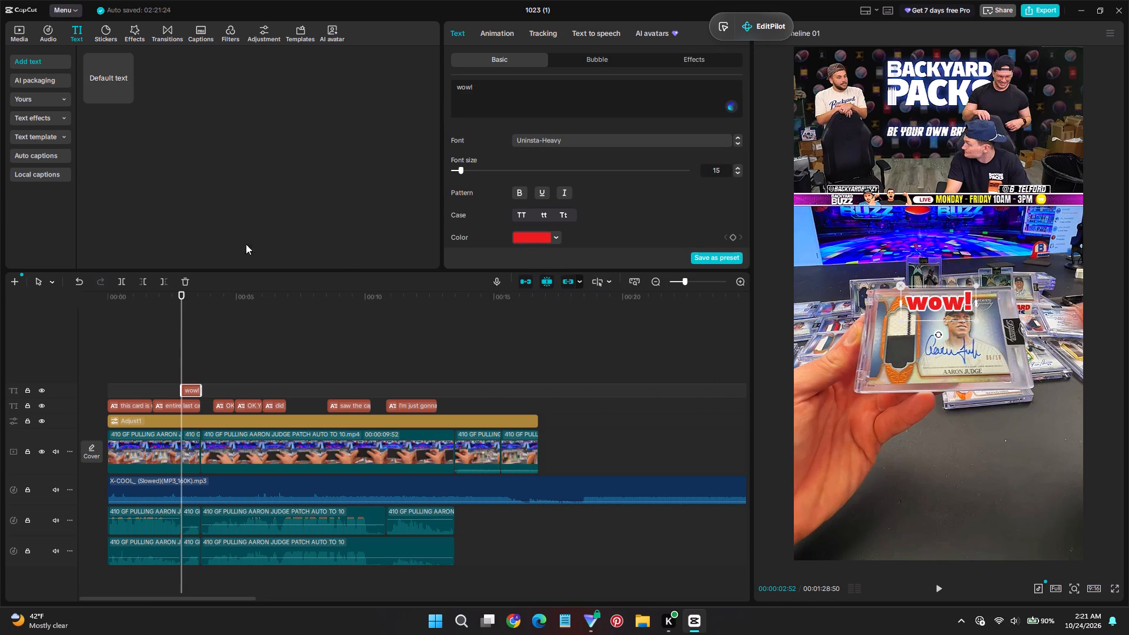
# Change the "wow!" text to the blue, white-outlined preset style.
pyautogui.scroll(-2, 598, 220)
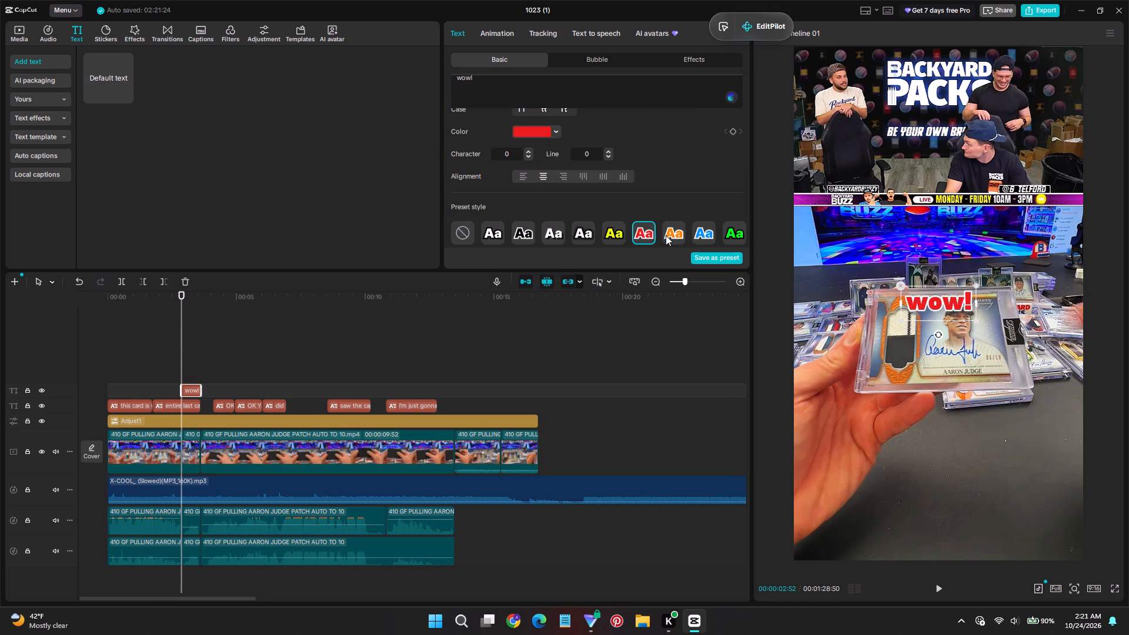
pyautogui.click(666, 235)
pyautogui.click(696, 233)
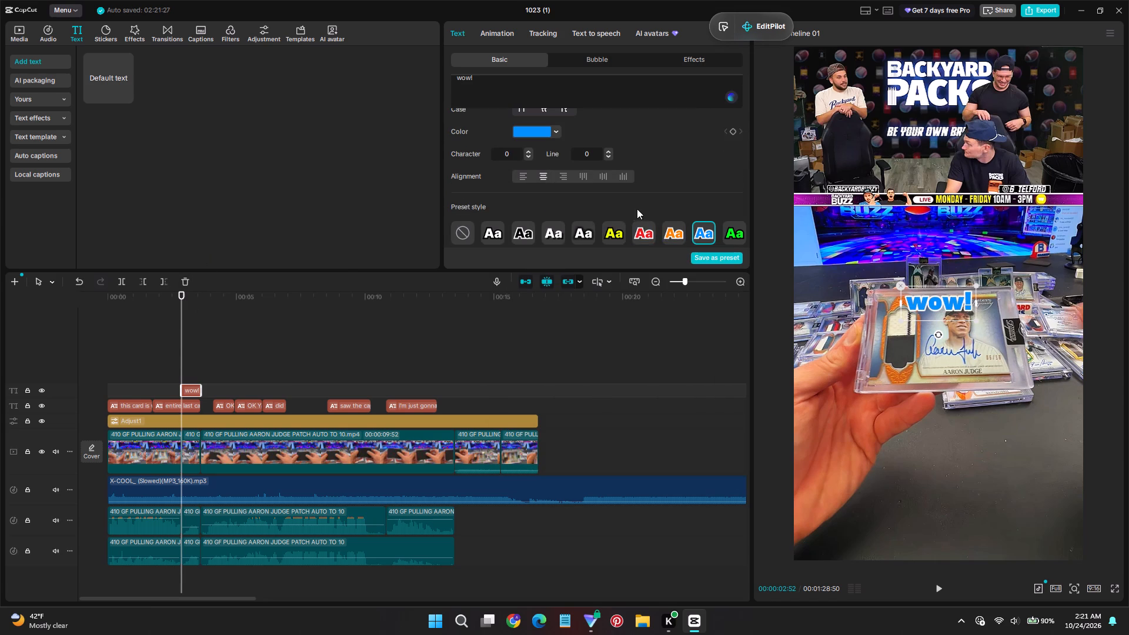
# Apply the red, white-outlined preset to the "wow!" text and change its fill colour to white.
pyautogui.click(644, 233)
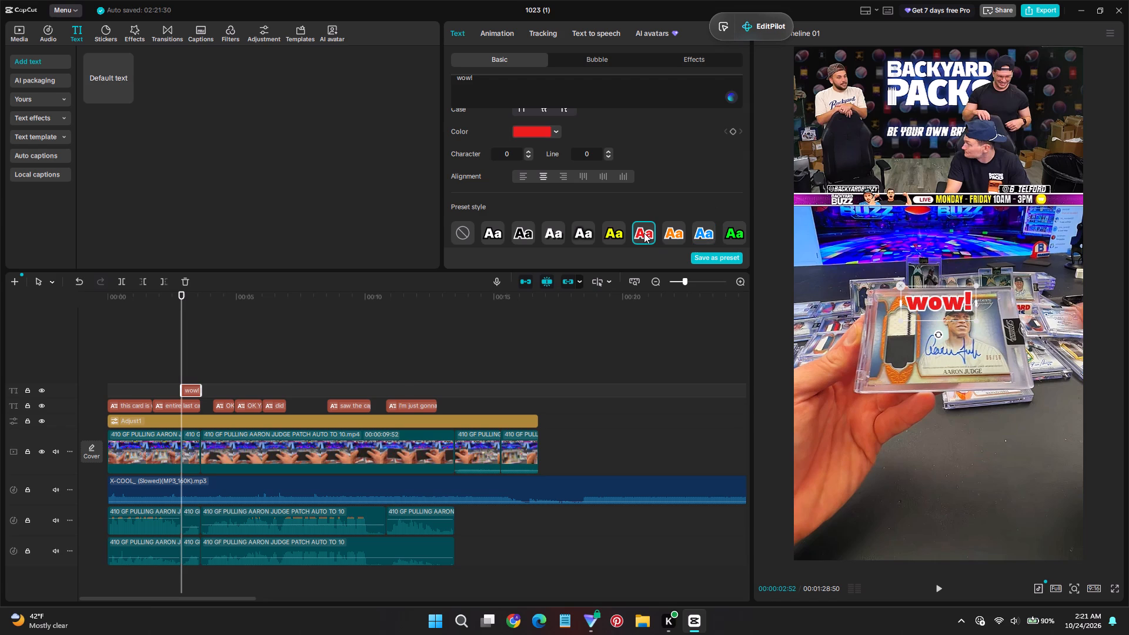
pyautogui.scroll(1, 584, 236)
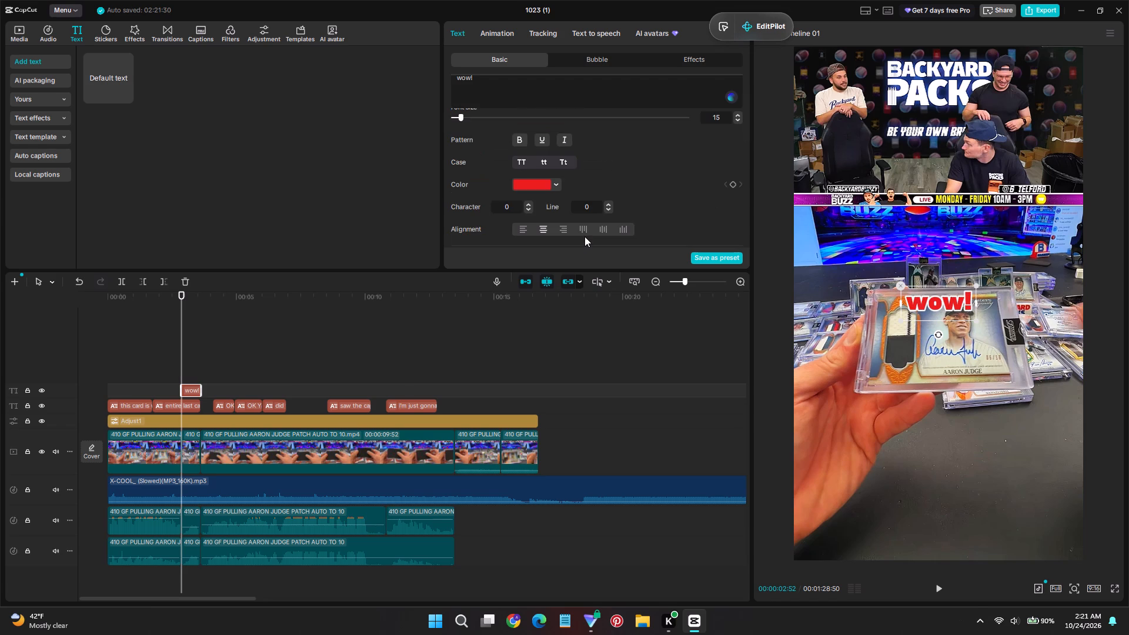
pyautogui.scroll(-3, 599, 205)
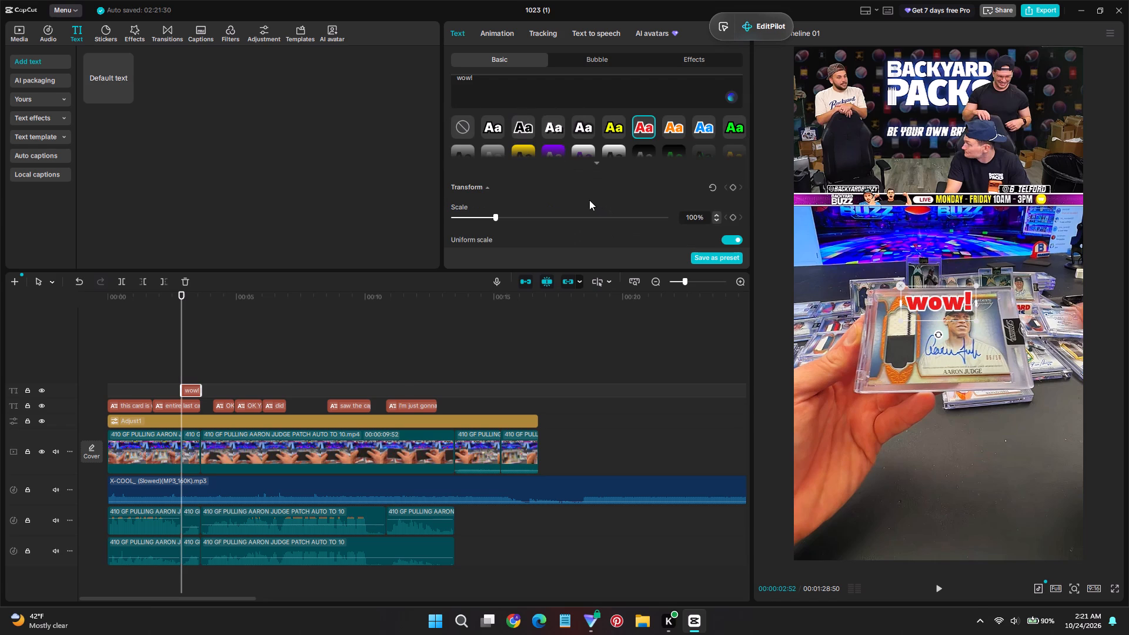
pyautogui.scroll(-1, 506, 196)
pyautogui.scroll(5, 507, 196)
pyautogui.scroll(-7, 512, 179)
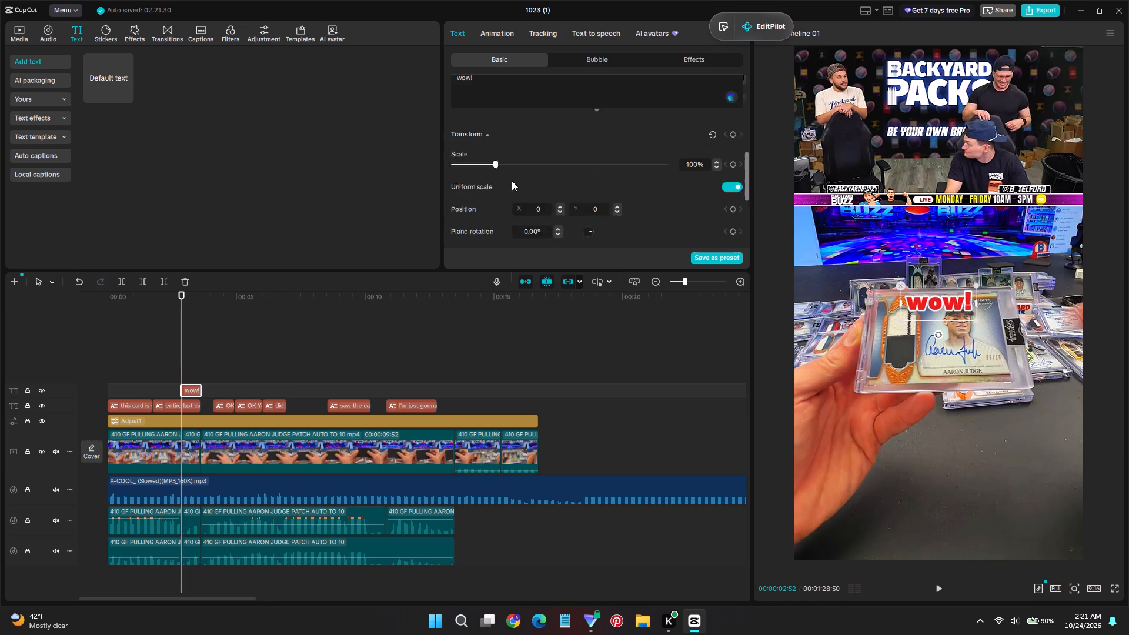
pyautogui.scroll(-11, 512, 181)
pyautogui.scroll(3, 512, 182)
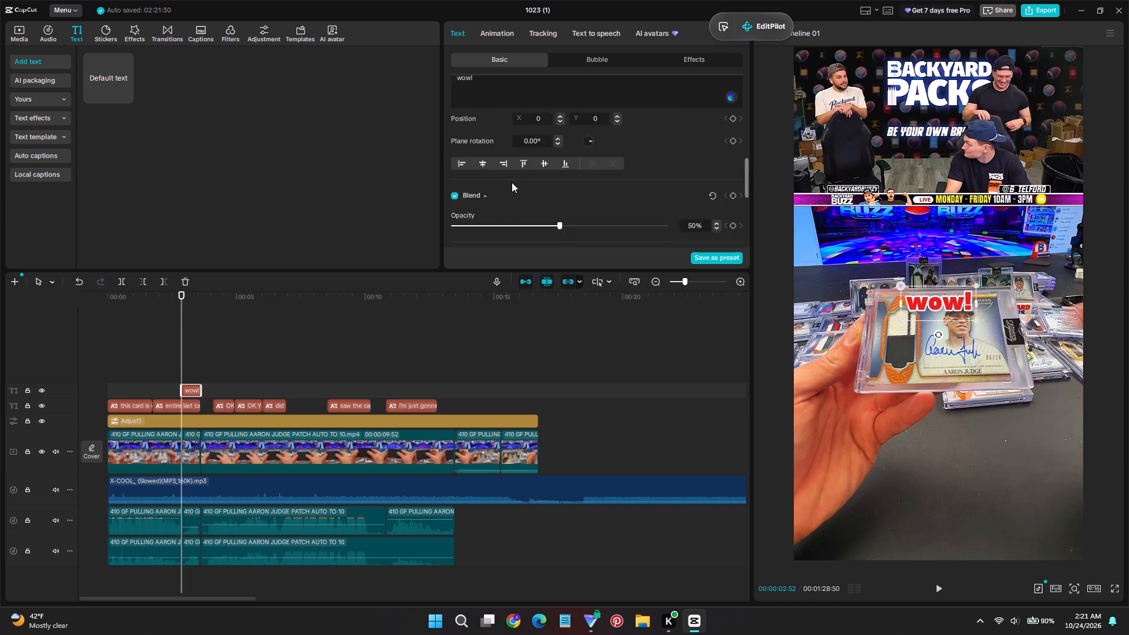
pyautogui.scroll(11, 512, 182)
pyautogui.click(536, 238)
pyautogui.moveTo(543, 276); pyautogui.dragTo(538, 276)
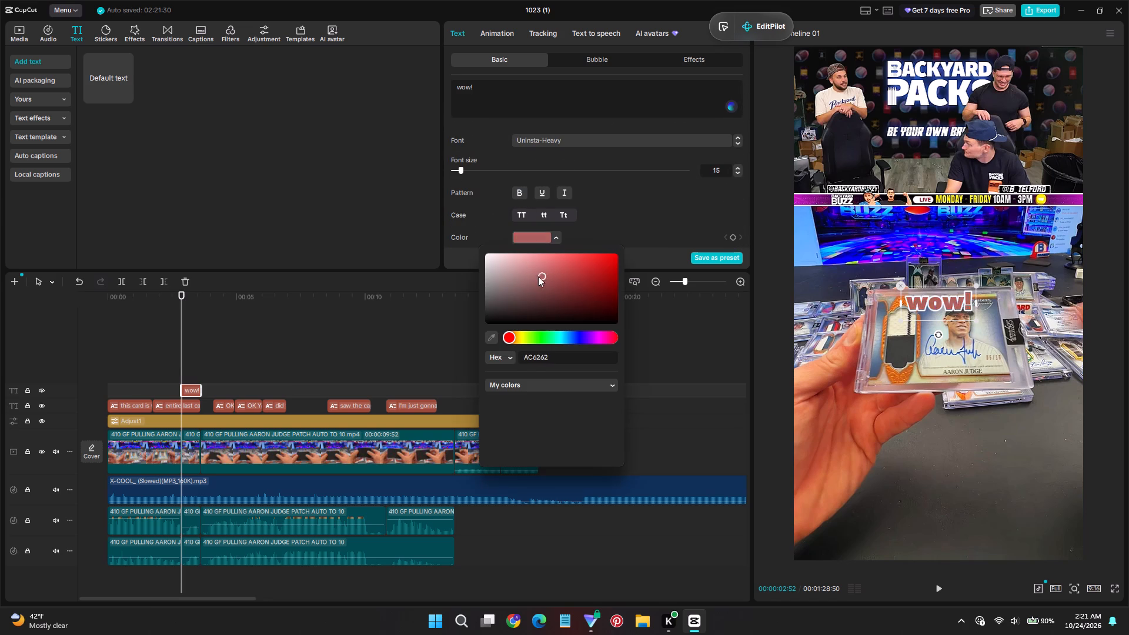
pyautogui.moveTo(538, 276); pyautogui.dragTo(414, 218)
pyautogui.click(644, 205)
# Set the stroke colour of the "wow!" text to magenta DC0C89, after trying red FF0000 and pink FF3EAA.
pyautogui.scroll(-13, 572, 238)
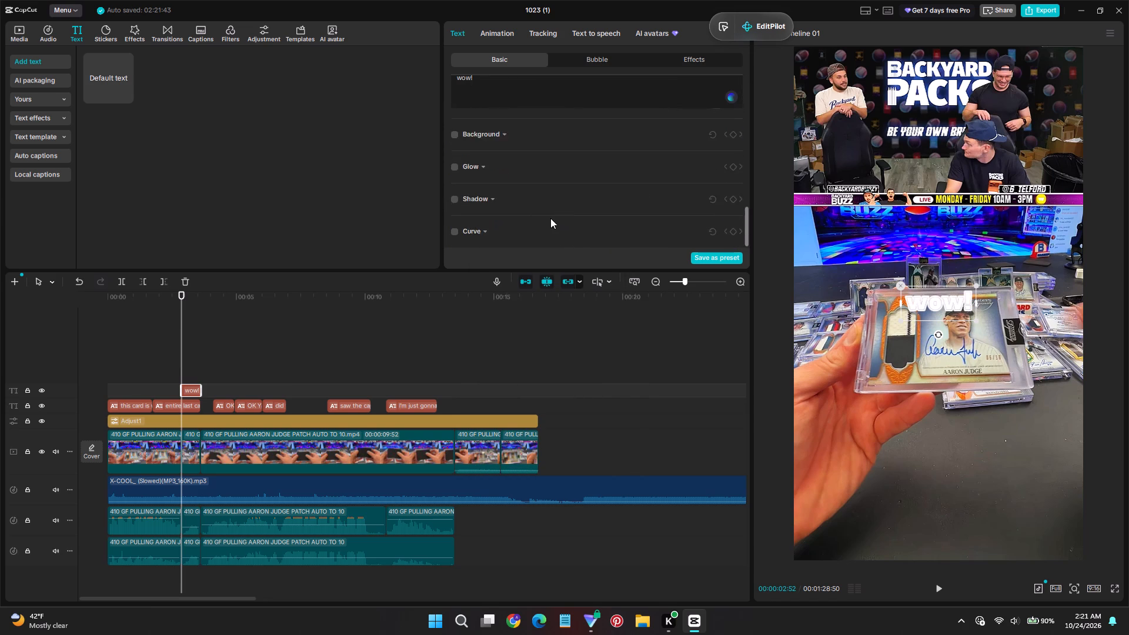
pyautogui.scroll(6, 530, 215)
pyautogui.scroll(-3, 529, 214)
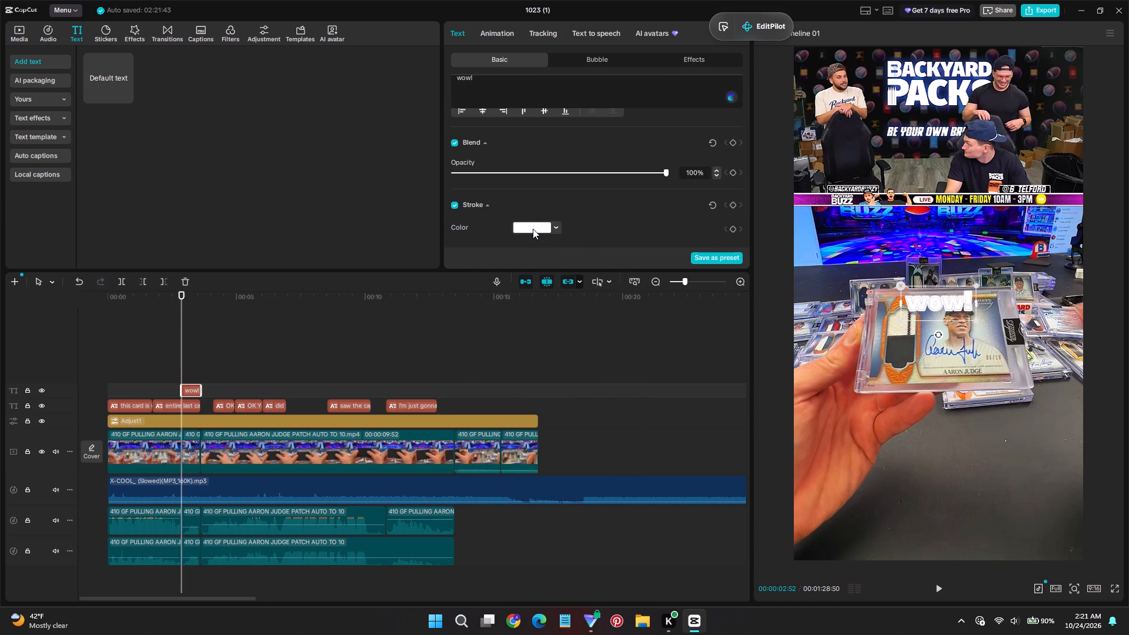
pyautogui.click(533, 229)
pyautogui.scroll(-4, 533, 228)
pyautogui.moveTo(491, 243); pyautogui.dragTo(544, 245)
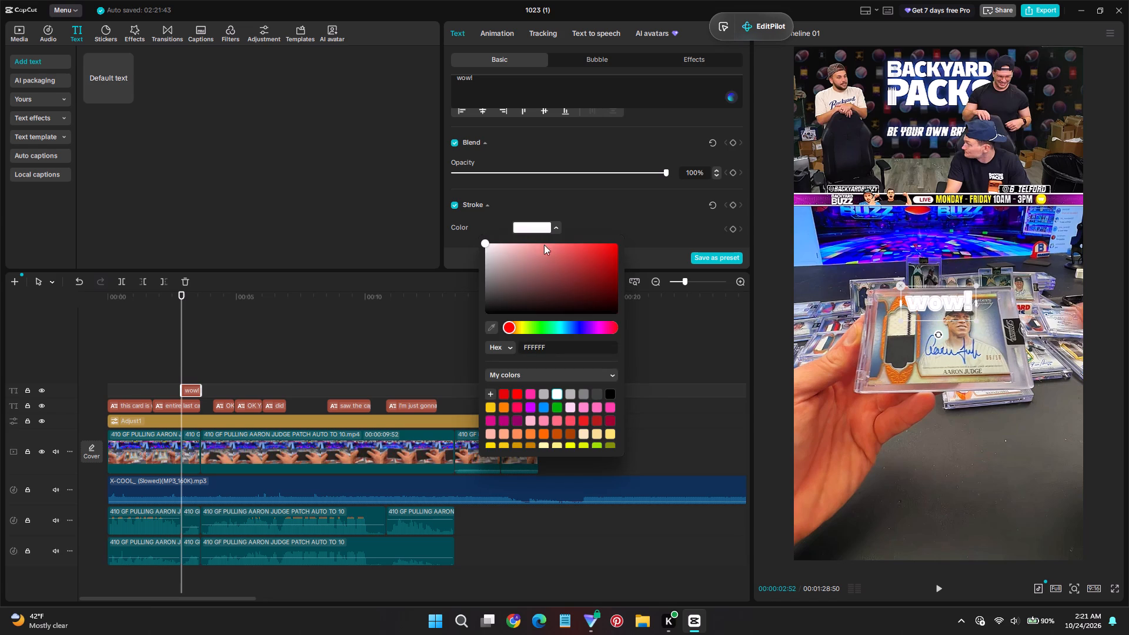
pyautogui.moveTo(544, 245); pyautogui.dragTo(646, 240)
pyautogui.moveTo(587, 252); pyautogui.dragTo(703, 225)
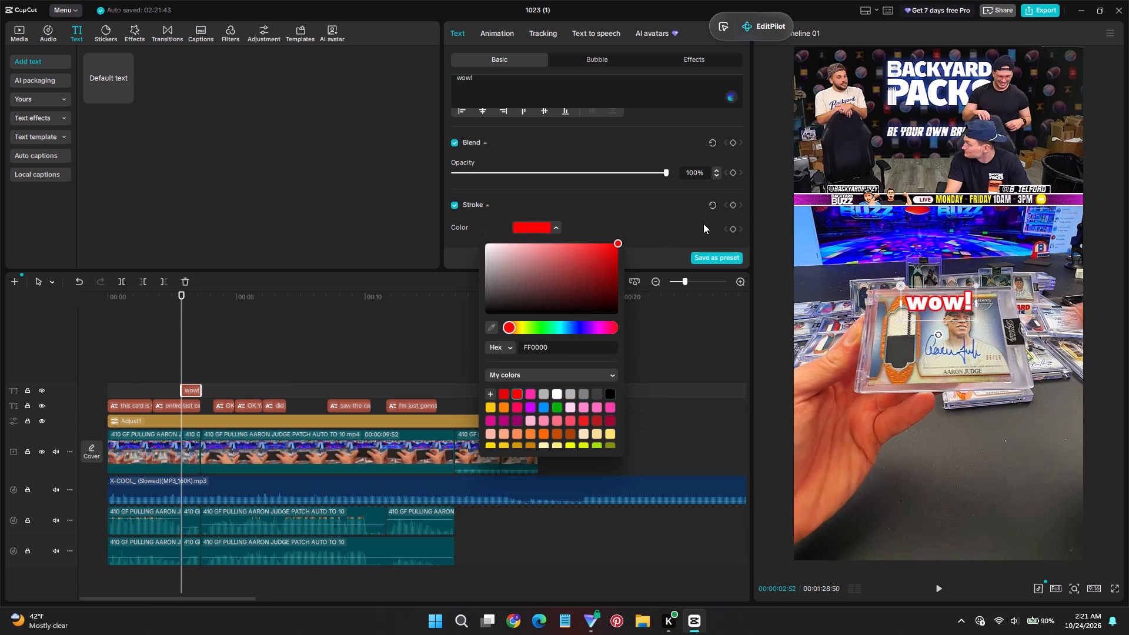
pyautogui.scroll(-2, 544, 349)
pyautogui.click(613, 406)
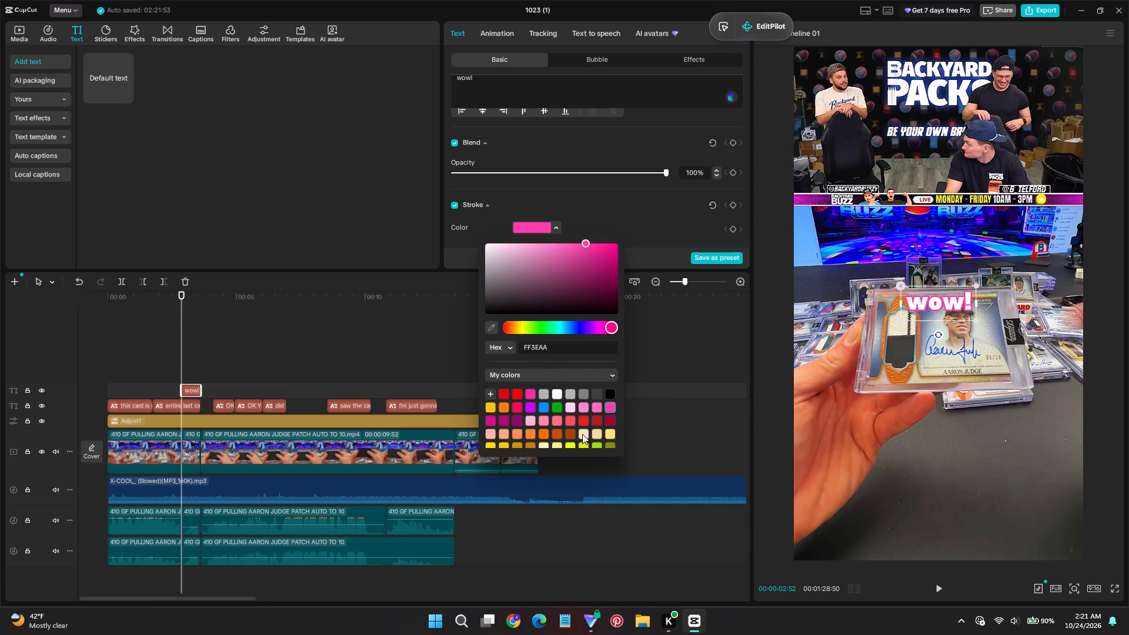
pyautogui.click(491, 418)
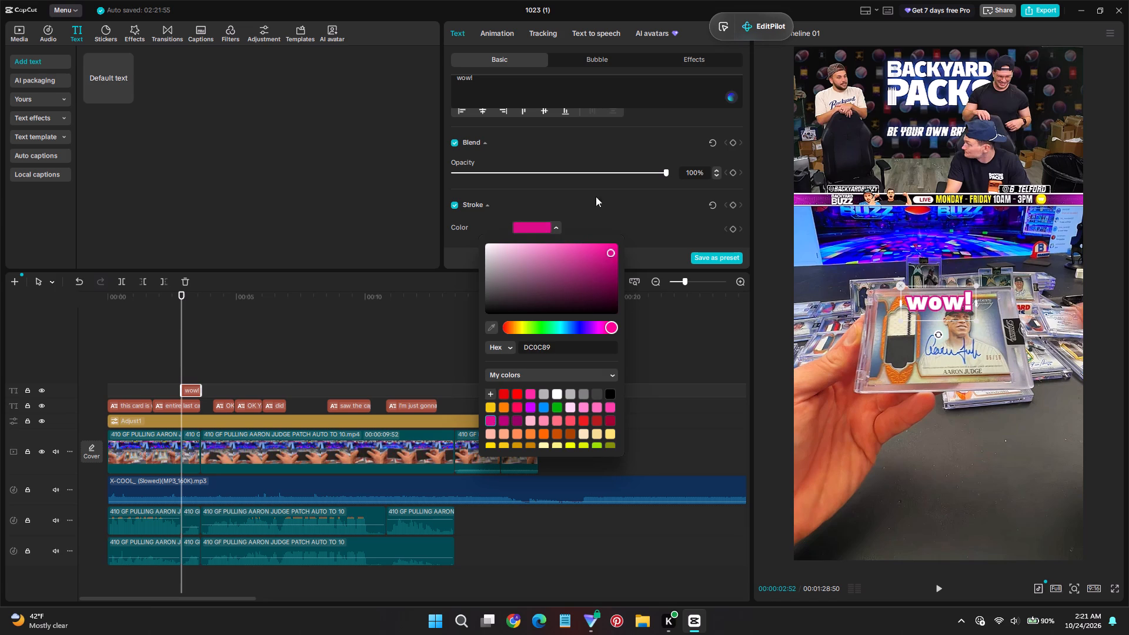
# Increase the stroke thickness of the "wow!" text.
pyautogui.scroll(-2, 587, 196)
pyautogui.moveTo(517, 153); pyautogui.dragTo(524, 155)
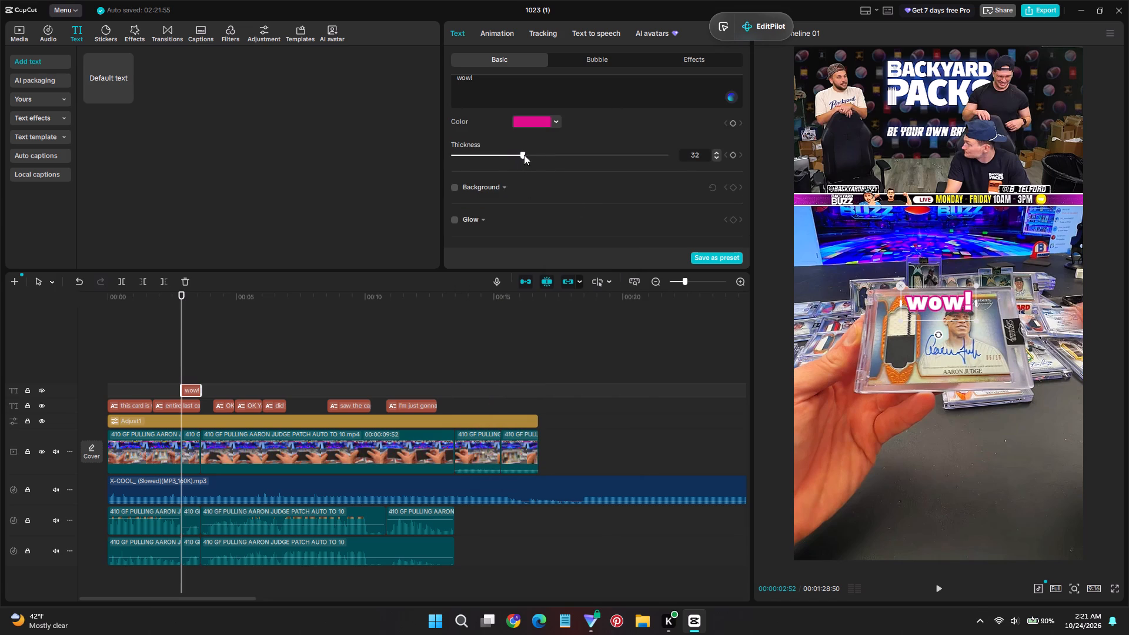
pyautogui.moveTo(524, 155); pyautogui.dragTo(556, 165)
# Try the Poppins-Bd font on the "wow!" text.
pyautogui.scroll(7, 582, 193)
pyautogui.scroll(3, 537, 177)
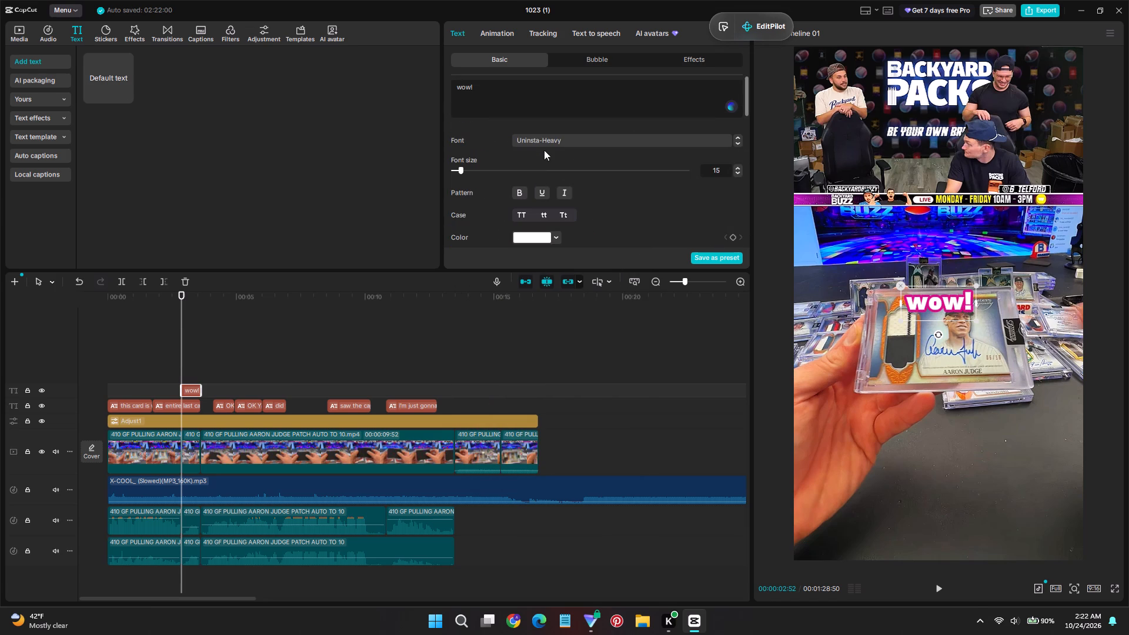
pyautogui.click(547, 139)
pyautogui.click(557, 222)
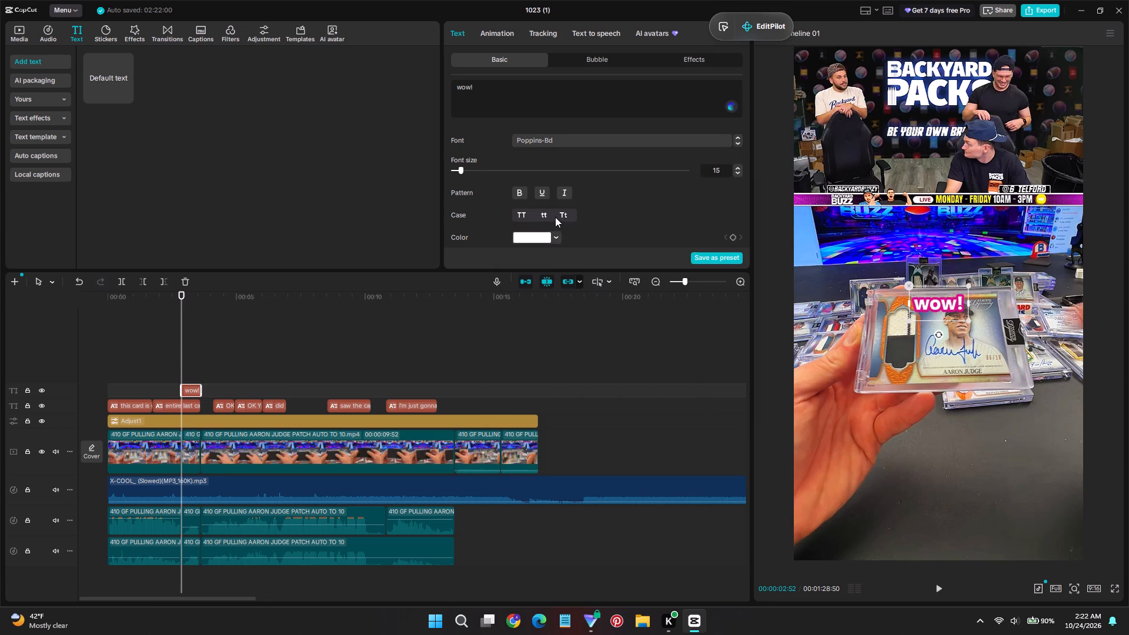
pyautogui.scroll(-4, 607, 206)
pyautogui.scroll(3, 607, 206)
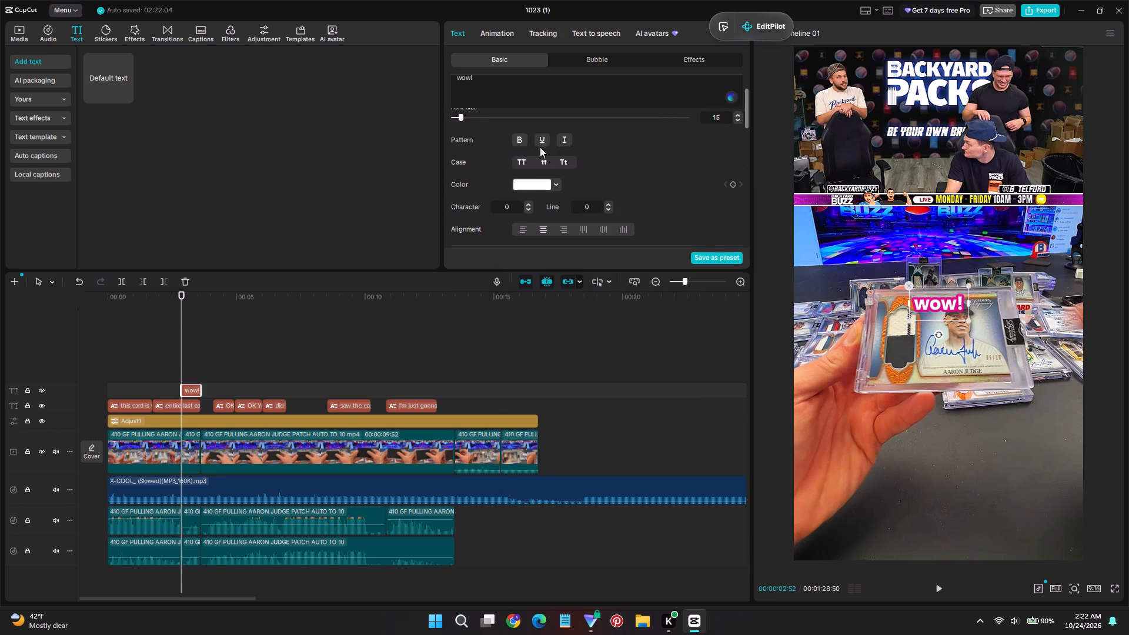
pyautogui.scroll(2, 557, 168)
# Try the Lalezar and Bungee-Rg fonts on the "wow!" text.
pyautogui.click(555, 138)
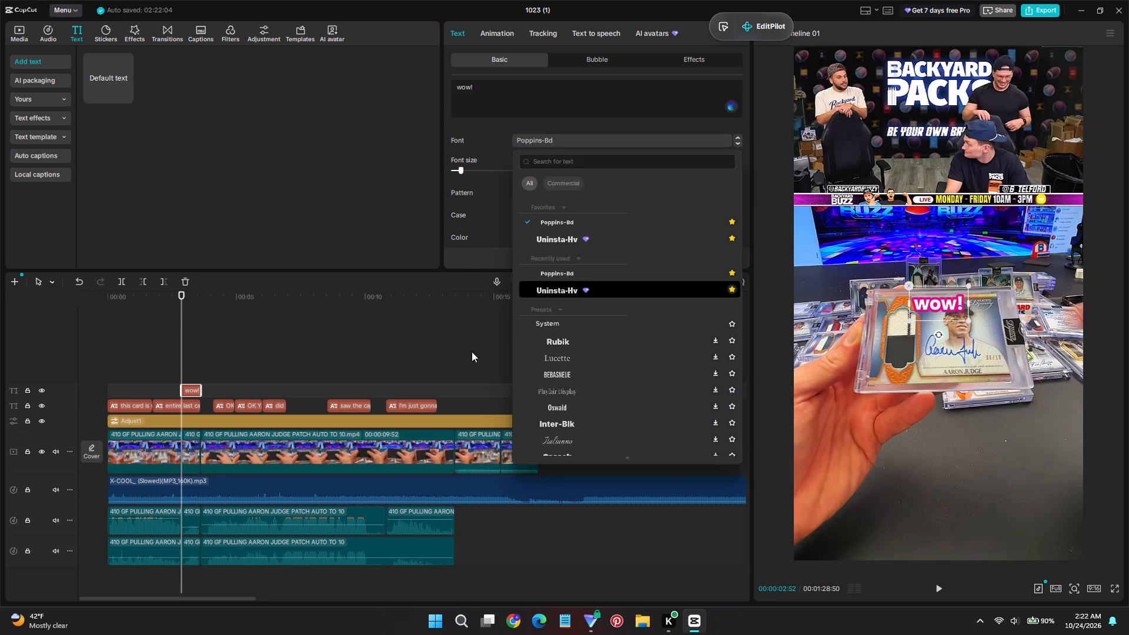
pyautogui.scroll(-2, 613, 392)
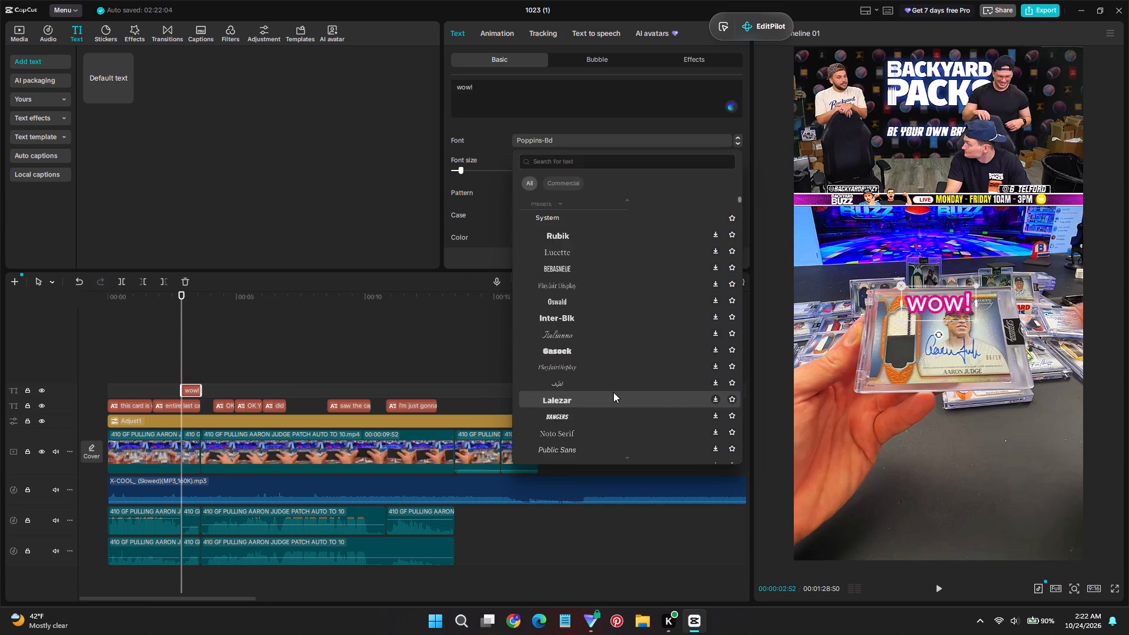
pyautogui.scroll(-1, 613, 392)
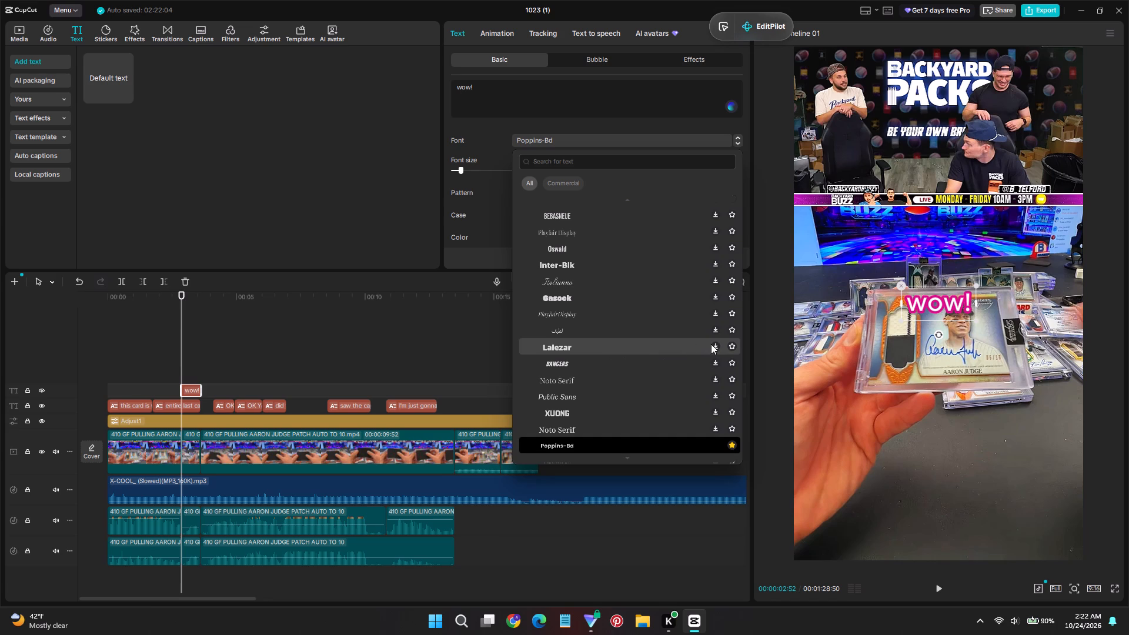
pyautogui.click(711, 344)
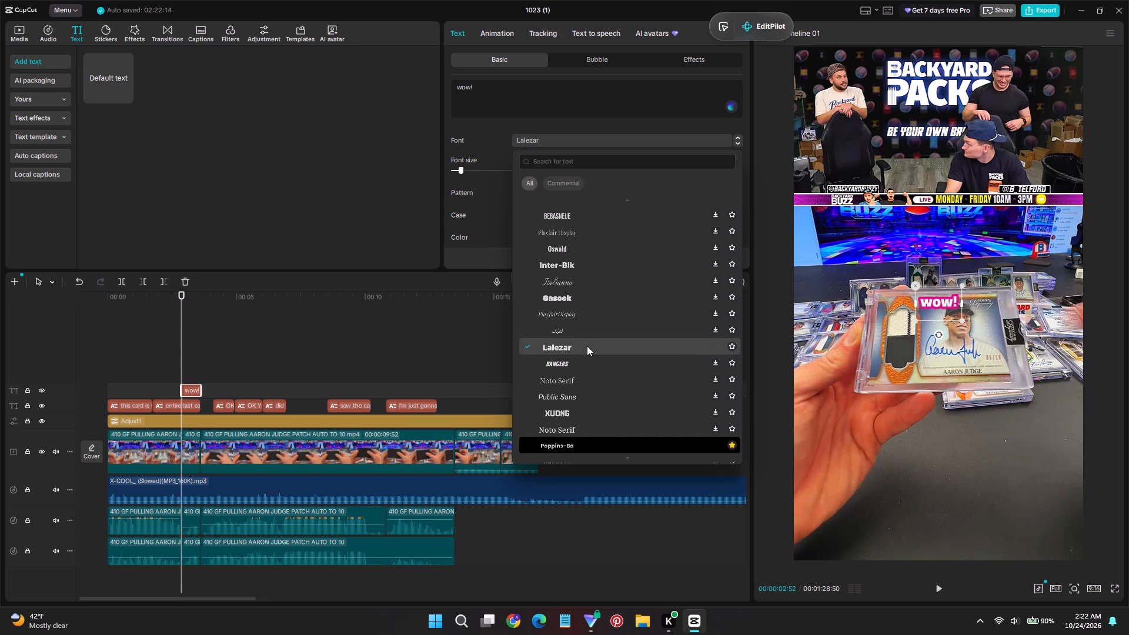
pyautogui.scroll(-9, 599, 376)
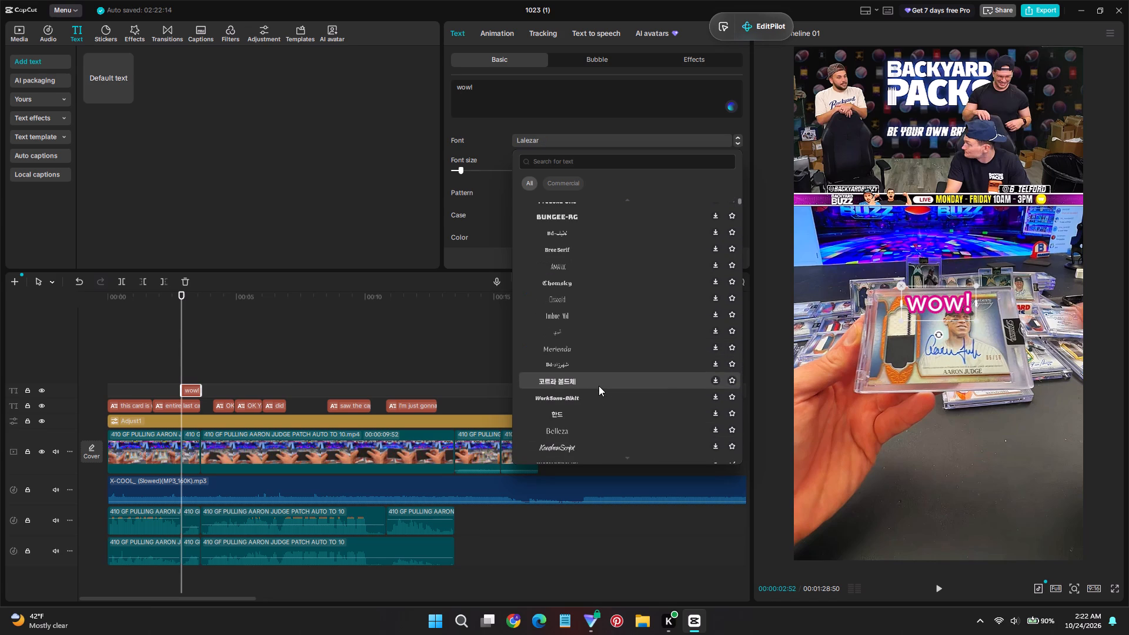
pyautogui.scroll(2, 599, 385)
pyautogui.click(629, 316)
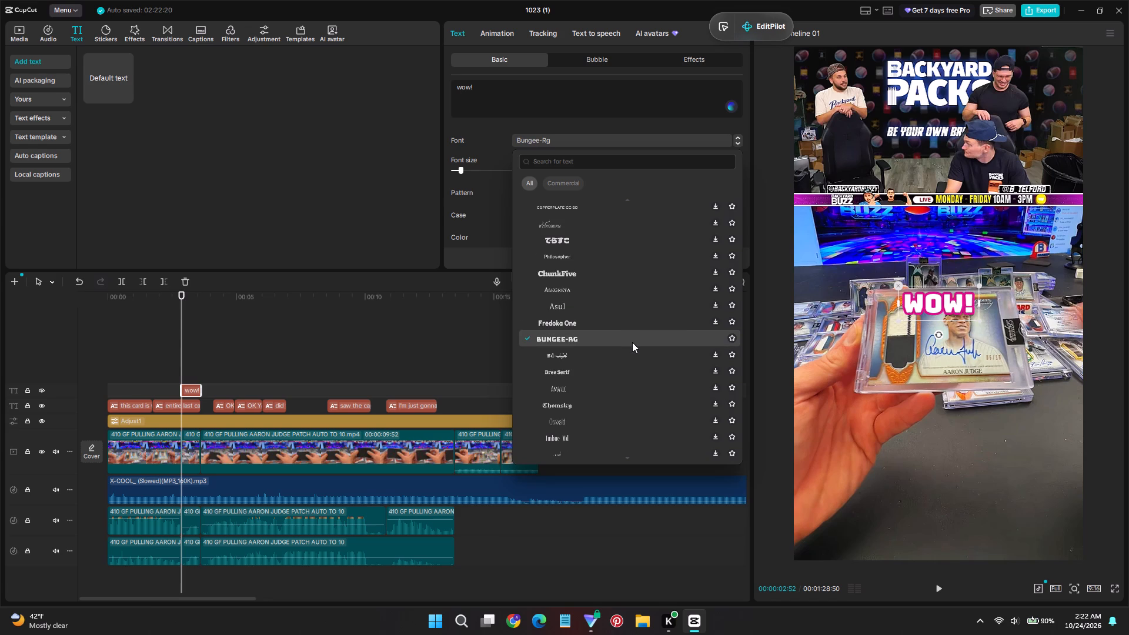
# Set the "wow!" text's font to Fredoka One and mark that font as a favourite.
pyautogui.click(637, 329)
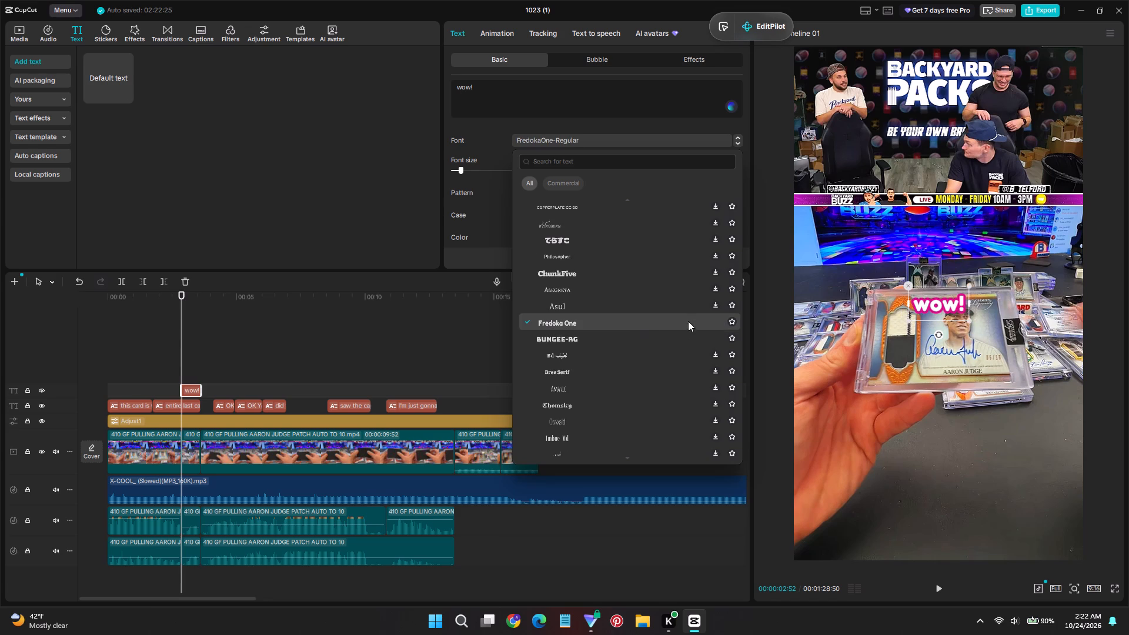
pyautogui.click(733, 323)
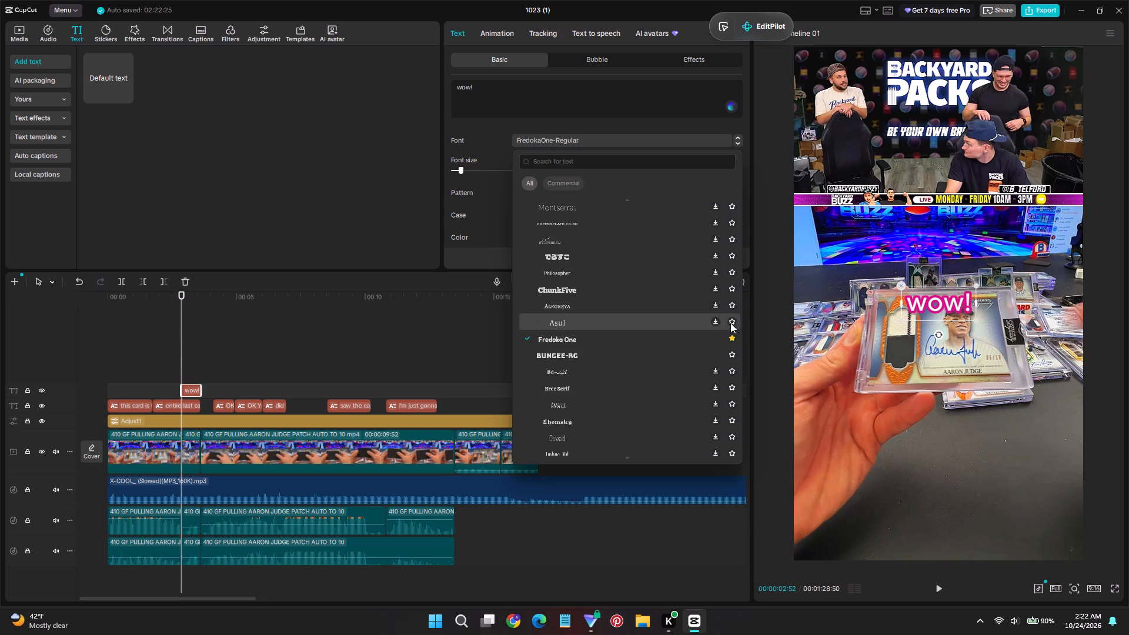
# Enlarge the "wow!" text slightly in the preview.
pyautogui.moveTo(970, 323); pyautogui.dragTo(971, 325)
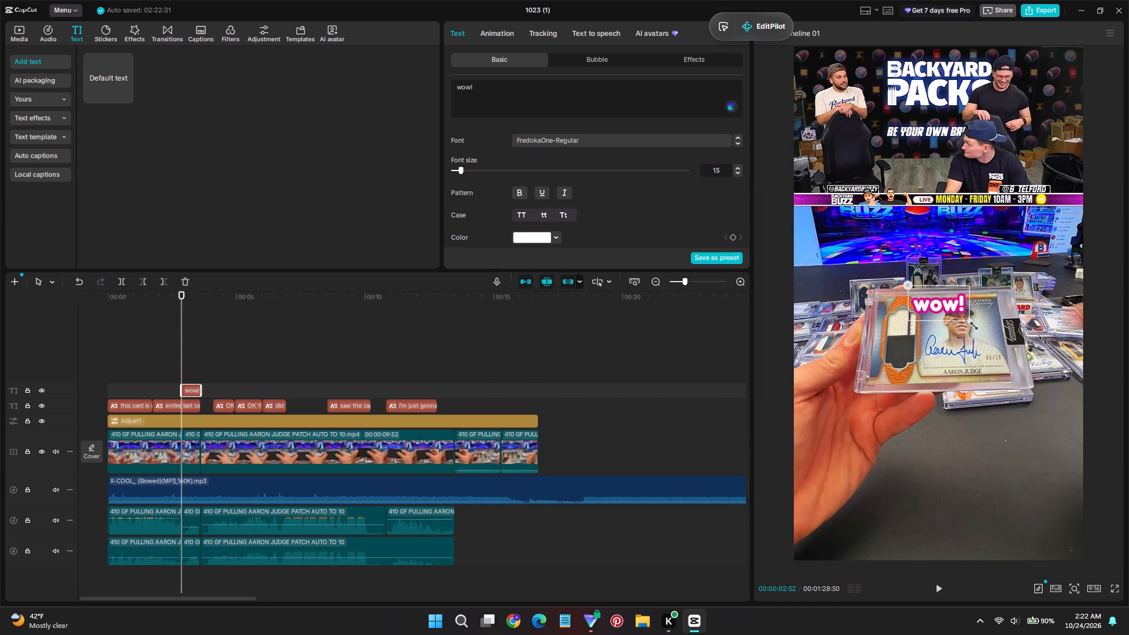
pyautogui.moveTo(971, 325); pyautogui.dragTo(977, 355)
# Play back the section around the "wow!" text to check it, and return the playhead to 00:00:02:52.
pyautogui.press('space')
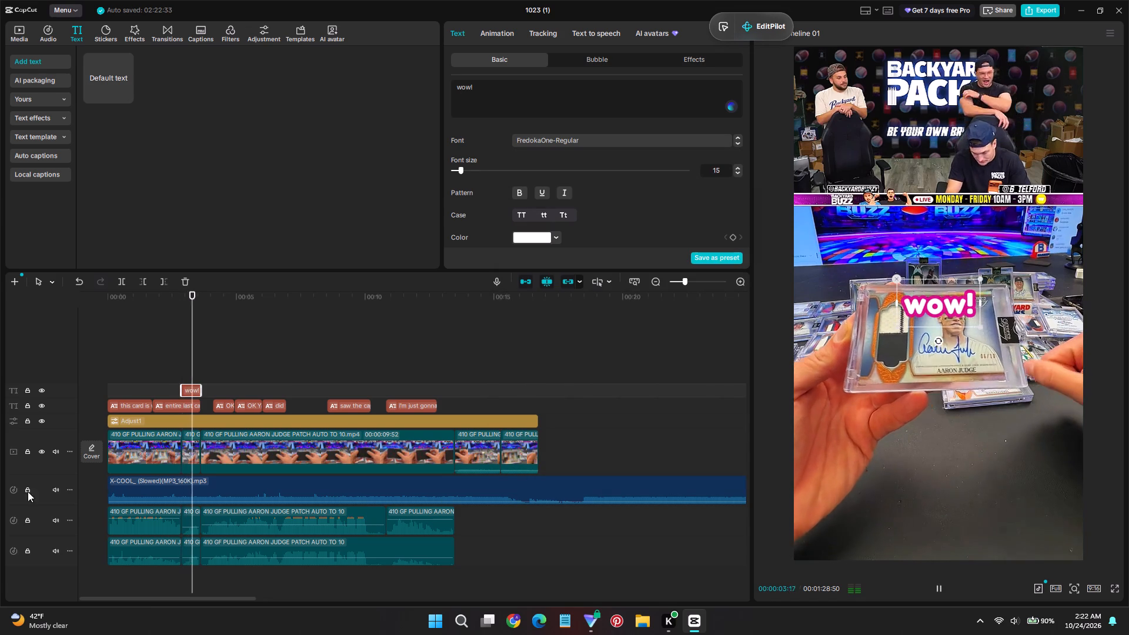
pyautogui.click(163, 375)
pyautogui.press('space')
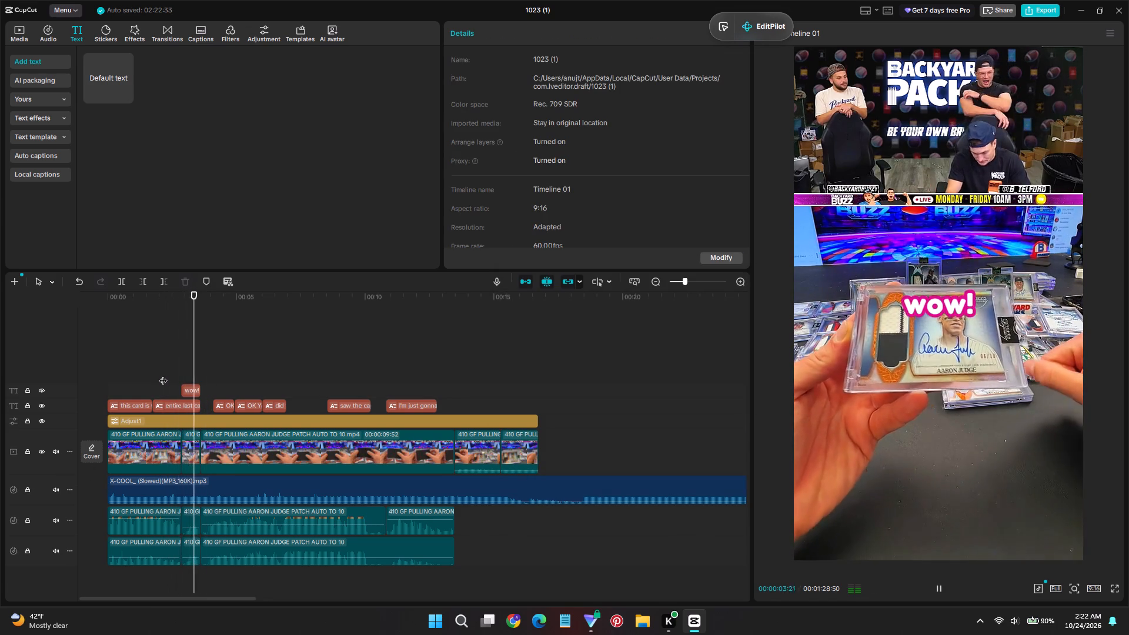
pyautogui.click(156, 370)
pyautogui.press('space')
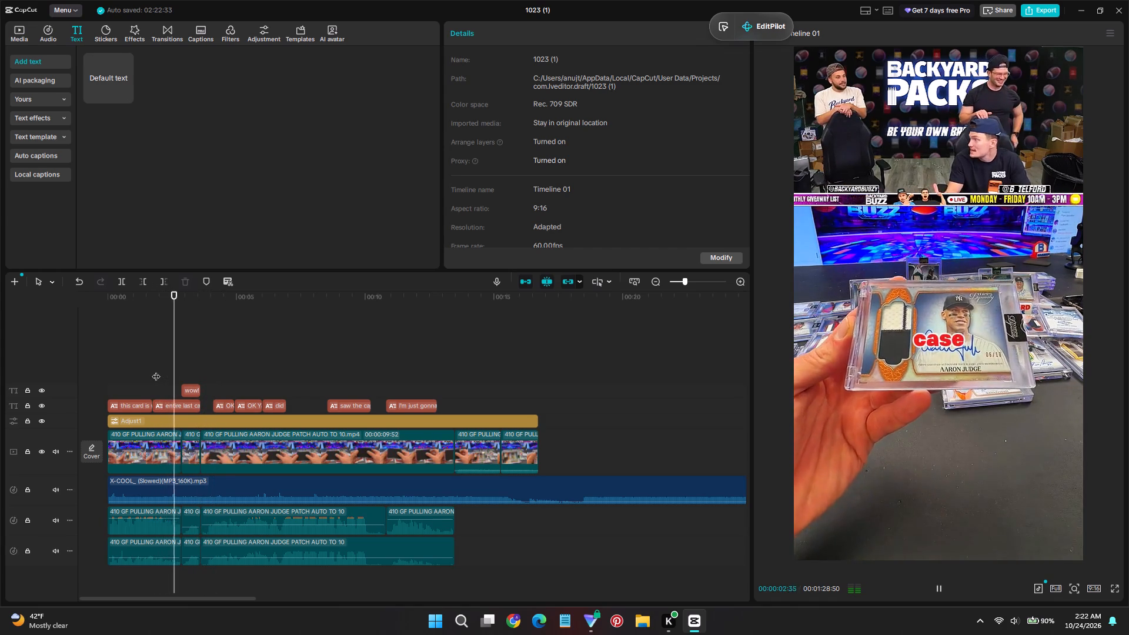
pyautogui.click(173, 366)
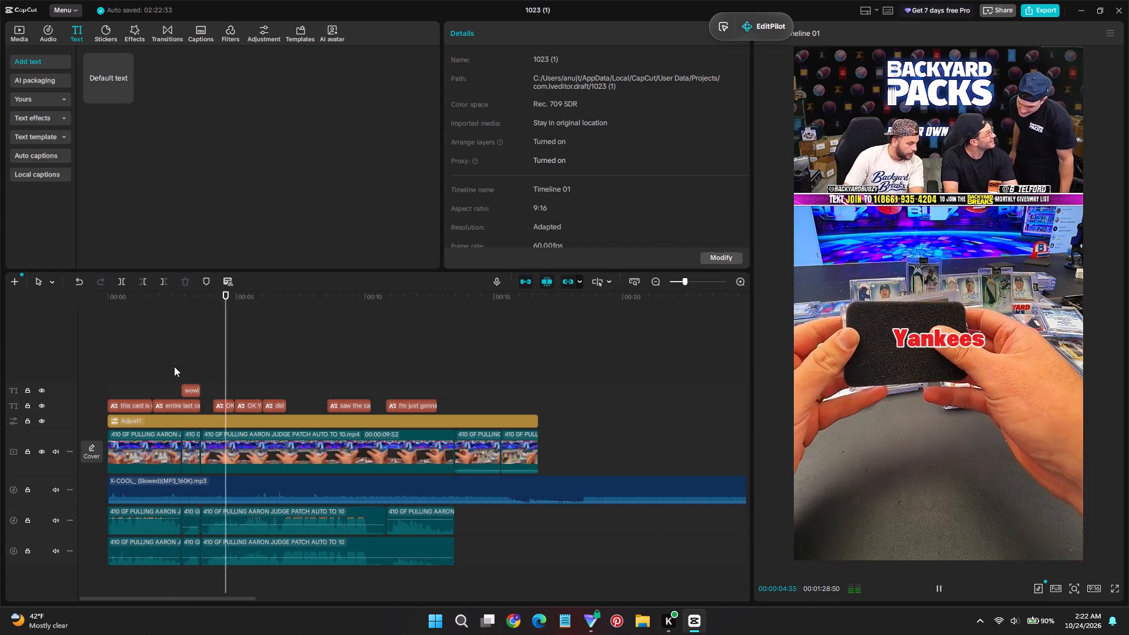
pyautogui.click(182, 366)
pyautogui.click(182, 360)
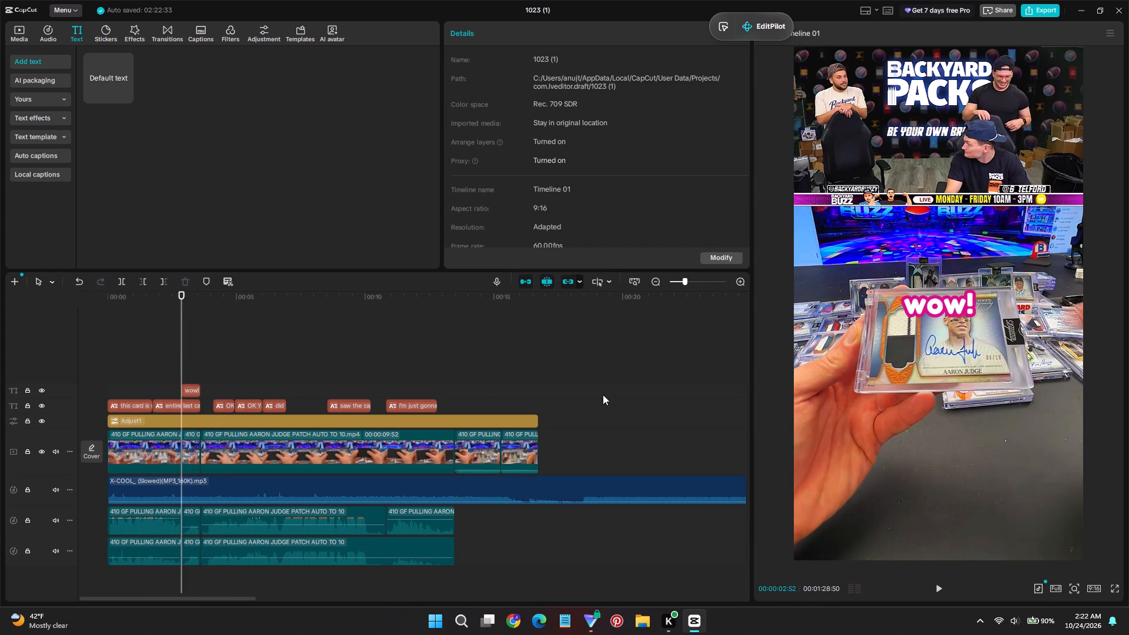
# Move the "wow!" text up onto the seated man in the blue cap in the upper footage.
pyautogui.moveTo(952, 305); pyautogui.dragTo(994, 174)
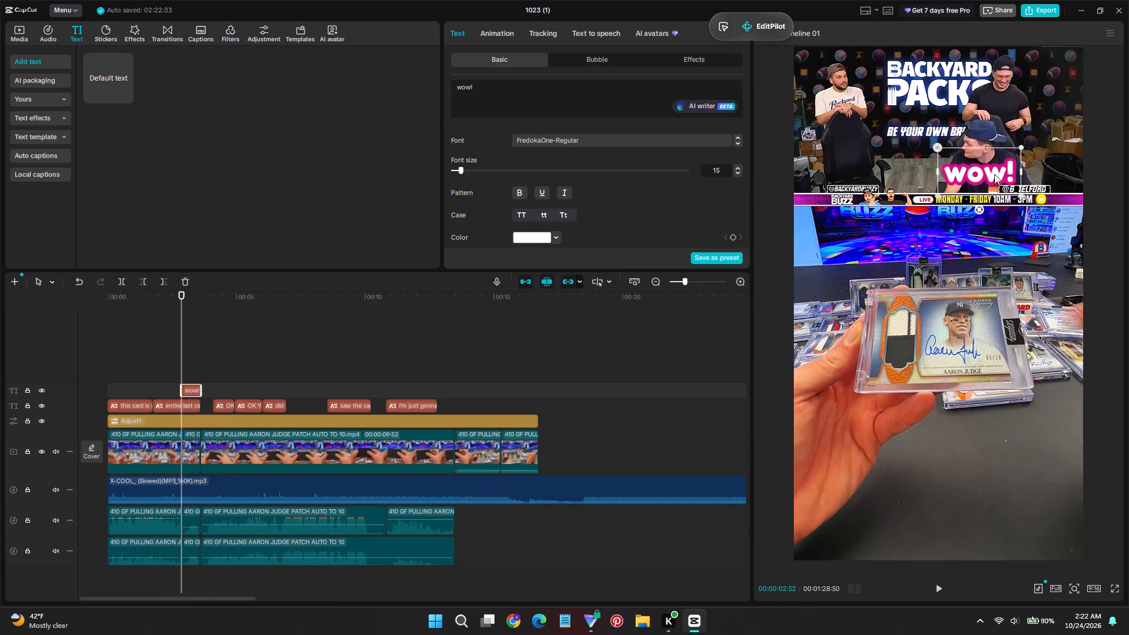
pyautogui.moveTo(994, 174); pyautogui.dragTo(1004, 176)
# Play back from 00:00:02:52 to check the repositioned "wow!" text.
pyautogui.moveTo(138, 366); pyautogui.dragTo(143, 368)
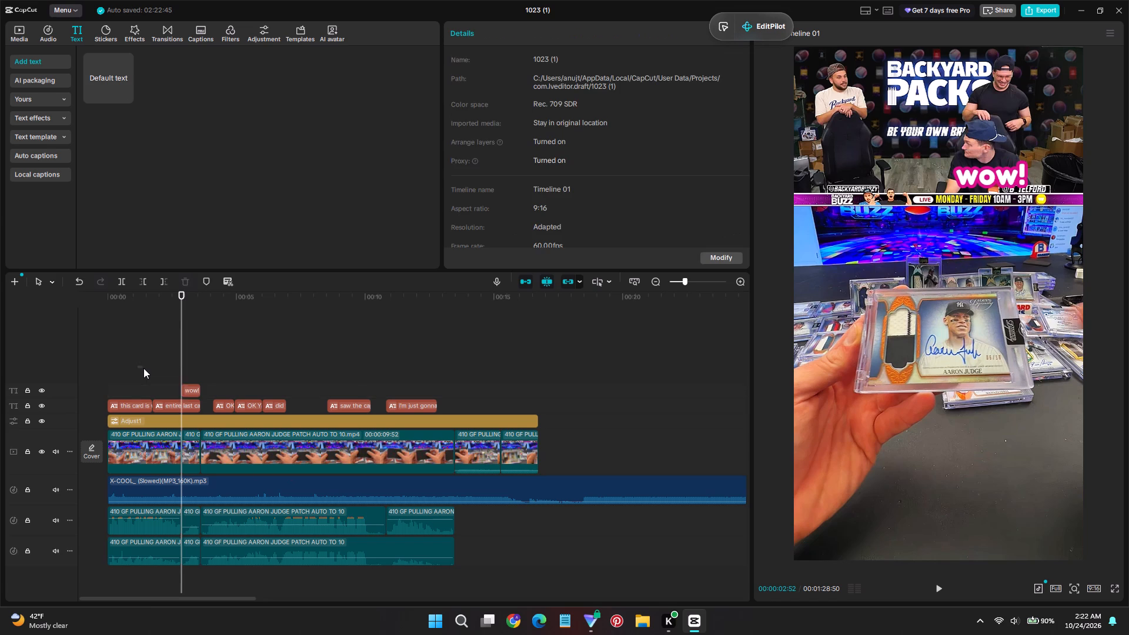
pyautogui.press('space')
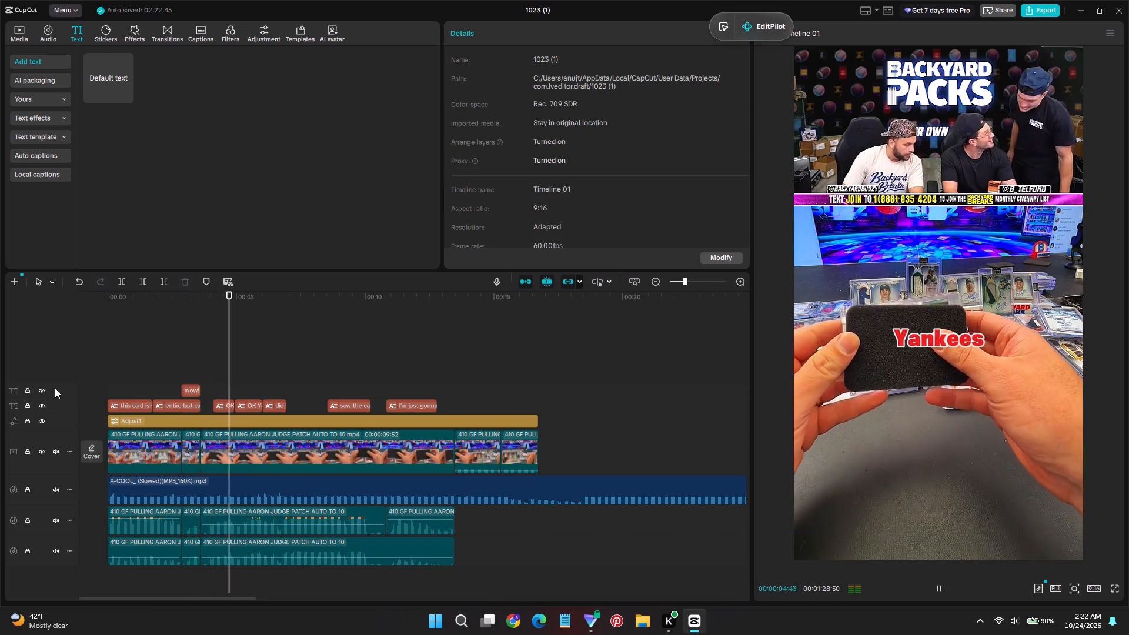
# Duplicate the first video clip onto a new track above it, starting at 00:00:00:00.
pyautogui.moveTo(131, 292); pyautogui.dragTo(71, 296)
pyautogui.click(168, 446)
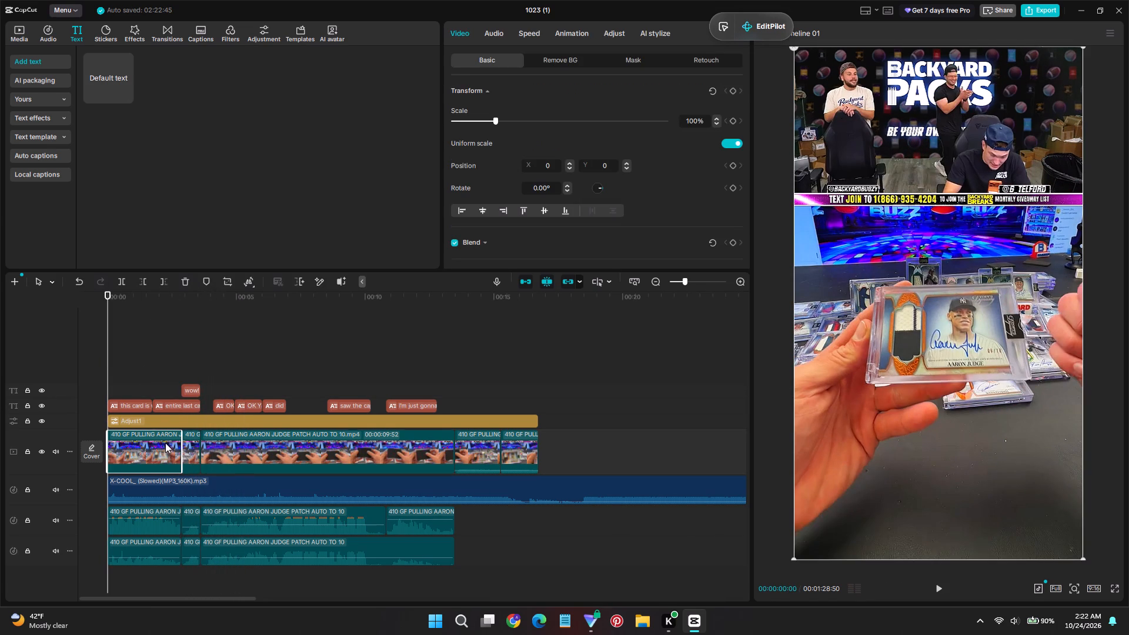
pyautogui.hotkey('ctrl', 'c')
pyautogui.hotkey('ctrl', 'v')
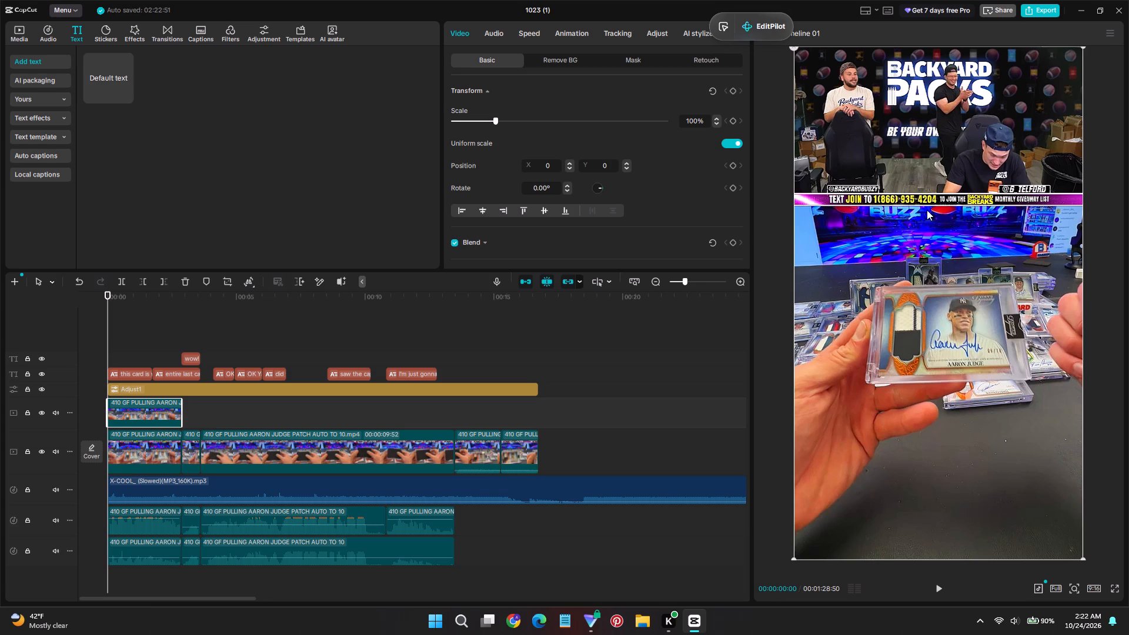
# Crop the duplicated clip to 16:9, framing only the upper studio footage of the three men.
pyautogui.click(142, 476)
pyautogui.click(141, 452)
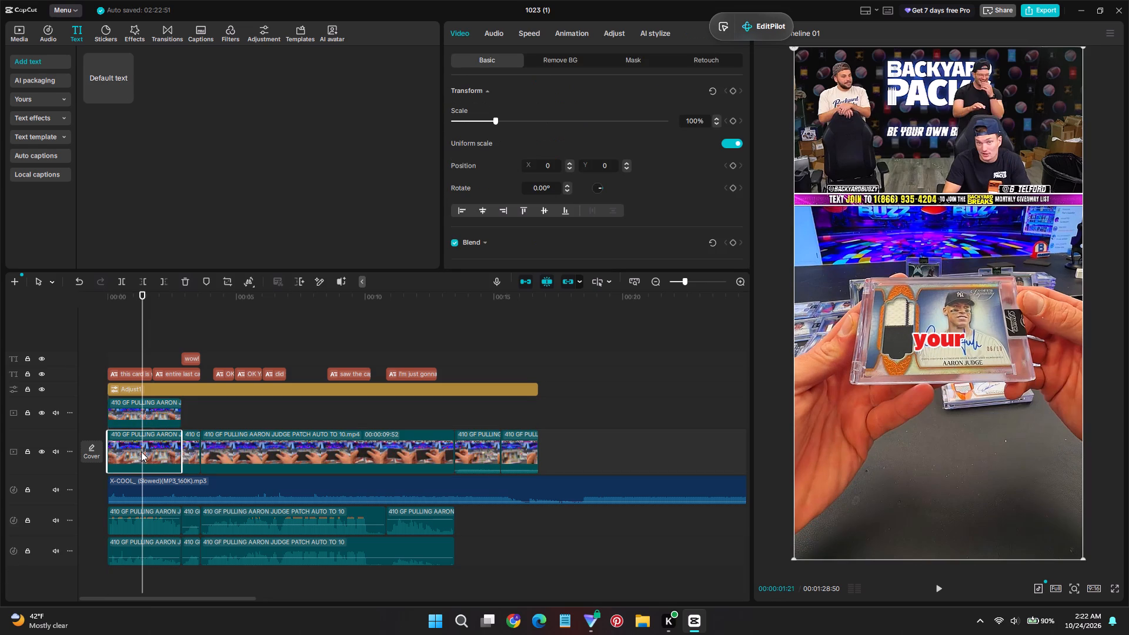
pyautogui.click(138, 418)
pyautogui.click(223, 283)
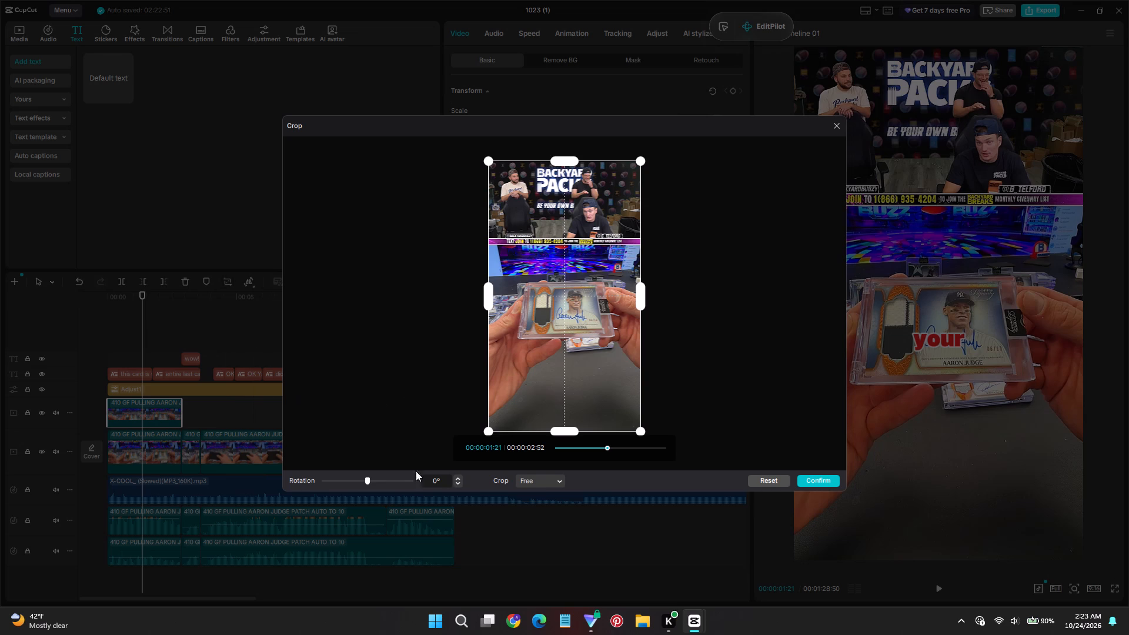
pyautogui.click(550, 481)
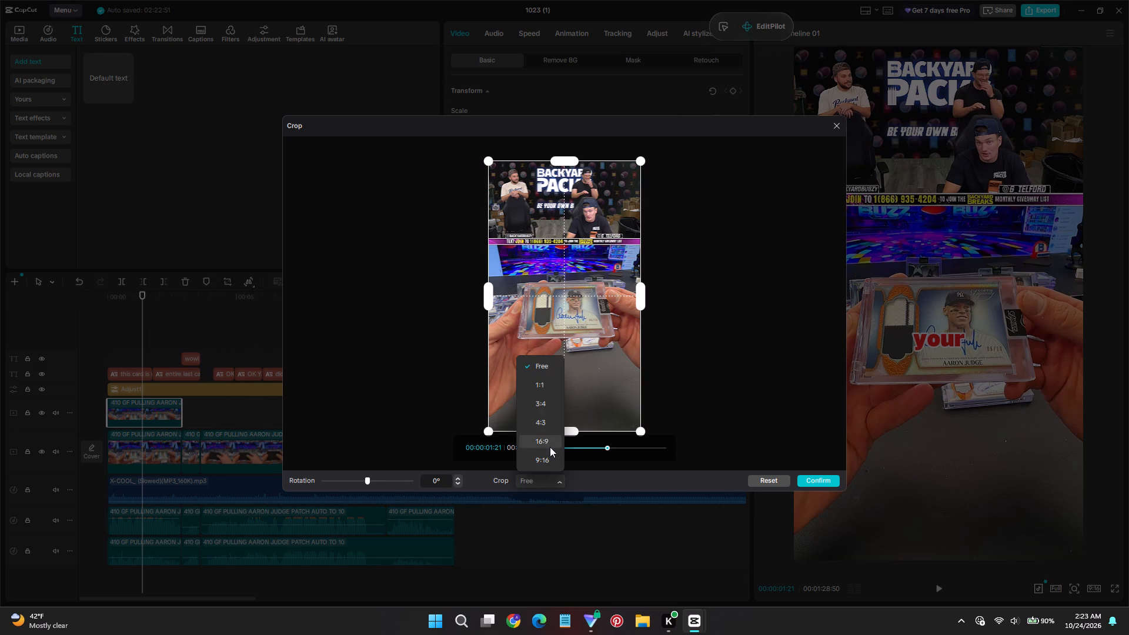
pyautogui.click(549, 444)
pyautogui.moveTo(586, 303); pyautogui.dragTo(582, 141)
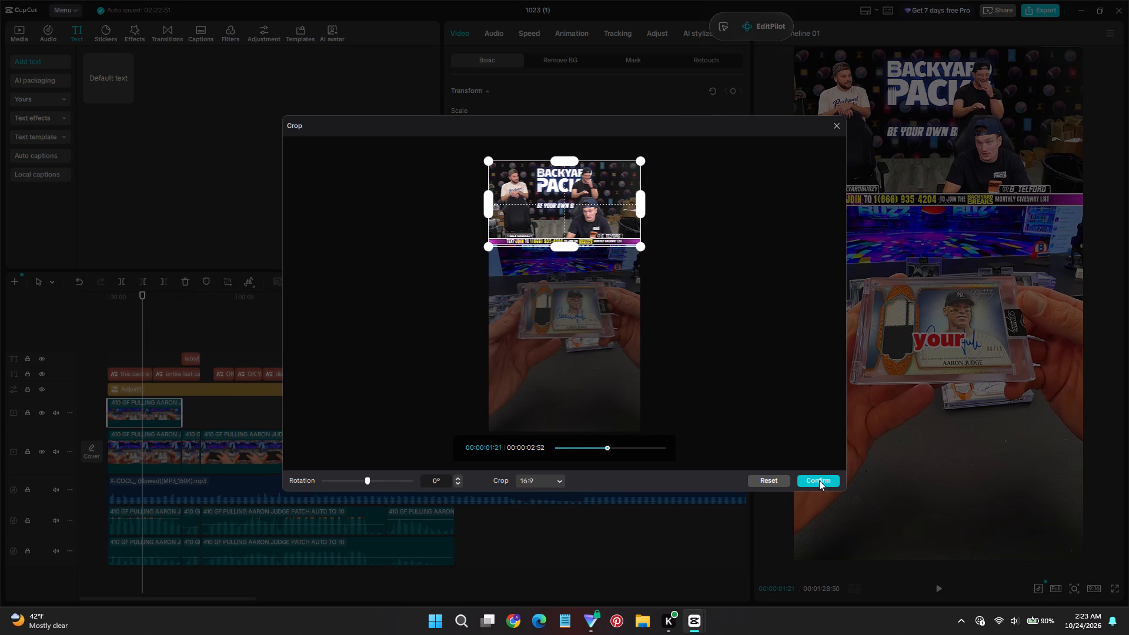
pyautogui.click(820, 478)
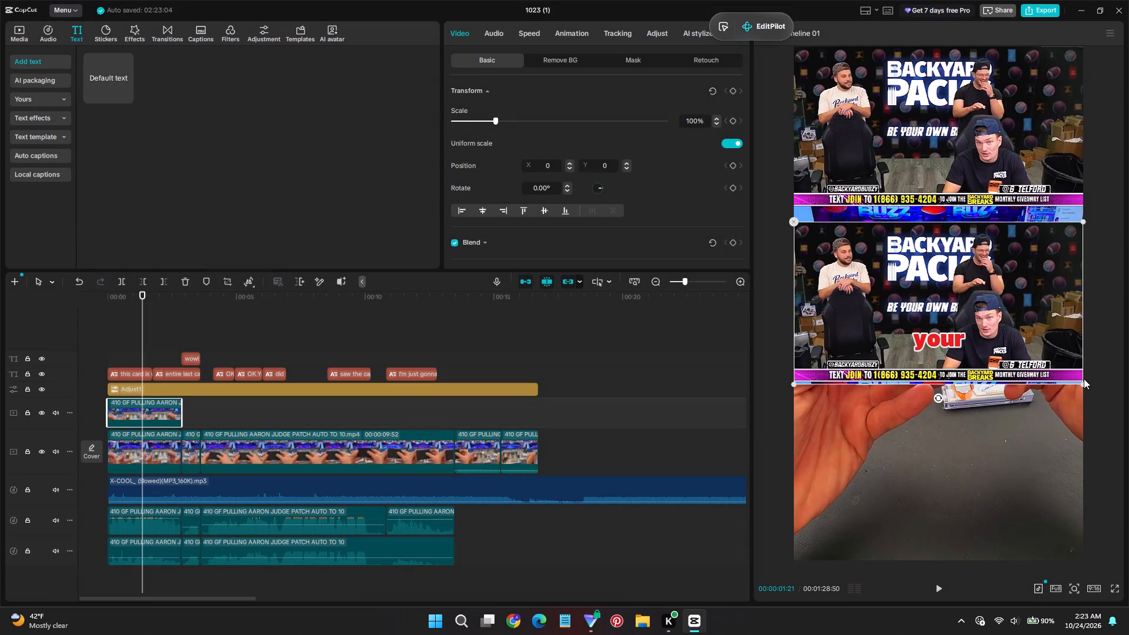
# Enlarge the cropped clip to 148% and place it over the top of the frame at X 220, Y 1156.
pyautogui.moveTo(1084, 382); pyautogui.dragTo(1128, 531)
pyautogui.moveTo(1006, 379); pyautogui.dragTo(1033, 245)
pyautogui.click(957, 403)
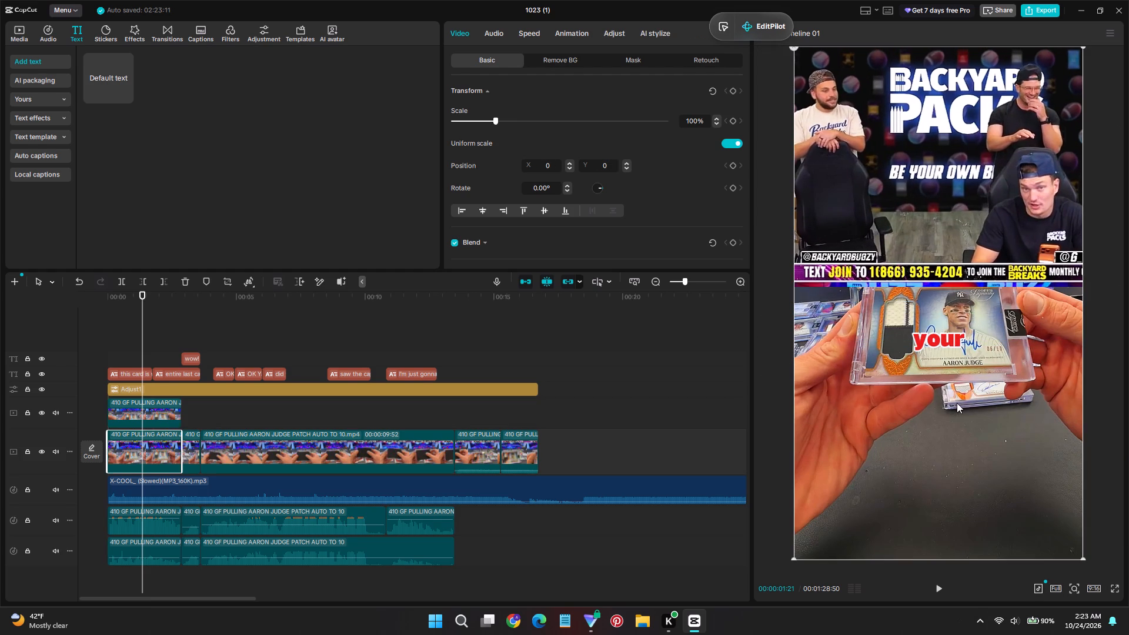
pyautogui.click(1016, 253)
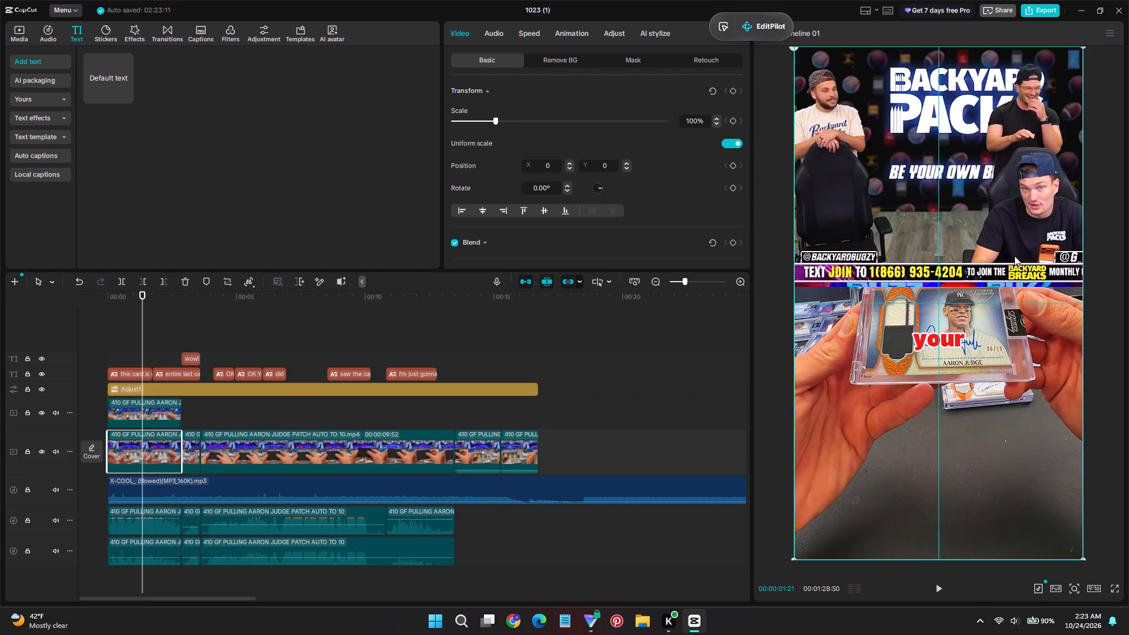
pyautogui.click(1013, 222)
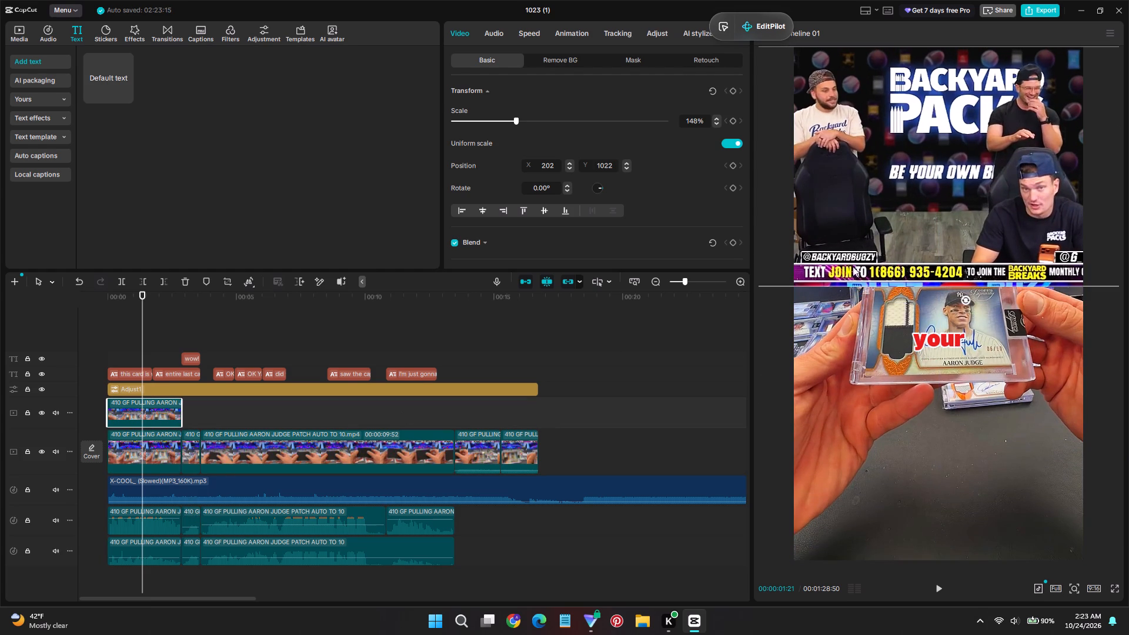
pyautogui.moveTo(1054, 222); pyautogui.dragTo(1057, 206)
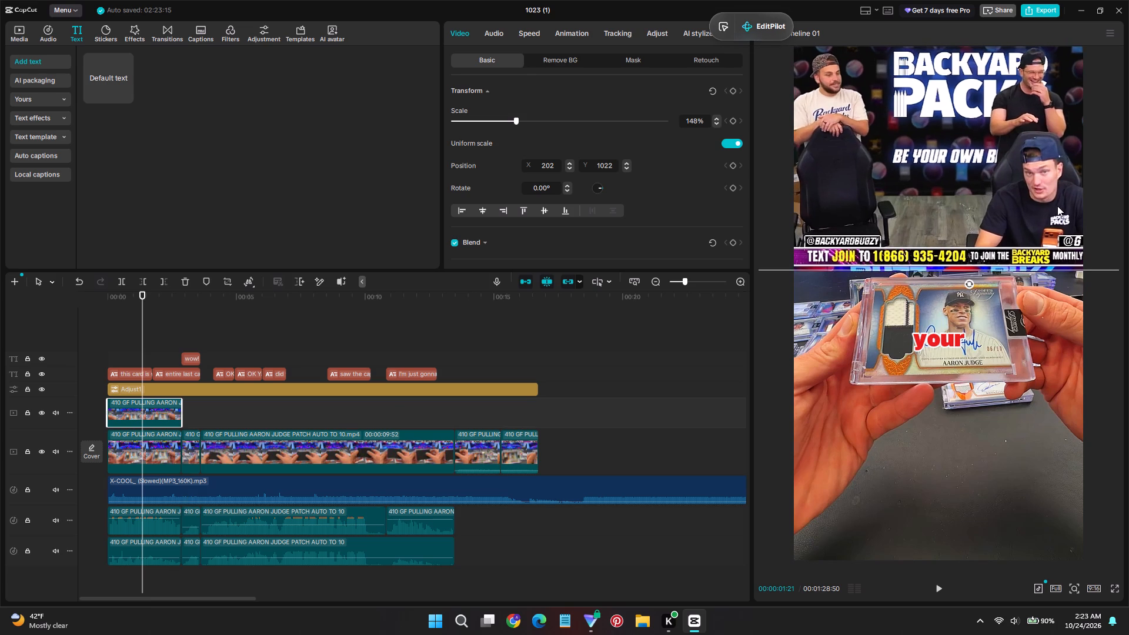
pyautogui.moveTo(1057, 206); pyautogui.dragTo(1056, 204)
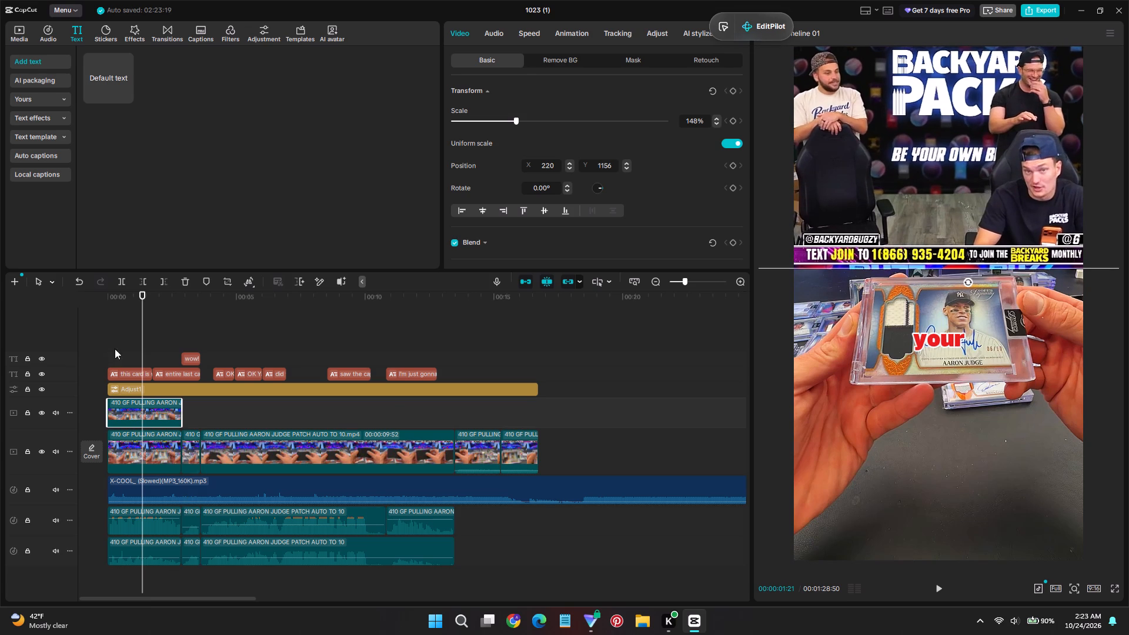
# Play back the whole short from the beginning to check the enlarged studio overlay.
pyautogui.click(121, 346)
pyautogui.moveTo(113, 341); pyautogui.dragTo(106, 342)
pyautogui.press('space')
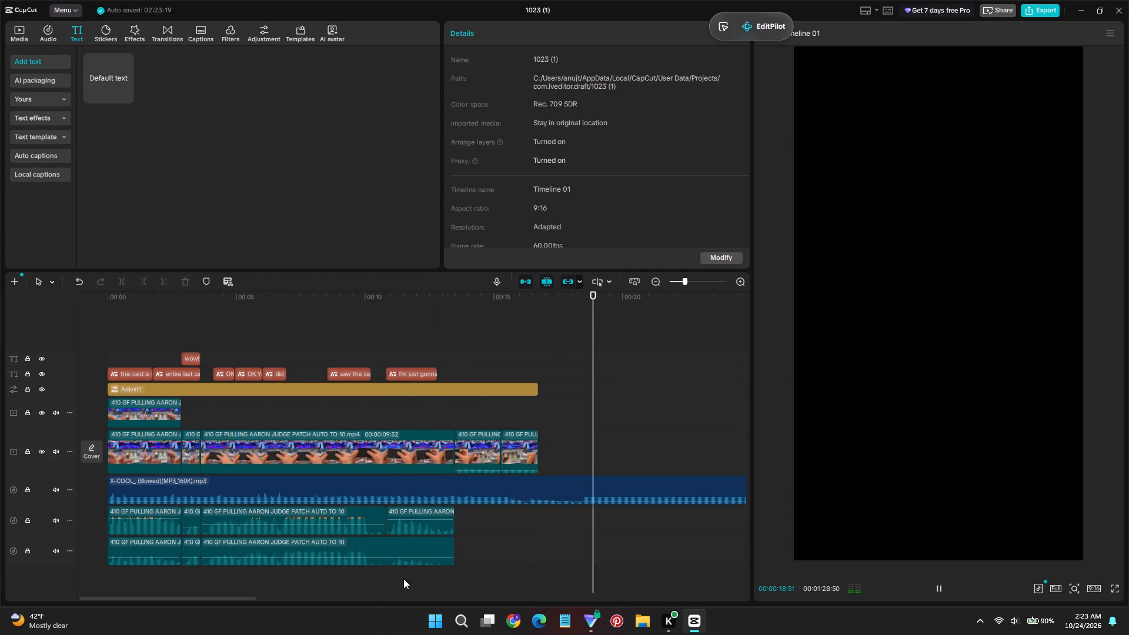
# Scan the X-COOL_ music beyond the end of the video and listen to the stretch up to about 00:00:37.
pyautogui.keyDown('ctrl'); pyautogui.scroll(-5, 409, 544); pyautogui.keyUp('ctrl')
pyautogui.keyDown('ctrl'); pyautogui.scroll(-5, 276, 524); pyautogui.keyUp('ctrl')
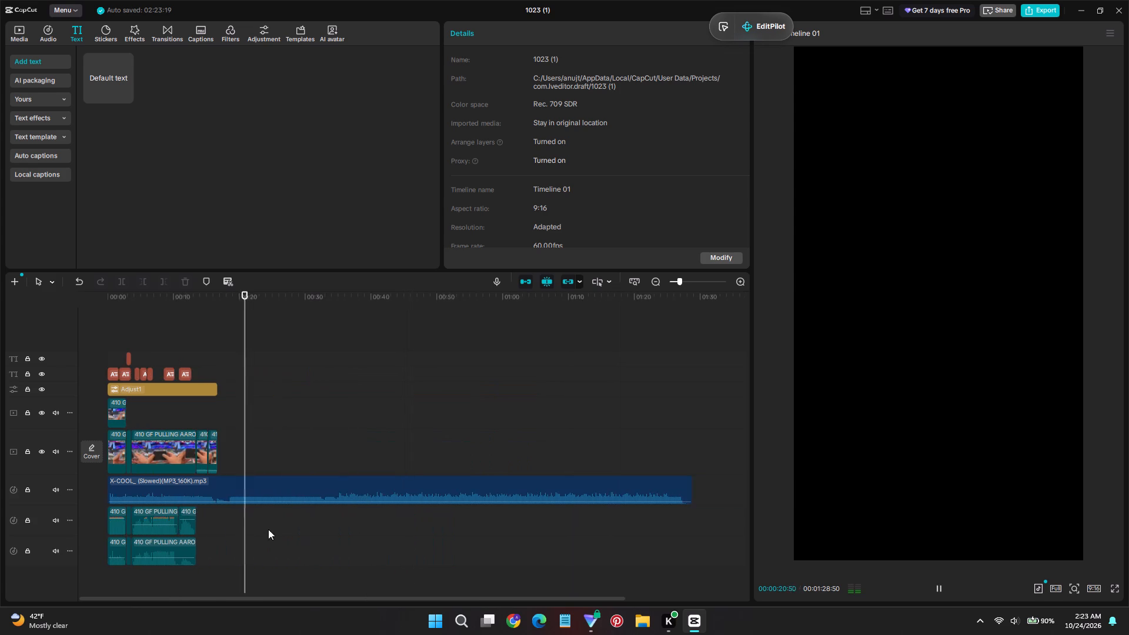
pyautogui.keyDown('ctrl'); pyautogui.scroll(13, 259, 541); pyautogui.keyUp('ctrl')
pyautogui.press('space')
pyautogui.moveTo(283, 597); pyautogui.dragTo(258, 600)
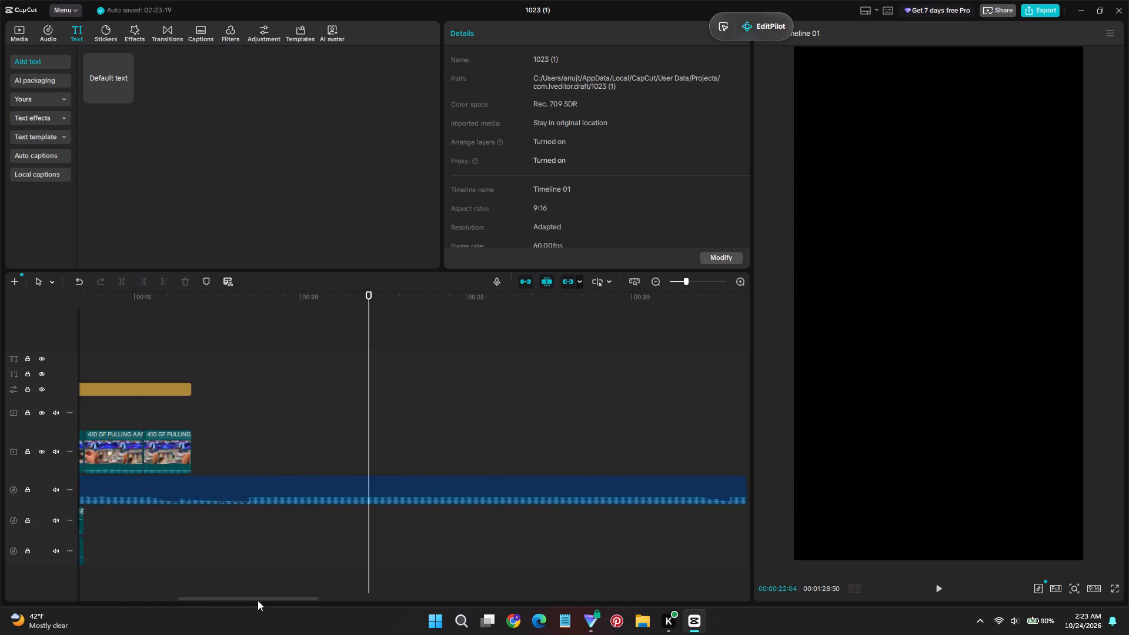
pyautogui.moveTo(258, 600); pyautogui.dragTo(372, 605)
pyautogui.moveTo(161, 517); pyautogui.dragTo(178, 517)
pyautogui.click(216, 517)
pyautogui.press('space')
pyautogui.press('space')
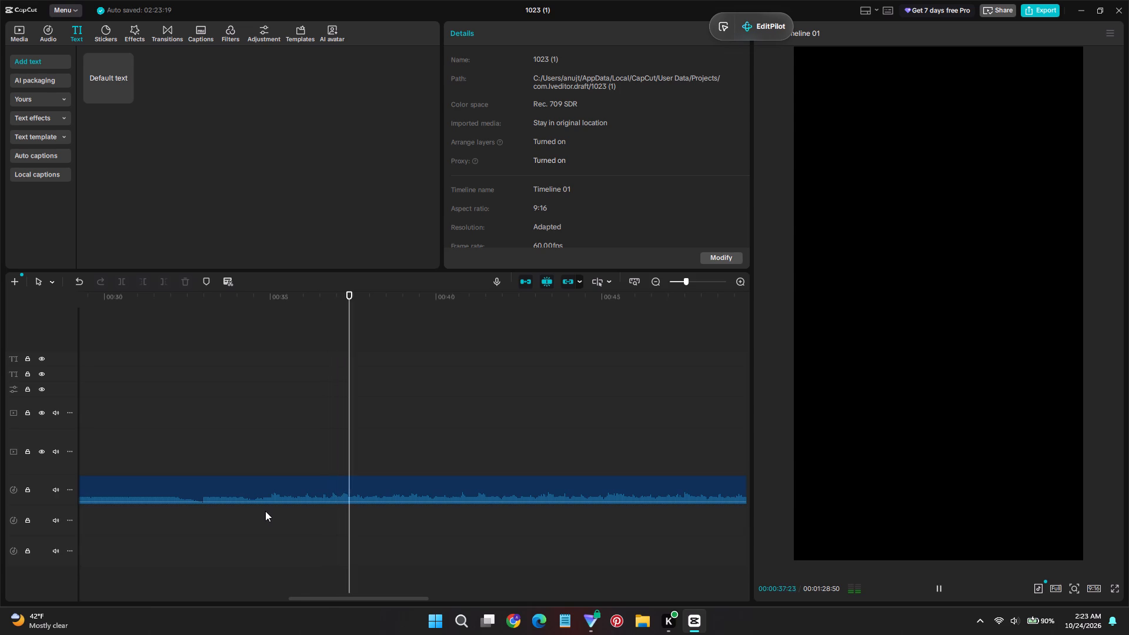
# Listen to further spots in the X-COOL_ music and park the playhead at 00:00:34:56, where its waveform rises.
pyautogui.keyDown('ctrl'); pyautogui.scroll(-3, 267, 522); pyautogui.keyUp('ctrl')
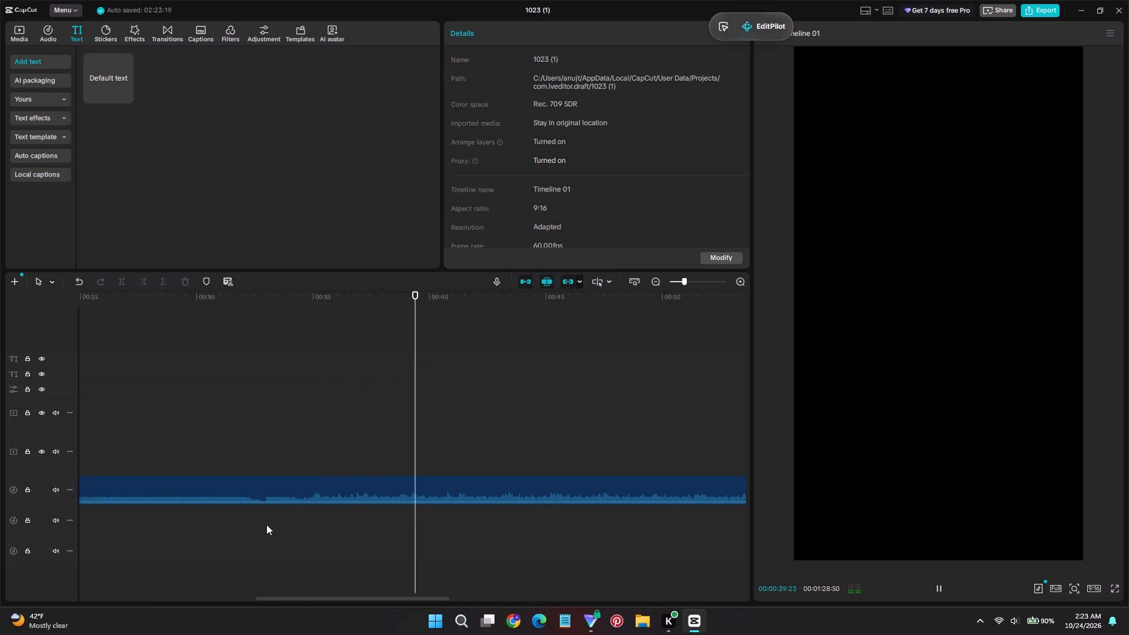
pyautogui.keyDown('ctrl'); pyautogui.scroll(-10, 266, 524); pyautogui.keyUp('ctrl')
pyautogui.moveTo(259, 450); pyautogui.dragTo(254, 448)
pyautogui.press('space')
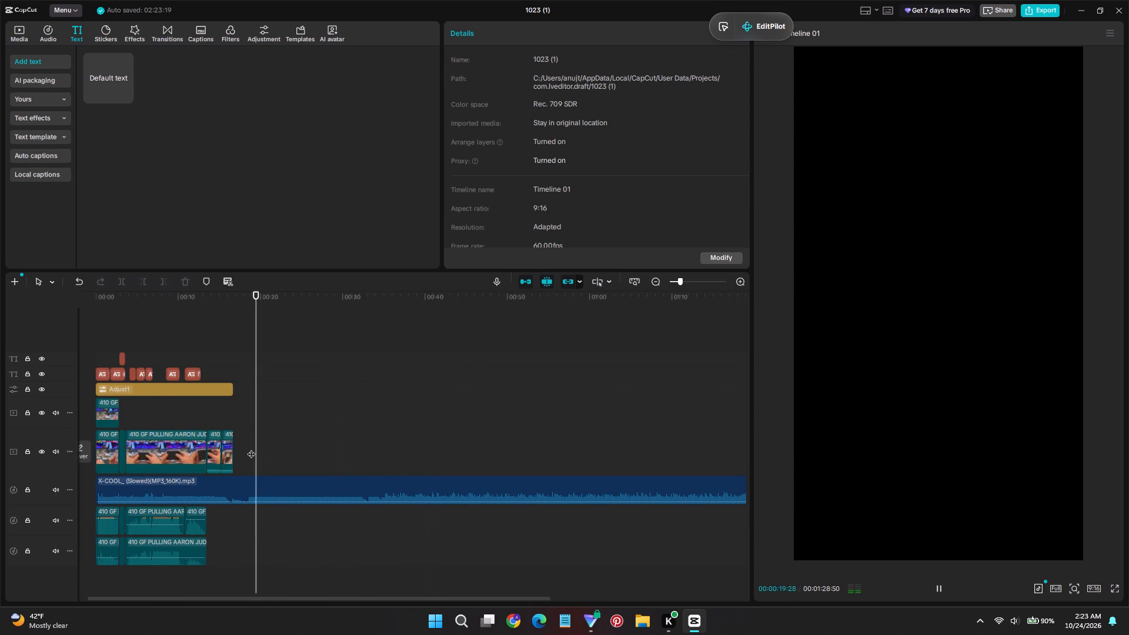
pyautogui.click(340, 456)
pyautogui.press('space')
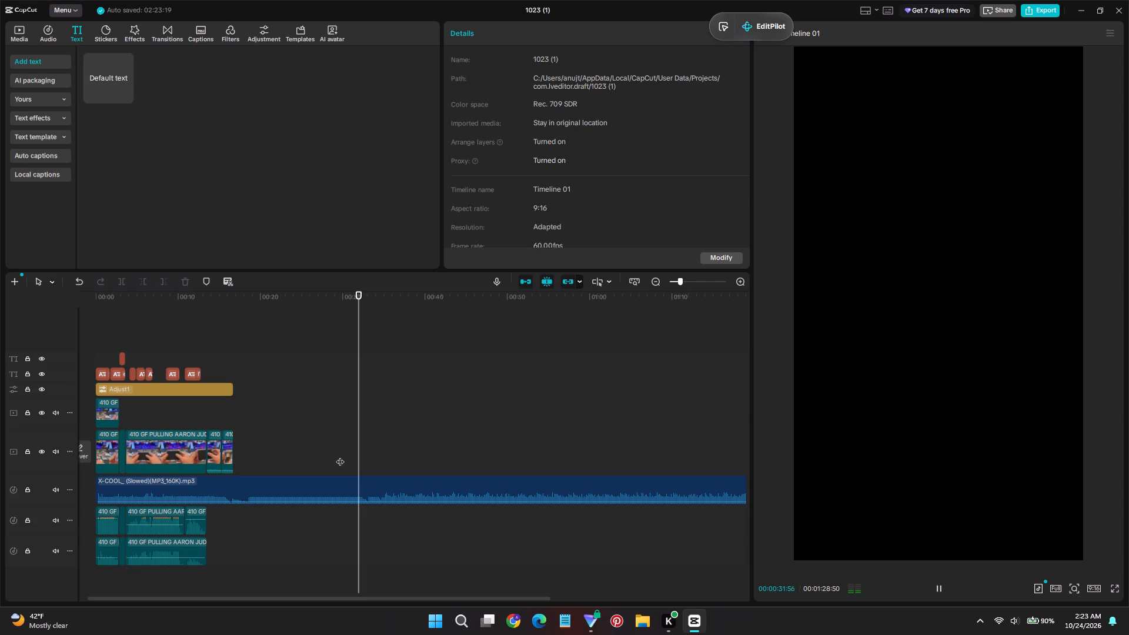
pyautogui.keyDown('ctrl'); pyautogui.scroll(6, 353, 494); pyautogui.keyUp('ctrl')
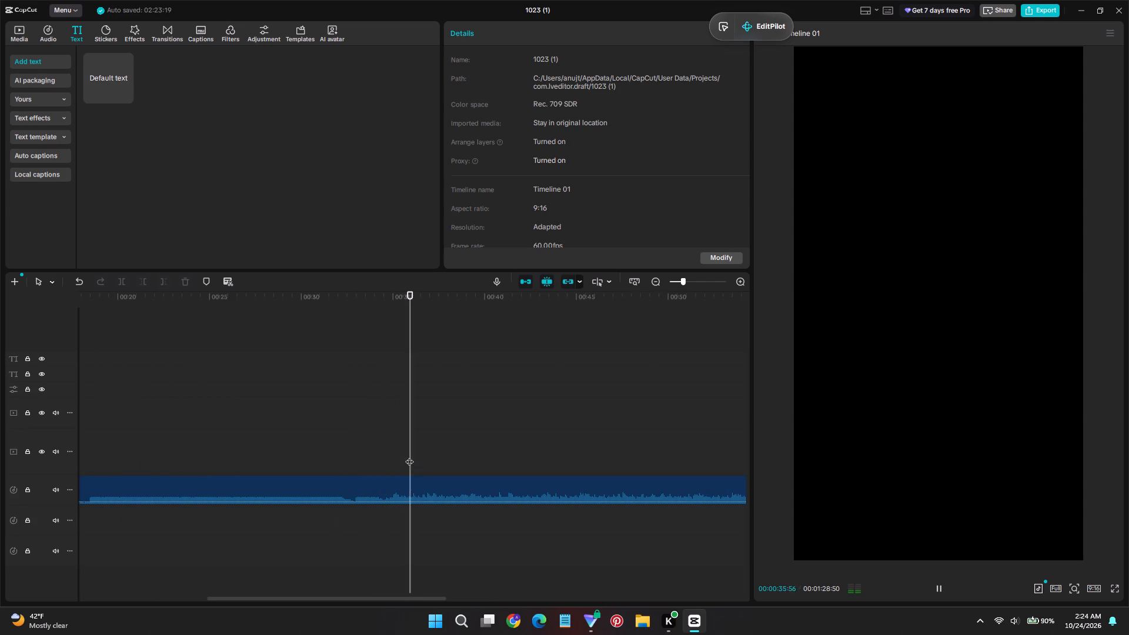
pyautogui.doubleClick(388, 456)
pyautogui.click(386, 483)
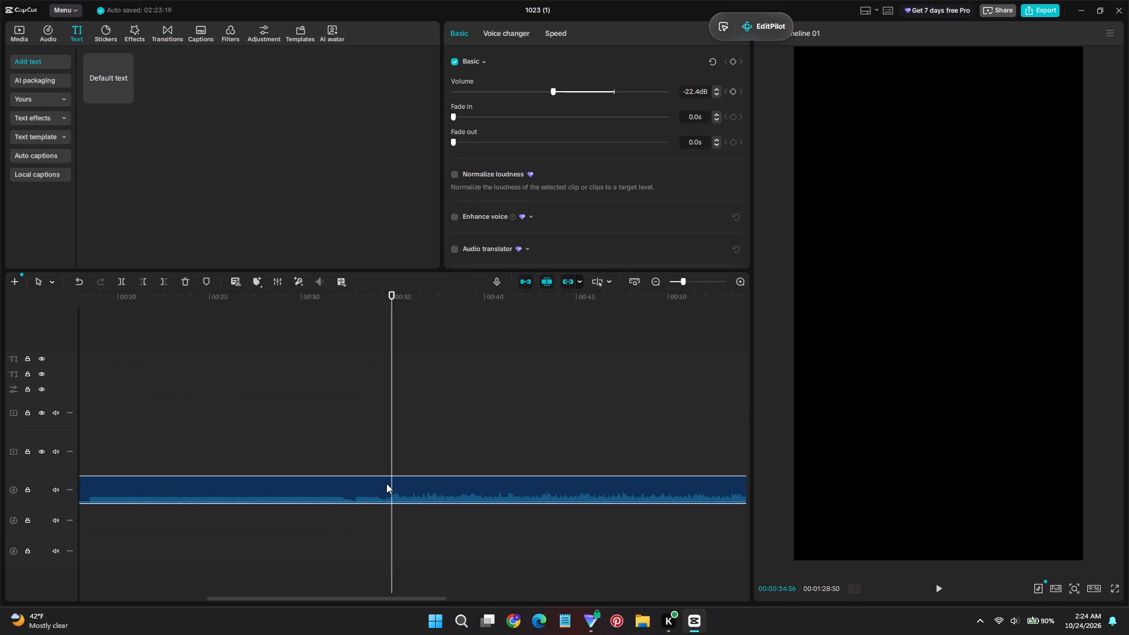
# Trim off the part of the X-COOL_ music before 00:00:27:20.
pyautogui.click(254, 438)
pyautogui.click(236, 500)
pyautogui.press('q')
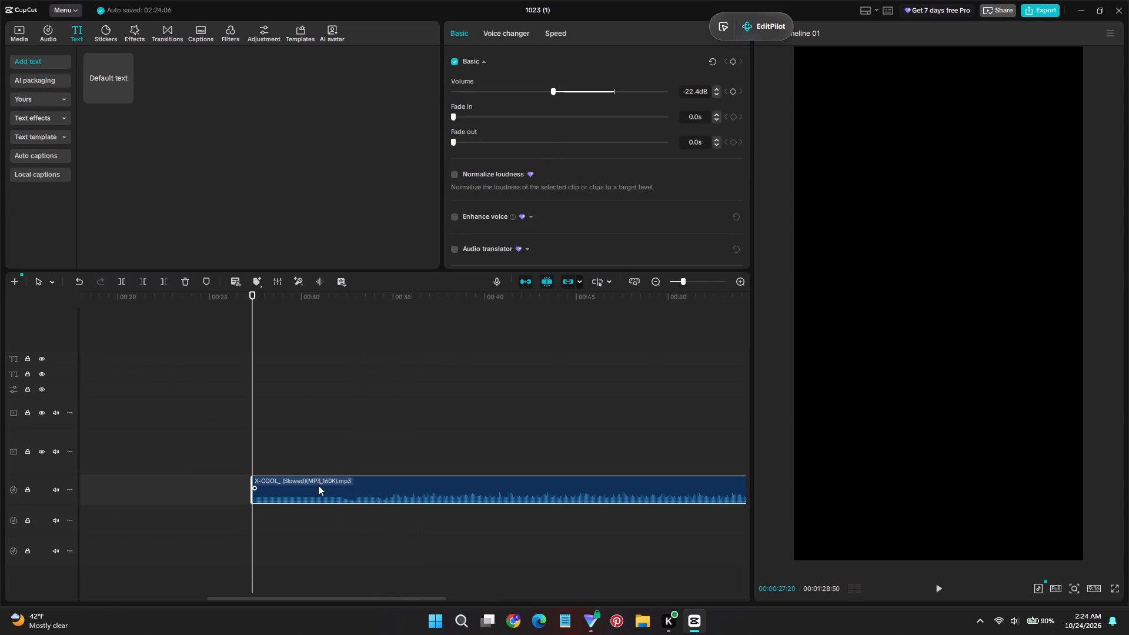
# Move the trimmed music back below the two voice audio tracks, starting about 5.8 seconds into the timeline.
pyautogui.moveTo(319, 484); pyautogui.dragTo(0, 540)
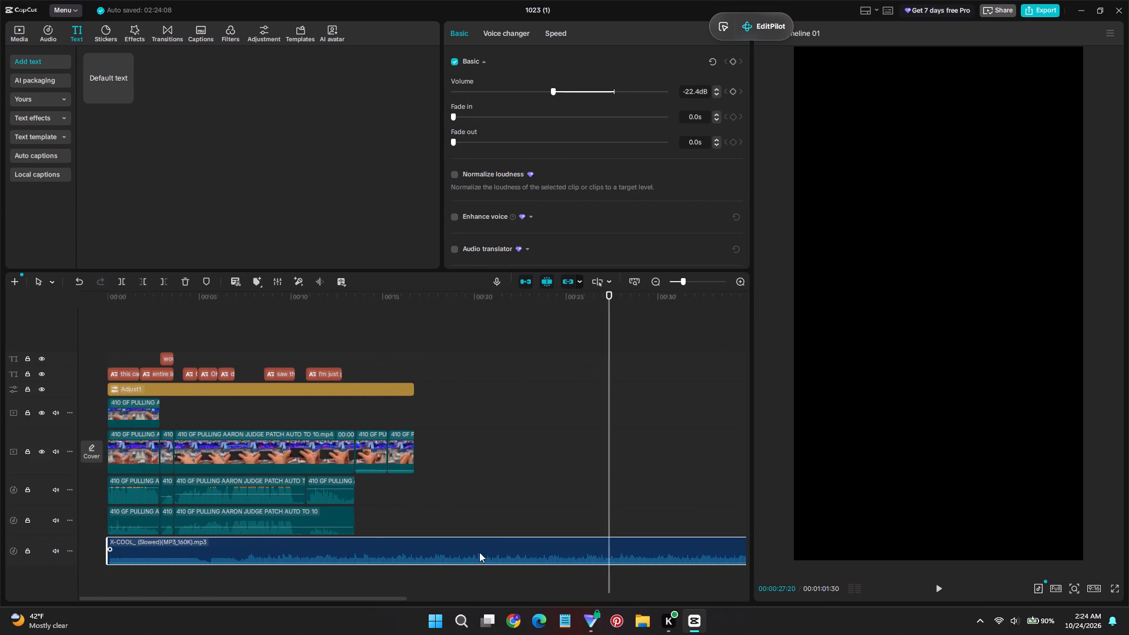
pyautogui.moveTo(369, 548); pyautogui.dragTo(475, 539)
pyautogui.keyDown('ctrl'); pyautogui.scroll(11, 374, 572); pyautogui.keyUp('ctrl')
pyautogui.moveTo(343, 598); pyautogui.dragTo(166, 590)
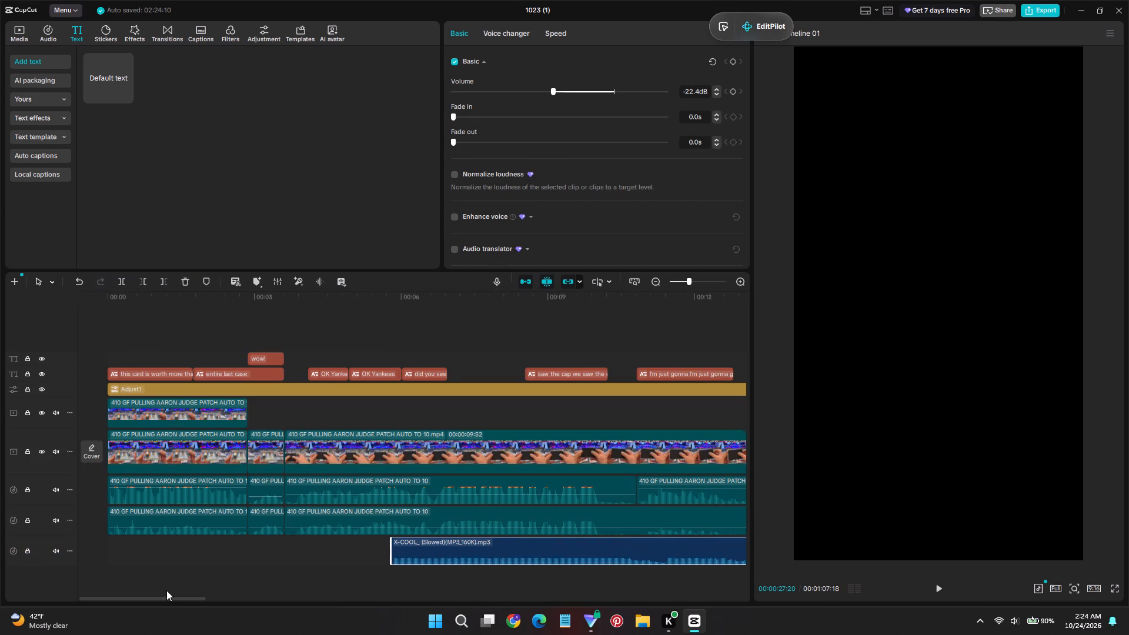
pyautogui.moveTo(166, 590); pyautogui.dragTo(166, 590)
# Trim the end of the music to the end of the video at 00:00:16:44.
pyautogui.moveTo(202, 596); pyautogui.dragTo(307, 596)
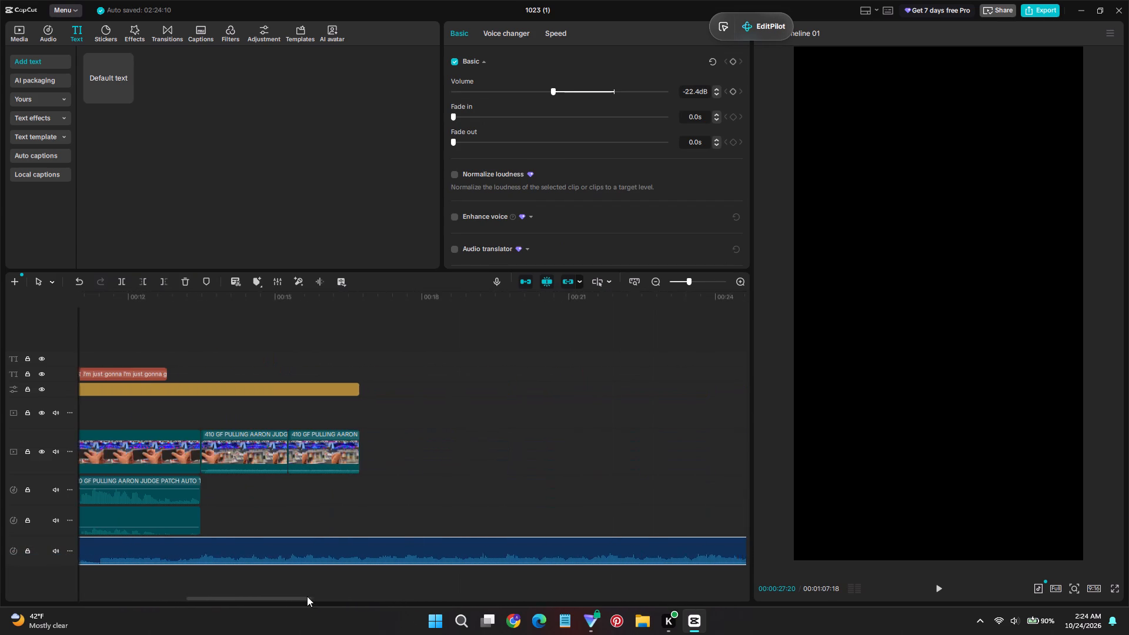
pyautogui.moveTo(307, 596); pyautogui.dragTo(308, 589)
pyautogui.click(358, 329)
pyautogui.moveTo(358, 328); pyautogui.dragTo(363, 339)
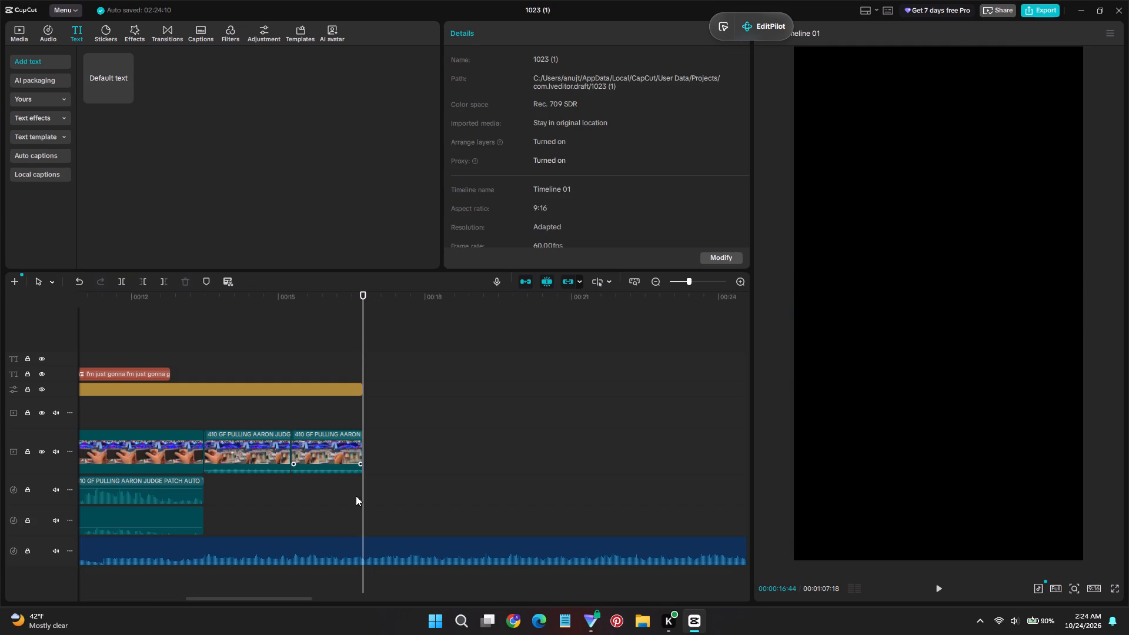
pyautogui.click(367, 550)
pyautogui.press('w')
# Play back the start of the last two clips from about 00:00:13:29 to check the music timing.
pyautogui.click(365, 412)
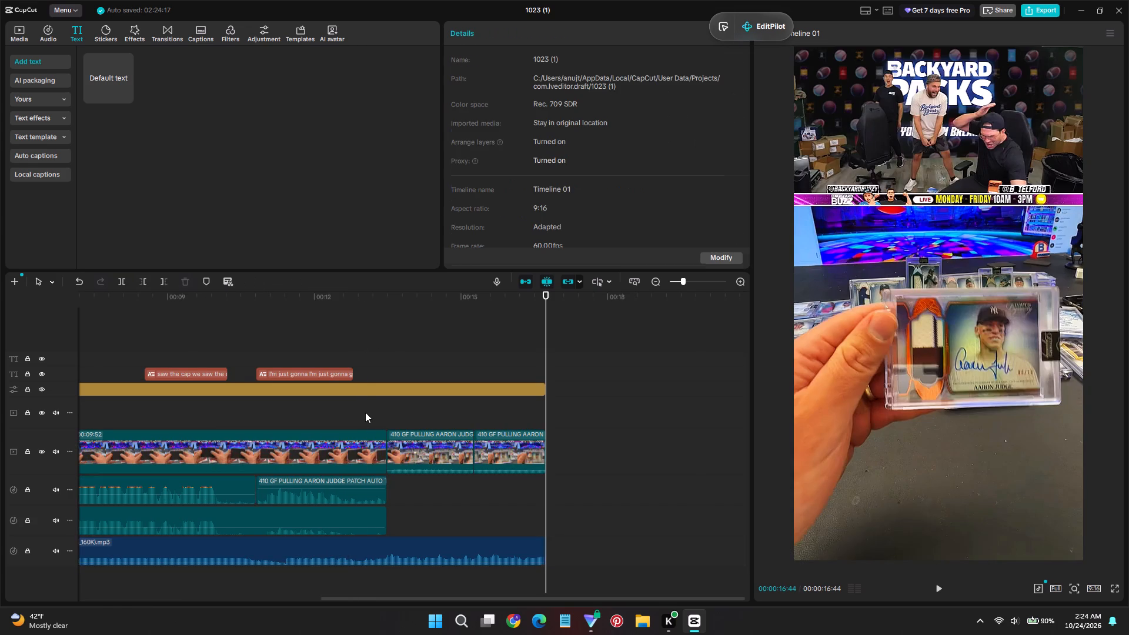
pyautogui.moveTo(366, 410); pyautogui.dragTo(384, 417)
pyautogui.press('space')
pyautogui.click(385, 416)
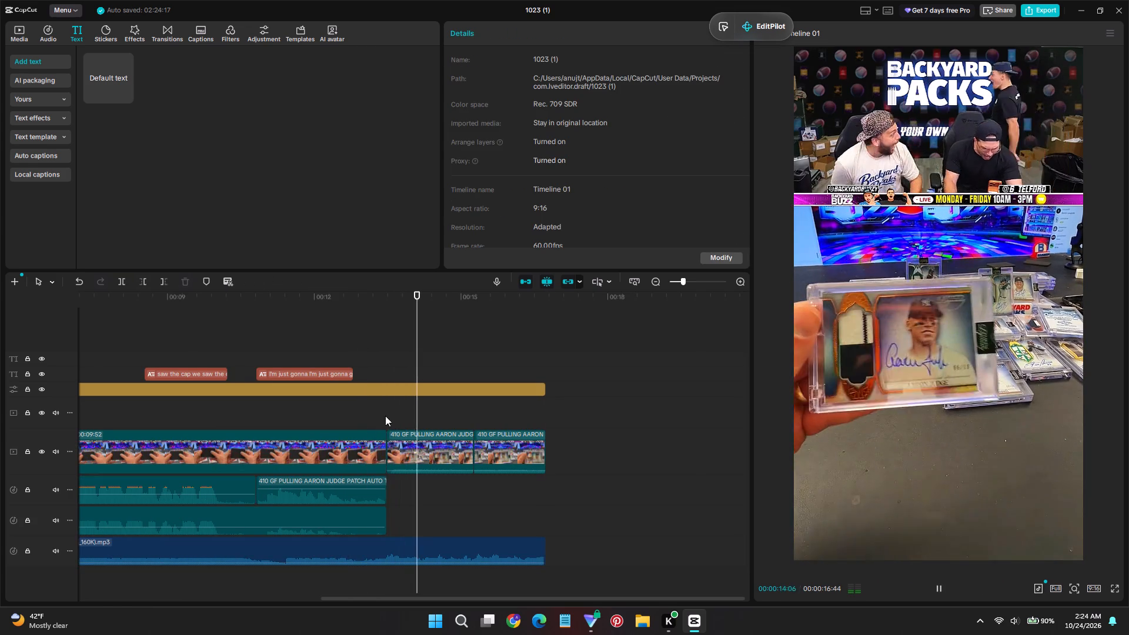
pyautogui.press('space')
pyautogui.click(386, 415)
# Shift the music clip slightly earlier on the timeline.
pyautogui.moveTo(410, 549); pyautogui.dragTo(404, 546)
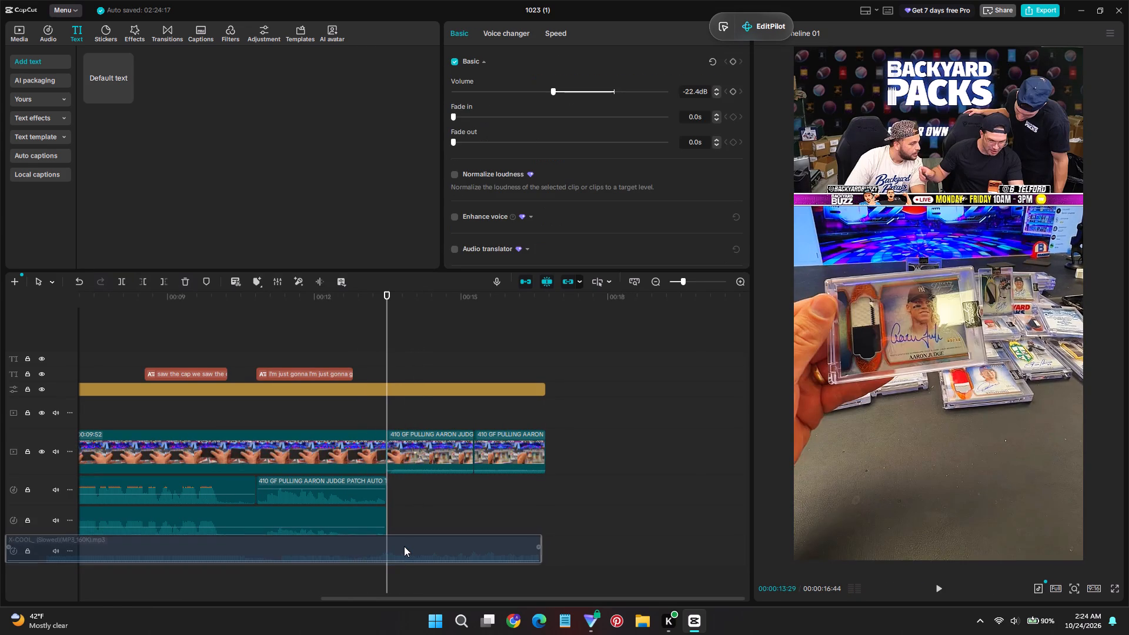
pyautogui.moveTo(404, 546); pyautogui.dragTo(401, 546)
pyautogui.click(402, 547)
# Play back from 00:00:12:48 to check the shifted music against the closing clips.
pyautogui.click(353, 571)
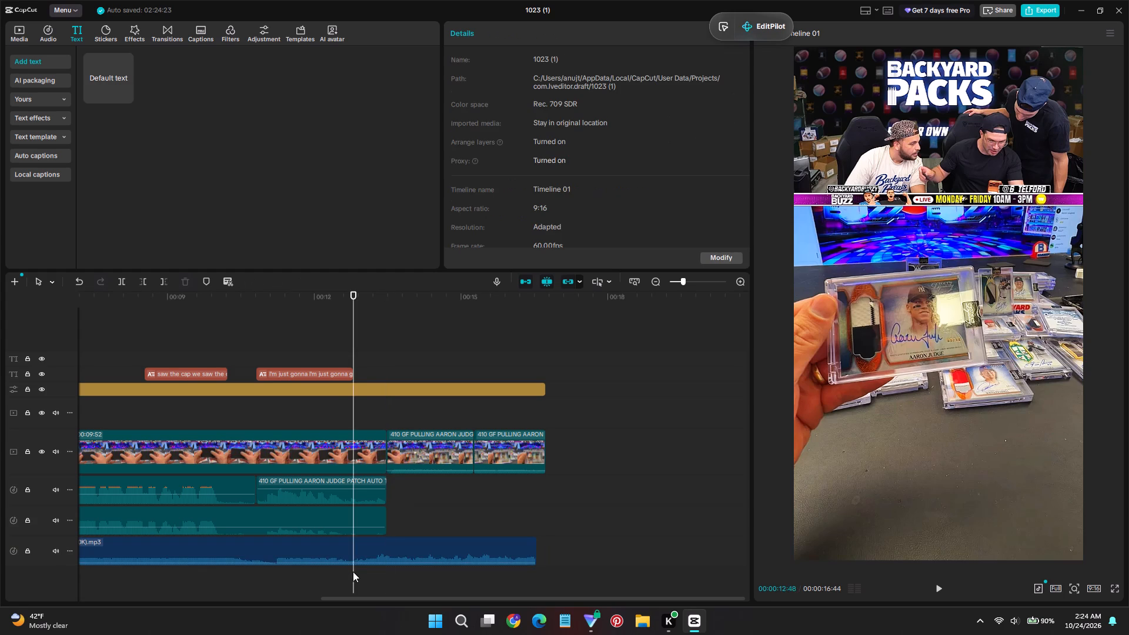
pyautogui.press('space')
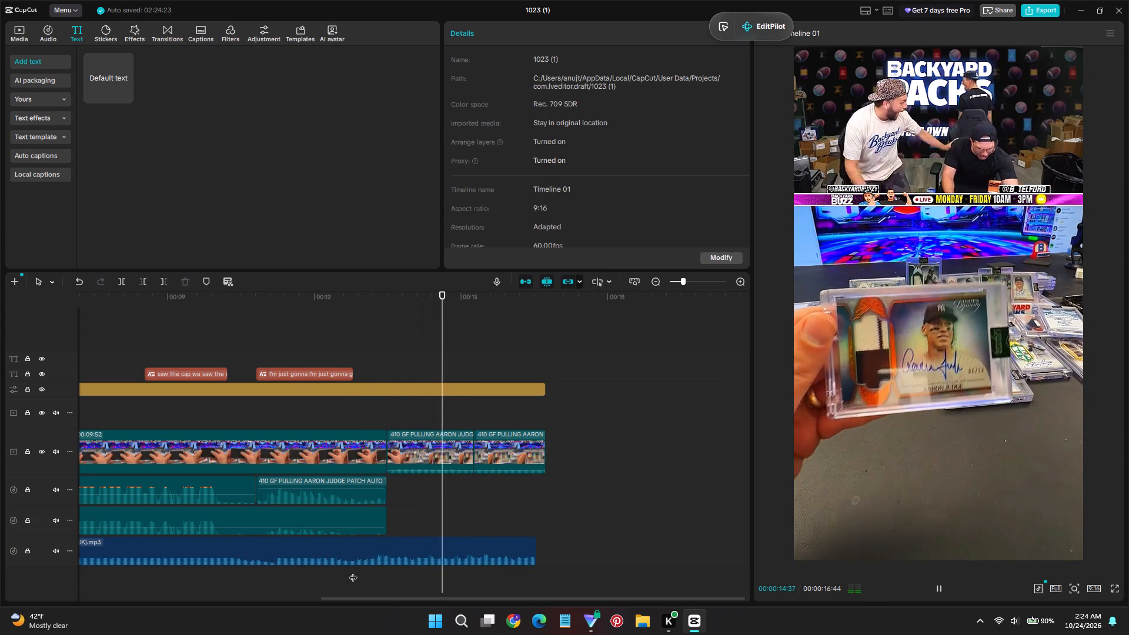
# Extend the end of the music clip to match the end of the video at 00:00:16:44.
pyautogui.click(509, 552)
pyautogui.moveTo(536, 559); pyautogui.dragTo(543, 564)
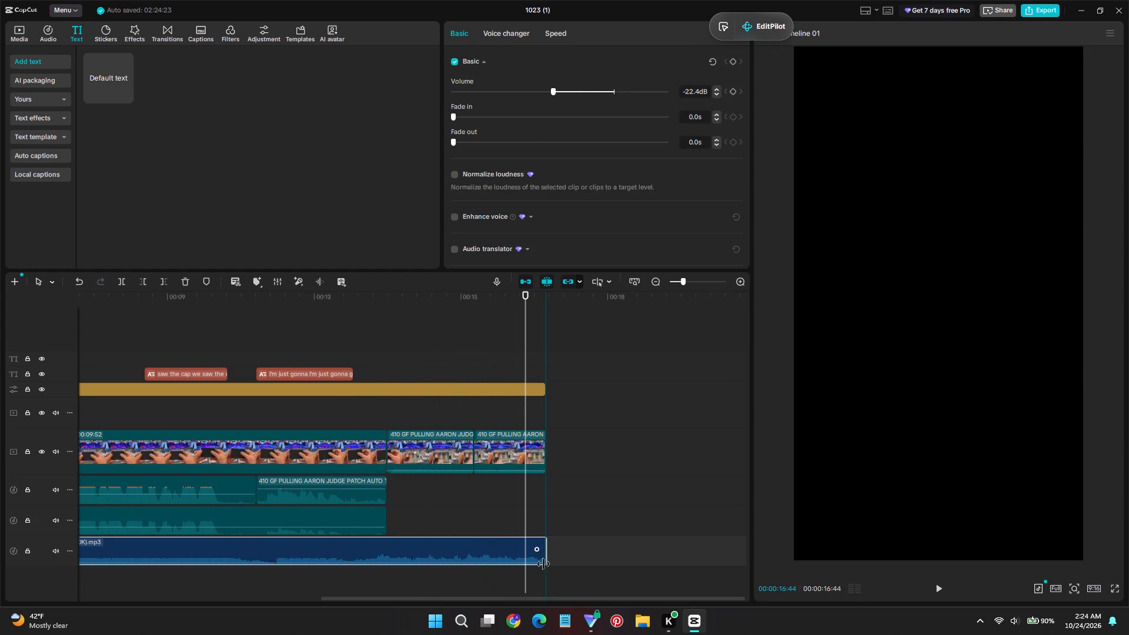
pyautogui.moveTo(543, 564); pyautogui.dragTo(544, 564)
# Lower the volume of the last two video clips together to about -18.2 dB.
pyautogui.moveTo(490, 486); pyautogui.dragTo(460, 462)
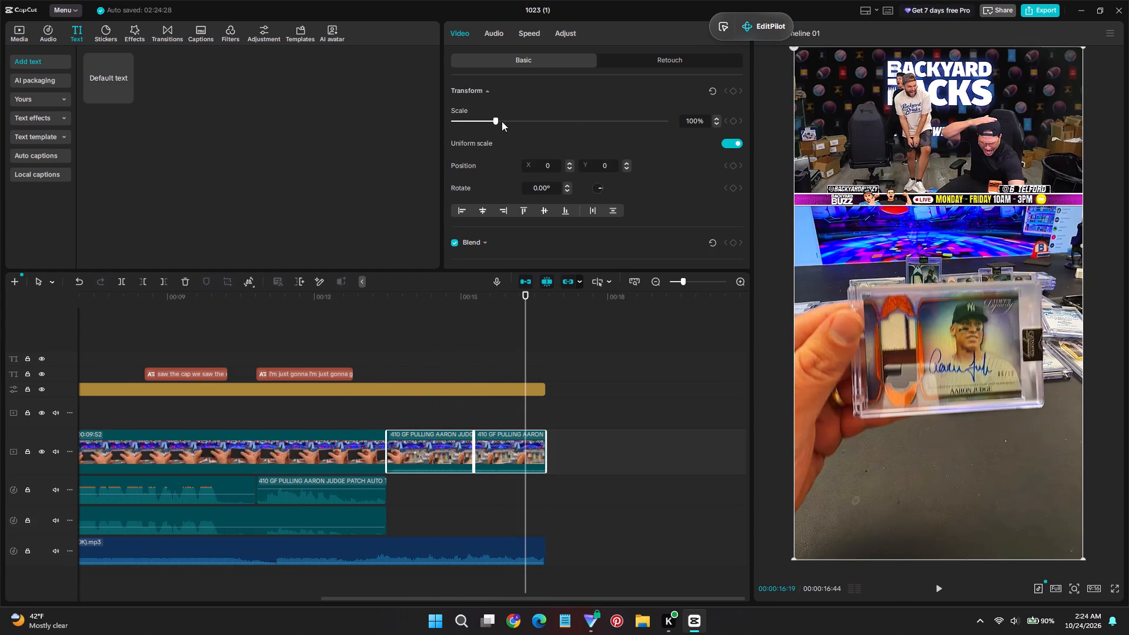
pyautogui.click(484, 30)
pyautogui.moveTo(574, 121); pyautogui.dragTo(569, 120)
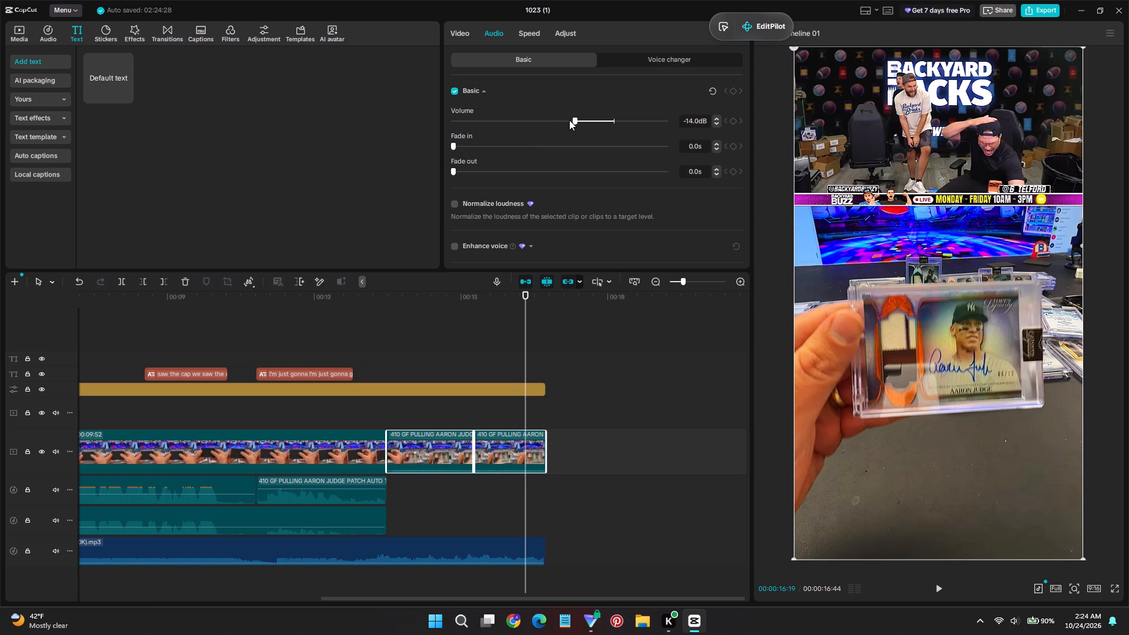
pyautogui.moveTo(569, 120); pyautogui.dragTo(562, 117)
# Shift the X-COOL_ music clip slightly later on the timeline.
pyautogui.moveTo(392, 550); pyautogui.dragTo(399, 549)
# Play back from 00:00:13:22 to check the music timing against the closing clips.
pyautogui.click(381, 410)
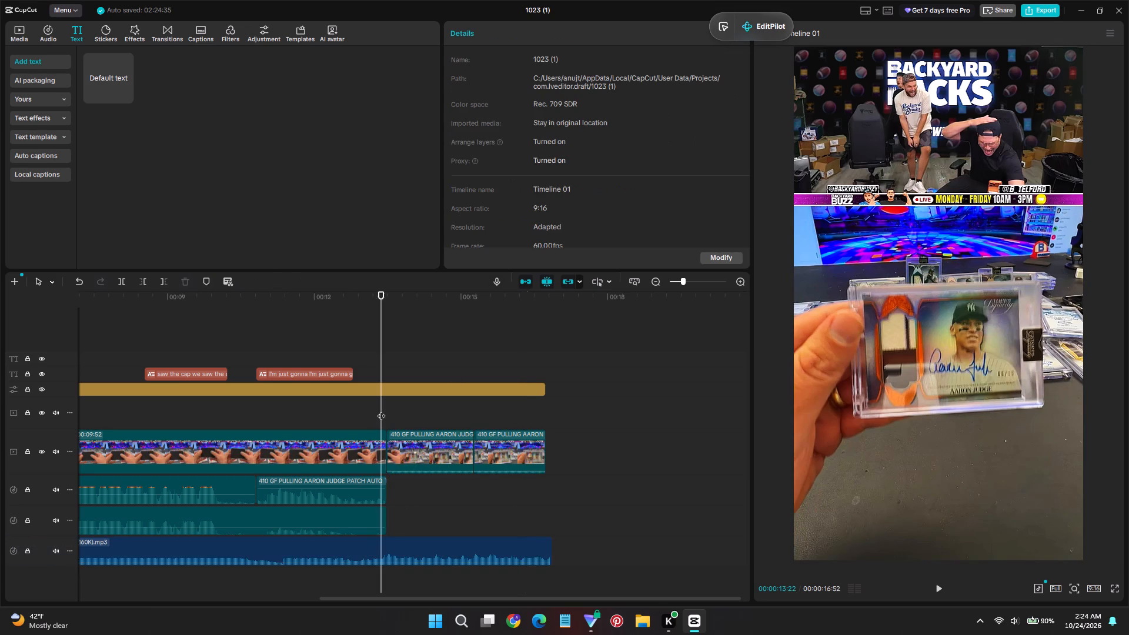
pyautogui.press('space')
# Extend the start of the X-COOL_ music clip back to the beginning of the video.
pyautogui.keyDown('ctrl'); pyautogui.scroll(-4, 395, 528); pyautogui.keyUp('ctrl')
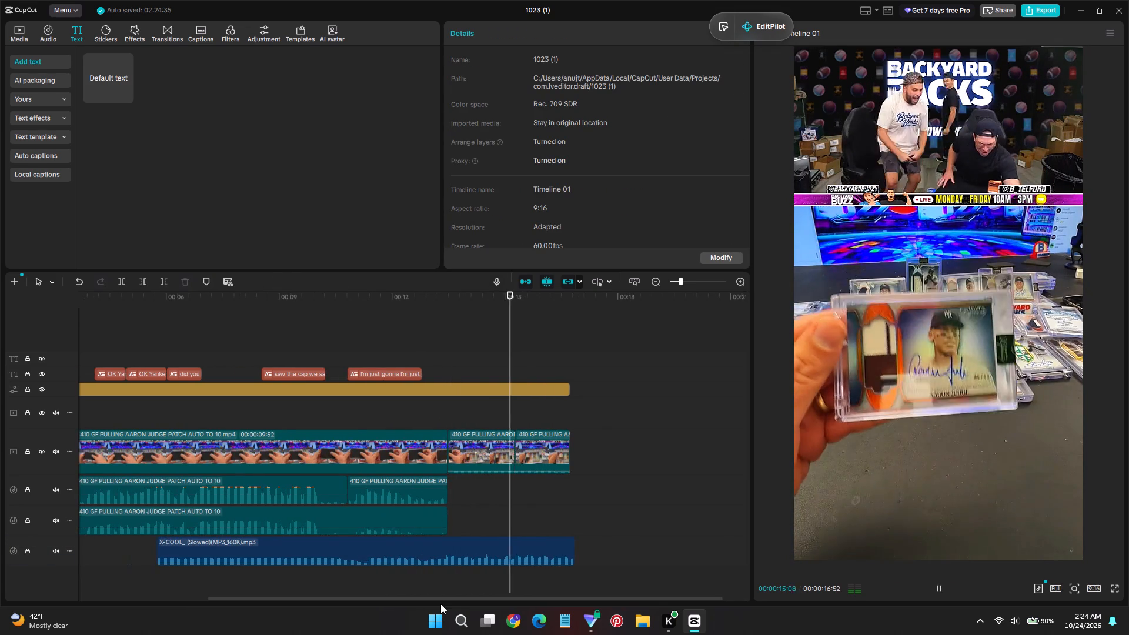
pyautogui.moveTo(445, 601); pyautogui.dragTo(266, 593)
pyautogui.click(345, 556)
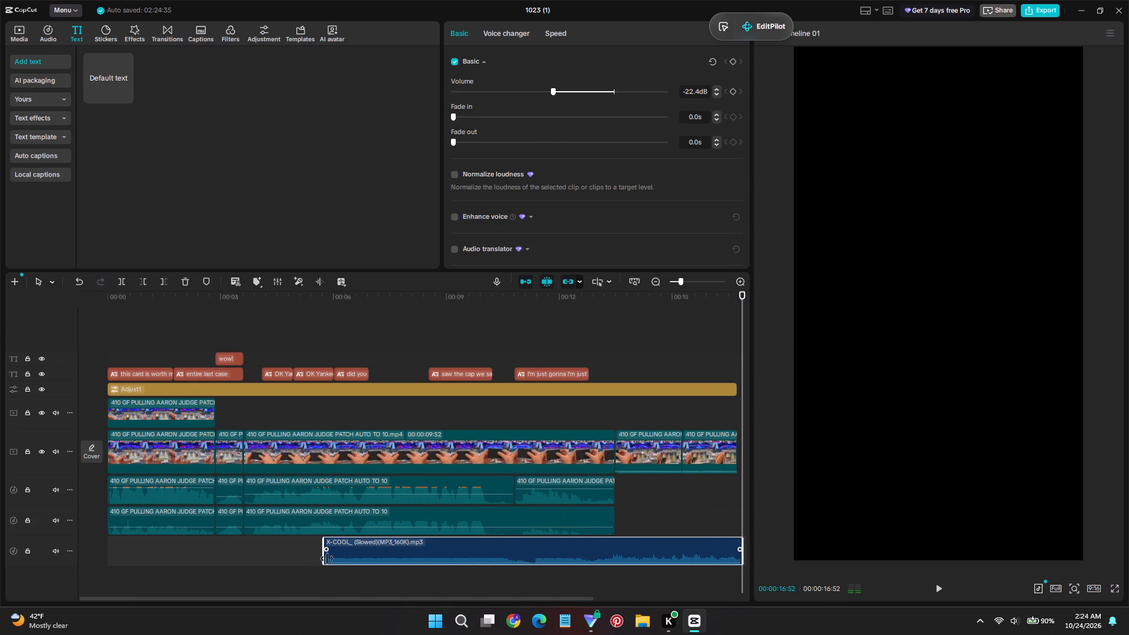
pyautogui.moveTo(325, 558); pyautogui.dragTo(4, 543)
# Play the video from the start, and again from just after the "wow!" text, to check the extended music.
pyautogui.moveTo(113, 298); pyautogui.dragTo(74, 296)
pyautogui.press('space')
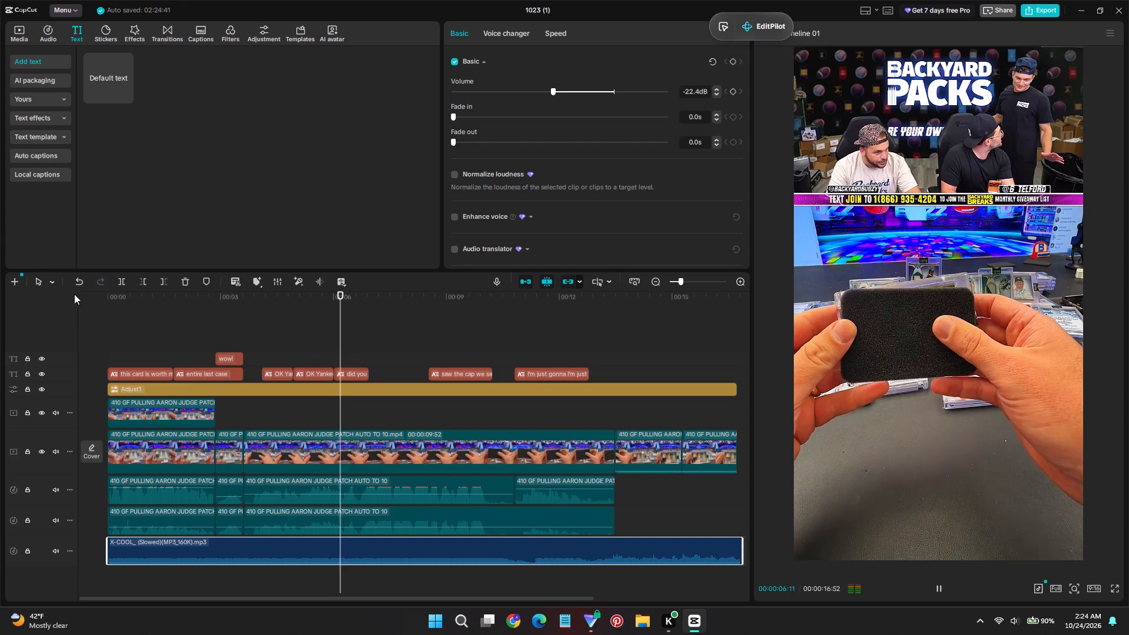
pyautogui.click(262, 355)
pyautogui.press('space')
pyautogui.click(232, 354)
pyautogui.press('space')
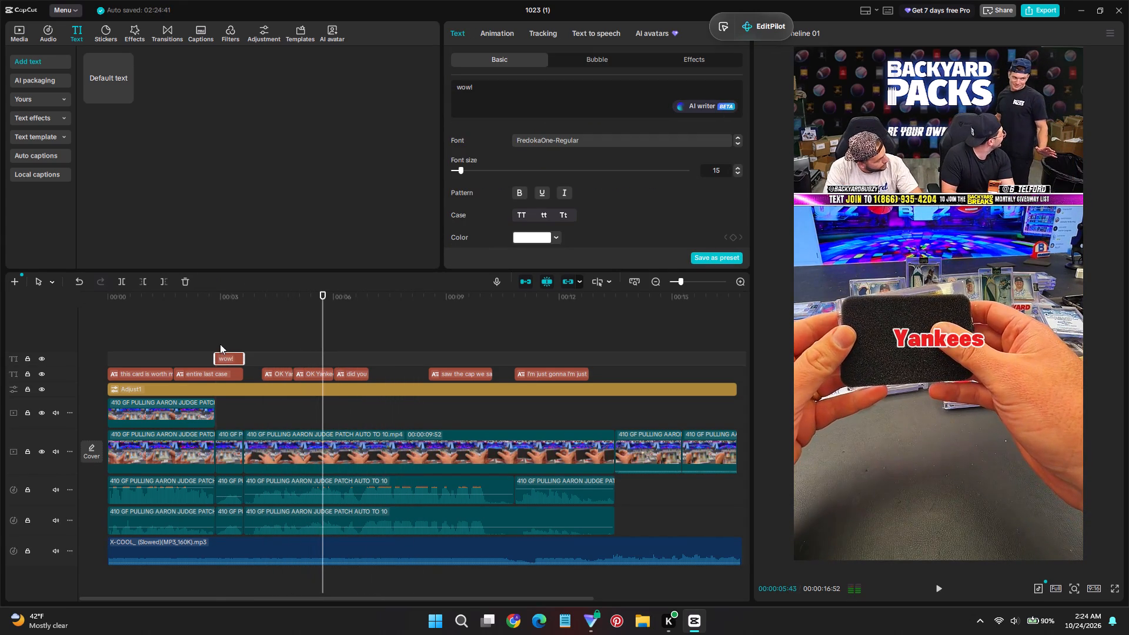
# Examine the style and transform settings of the "wow!" text at 00:00:02:52.
pyautogui.click(218, 336)
pyautogui.click(223, 357)
pyautogui.scroll(-6, 618, 188)
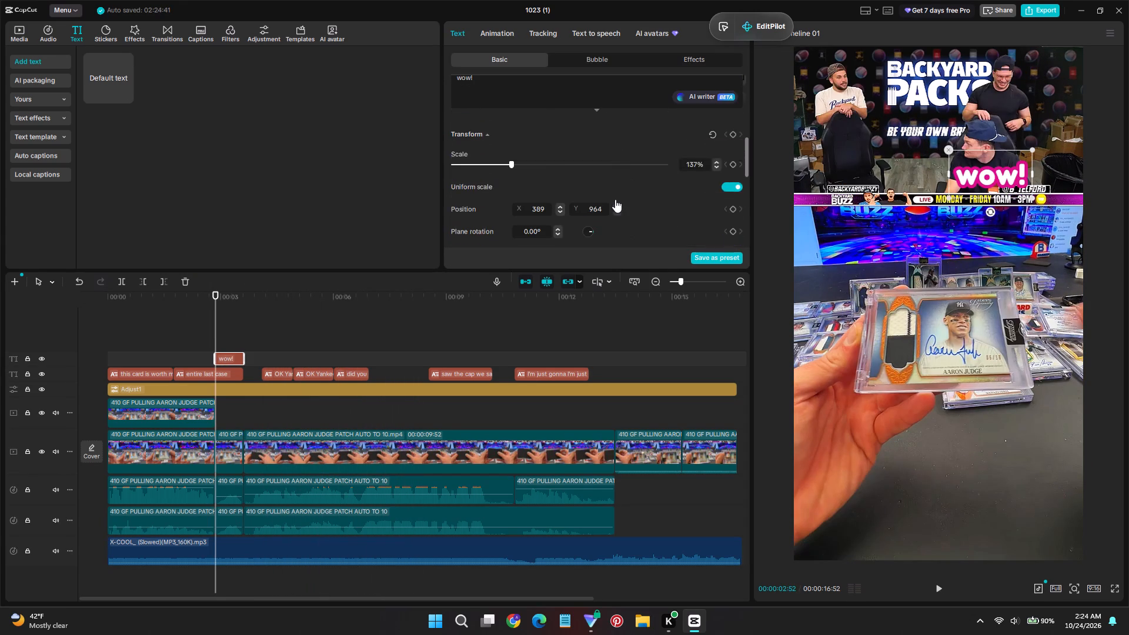
pyautogui.scroll(4, 616, 201)
pyautogui.scroll(-2, 612, 213)
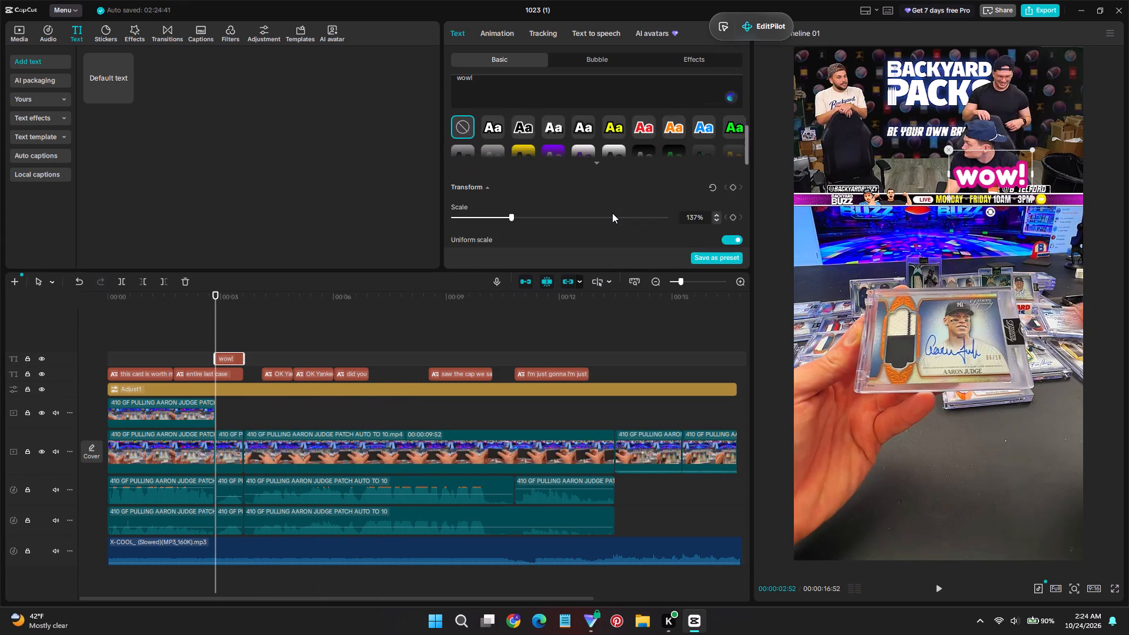
pyautogui.scroll(2, 612, 213)
pyautogui.scroll(-1, 612, 213)
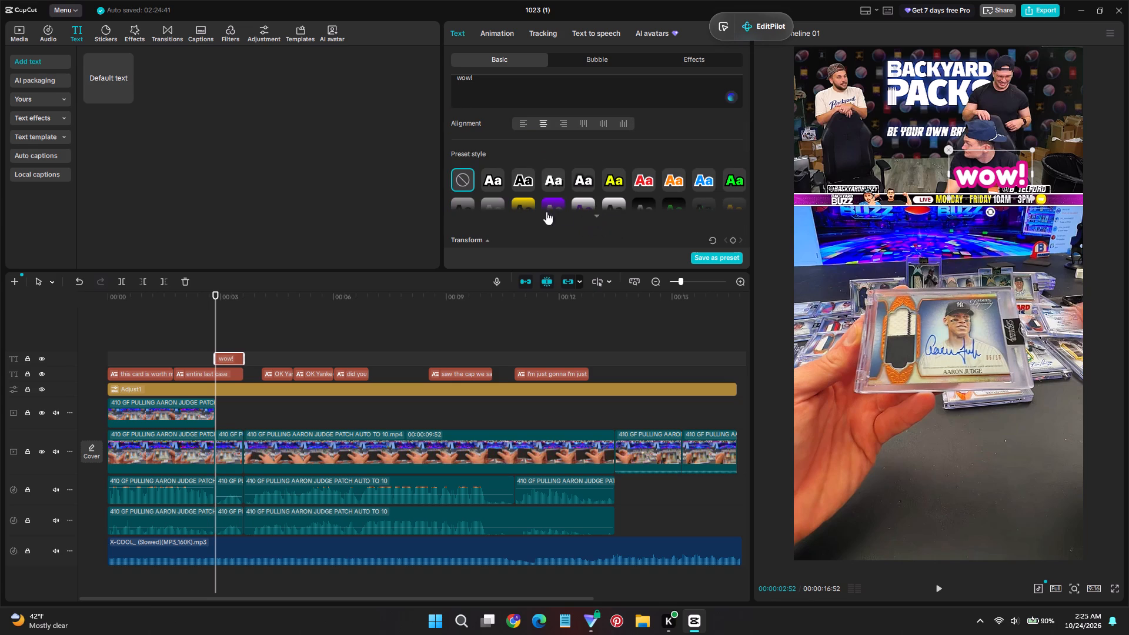
# Play back from about 00:00:04:06 to review the first "OK Yankees" caption.
pyautogui.click(263, 350)
pyautogui.press('space')
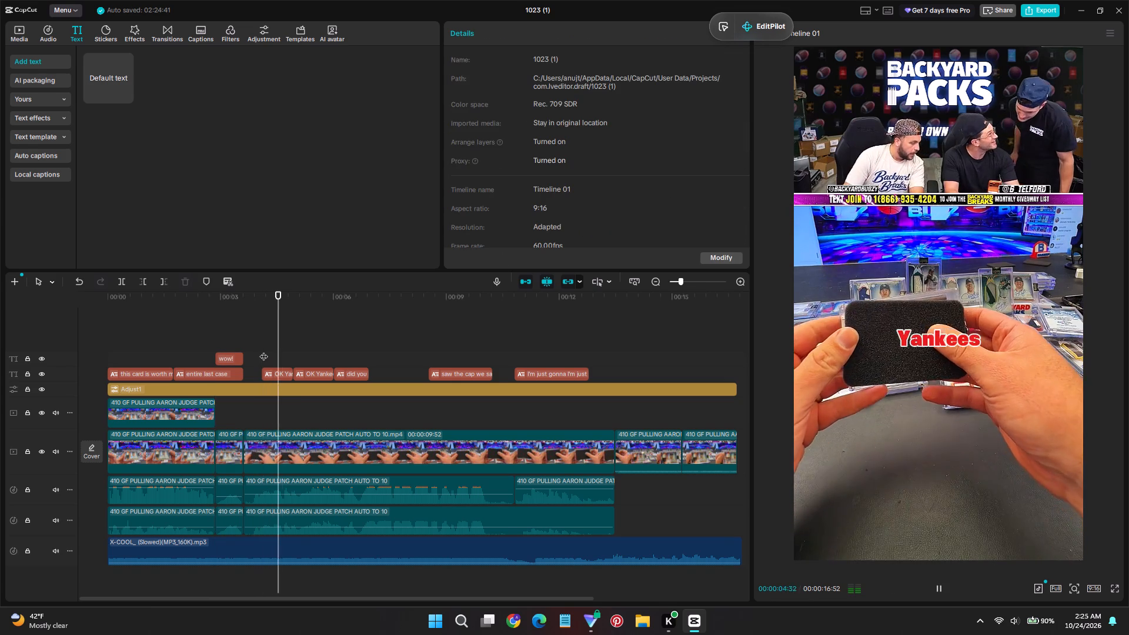
pyautogui.click(264, 349)
pyautogui.press('space')
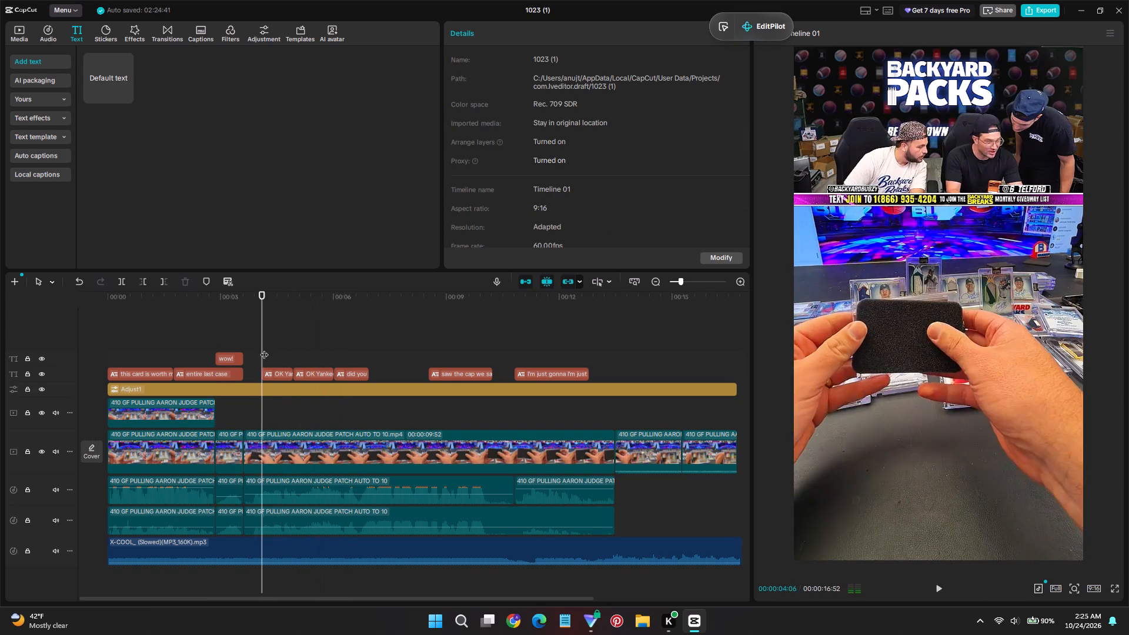
pyautogui.click(264, 347)
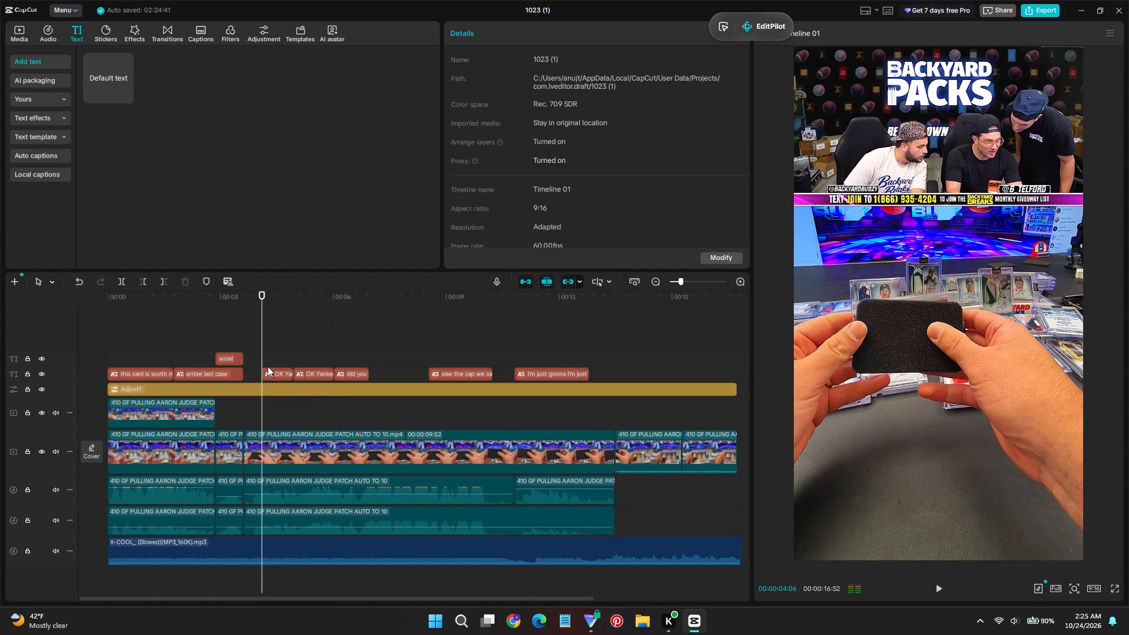
# Set the font of the word "Yankees" in the first "OK Yankees" caption to Fredoka One.
pyautogui.click(281, 372)
pyautogui.doubleClick(483, 105)
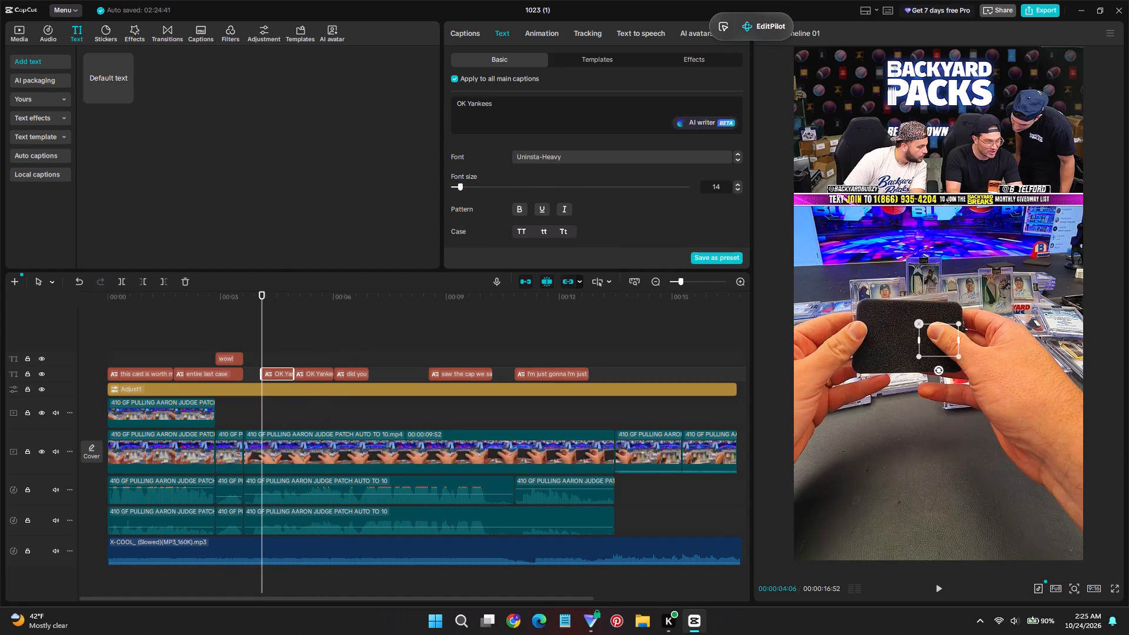
pyautogui.click(562, 158)
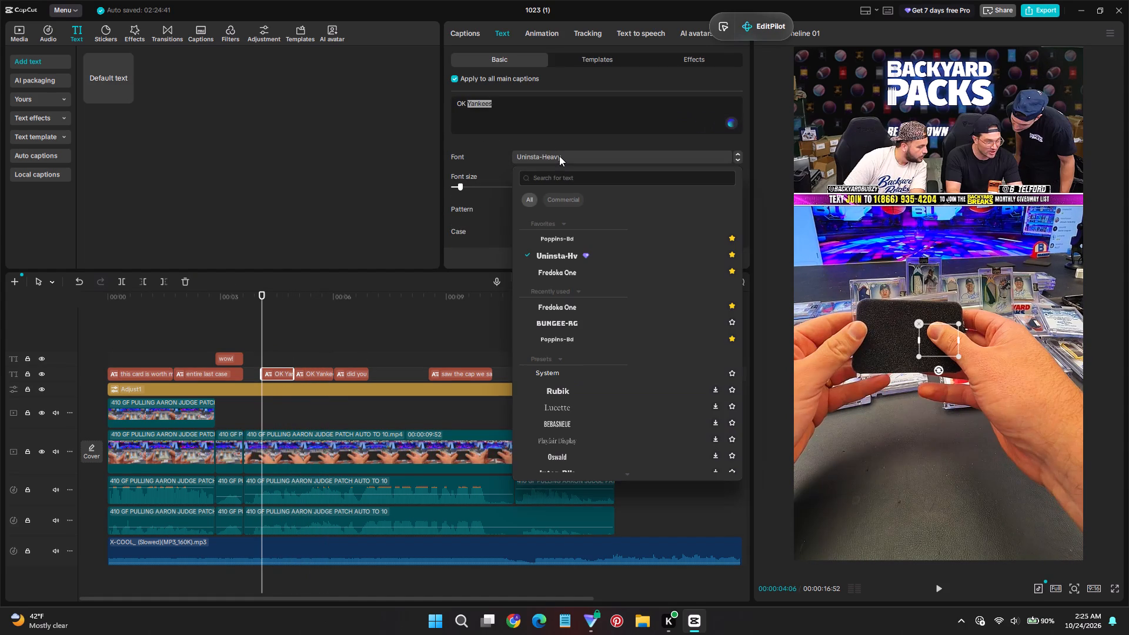
pyautogui.click(567, 273)
# Change the text color of "Yankees" in the first "OK Yankees" caption to white (FFFFFF).
pyautogui.moveTo(265, 347); pyautogui.dragTo(269, 348)
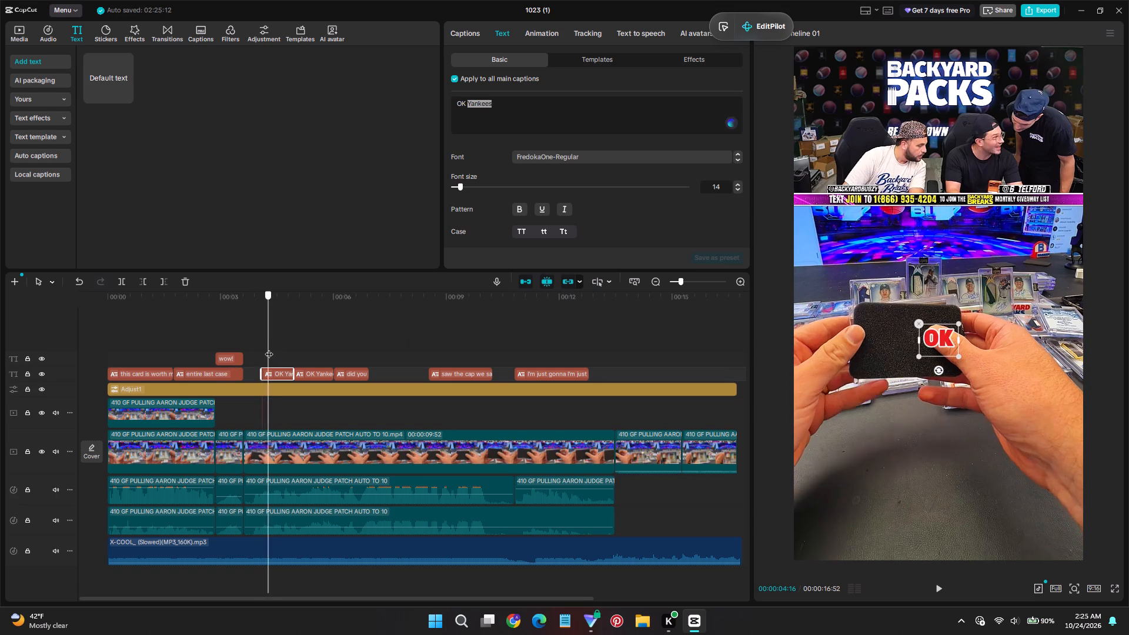
pyautogui.moveTo(269, 348); pyautogui.dragTo(279, 352)
pyautogui.scroll(-3, 540, 179)
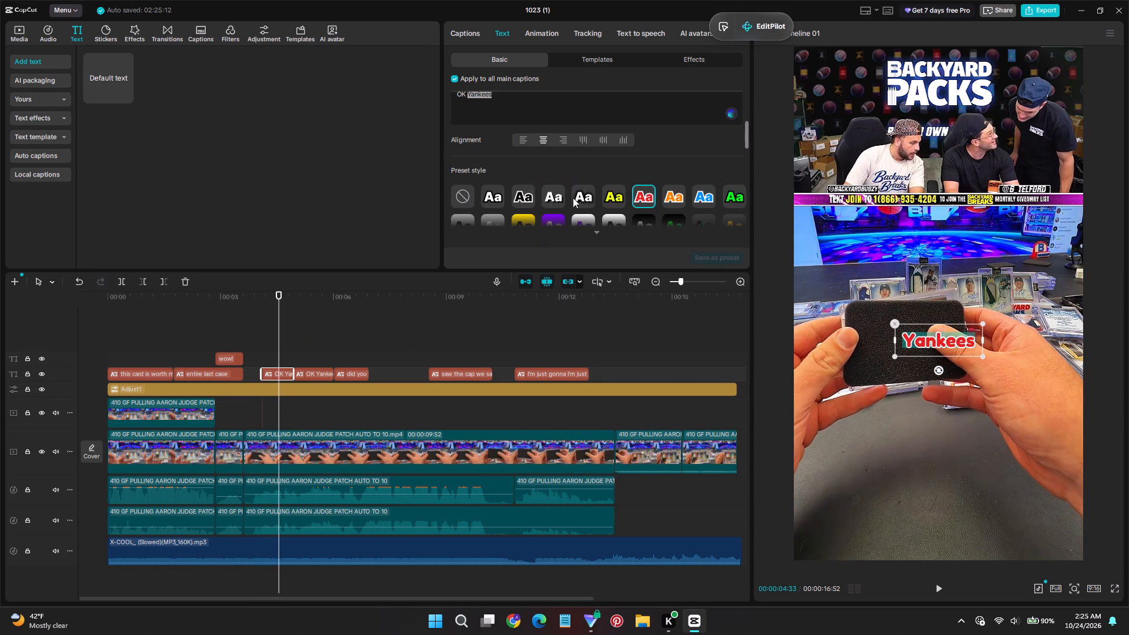
pyautogui.scroll(-2, 579, 198)
pyautogui.scroll(2, 579, 198)
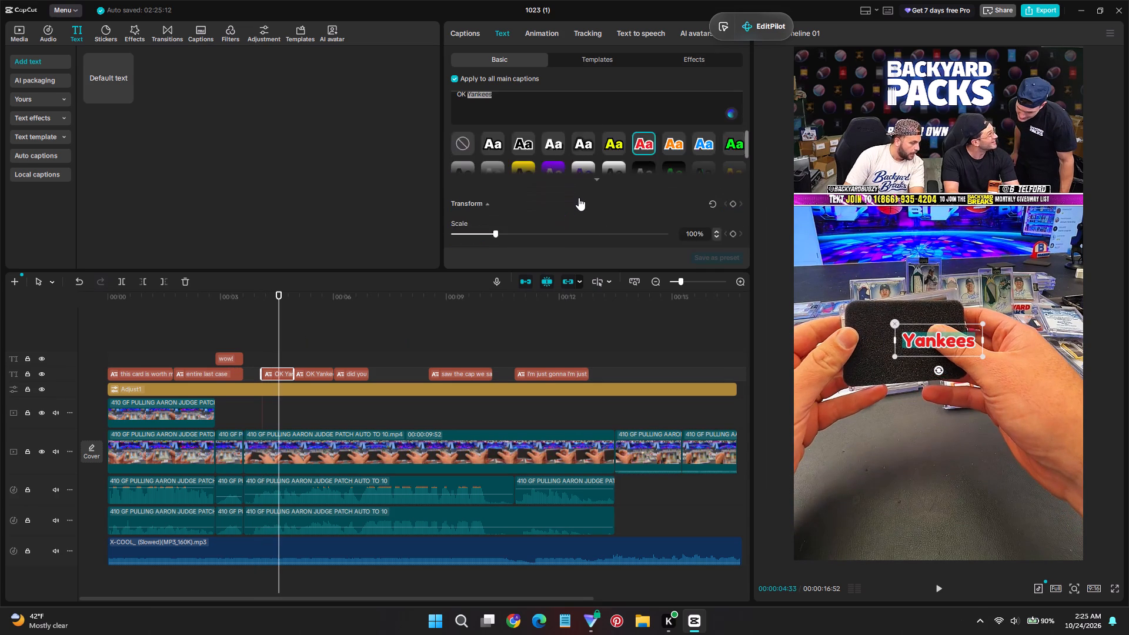
pyautogui.scroll(-4, 633, 196)
pyautogui.scroll(-3, 562, 209)
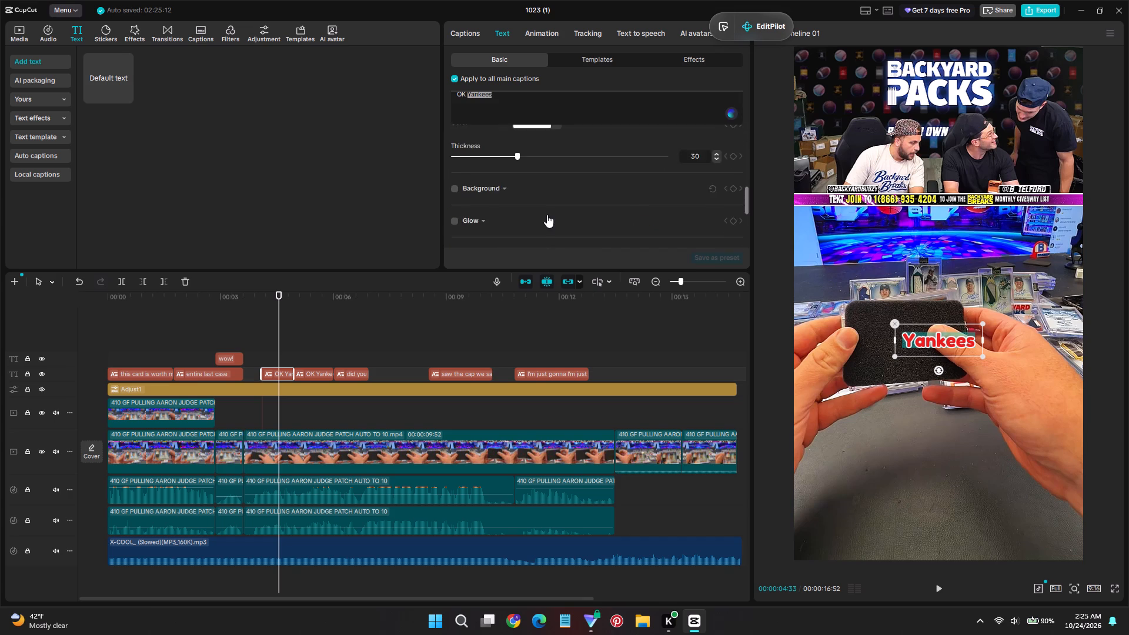
pyautogui.scroll(10, 547, 215)
pyautogui.scroll(-2, 546, 207)
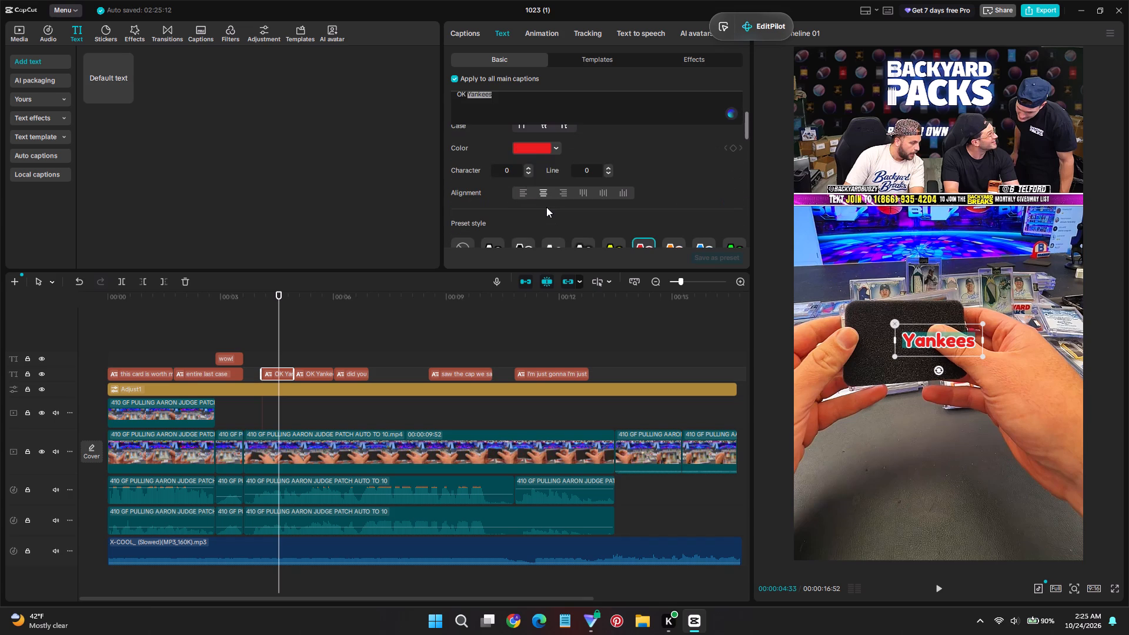
pyautogui.click(530, 151)
pyautogui.moveTo(526, 198); pyautogui.dragTo(465, 151)
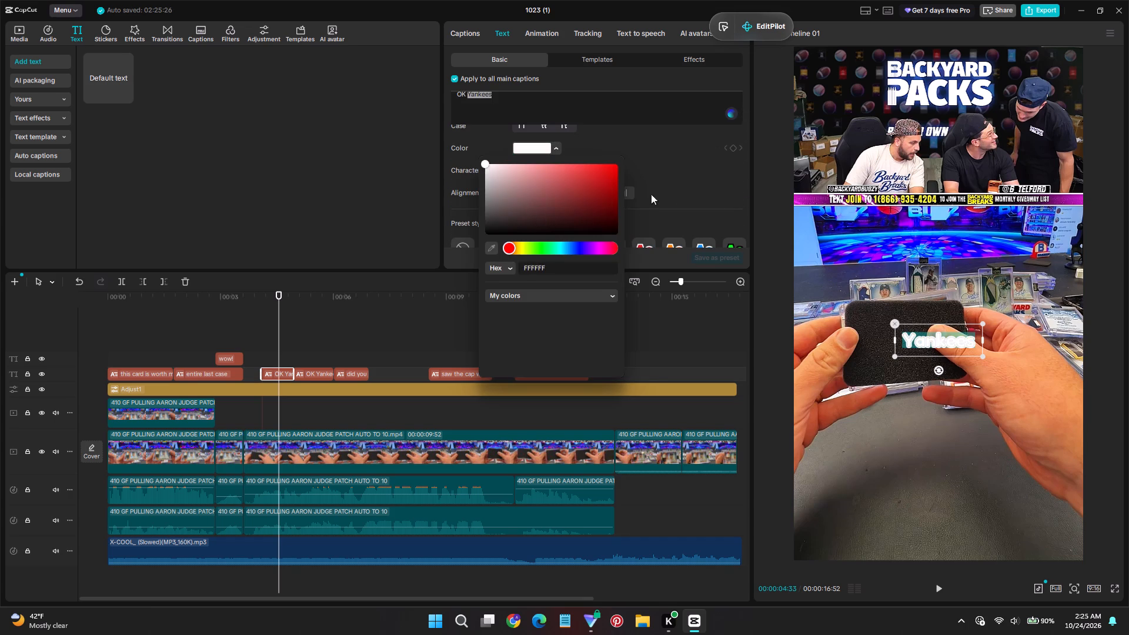
pyautogui.click(673, 185)
# Set the stroke color of "Yankees" in that caption to the pink saved color DC0C89.
pyautogui.scroll(-7, 526, 219)
pyautogui.click(532, 180)
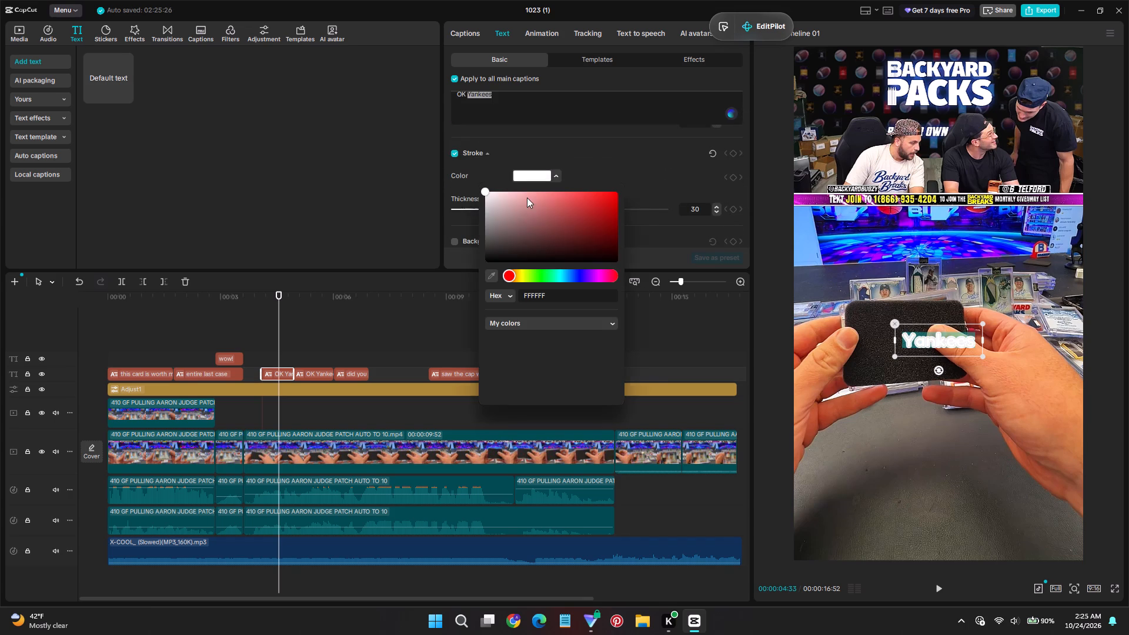
pyautogui.click(493, 369)
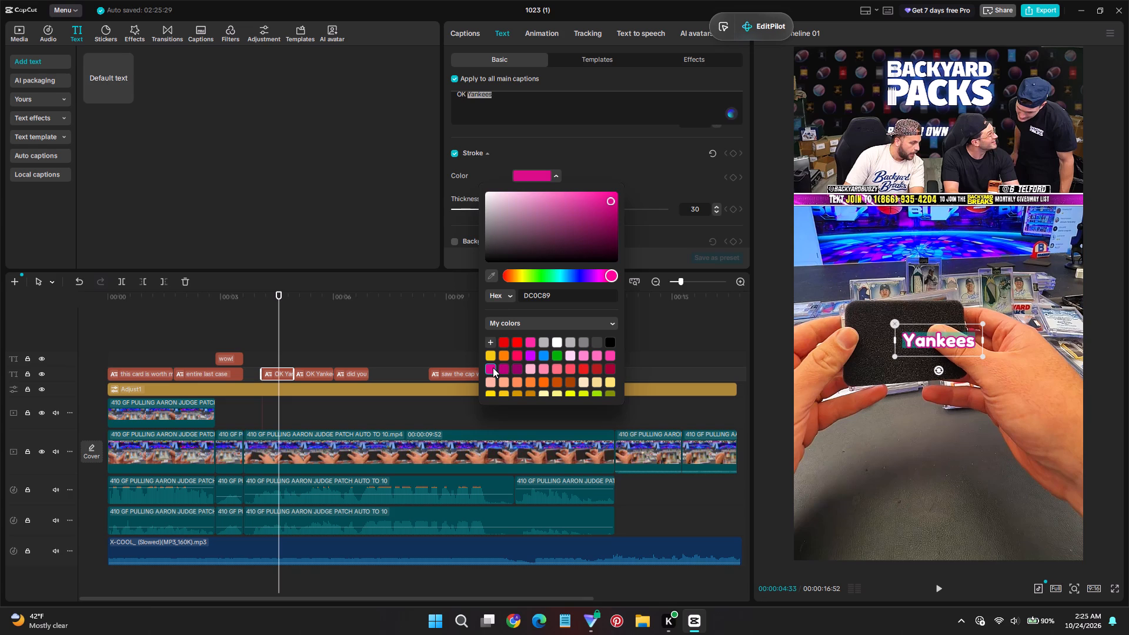
pyautogui.click(619, 152)
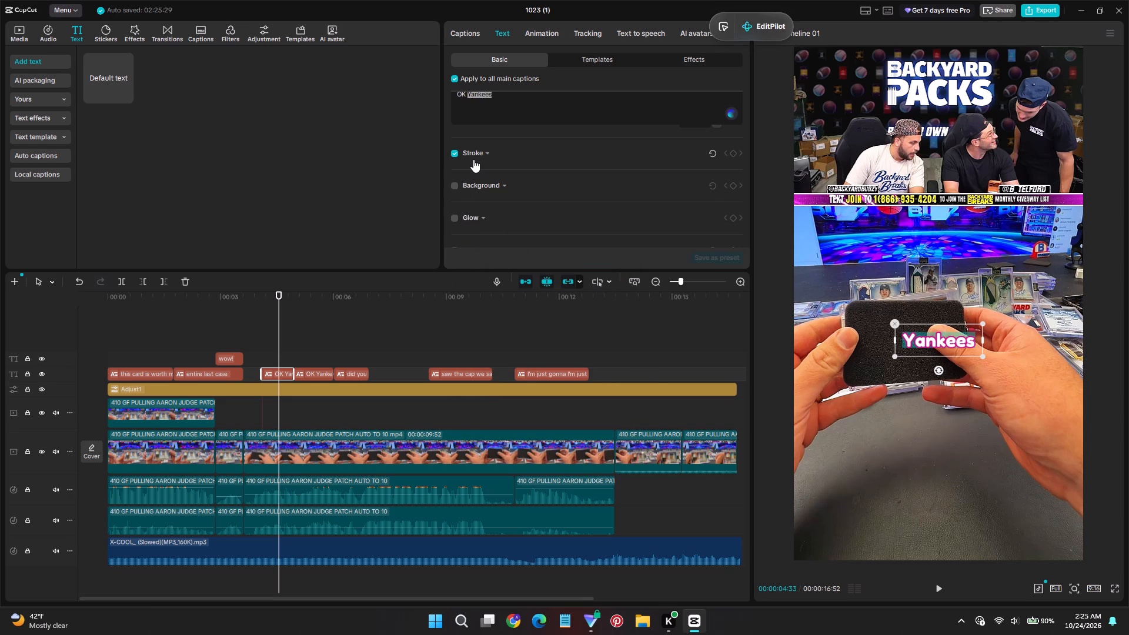
pyautogui.click(482, 155)
# Compare with the "wow!" text's stroke settings and set the stroke thickness of "Yankees" in the first caption to 50.
pyautogui.click(233, 357)
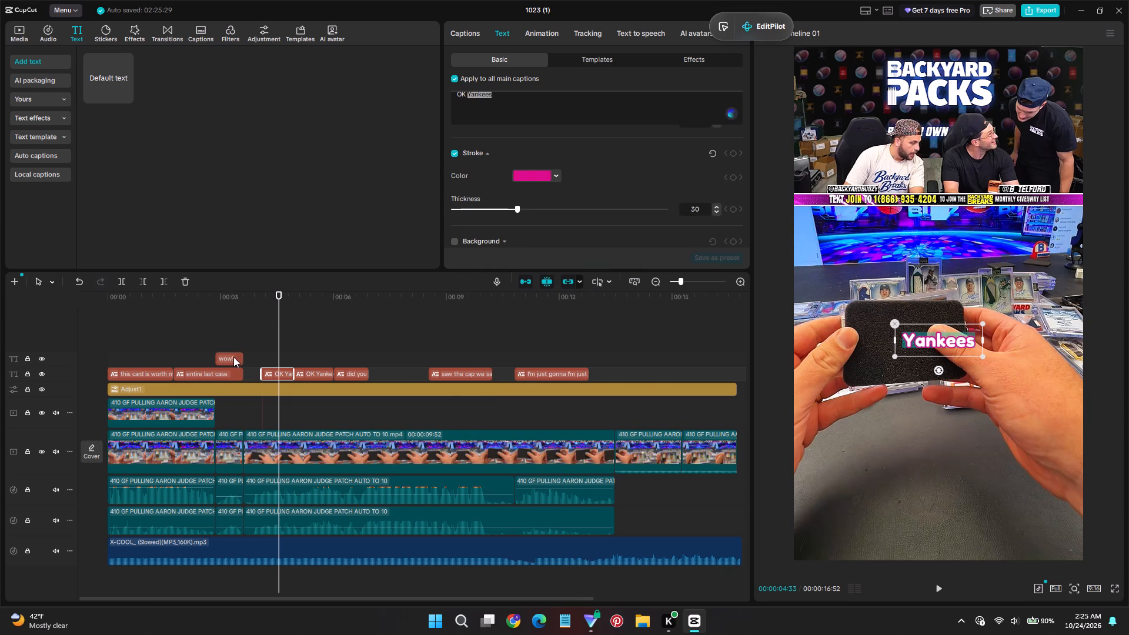
pyautogui.scroll(-8, 584, 202)
pyautogui.scroll(3, 584, 202)
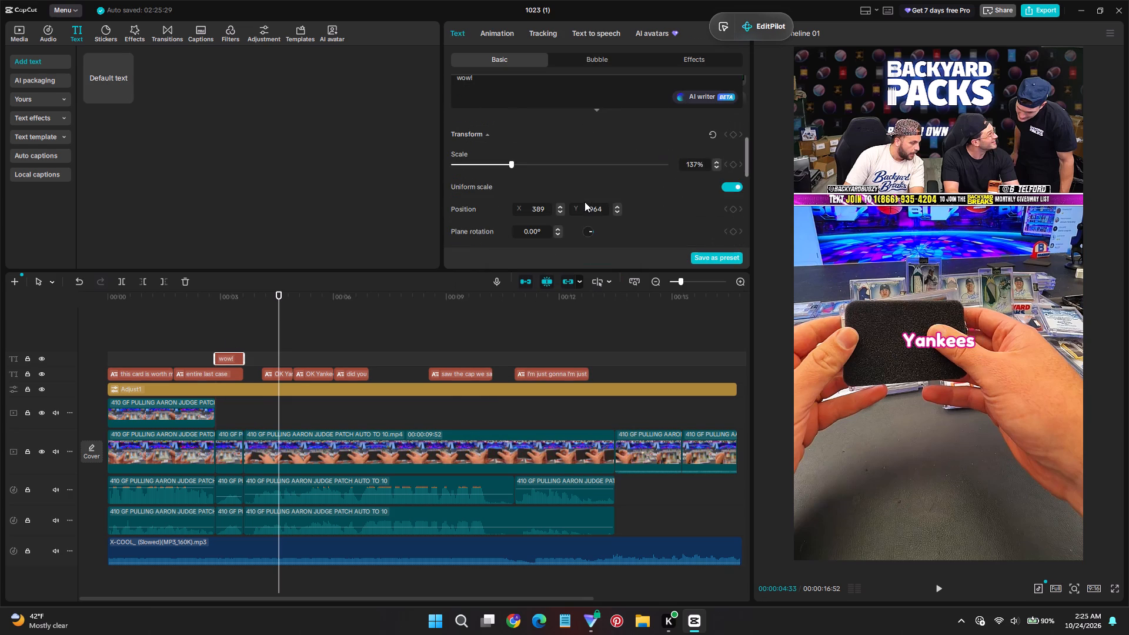
pyautogui.scroll(-4, 584, 202)
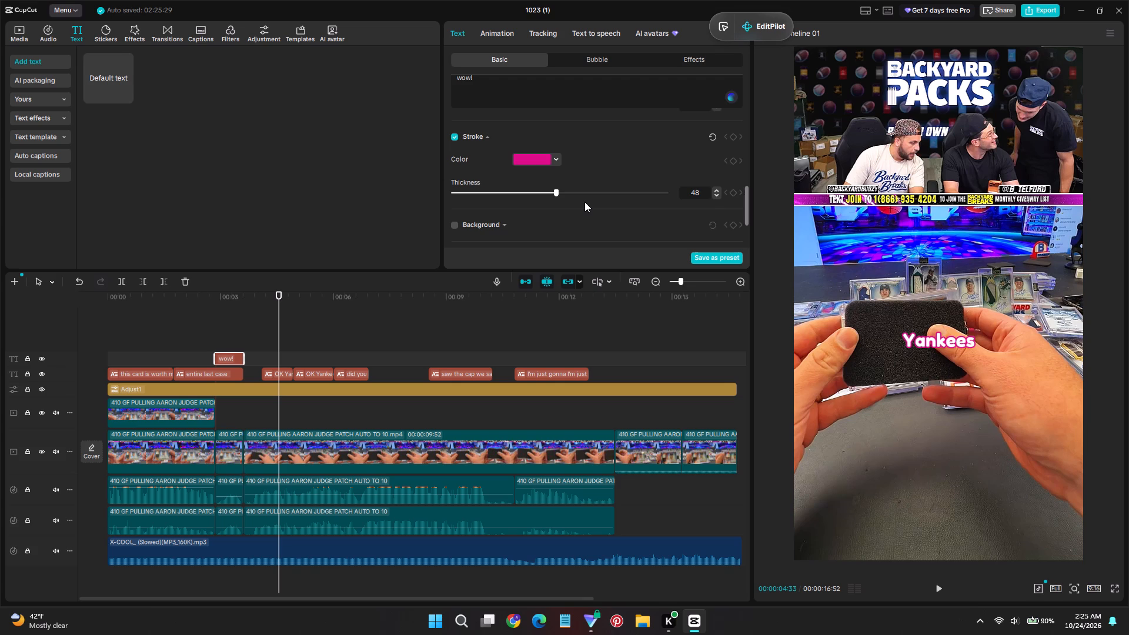
pyautogui.click(271, 370)
pyautogui.doubleClick(487, 105)
pyautogui.scroll(-9, 533, 189)
pyautogui.moveTo(516, 209); pyautogui.dragTo(520, 210)
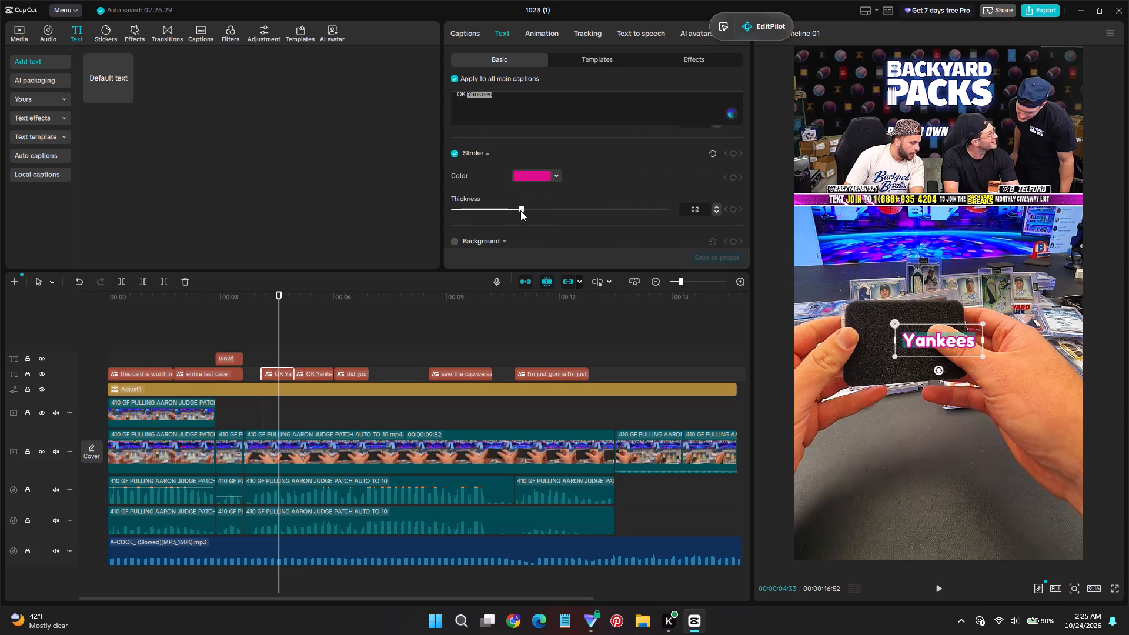
pyautogui.moveTo(520, 210); pyautogui.dragTo(562, 211)
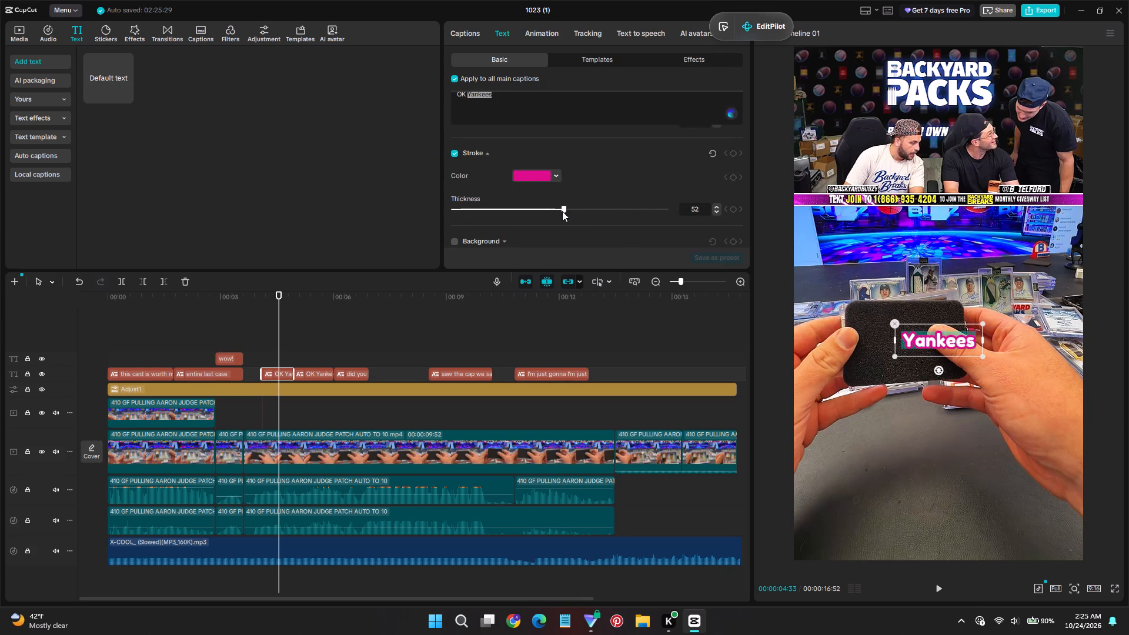
pyautogui.moveTo(562, 211); pyautogui.dragTo(558, 211)
# Play back from about 00:00:04:06 to review the restyled caption and the one after it.
pyautogui.click(261, 359)
pyautogui.press('space')
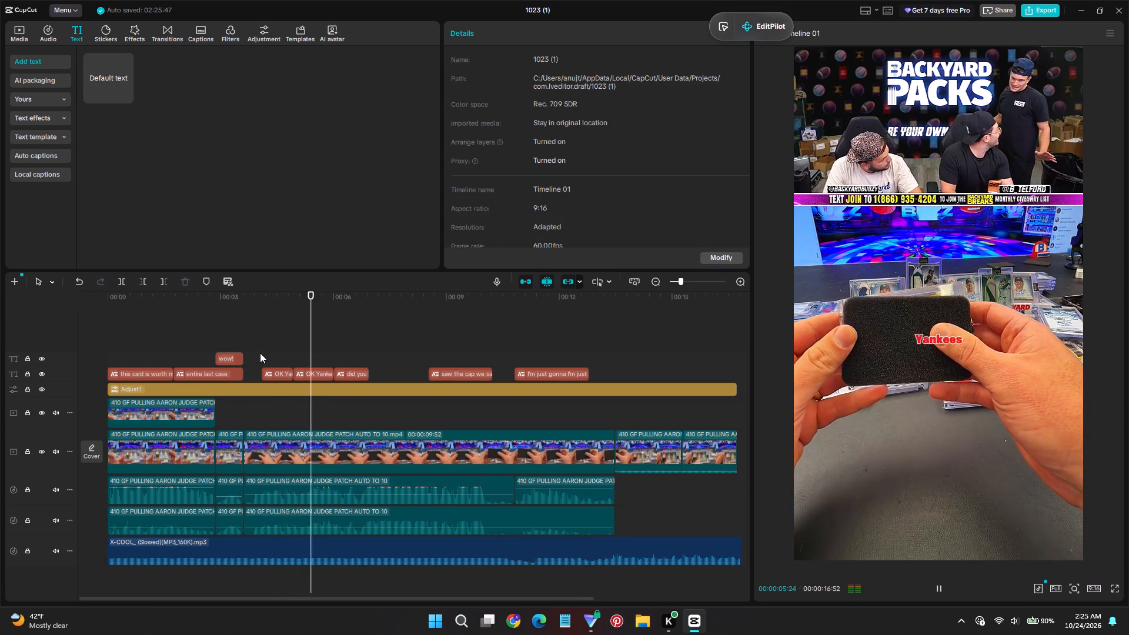
pyautogui.press('space')
# Set the font of "Yankees" in the second "OK Yankees" caption to Fredoka One.
pyautogui.click(302, 373)
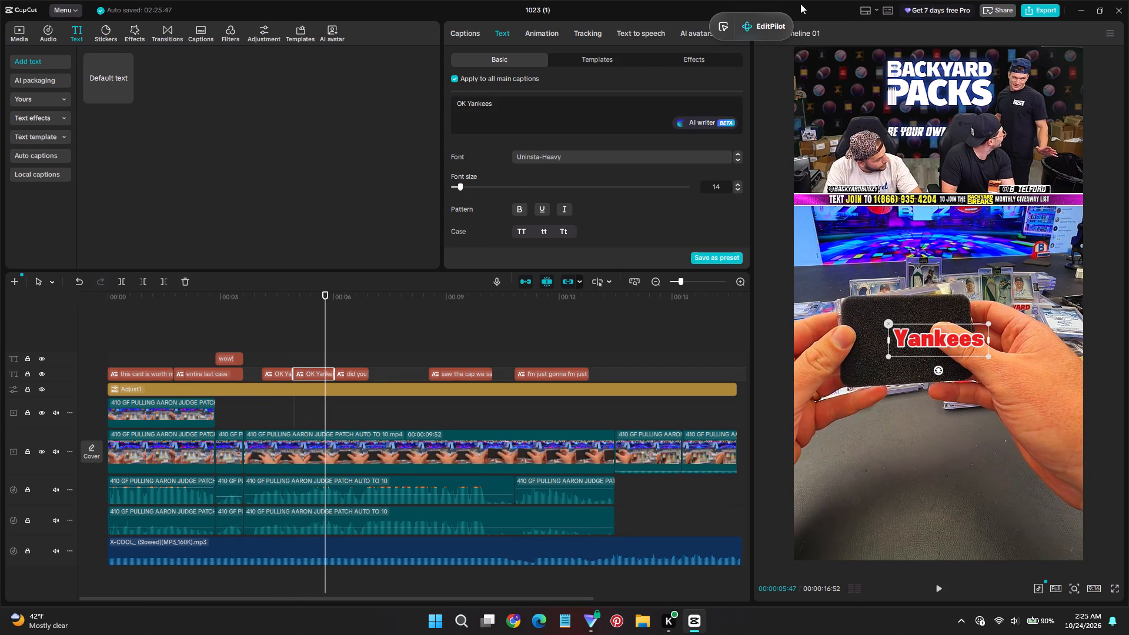
pyautogui.doubleClick(483, 102)
pyautogui.scroll(-2, 568, 208)
pyautogui.scroll(1, 563, 202)
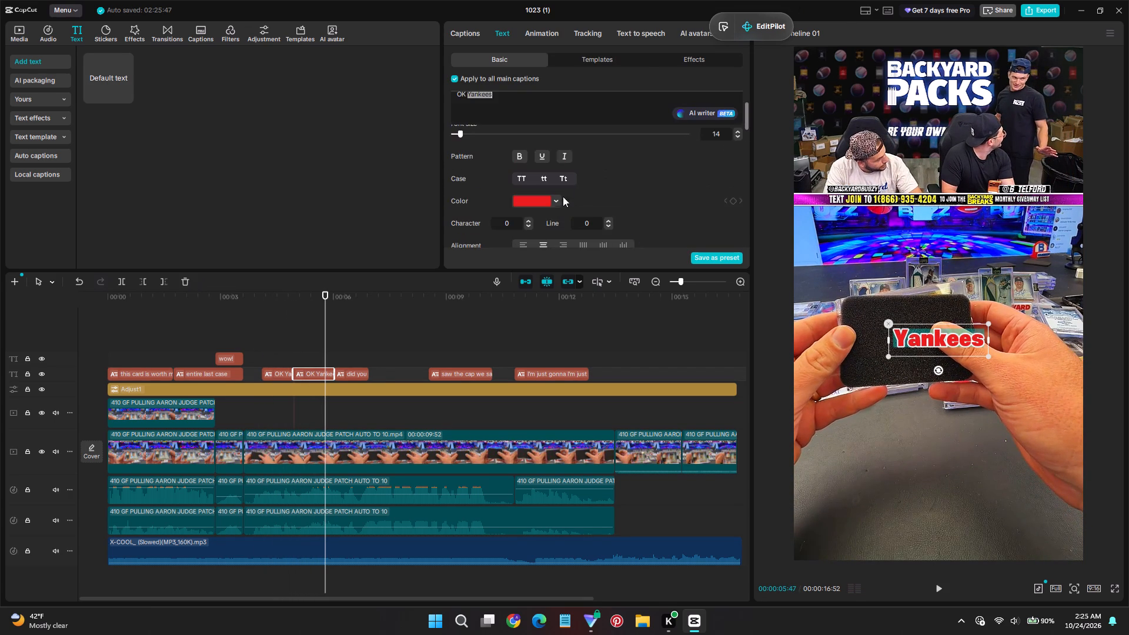
pyautogui.scroll(3, 562, 149)
pyautogui.click(560, 156)
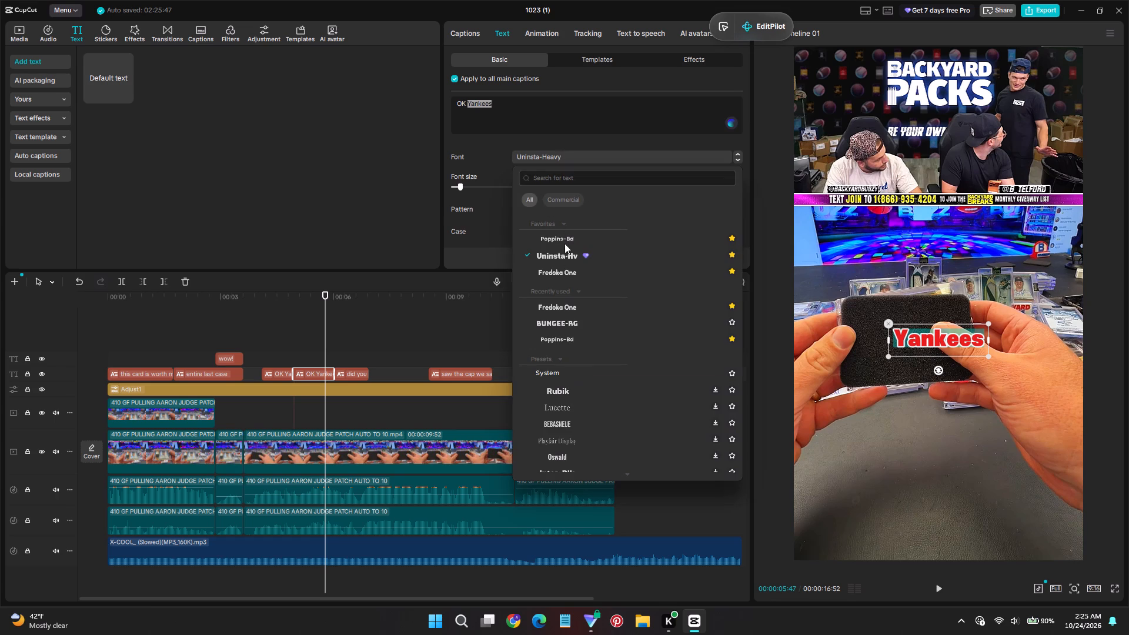
pyautogui.click(560, 278)
# Set the stroke color of "Yankees" in the second "OK Yankees" caption to the pink saved color DC0C89.
pyautogui.scroll(-5, 551, 220)
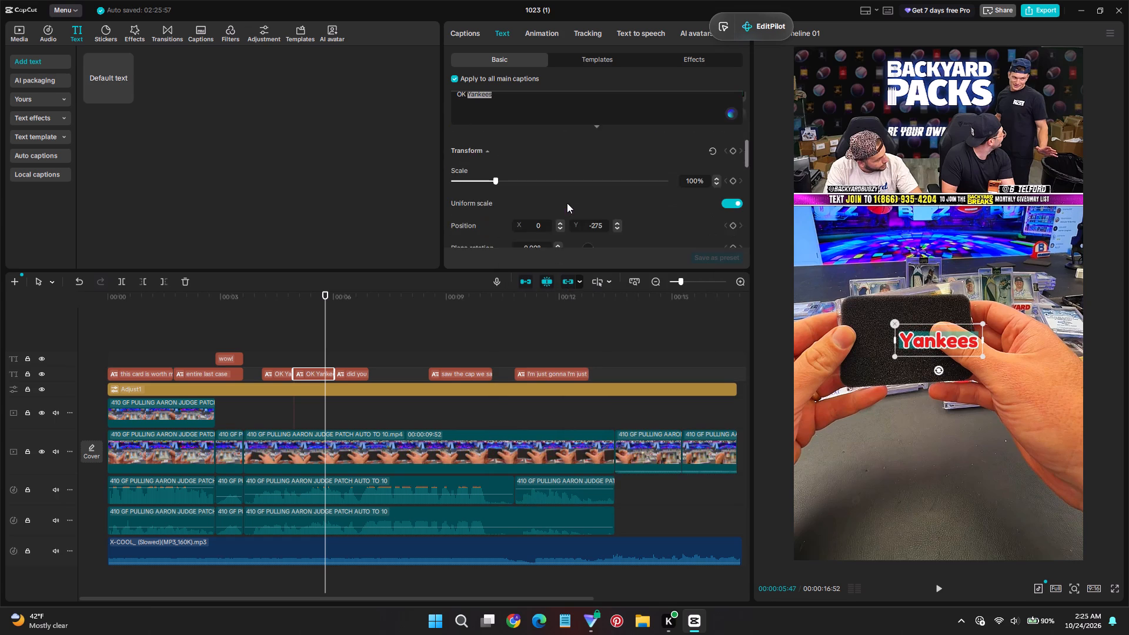
pyautogui.scroll(-6, 555, 195)
pyautogui.scroll(1, 543, 186)
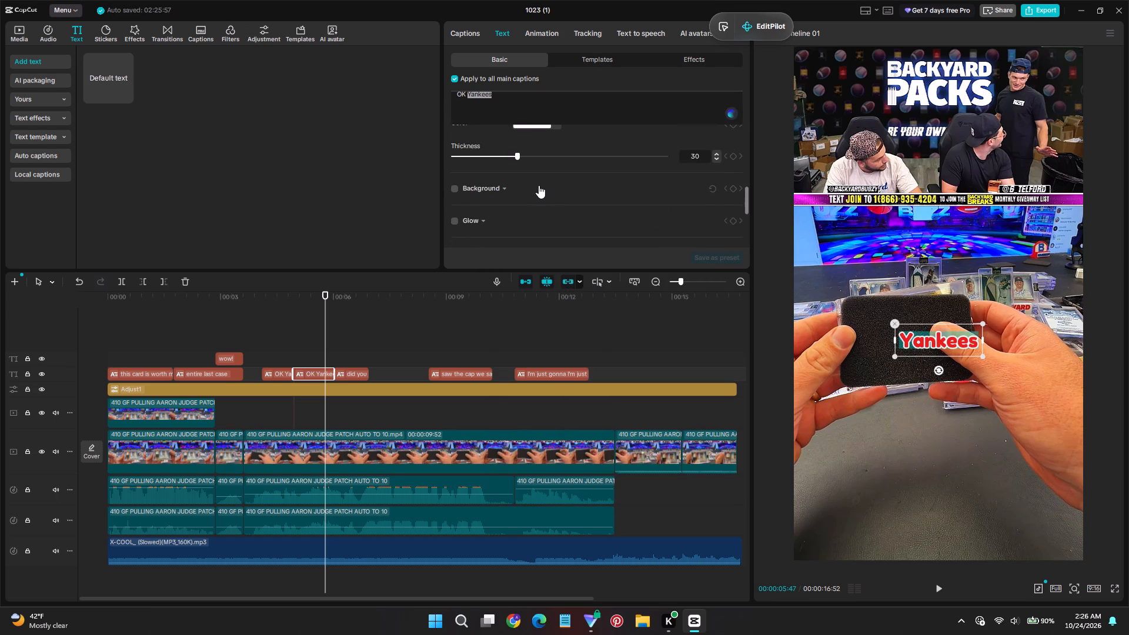
pyautogui.scroll(2, 539, 185)
pyautogui.scroll(-2, 533, 189)
pyautogui.scroll(1, 532, 189)
pyautogui.click(532, 179)
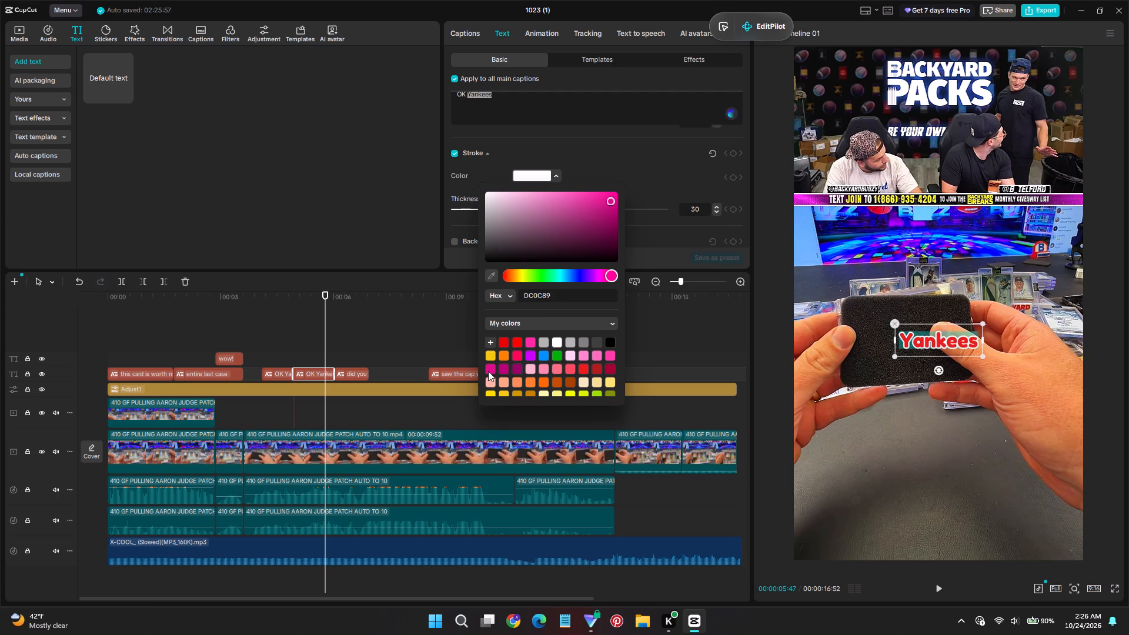
pyautogui.click(488, 371)
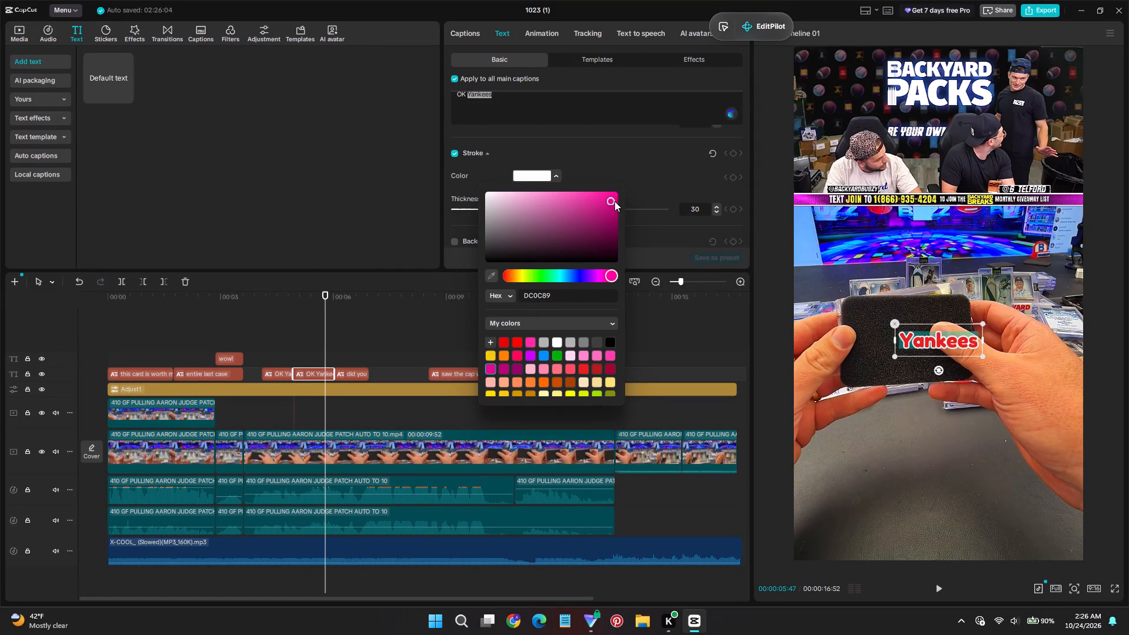
pyautogui.click(649, 178)
pyautogui.click(535, 182)
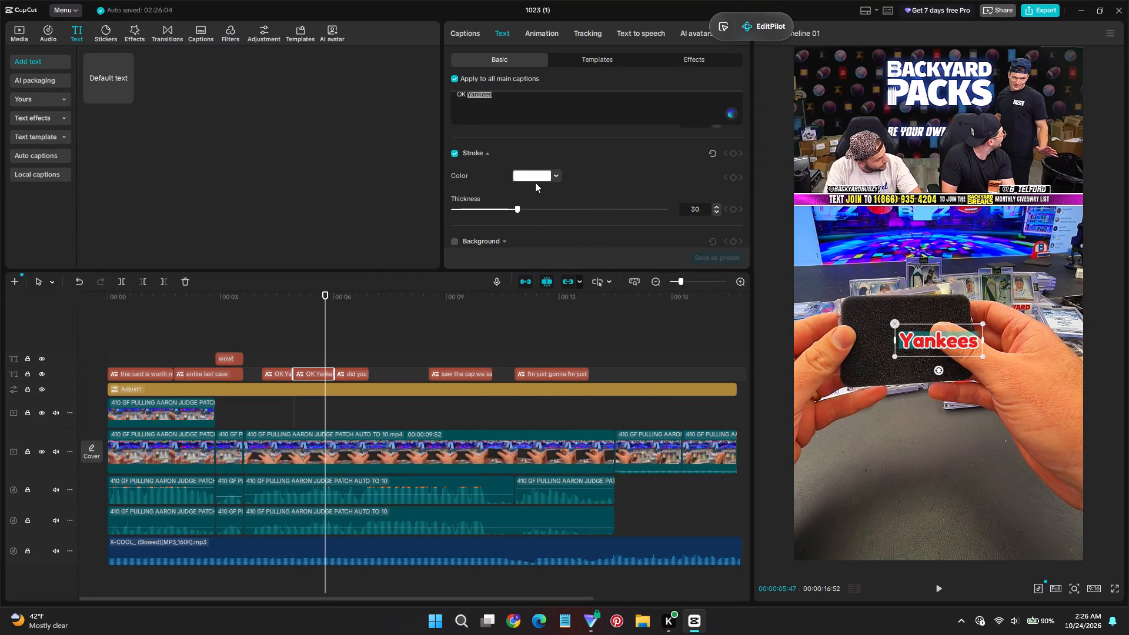
pyautogui.click(536, 181)
pyautogui.click(490, 367)
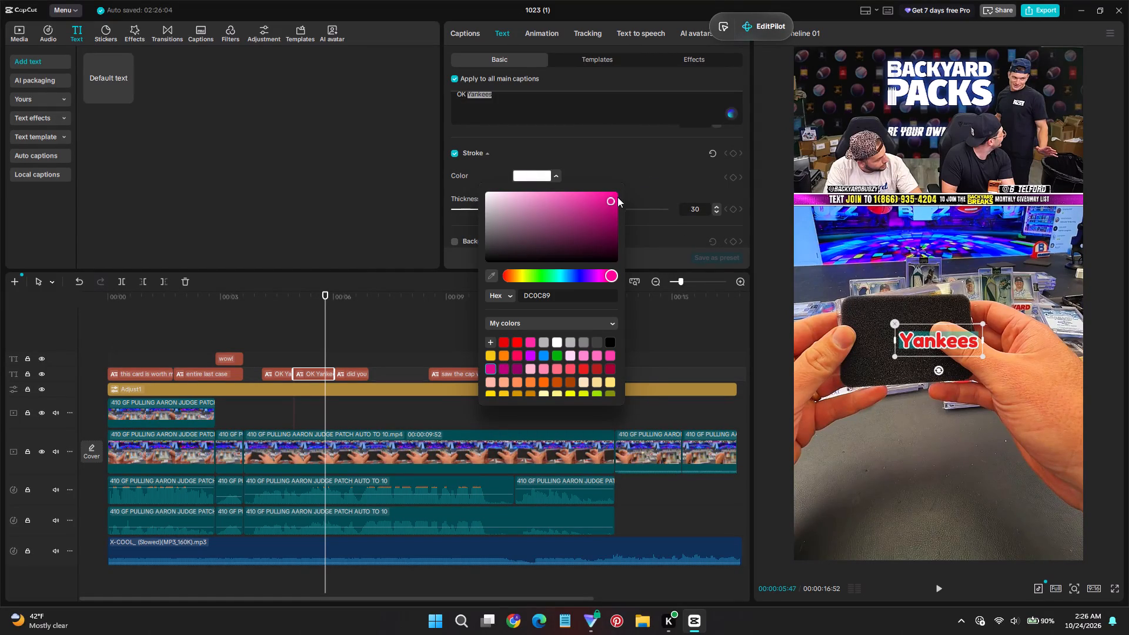
pyautogui.moveTo(614, 205); pyautogui.dragTo(607, 202)
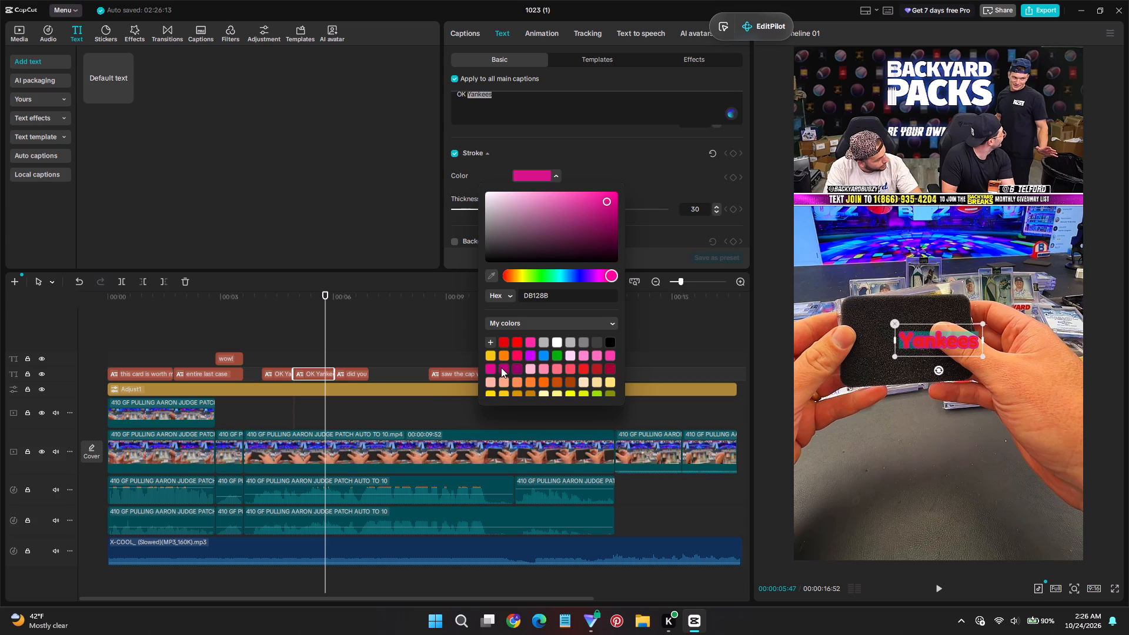
pyautogui.click(487, 365)
pyautogui.click(686, 193)
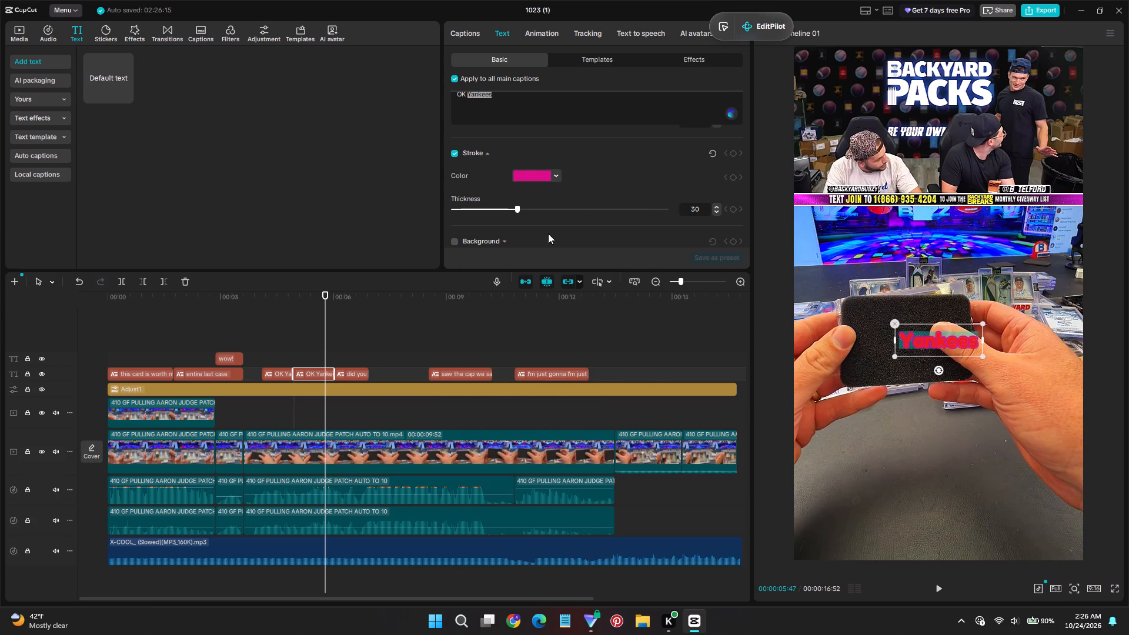
# Increase the stroke thickness of "Yankees" in the second caption to roughly match the first "OK Yankees" caption.
pyautogui.moveTo(519, 209); pyautogui.dragTo(556, 213)
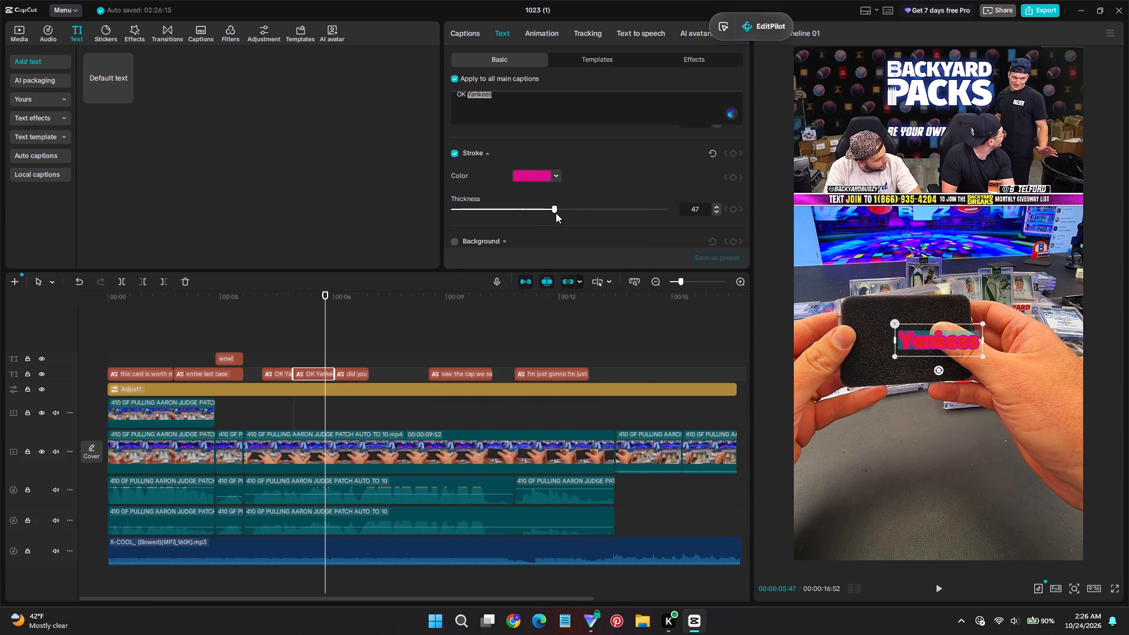
pyautogui.moveTo(556, 213); pyautogui.dragTo(560, 215)
# Change the text color of "Yankees" in the second "OK Yankees" caption to white (FFFFFF).
pyautogui.scroll(15, 560, 216)
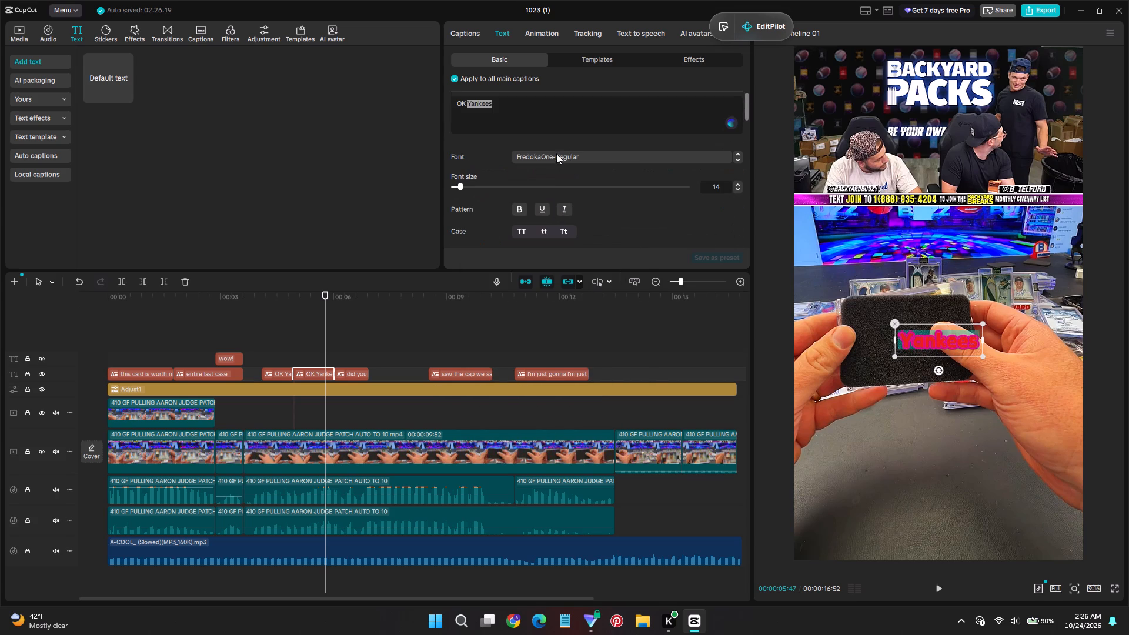
pyautogui.scroll(2, 544, 198)
pyautogui.scroll(-2, 544, 198)
pyautogui.click(543, 148)
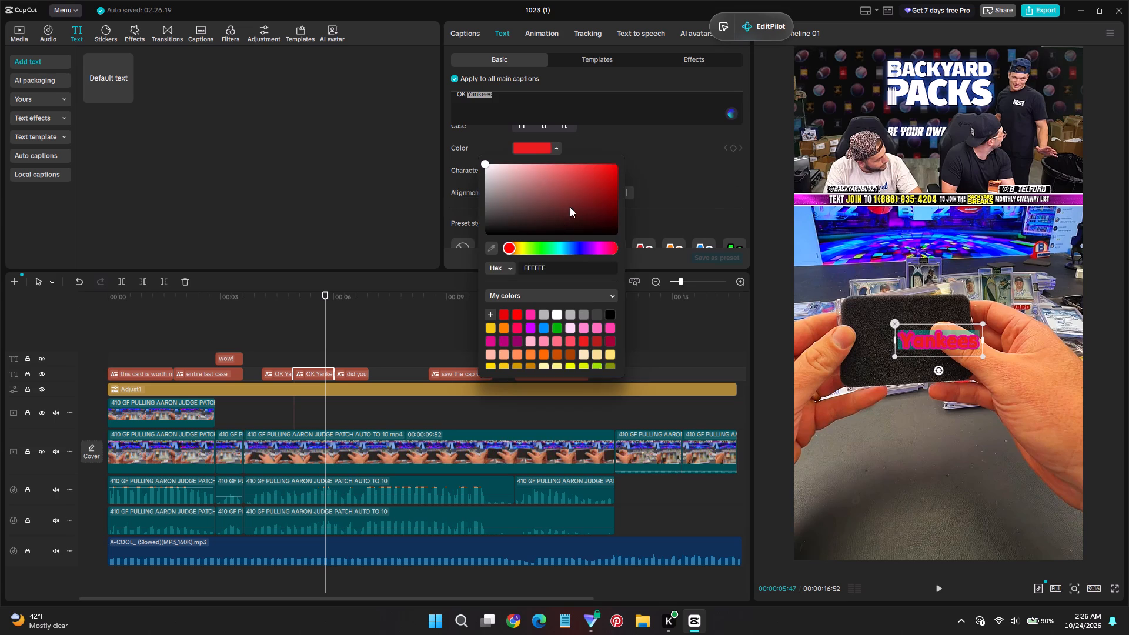
pyautogui.moveTo(570, 207); pyautogui.dragTo(462, 186)
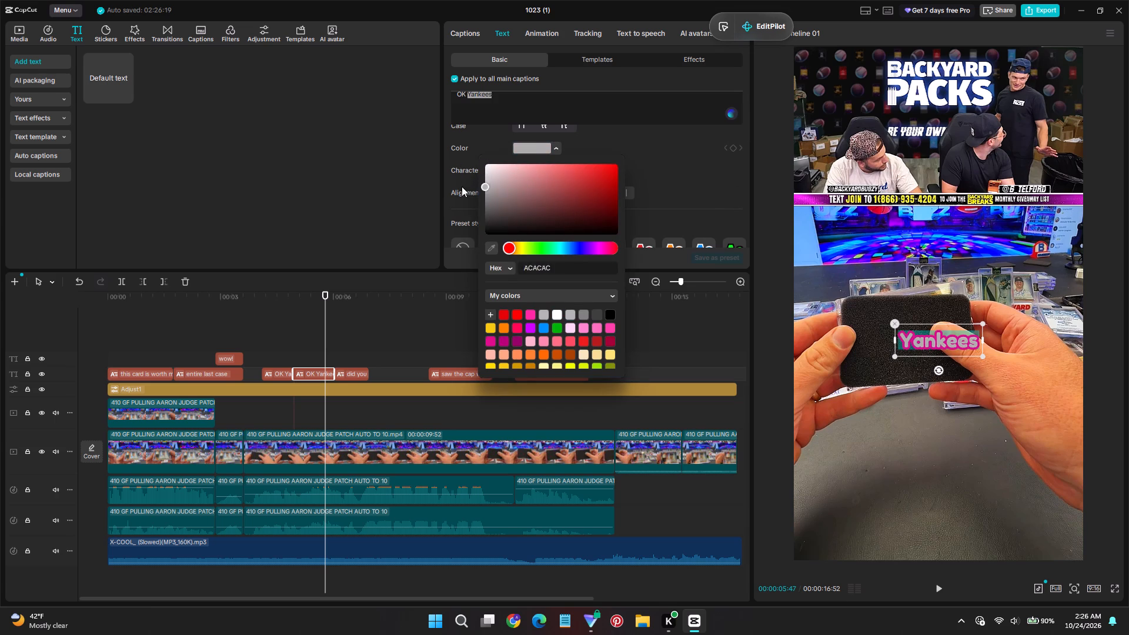
pyautogui.moveTo(462, 186); pyautogui.dragTo(476, 188)
pyautogui.moveTo(476, 188); pyautogui.dragTo(449, 111)
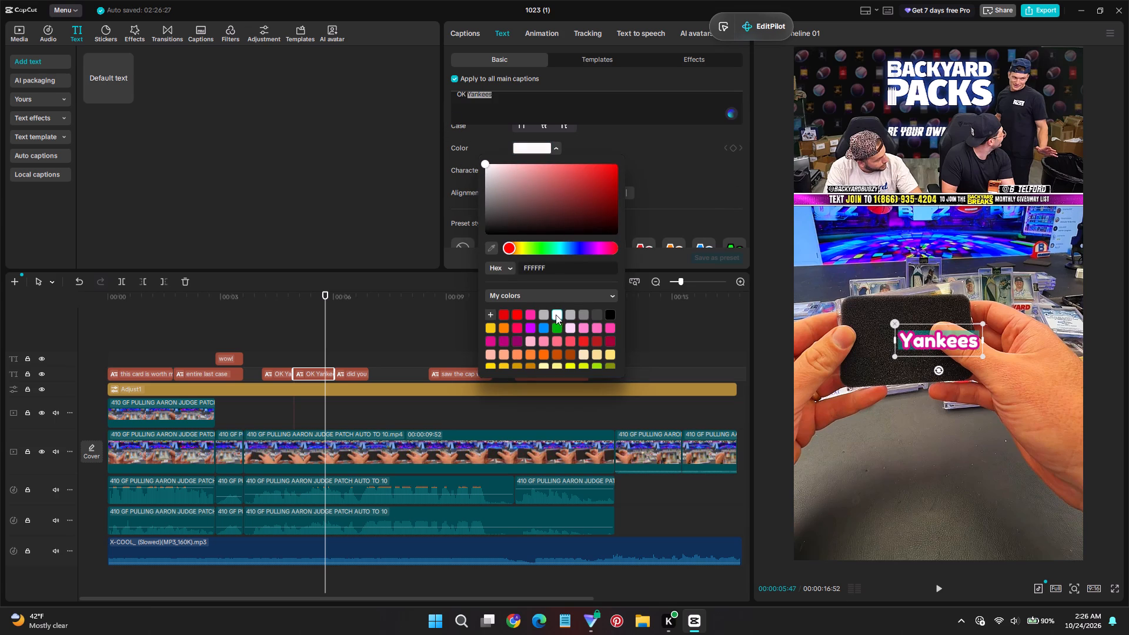
# Play back from the first "OK Yankees" caption through "did you see you" to review the captions' styling.
pyautogui.click(274, 354)
pyautogui.press('space')
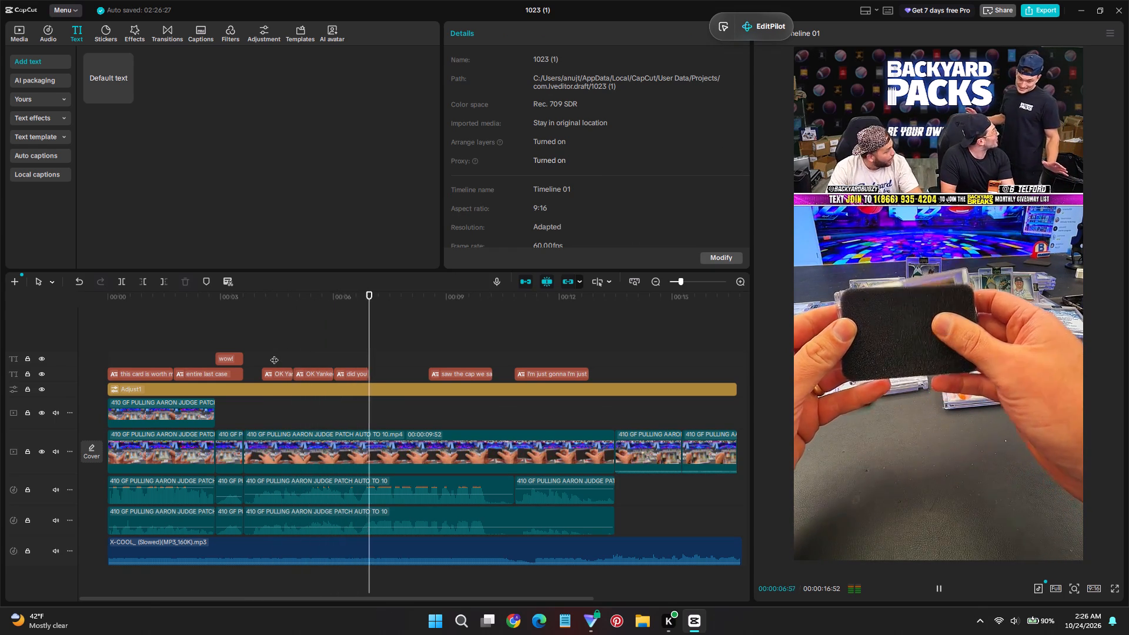
pyautogui.click(335, 353)
pyautogui.press('space')
pyautogui.click(335, 353)
pyautogui.press('space')
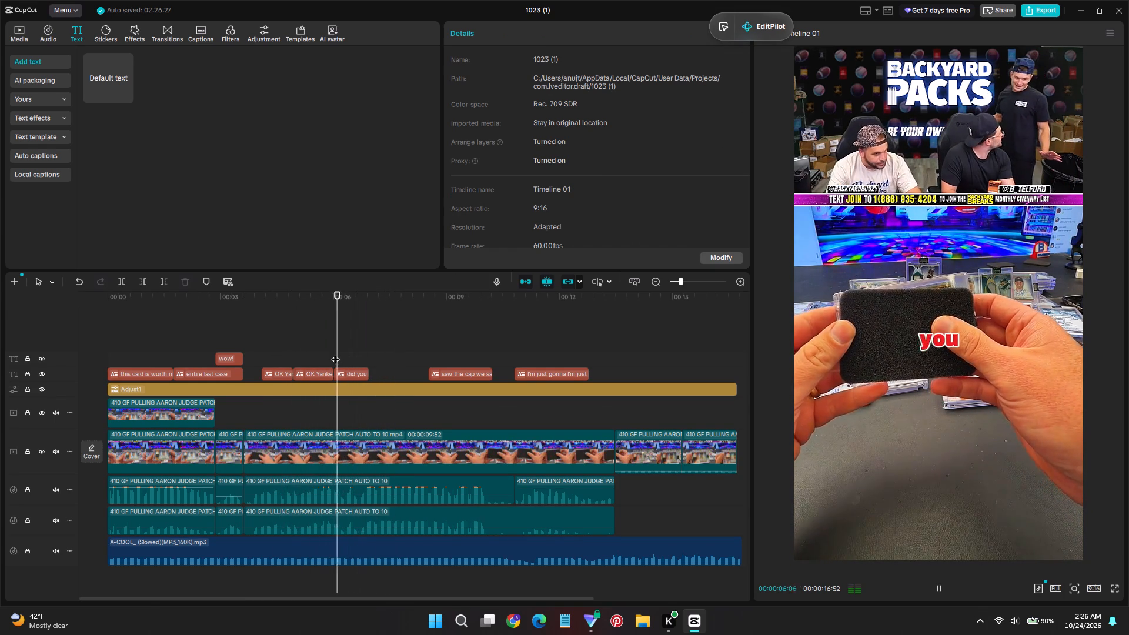
pyautogui.press('space')
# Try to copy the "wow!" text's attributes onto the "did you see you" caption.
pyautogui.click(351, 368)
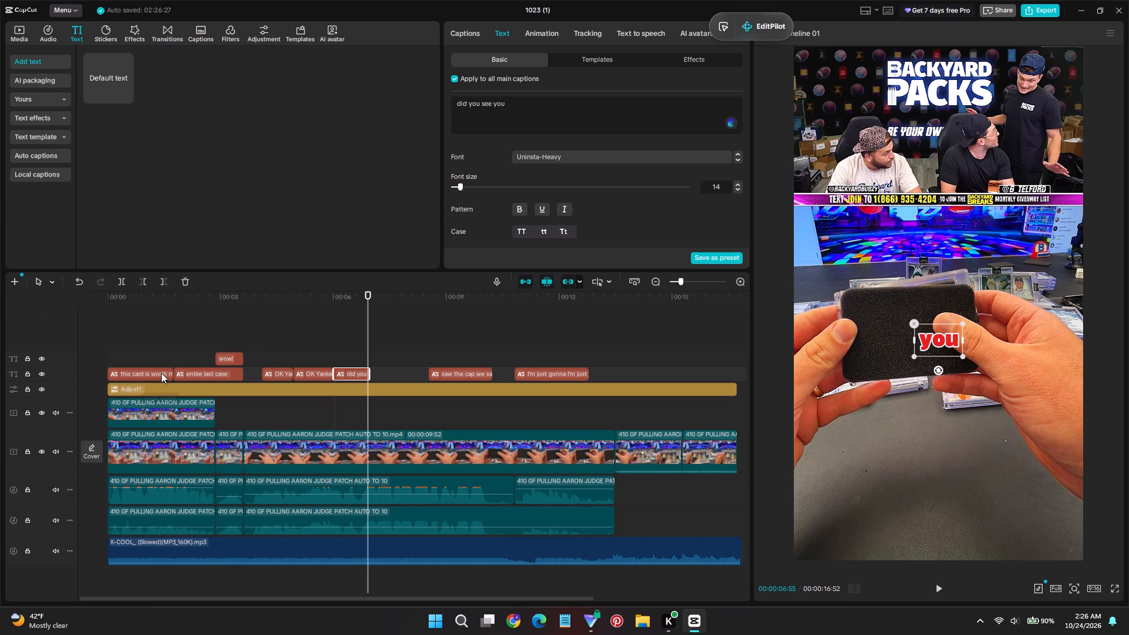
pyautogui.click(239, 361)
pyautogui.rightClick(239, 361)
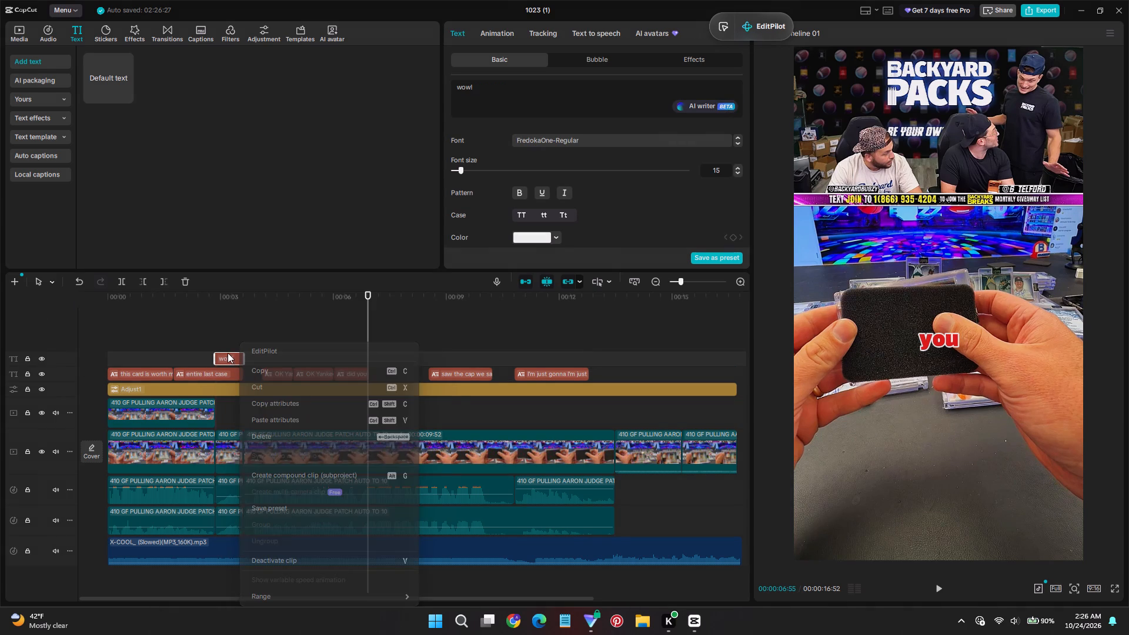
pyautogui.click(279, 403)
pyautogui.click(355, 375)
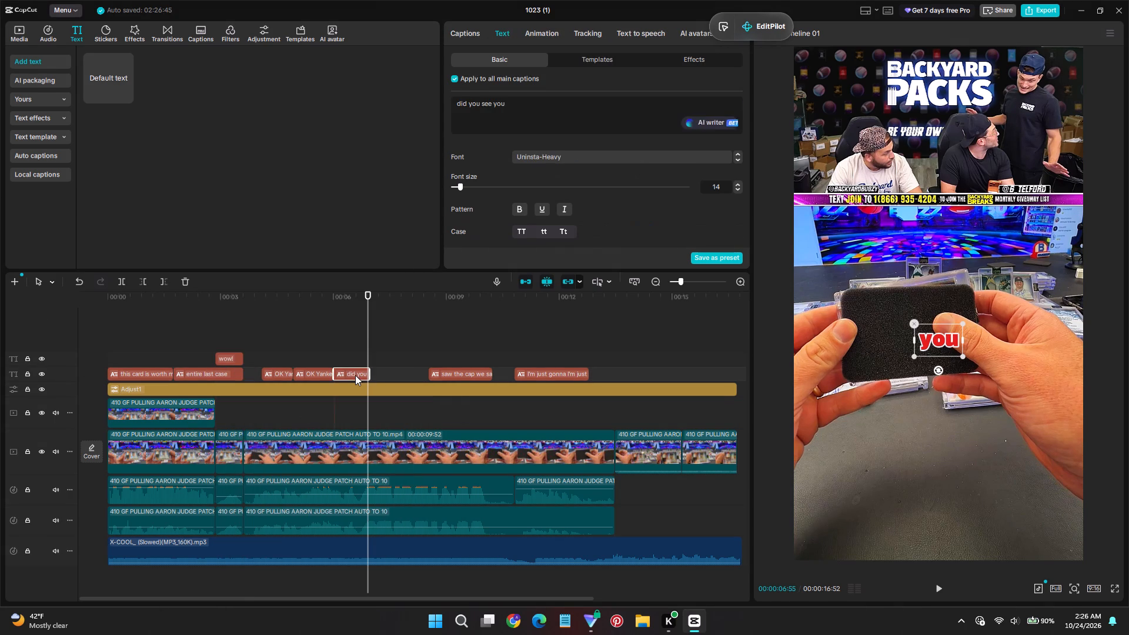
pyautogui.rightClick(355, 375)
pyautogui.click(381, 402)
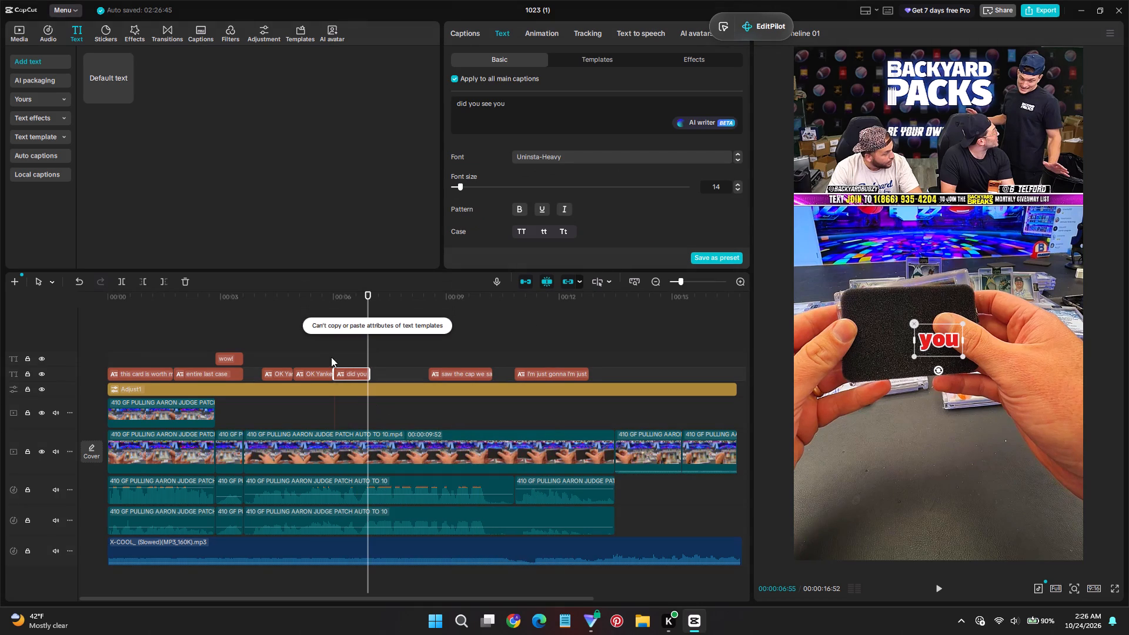
# Set the font of the whole "did you see you" caption text to Fredoka One.
pyautogui.click(333, 355)
pyautogui.press('space')
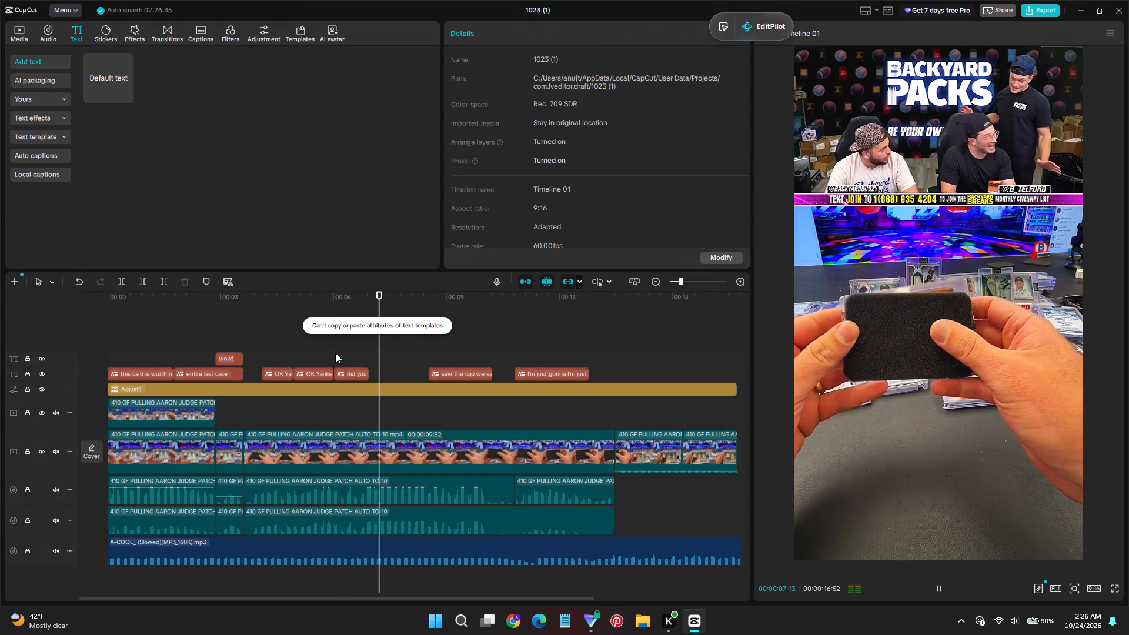
pyautogui.click(335, 353)
pyautogui.press('space')
pyautogui.press('space')
pyautogui.click(359, 373)
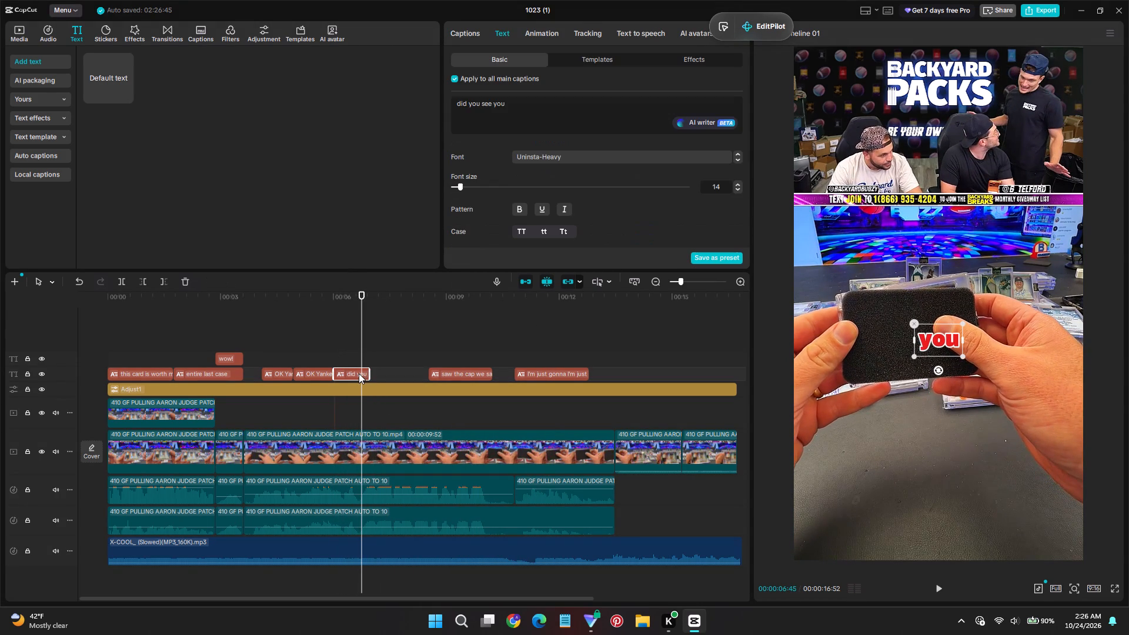
pyautogui.moveTo(515, 106); pyautogui.dragTo(390, 99)
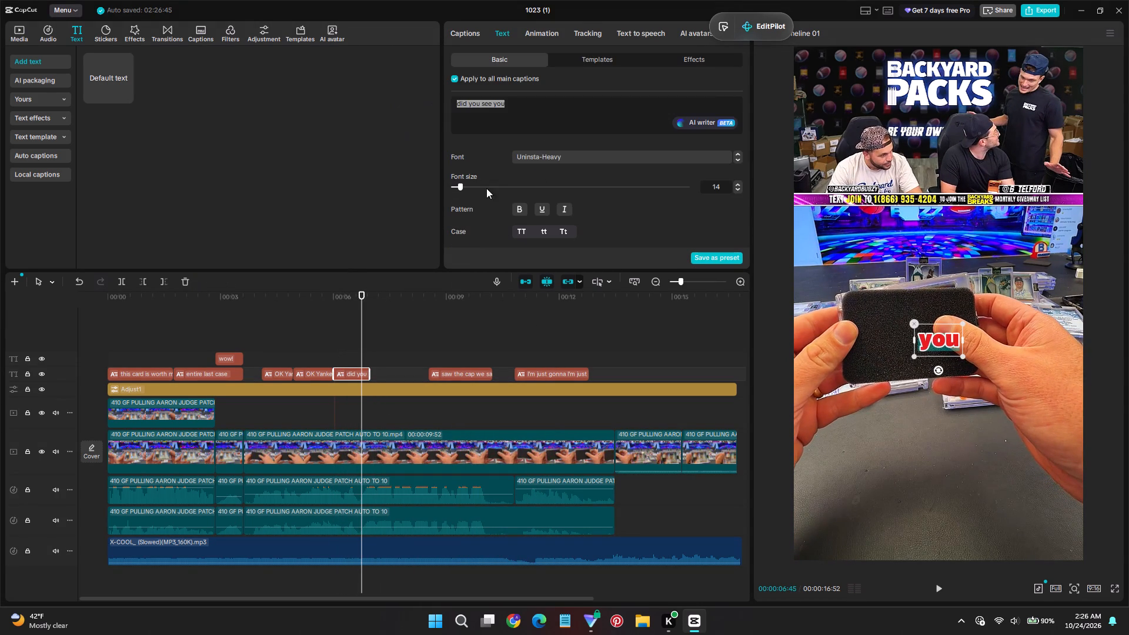
pyautogui.scroll(-4, 493, 197)
pyautogui.scroll(2, 498, 208)
pyautogui.scroll(2, 536, 178)
pyautogui.click(545, 151)
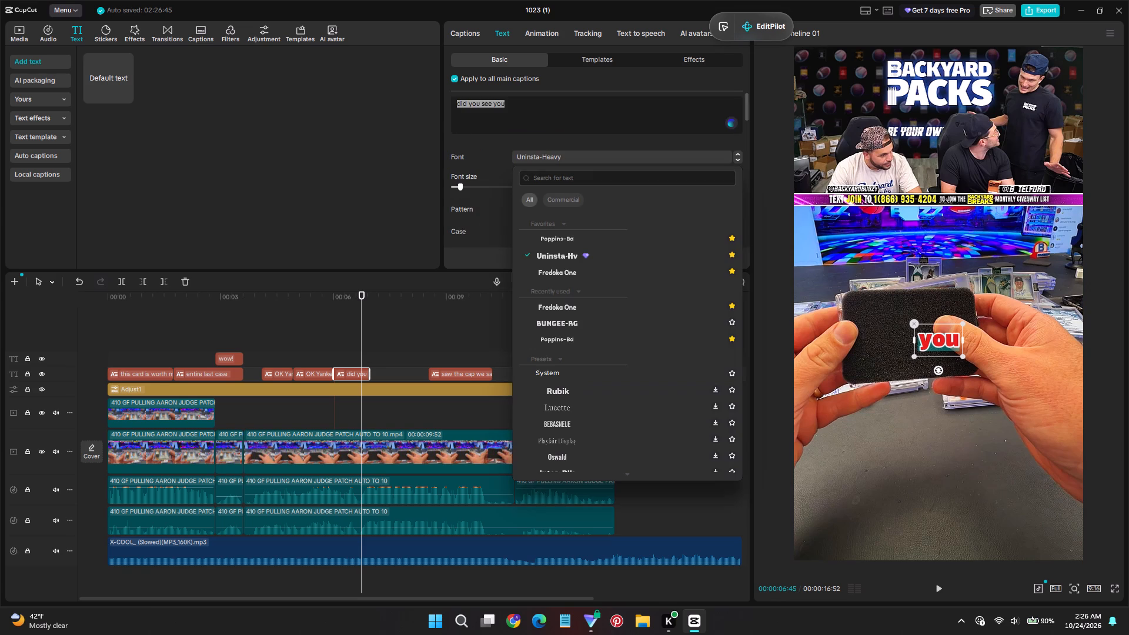
pyautogui.click(560, 272)
# Change the text color of the whole "did you see you" caption to white (FFFFFF).
pyautogui.scroll(-4, 558, 228)
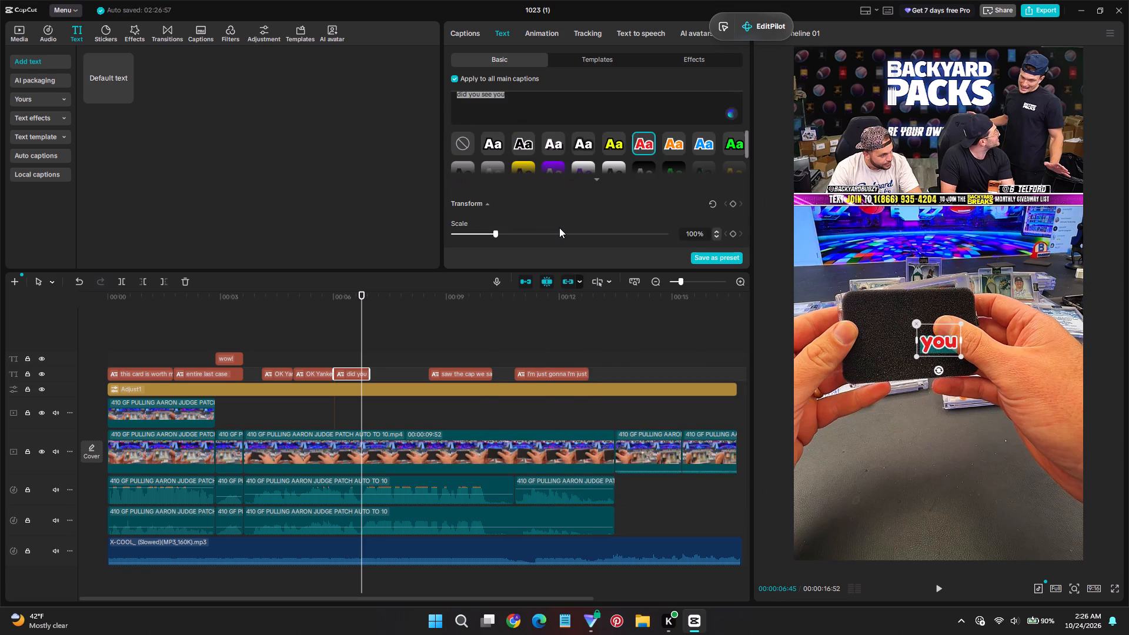
pyautogui.scroll(2, 559, 228)
pyautogui.click(530, 146)
pyautogui.moveTo(568, 193); pyautogui.dragTo(344, 113)
pyautogui.click(625, 161)
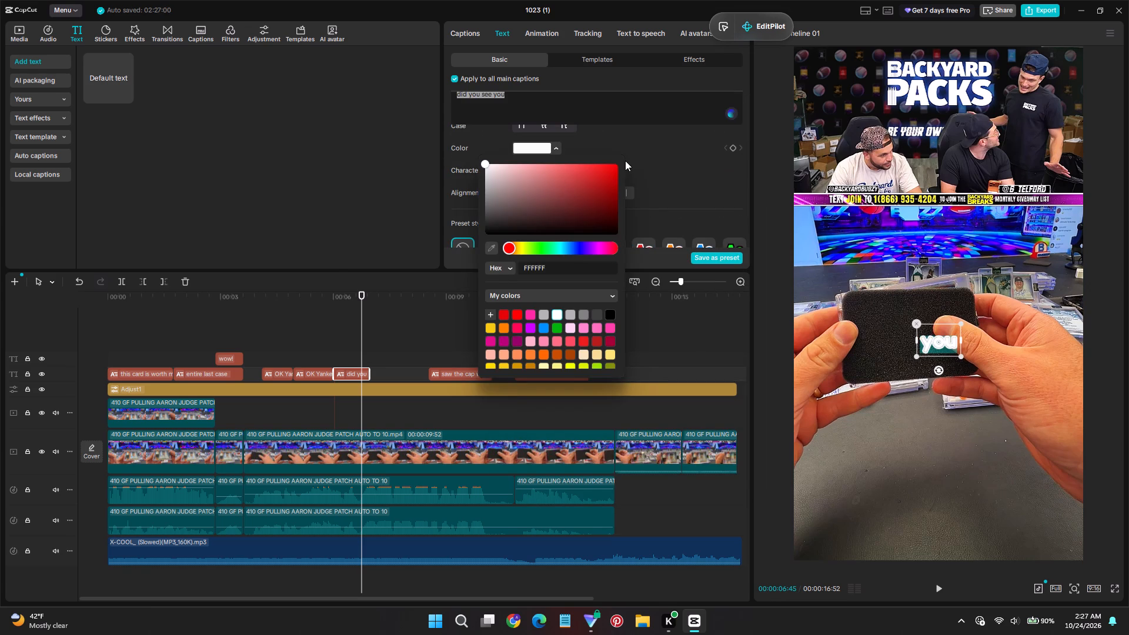
# Set the stroke color of the "did you see you" caption text to pink D70F87.
pyautogui.scroll(-7, 527, 231)
pyautogui.click(525, 179)
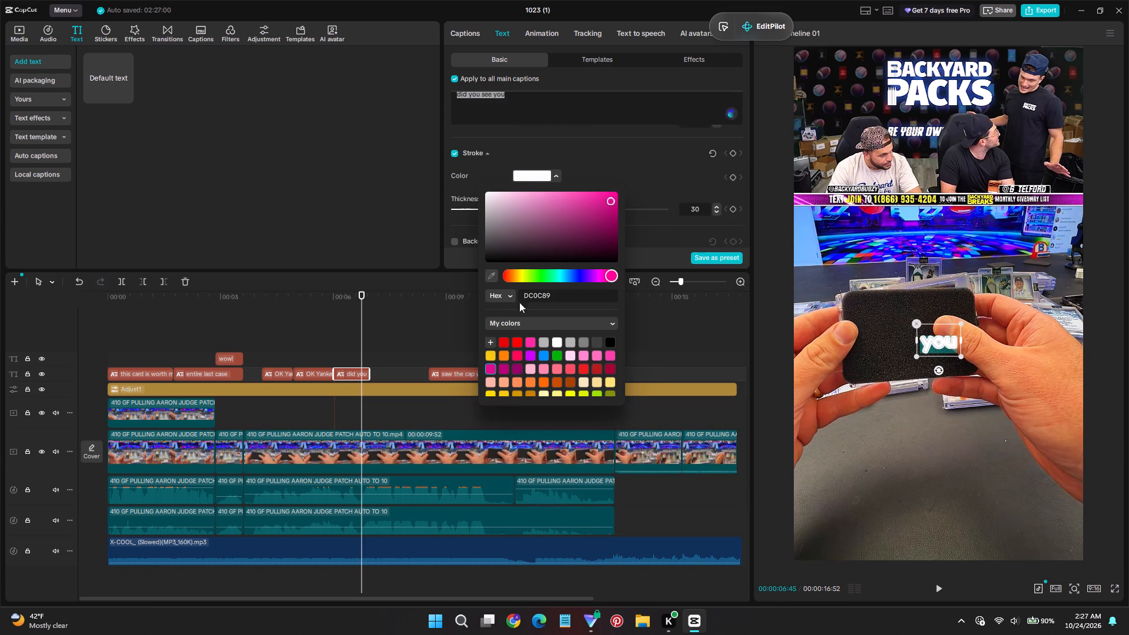
pyautogui.click(610, 203)
pyautogui.click(610, 203)
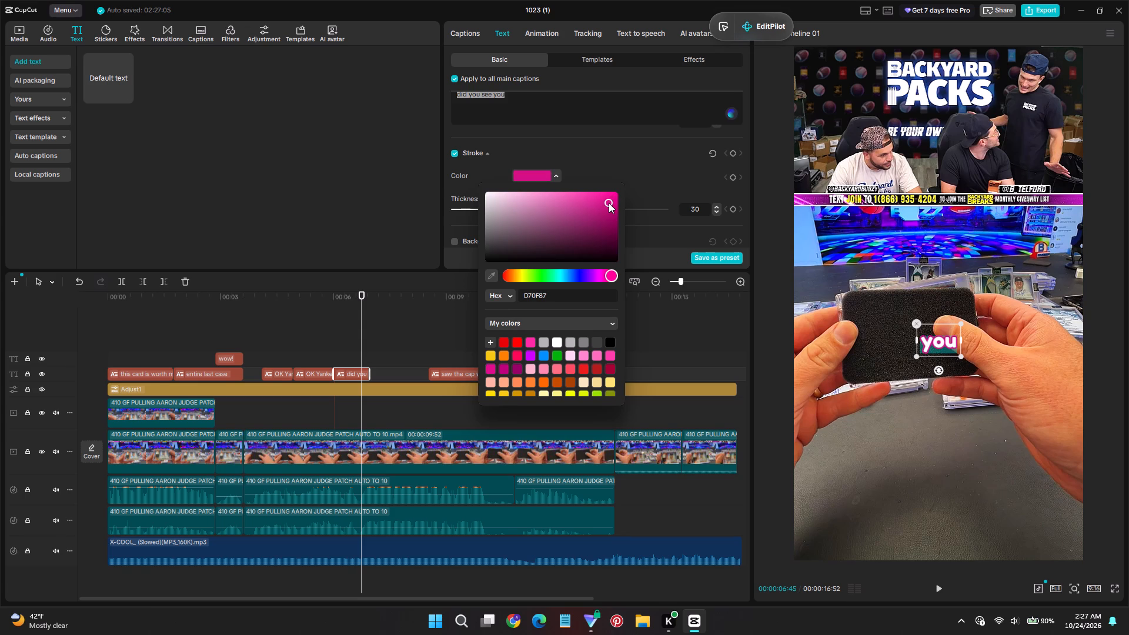
pyautogui.click(625, 169)
# Set the stroke thickness of the "did you see you" caption text to 54.
pyautogui.moveTo(525, 205); pyautogui.dragTo(559, 210)
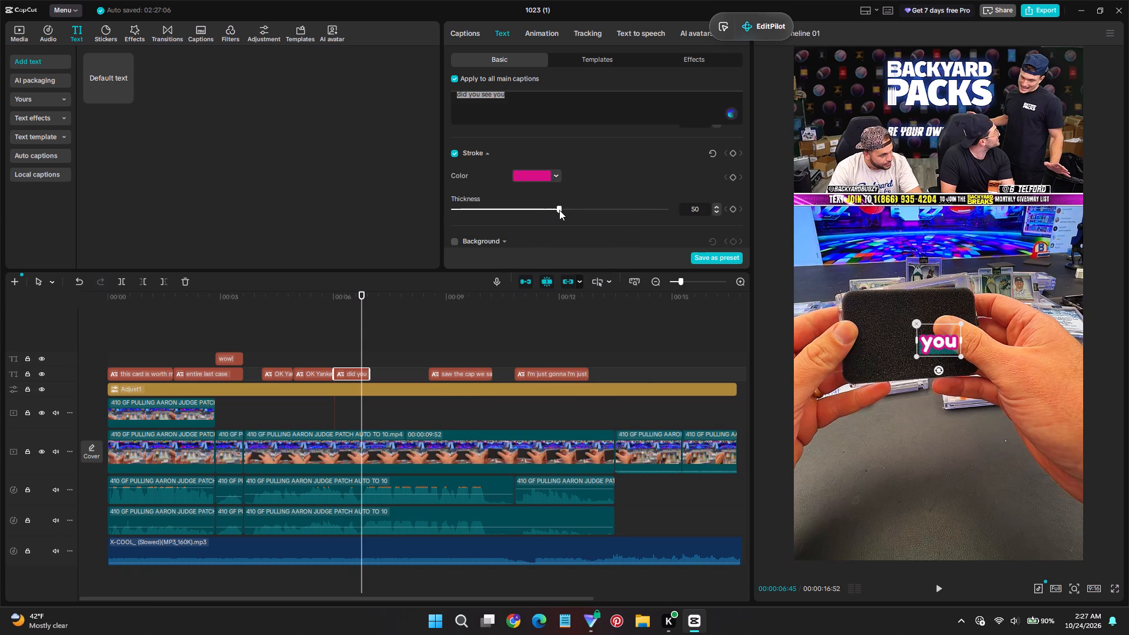
pyautogui.moveTo(559, 210); pyautogui.dragTo(569, 213)
# Play back the early captions and inspect the text style of the first "OK Yankees" caption.
pyautogui.click(308, 345)
pyautogui.press('space')
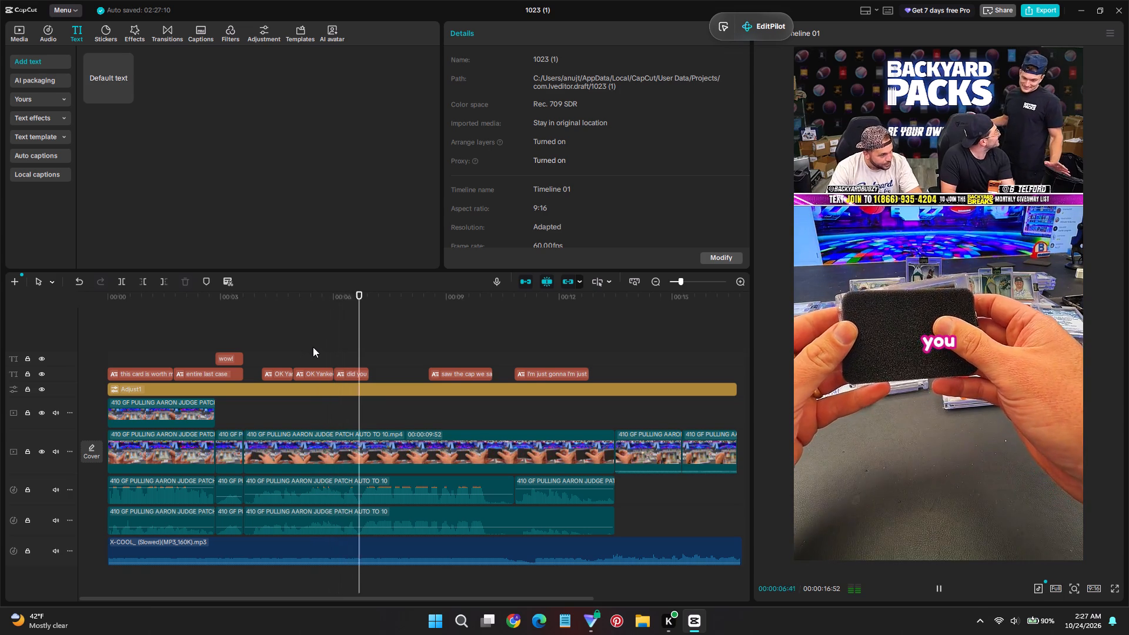
pyautogui.click(275, 351)
pyautogui.press('space')
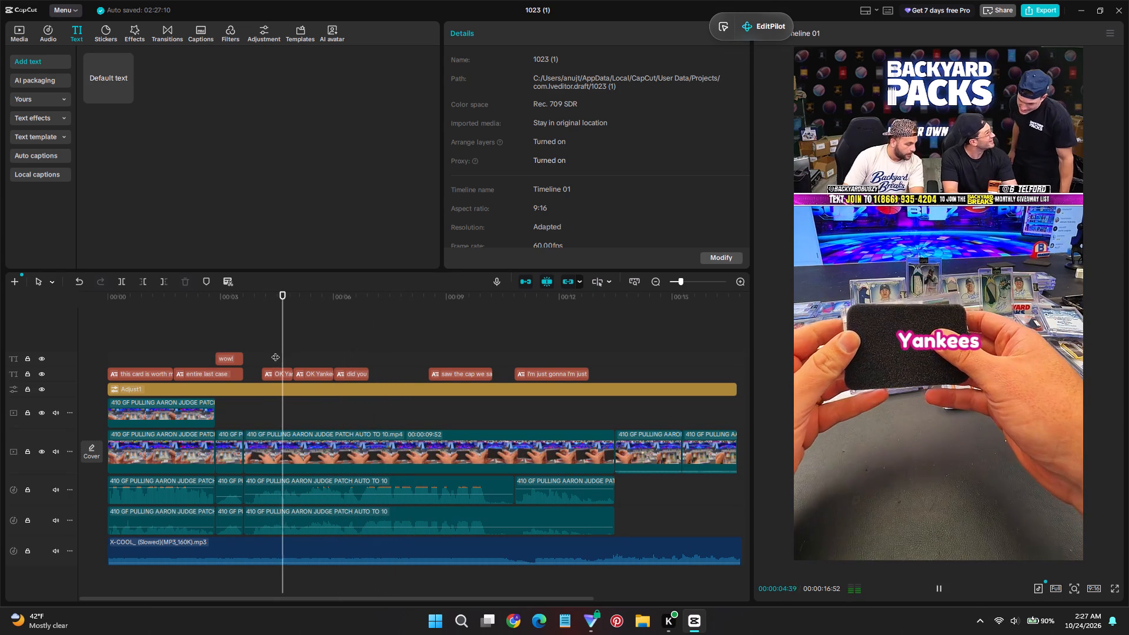
pyautogui.press('space')
pyautogui.click(278, 376)
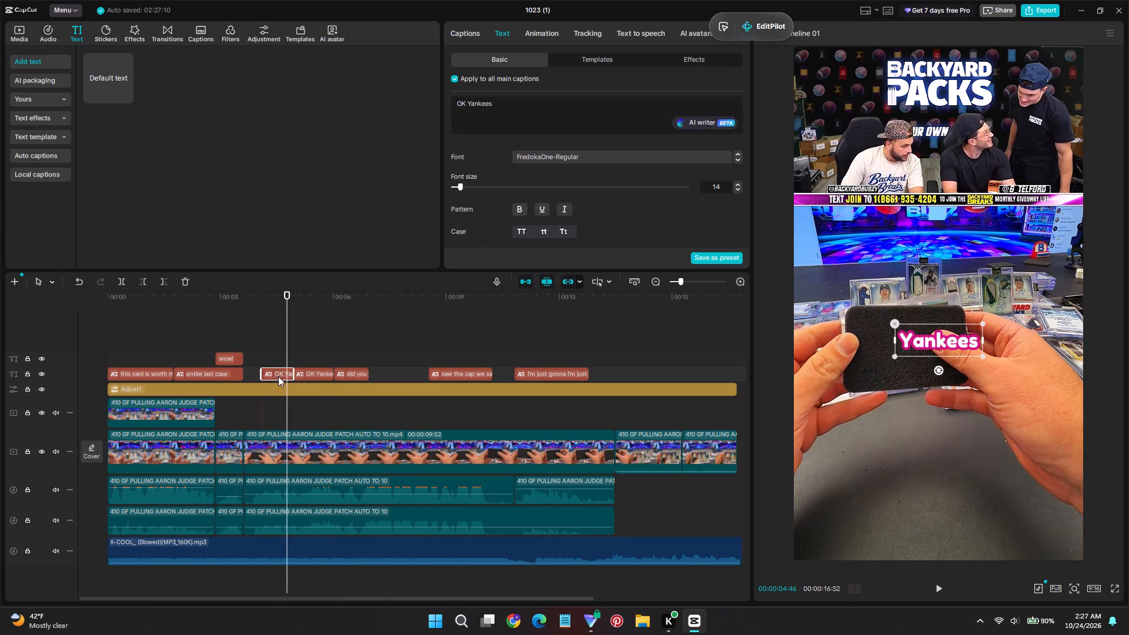
pyautogui.scroll(-3, 612, 201)
pyautogui.scroll(2, 612, 200)
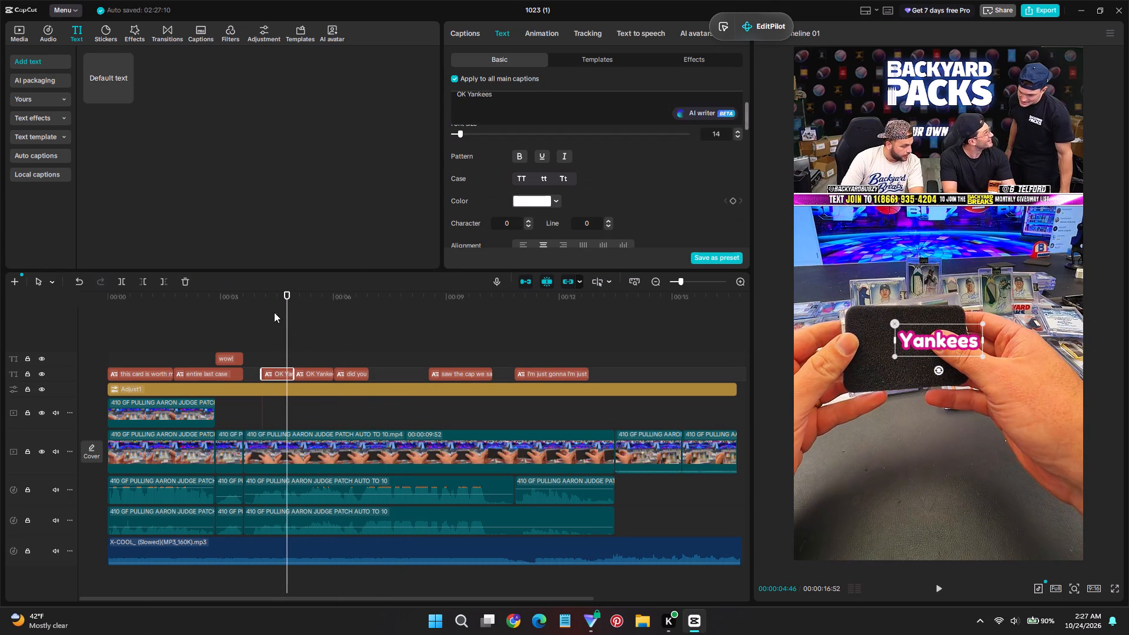
# Undo the recent stroke thickness, stroke color and text color changes on the captions, and play back the "OK Yankees" section.
pyautogui.hotkey('ctrl', 'z')
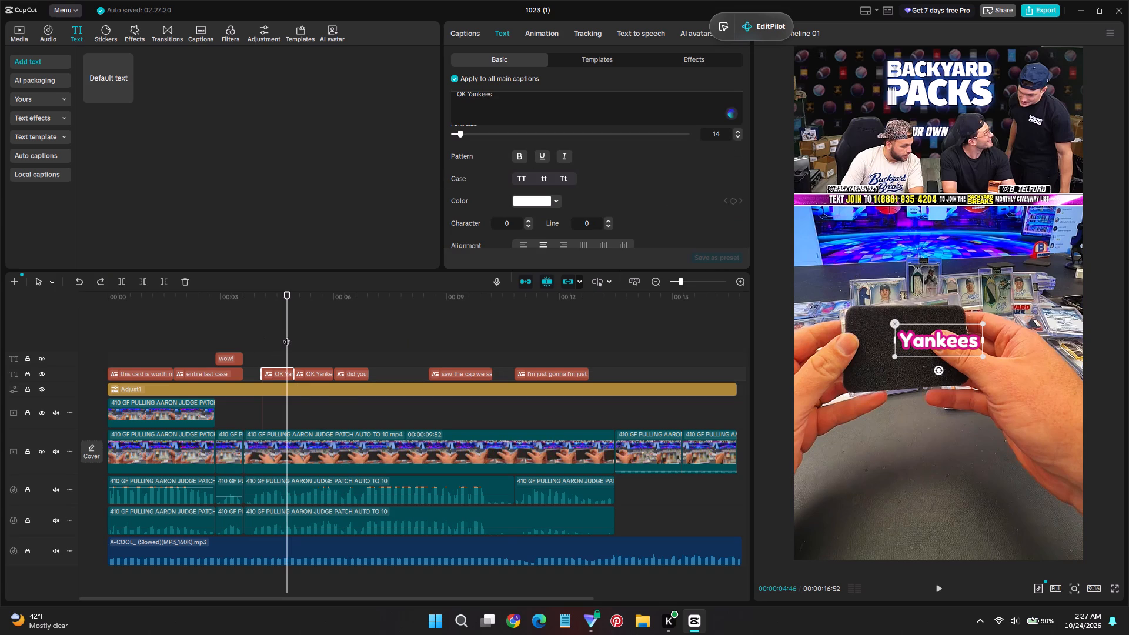
pyautogui.moveTo(289, 337); pyautogui.dragTo(268, 336)
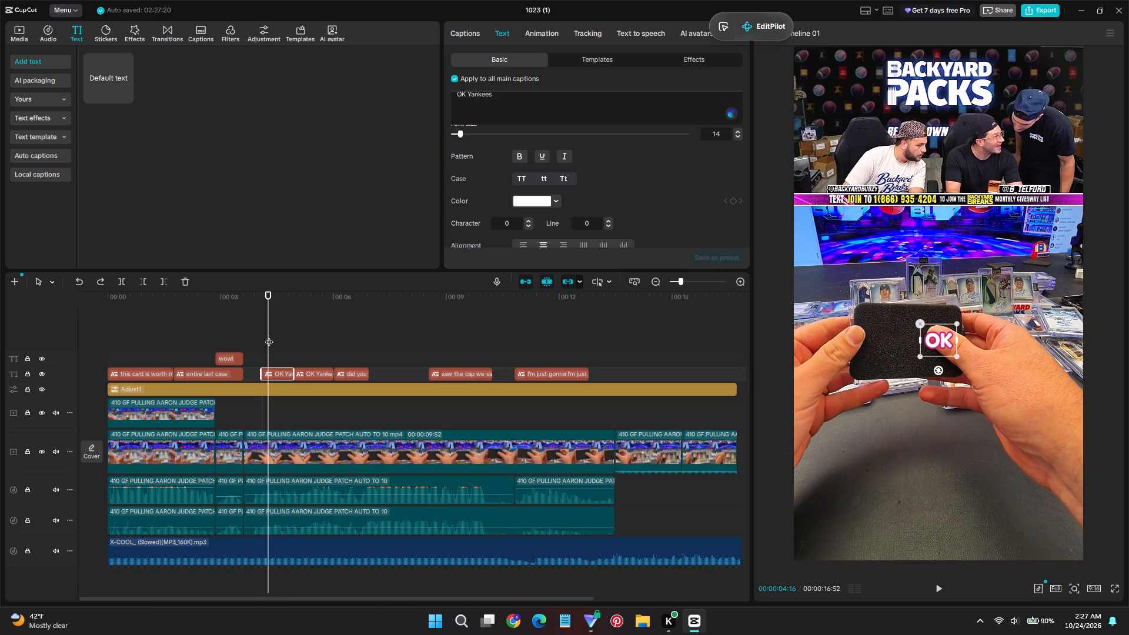
pyautogui.hotkey('ctrl', 'z')
pyautogui.hotkey('ctrl', 'z')
pyautogui.hotkey('ctrl', 'z')
pyautogui.press('space')
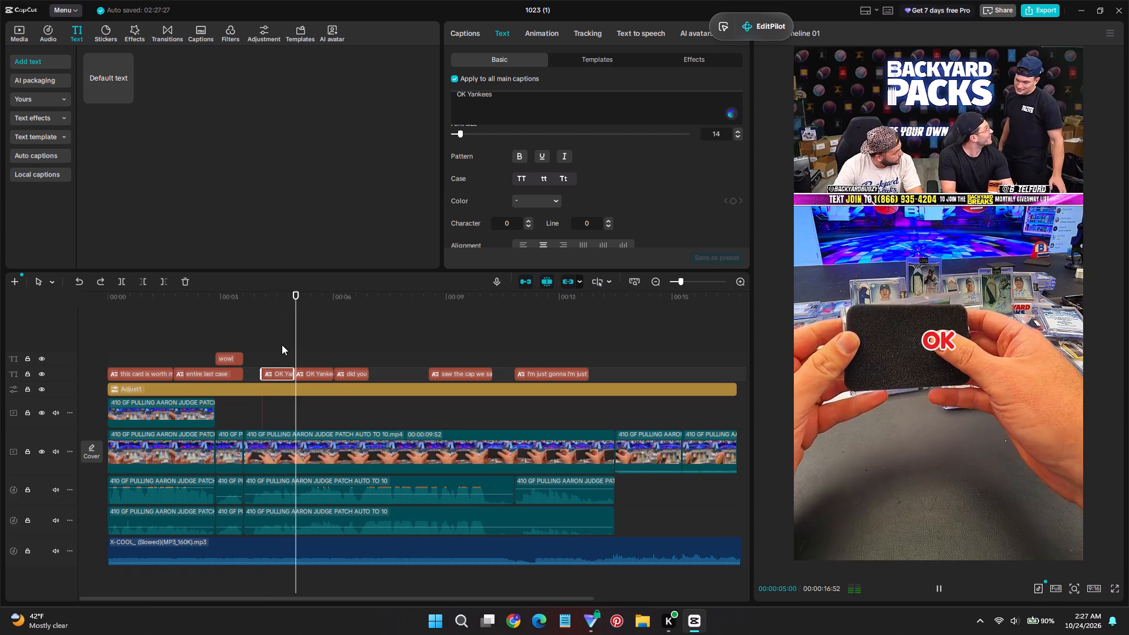
pyautogui.press('space')
# Turn off applying changes to all main captions for the "did you see you" caption.
pyautogui.click(356, 370)
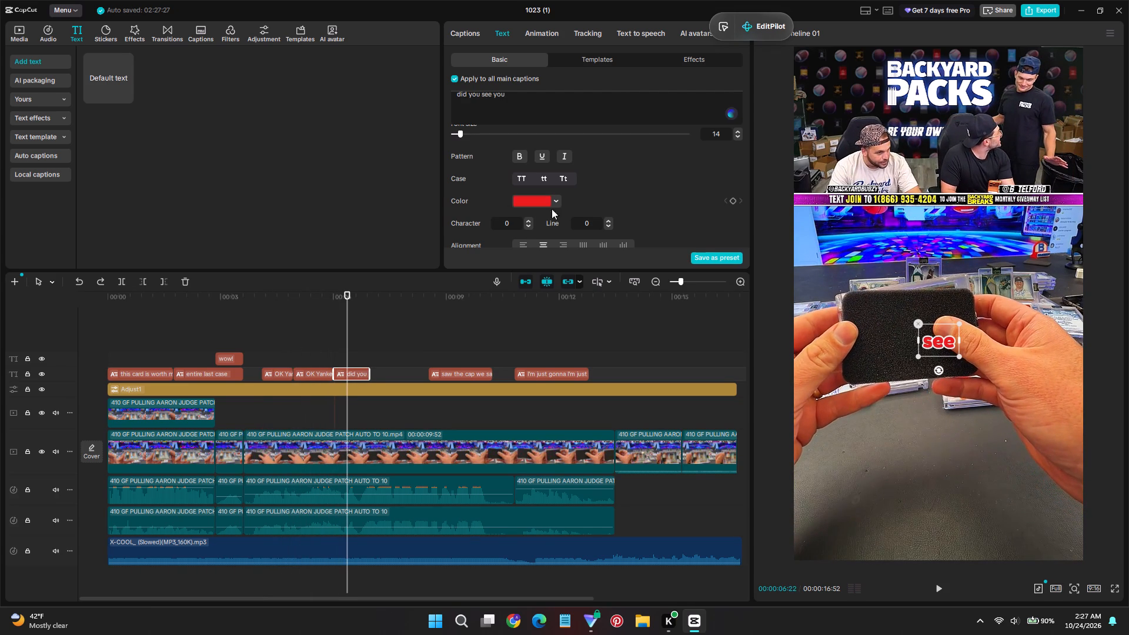
pyautogui.click(456, 76)
# Change the text color of the "did you see you" caption to white (FFFFFF).
pyautogui.scroll(-2, 523, 163)
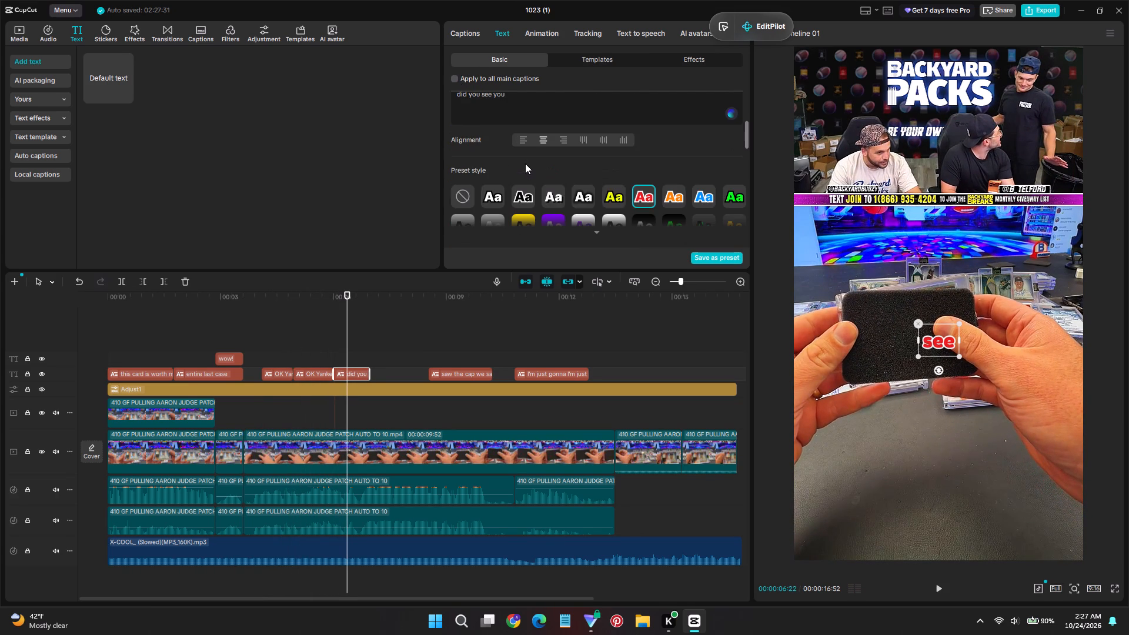
pyautogui.scroll(-1, 554, 181)
pyautogui.scroll(6, 555, 182)
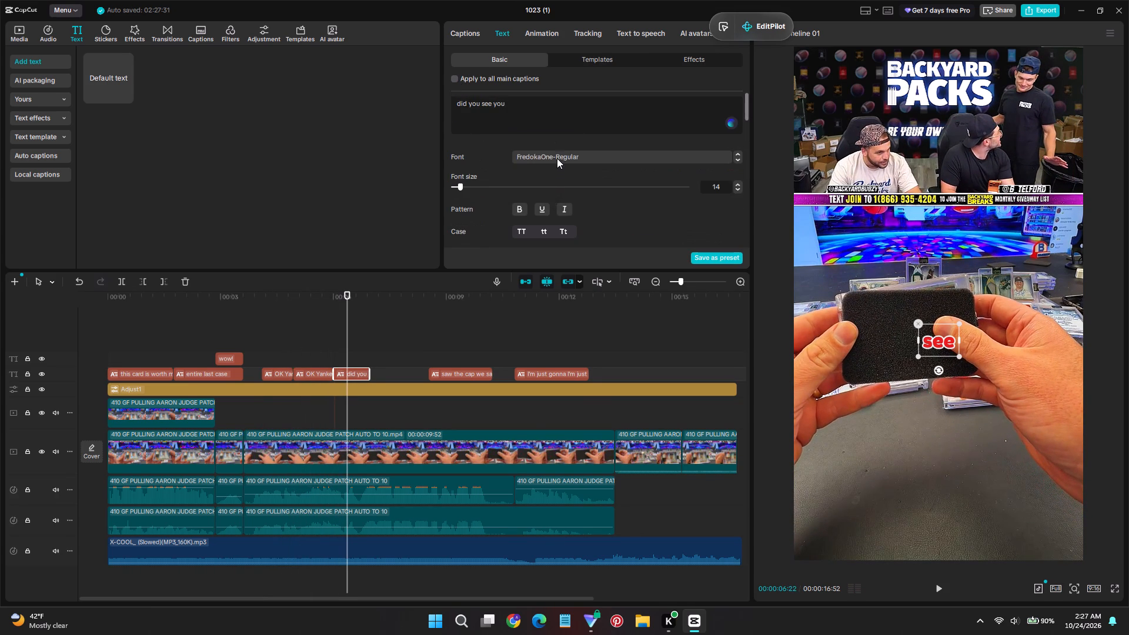
pyautogui.click(557, 158)
pyautogui.click(572, 272)
pyautogui.scroll(-2, 574, 212)
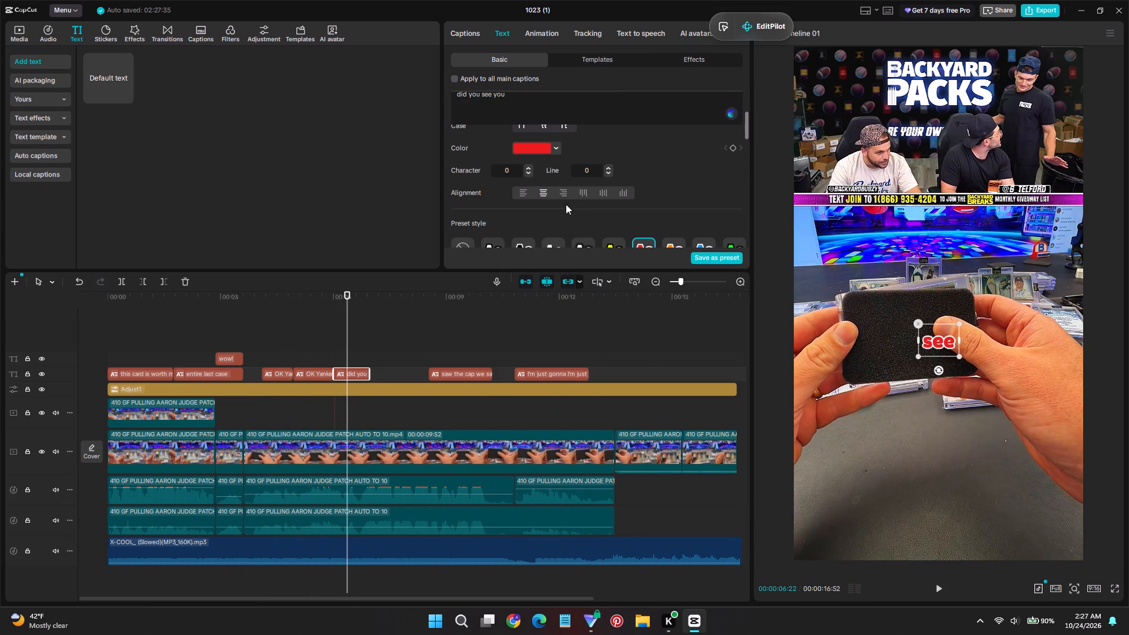
pyautogui.click(529, 146)
pyautogui.moveTo(551, 209); pyautogui.dragTo(425, 125)
pyautogui.click(644, 159)
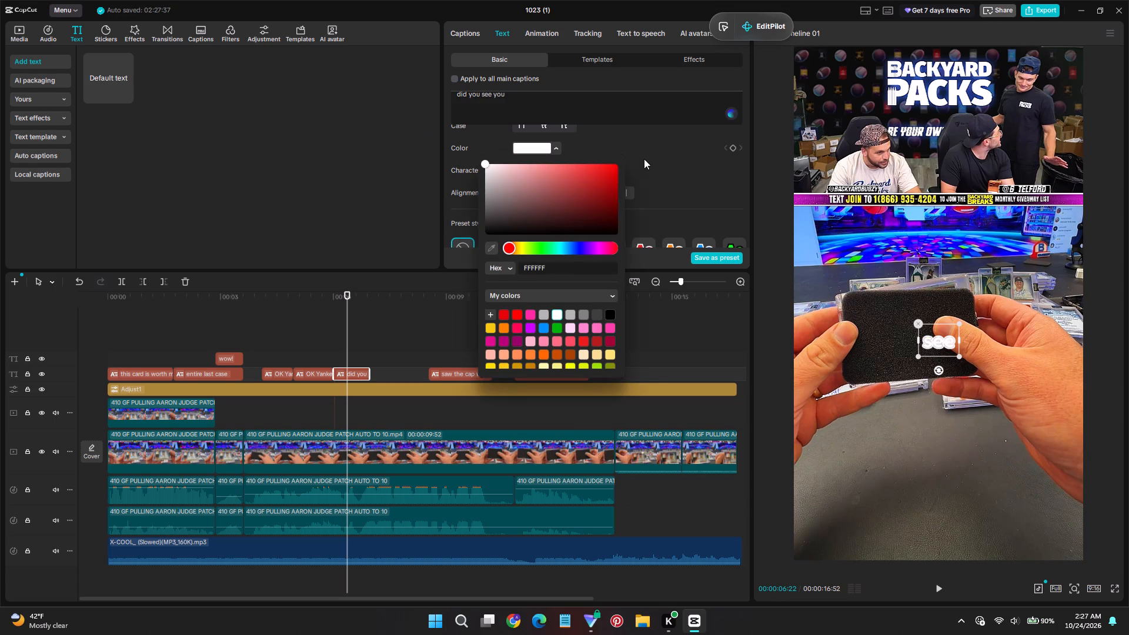
# Set the stroke color of the "did you see you" caption to pink D00F83.
pyautogui.scroll(-6, 520, 221)
pyautogui.click(524, 226)
pyautogui.scroll(-3, 526, 225)
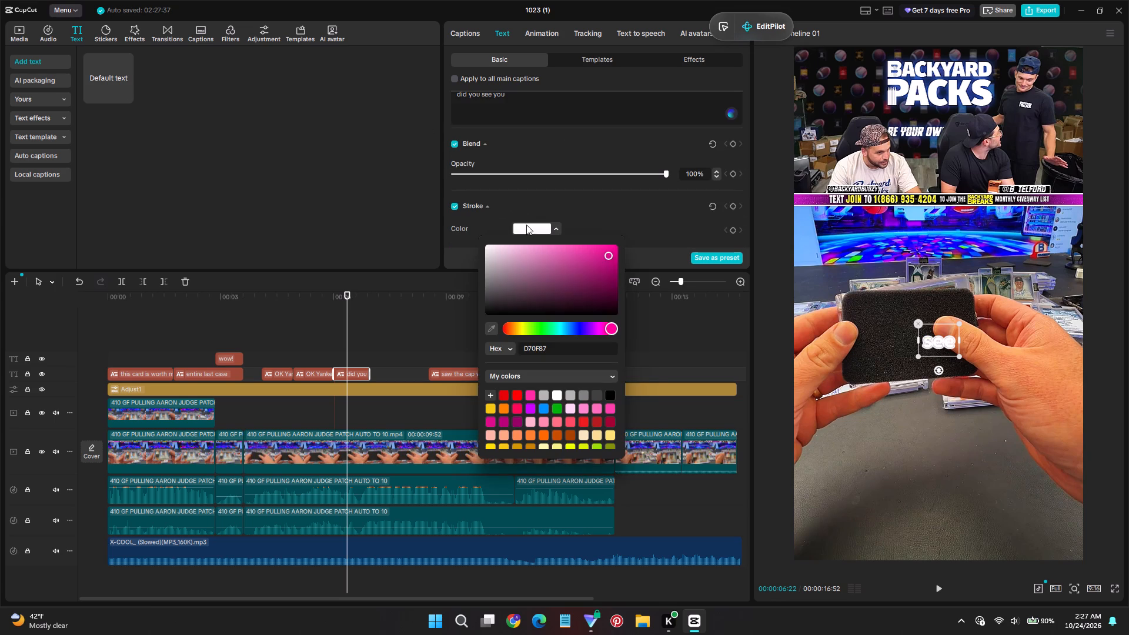
pyautogui.click(610, 254)
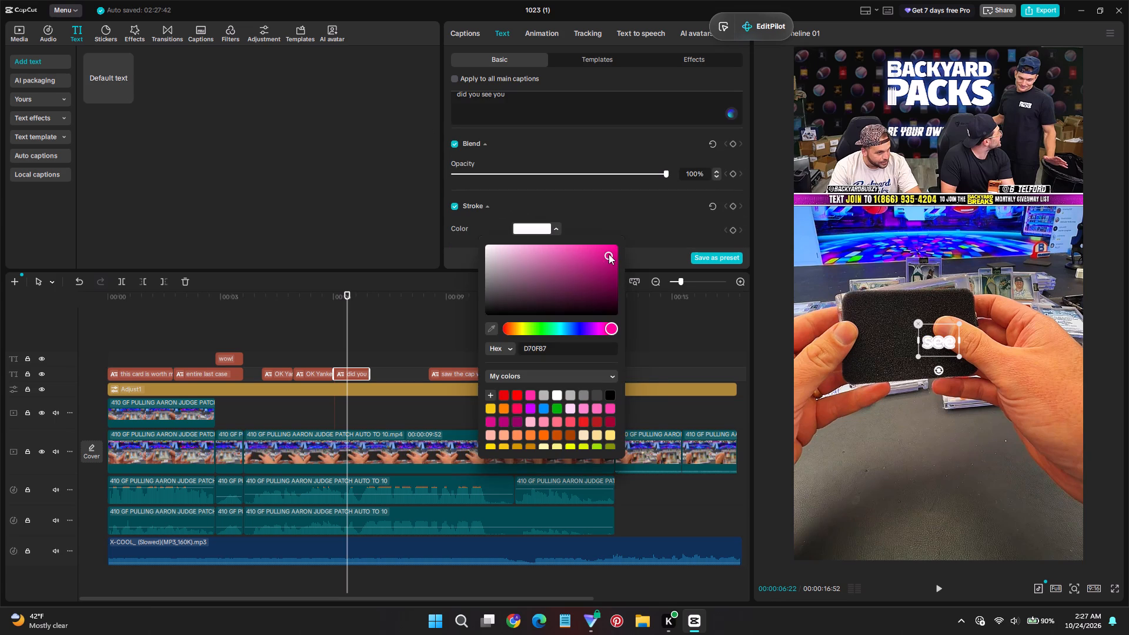
pyautogui.click(609, 254)
pyautogui.click(609, 254)
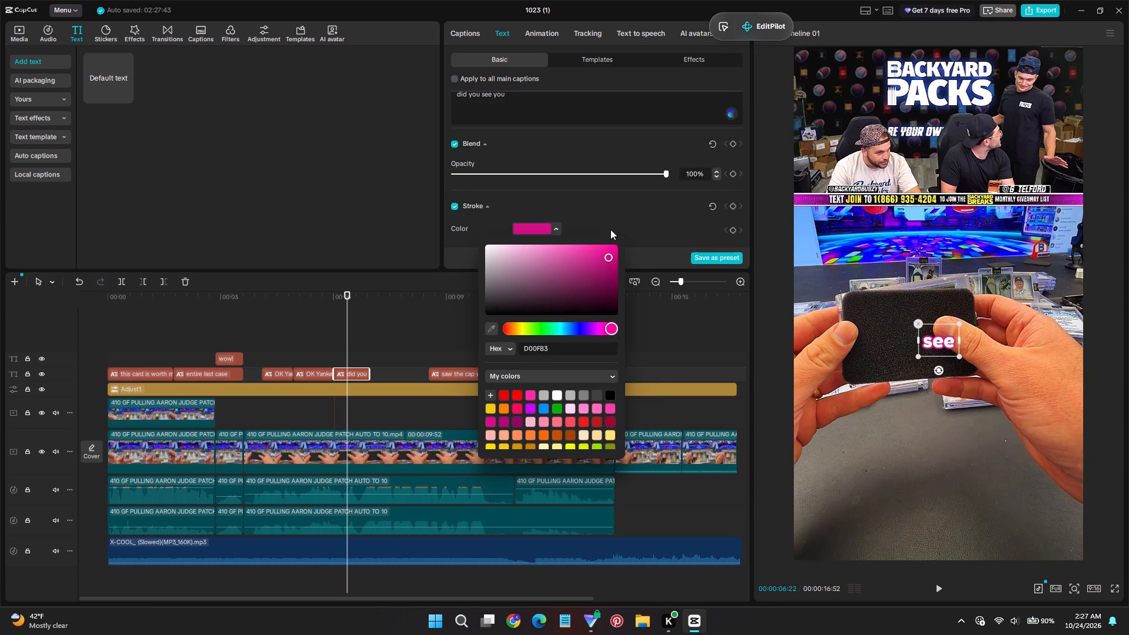
pyautogui.click(612, 207)
# Set the stroke thickness of the "did you see you" caption to 53.
pyautogui.scroll(-3, 491, 220)
pyautogui.scroll(2, 480, 159)
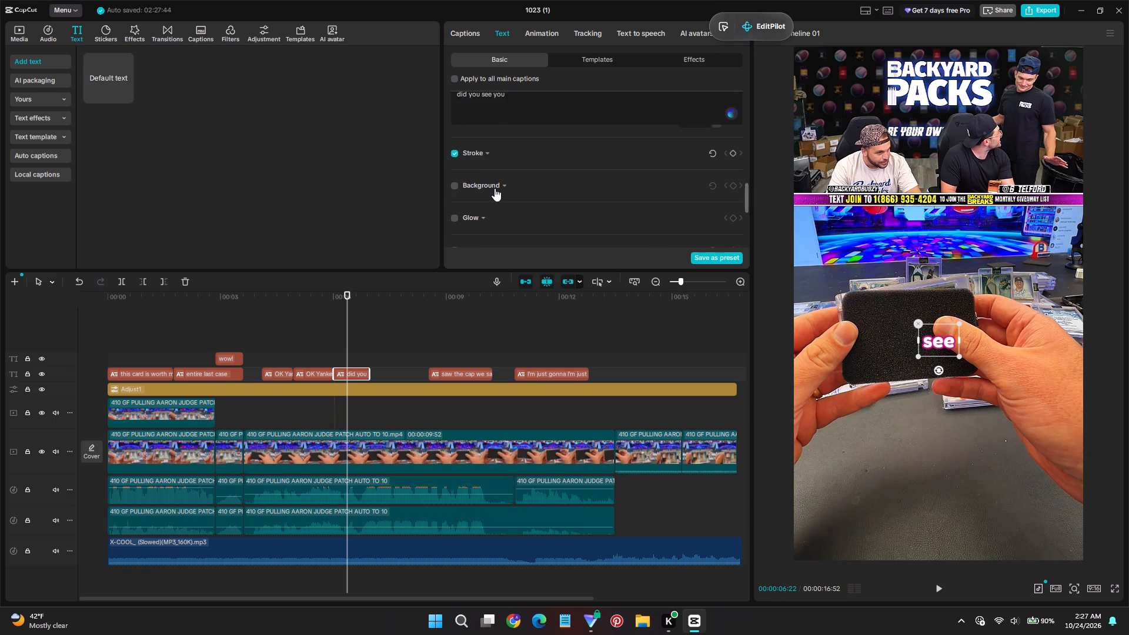
pyautogui.click(486, 158)
pyautogui.scroll(-2, 505, 190)
pyautogui.scroll(1, 513, 150)
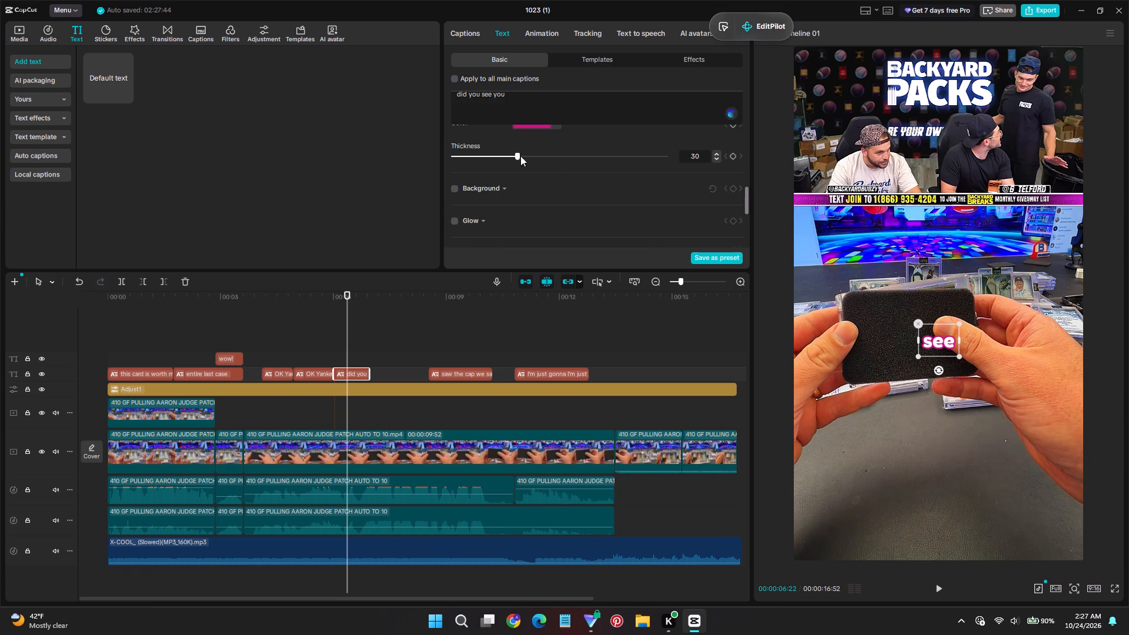
pyautogui.click(555, 154)
pyautogui.moveTo(557, 156); pyautogui.dragTo(566, 163)
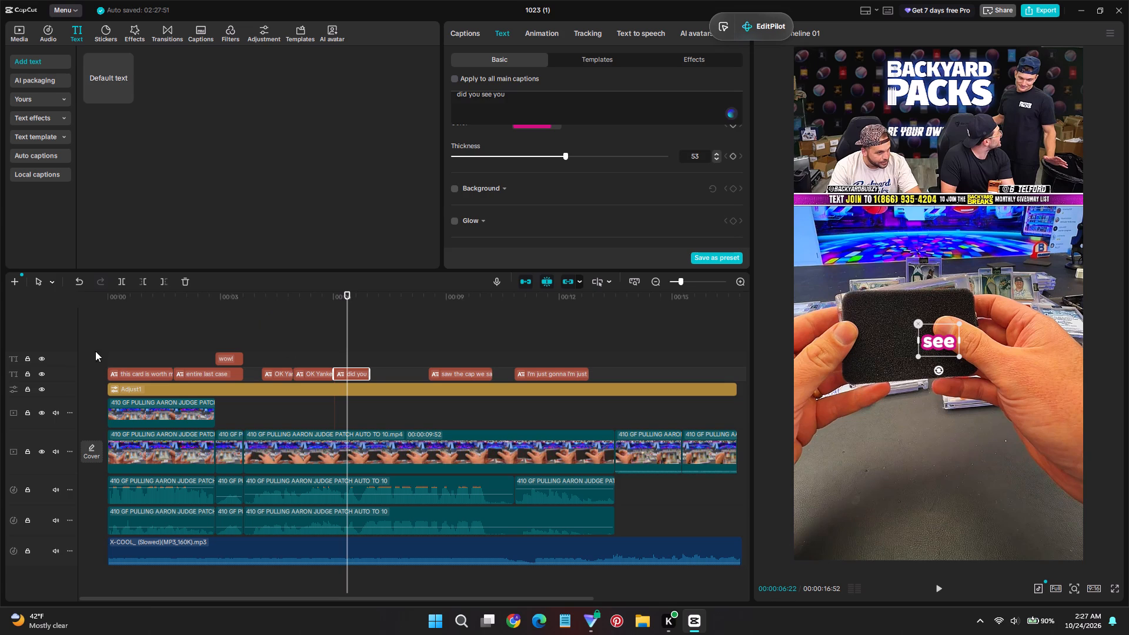
# Select all captions together with the "wow!" text and enable their shadow.
pyautogui.moveTo(120, 337); pyautogui.dragTo(655, 373)
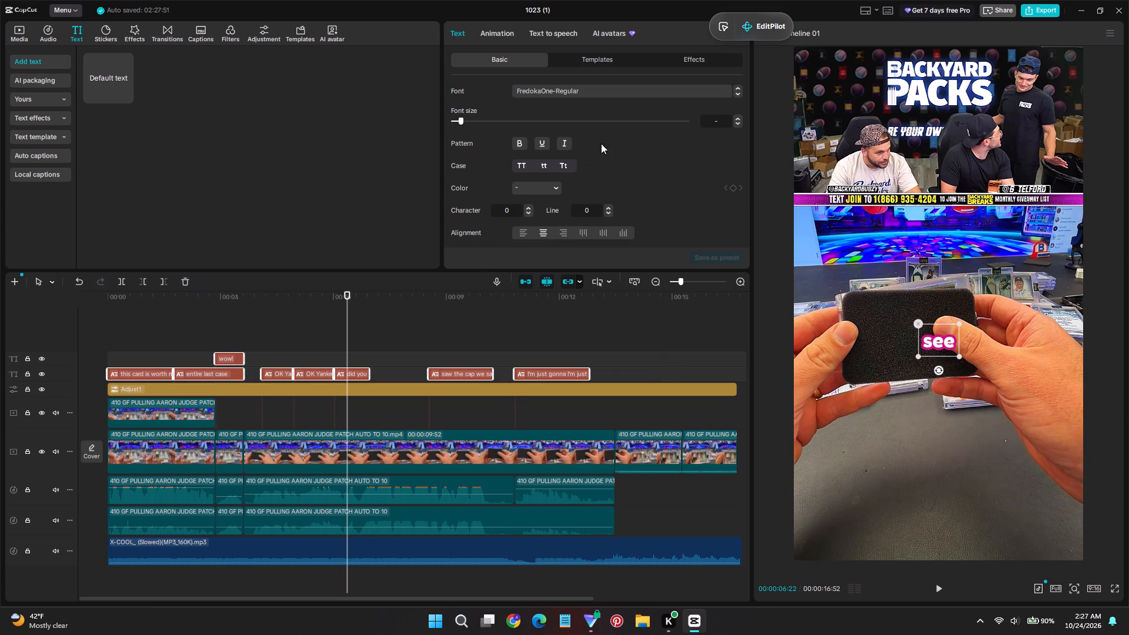
pyautogui.scroll(-10, 560, 150)
pyautogui.click(494, 201)
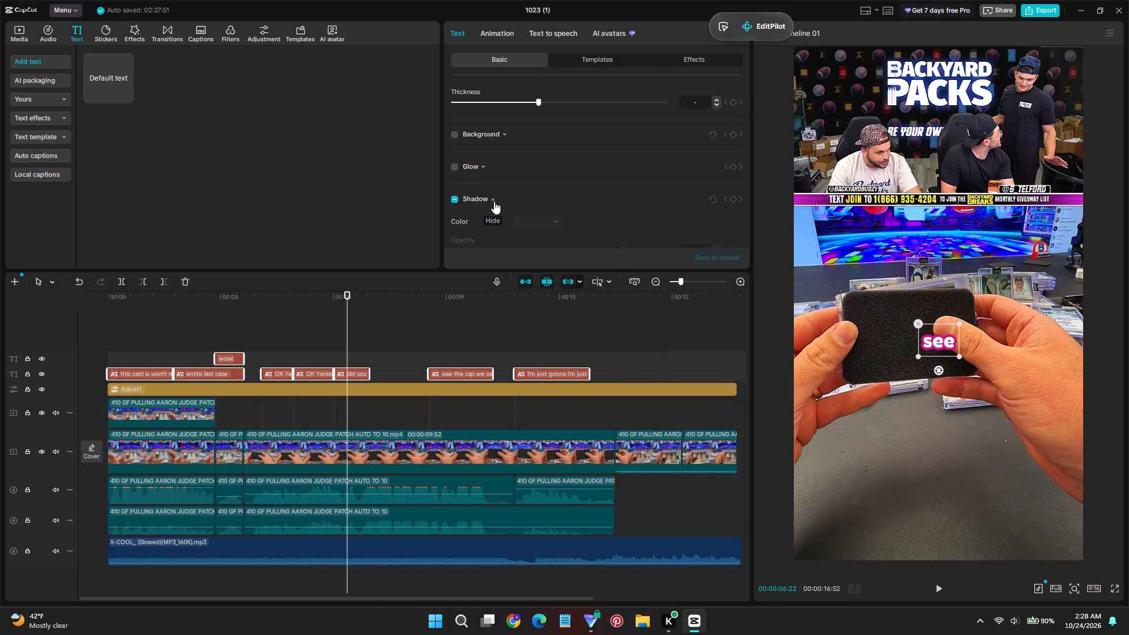
pyautogui.scroll(-3, 540, 196)
pyautogui.scroll(1, 511, 147)
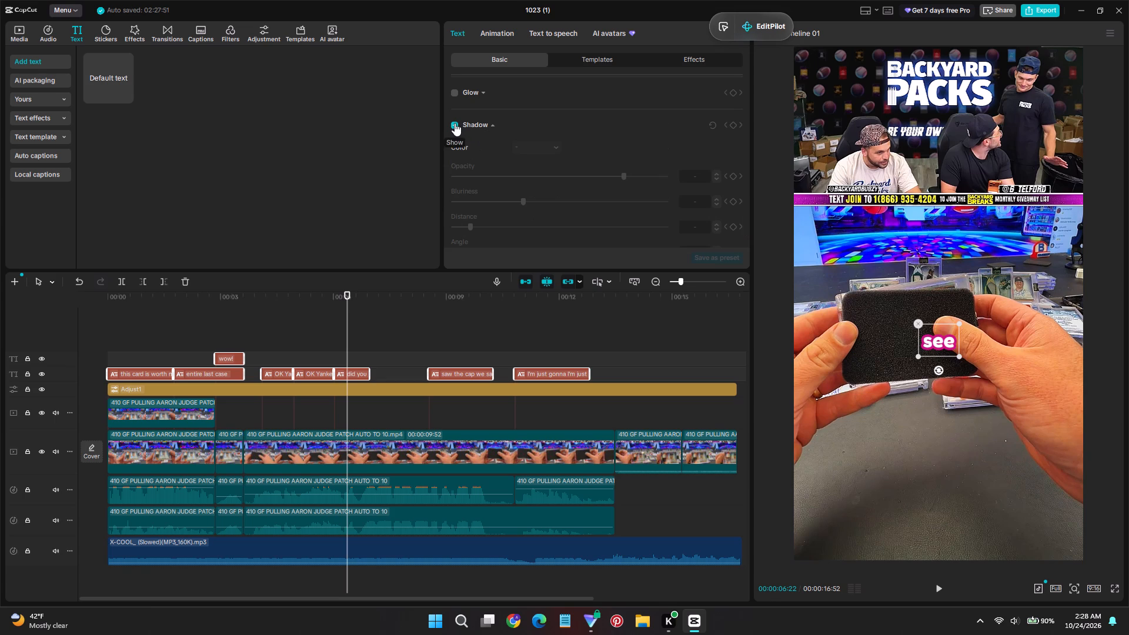
pyautogui.click(455, 123)
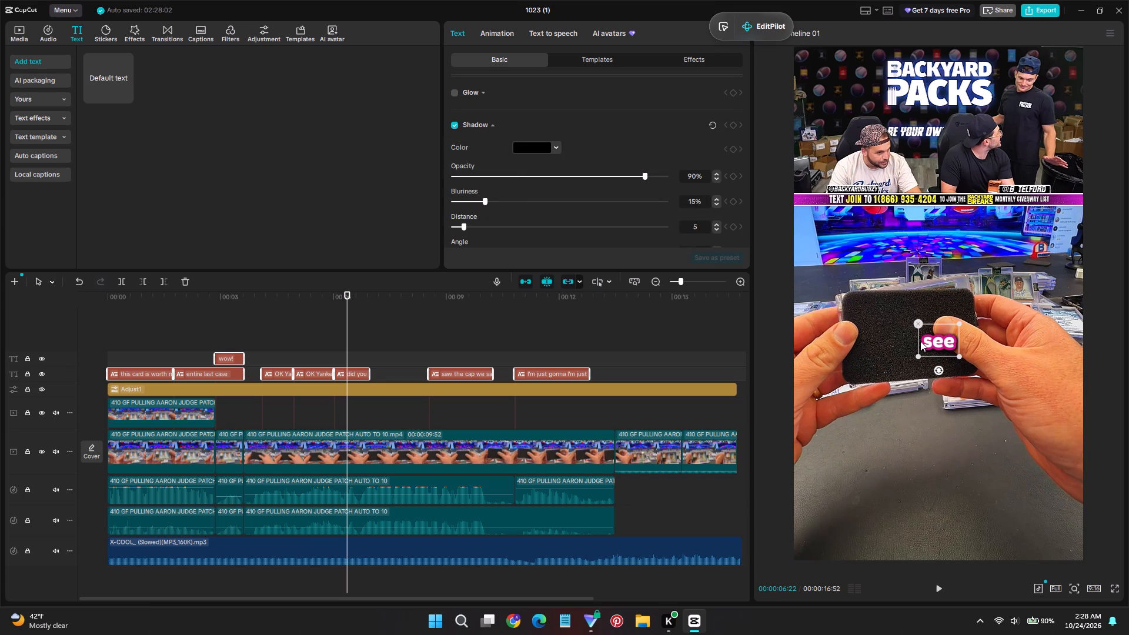
# Scrub through the timeline to examine the shadowed captions and the "wow!" text over the footage.
pyautogui.moveTo(343, 334); pyautogui.dragTo(380, 335)
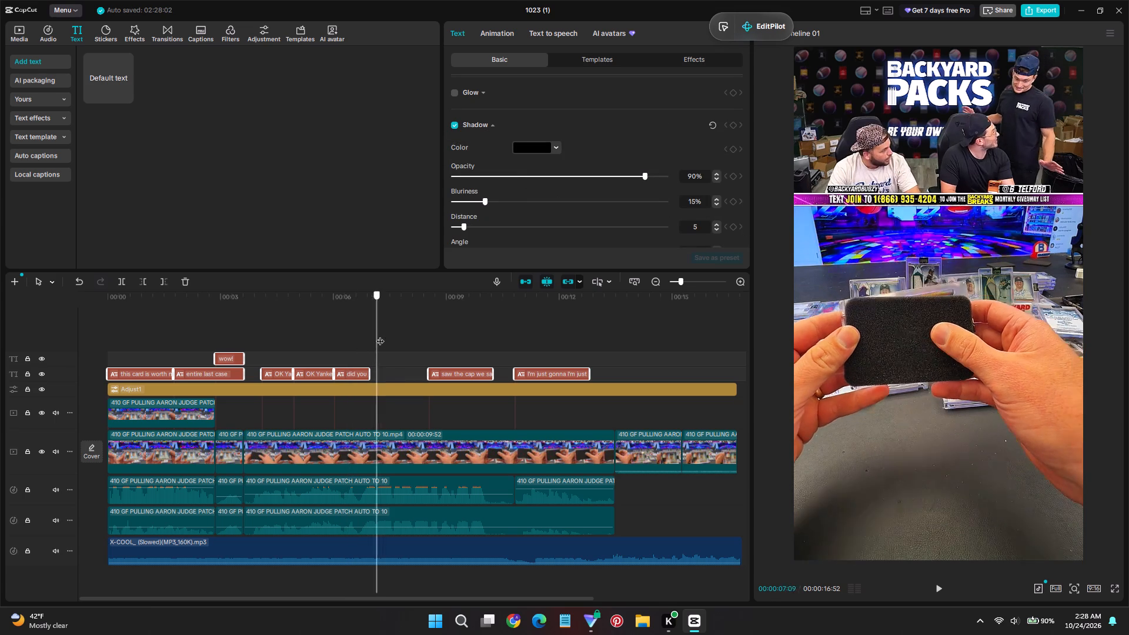
pyautogui.moveTo(380, 335); pyautogui.dragTo(462, 335)
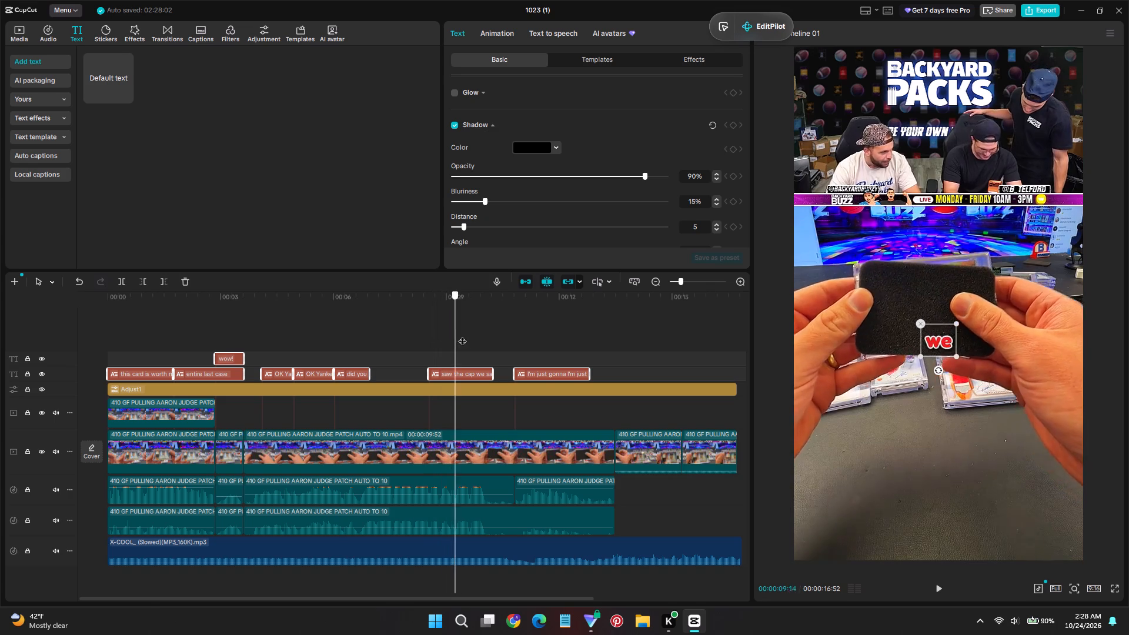
pyautogui.moveTo(462, 335); pyautogui.dragTo(613, 339)
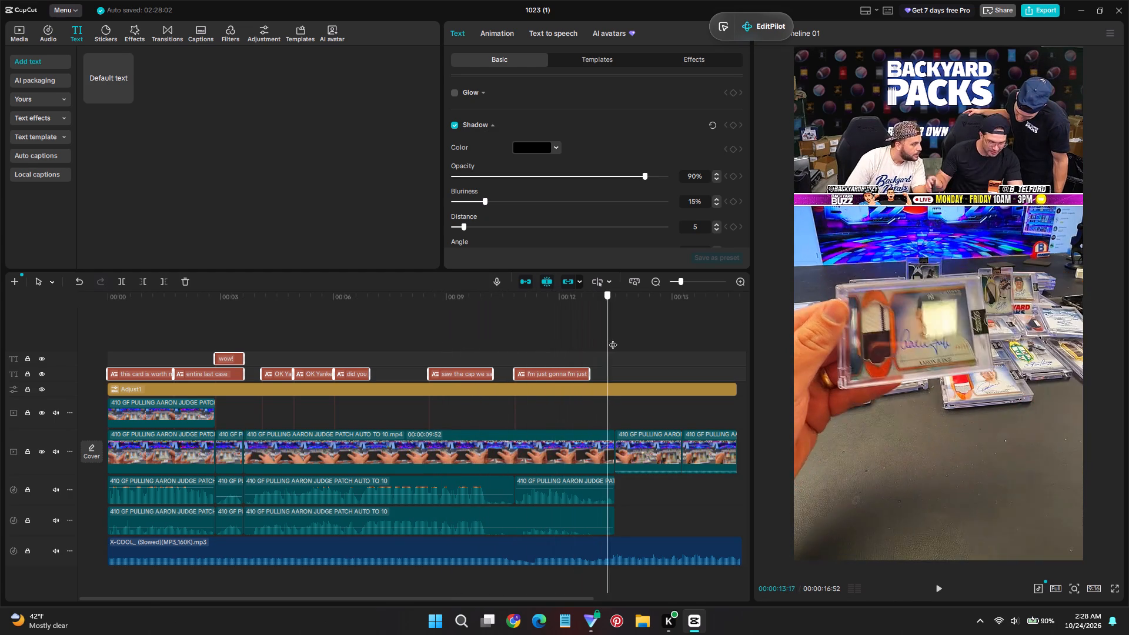
pyautogui.moveTo(613, 339); pyautogui.dragTo(238, 333)
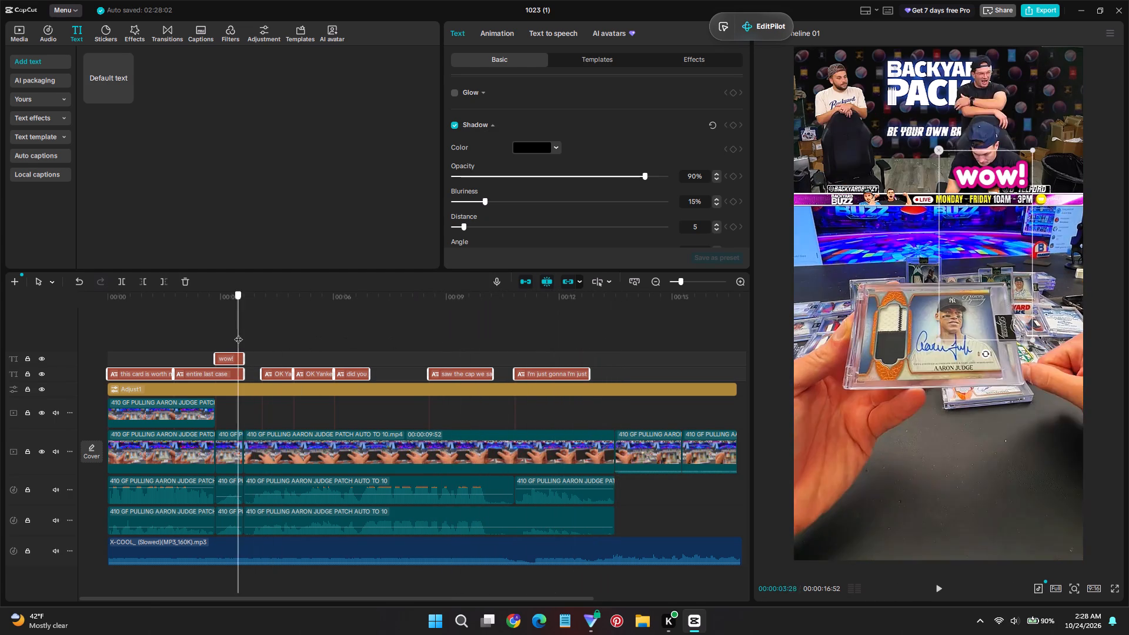
pyautogui.moveTo(238, 333); pyautogui.dragTo(155, 323)
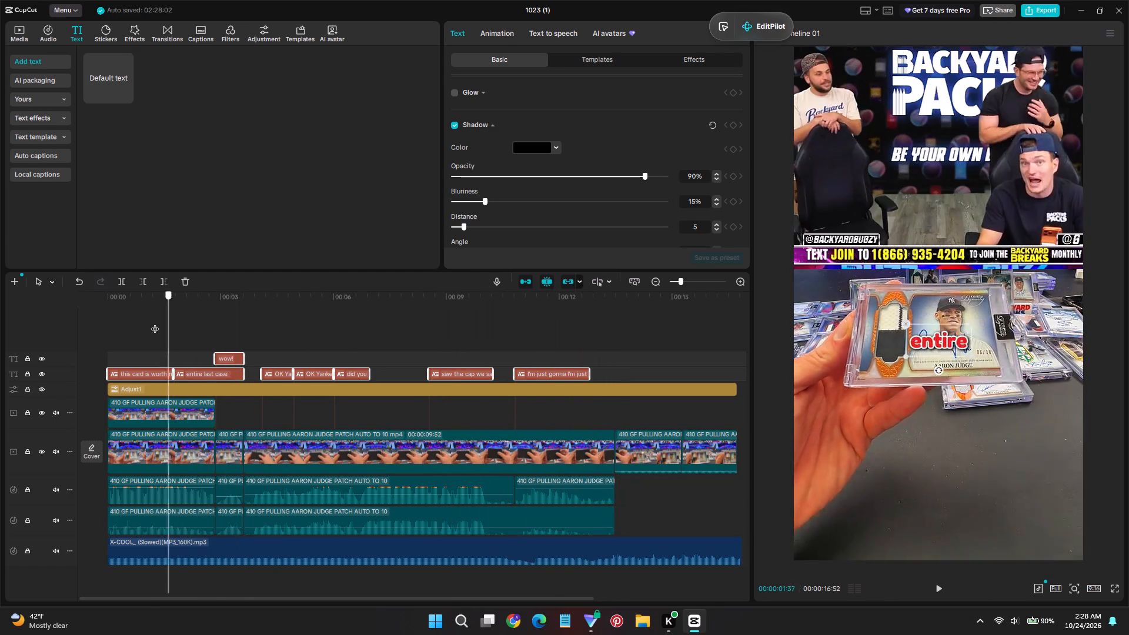
pyautogui.moveTo(155, 323); pyautogui.dragTo(204, 320)
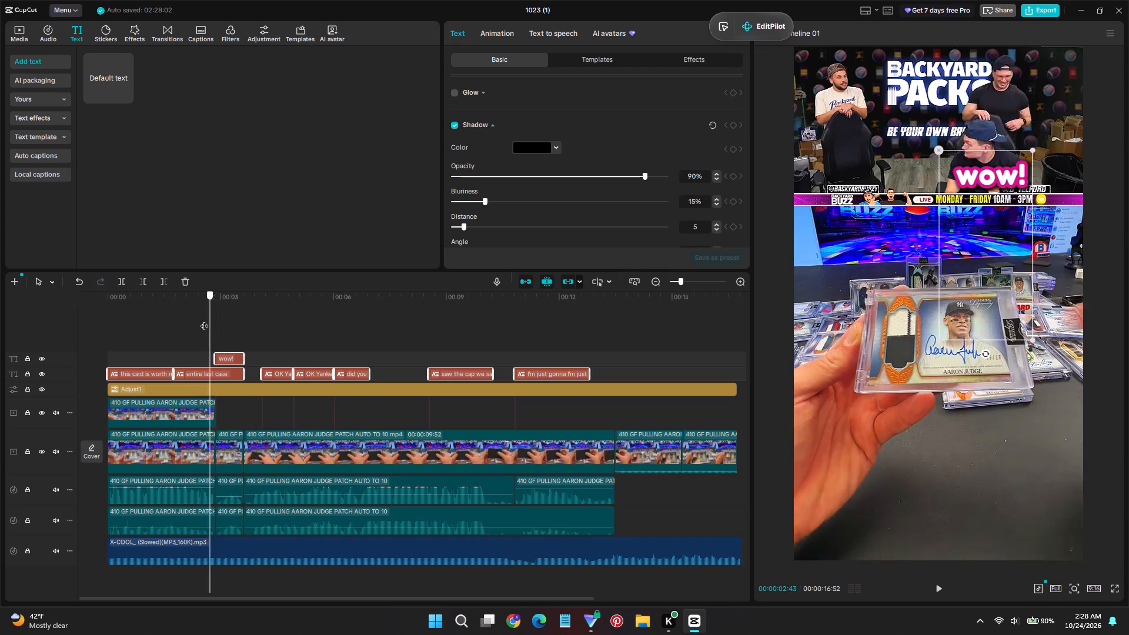
pyautogui.moveTo(204, 320); pyautogui.dragTo(182, 319)
# Set the shadow of all selected captions to 100% opacity, 5% blurriness and a distance of 11.
pyautogui.scroll(-2, 453, 223)
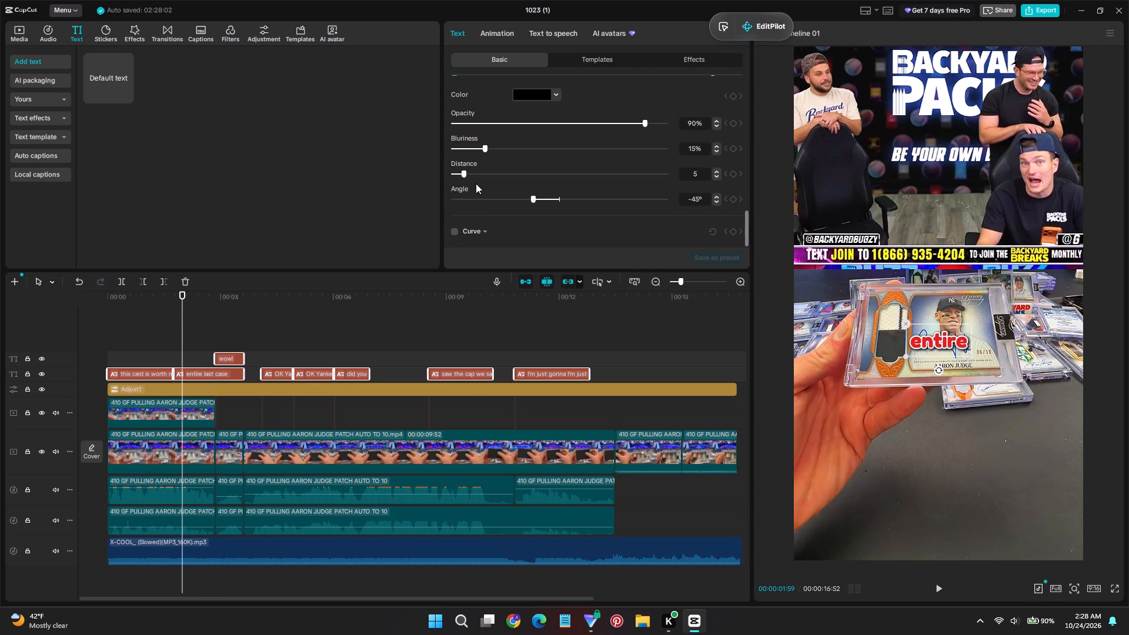
pyautogui.moveTo(482, 146); pyautogui.dragTo(450, 151)
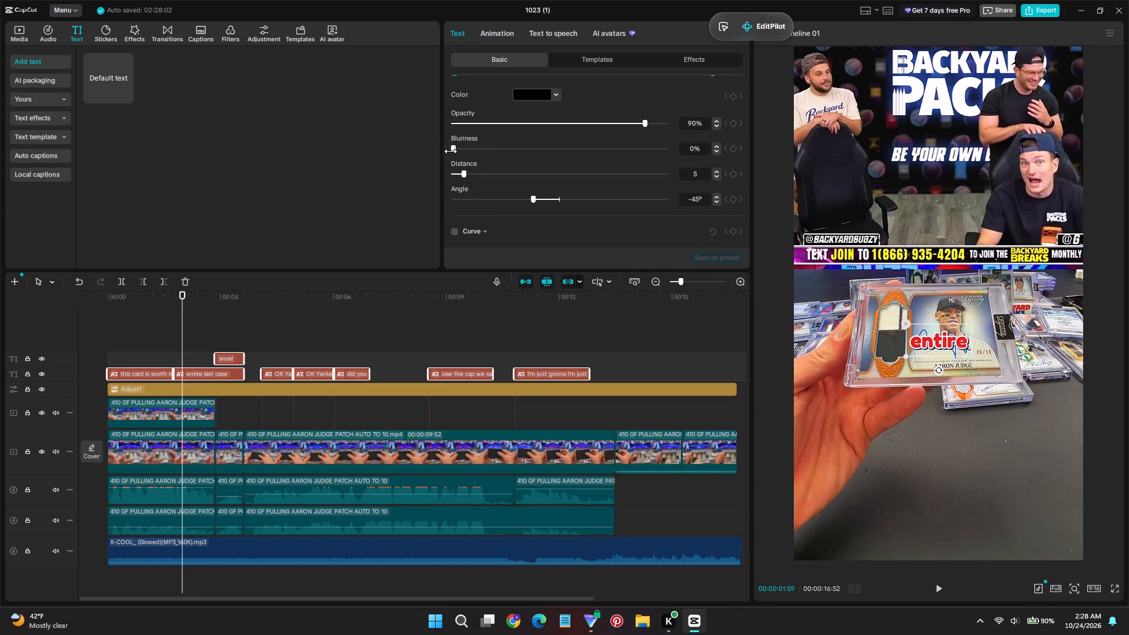
pyautogui.moveTo(450, 151); pyautogui.dragTo(463, 153)
pyautogui.moveTo(466, 174); pyautogui.dragTo(472, 177)
pyautogui.moveTo(472, 177); pyautogui.dragTo(477, 178)
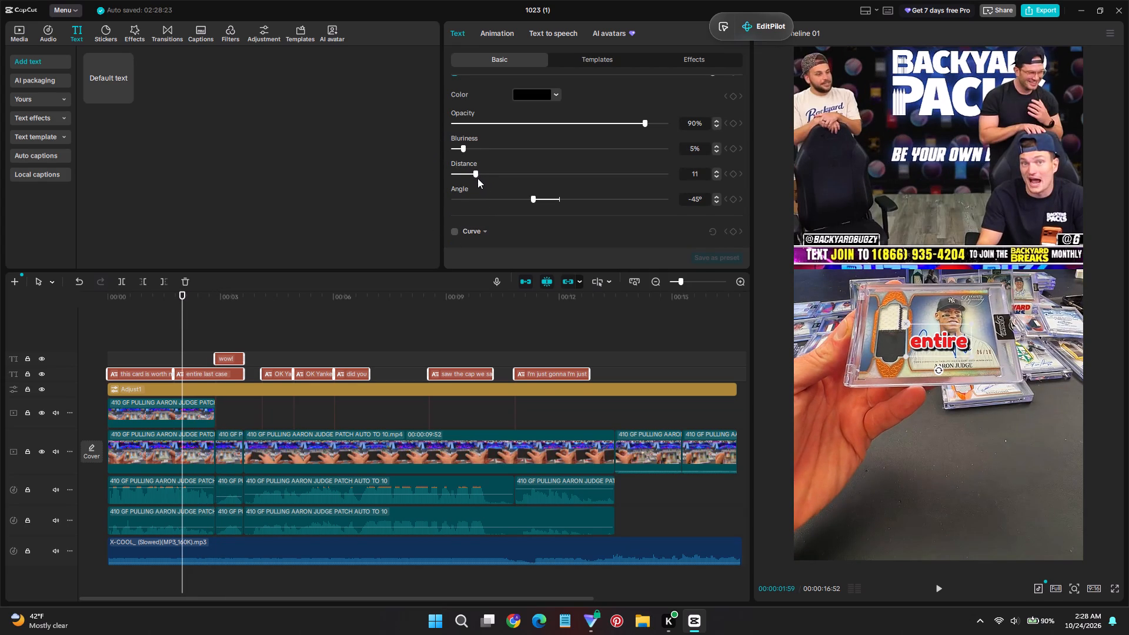
pyautogui.moveTo(467, 147); pyautogui.dragTo(483, 151)
pyautogui.moveTo(642, 121); pyautogui.dragTo(667, 123)
pyautogui.moveTo(482, 149); pyautogui.dragTo(472, 148)
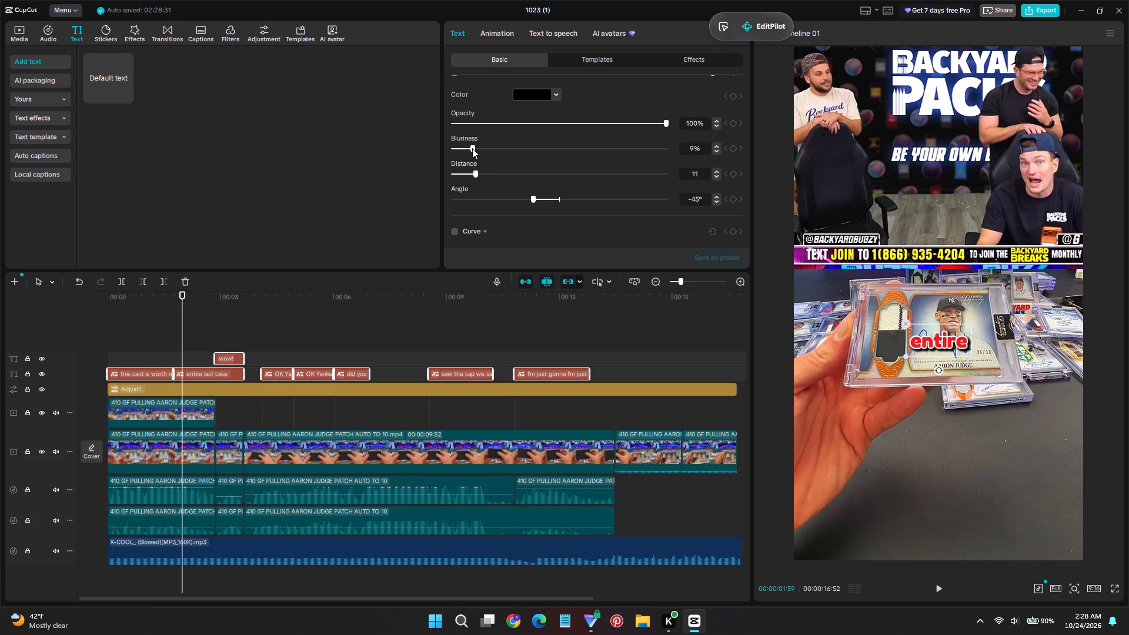
pyautogui.moveTo(472, 148); pyautogui.dragTo(464, 148)
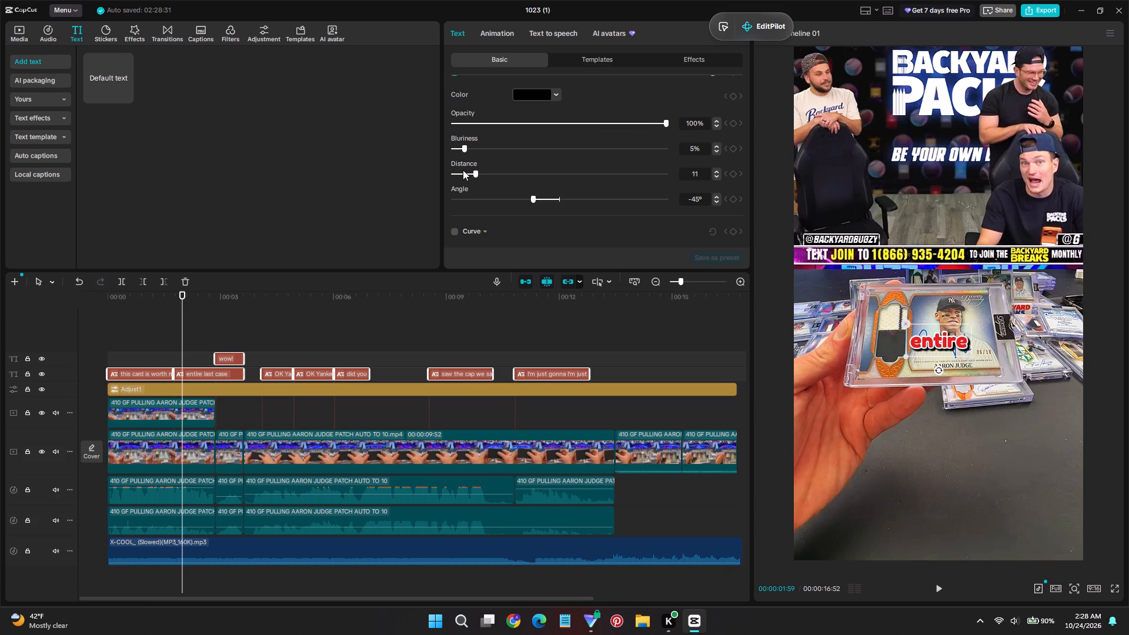
# Set the shadow distance of all selected captions to 6.
pyautogui.click(468, 171)
# Play back the short in sections to examine the shadowed captions and the music level going into the ending card reveal.
pyautogui.click(298, 332)
pyautogui.press('space')
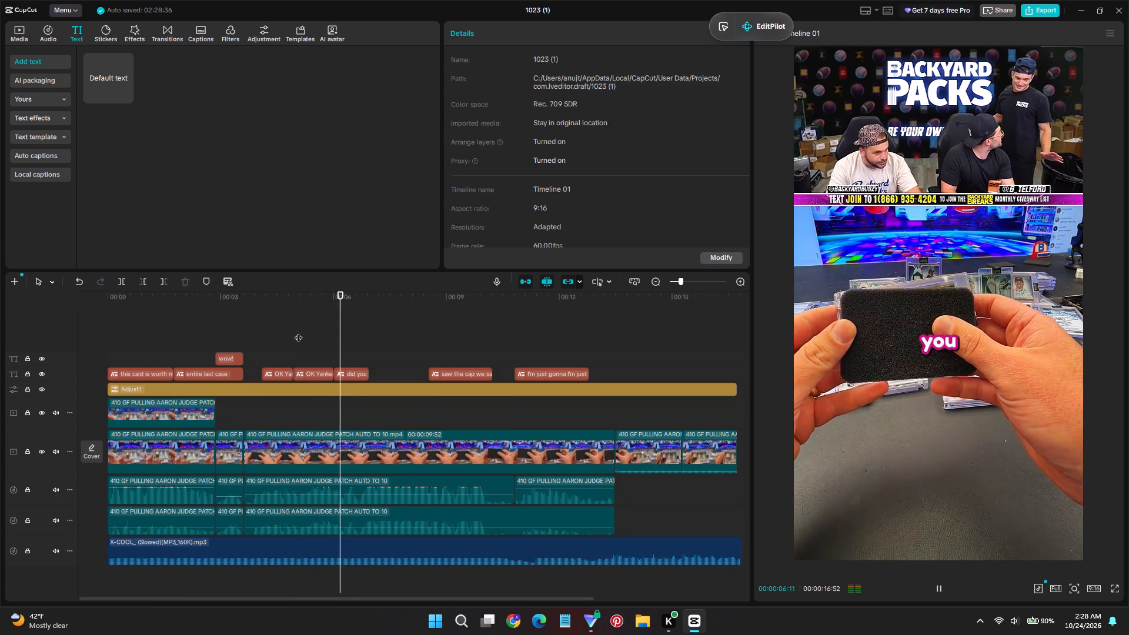
pyautogui.click(323, 349)
pyautogui.press('space')
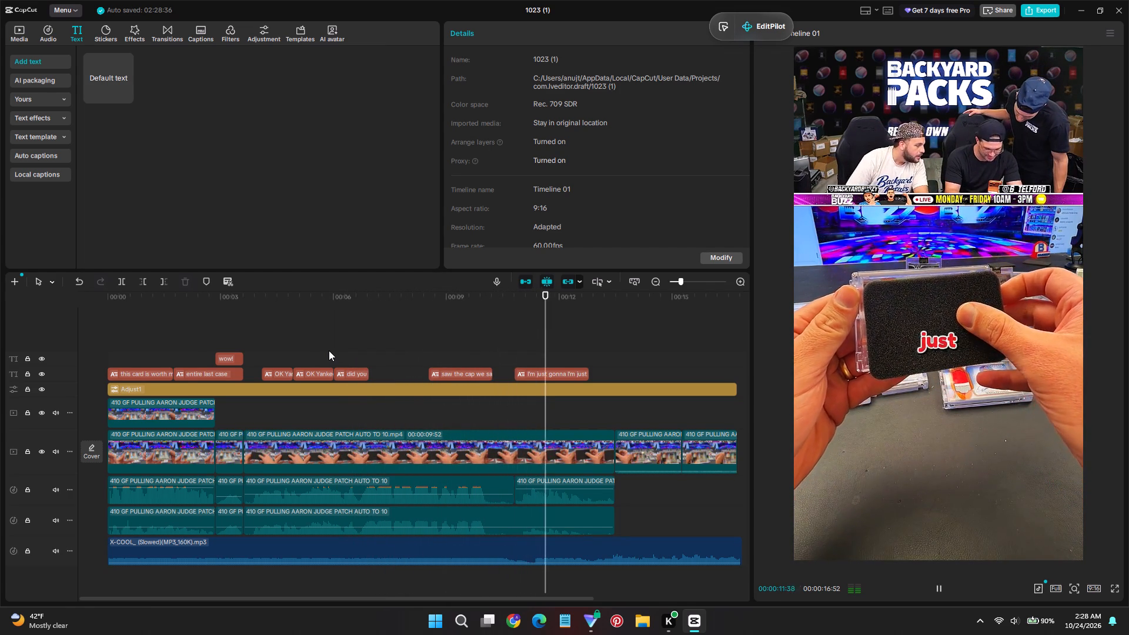
pyautogui.click(348, 350)
pyautogui.press('space')
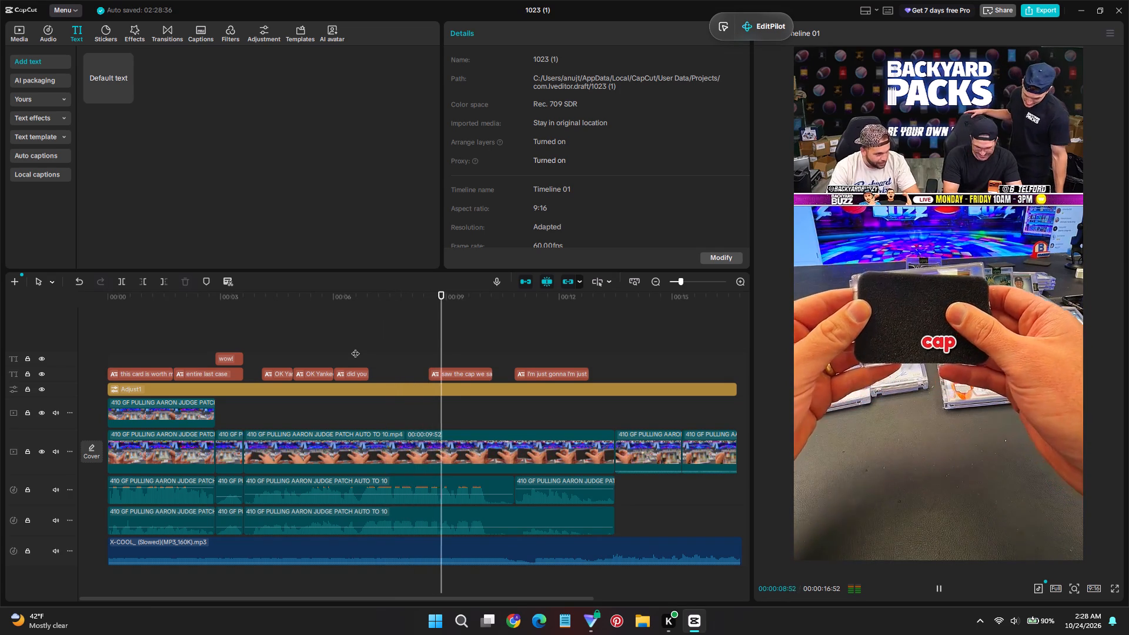
pyautogui.click(370, 354)
pyautogui.press('space')
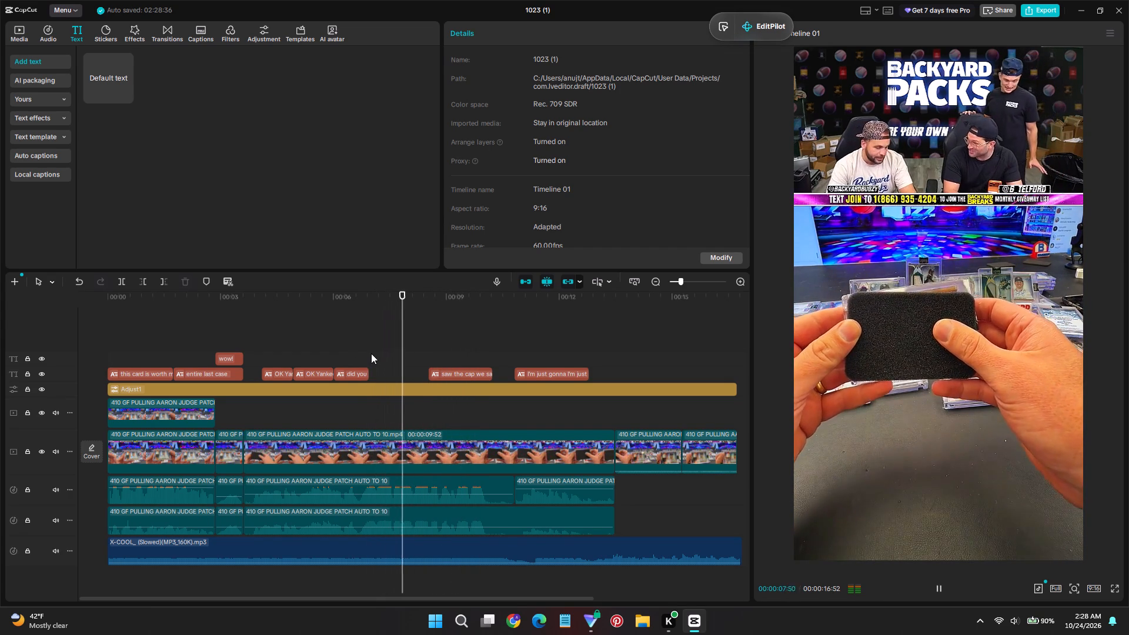
pyautogui.click(371, 353)
pyautogui.press('space')
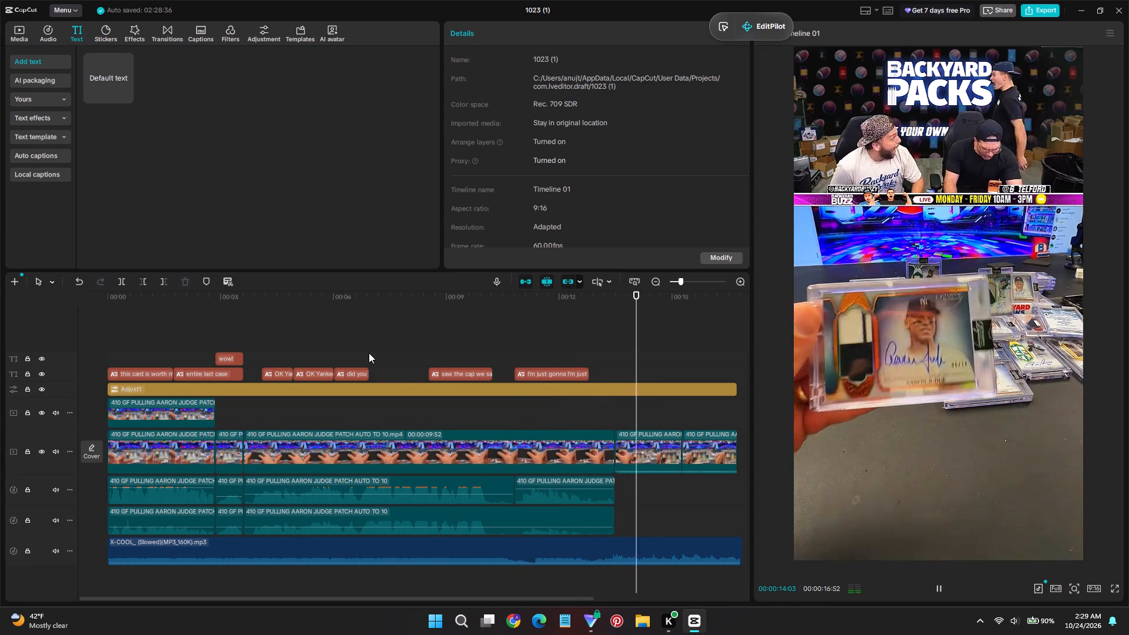
pyautogui.keyDown('ctrl'); pyautogui.scroll(-4, 706, 494); pyautogui.keyUp('ctrl')
pyautogui.click(473, 410)
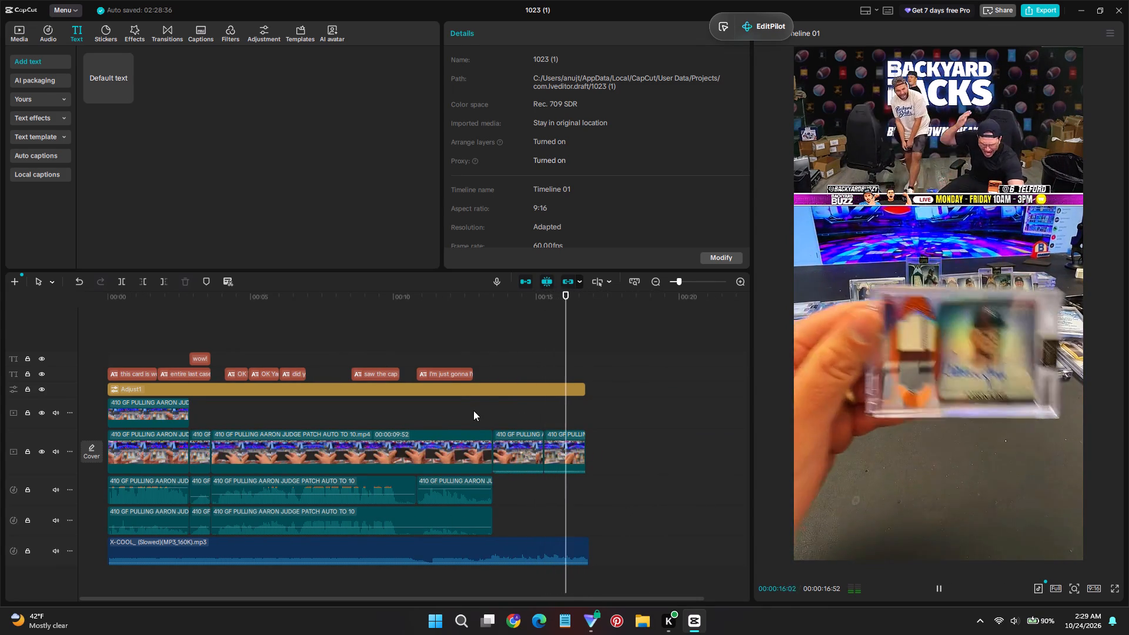
pyautogui.press('space')
pyautogui.click(473, 410)
pyautogui.moveTo(472, 411); pyautogui.dragTo(480, 415)
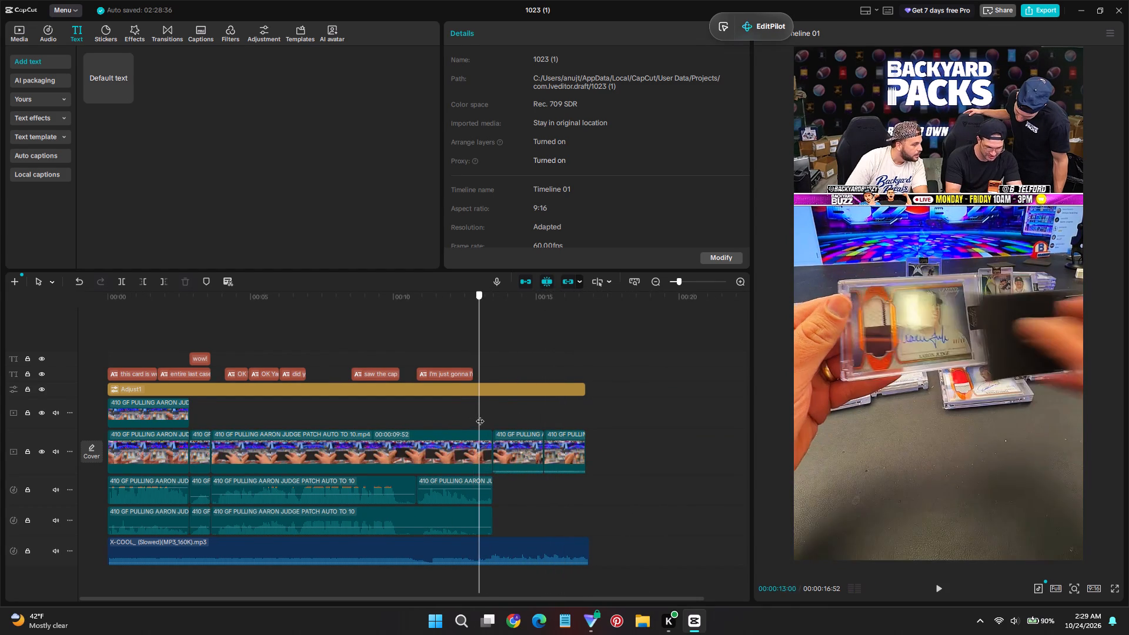
pyautogui.moveTo(480, 415); pyautogui.dragTo(440, 411)
pyautogui.press('space')
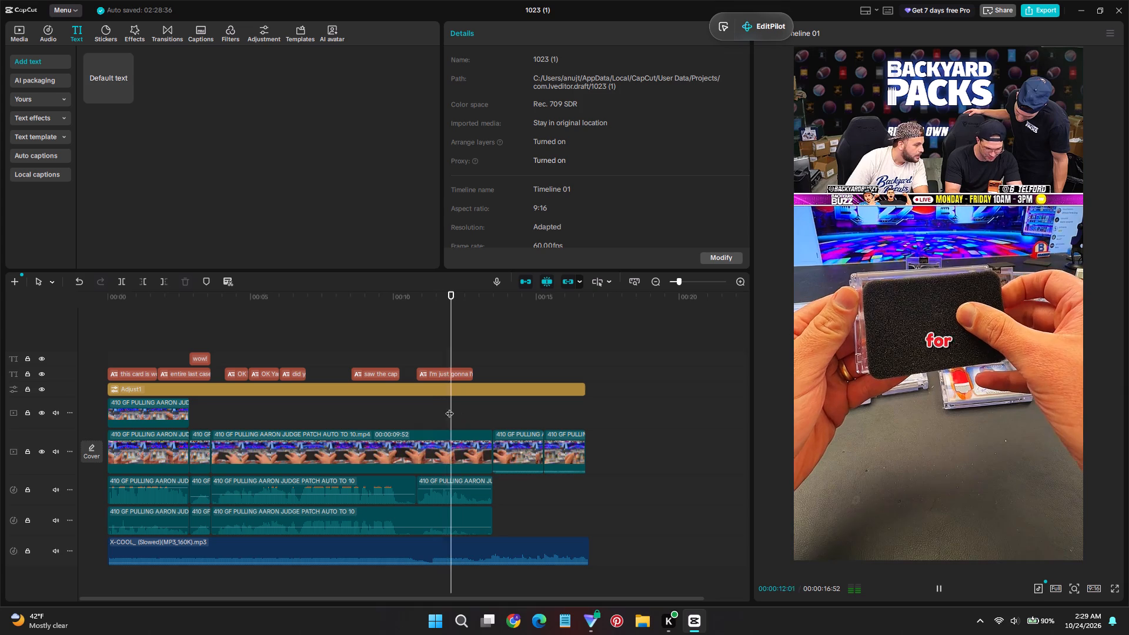
# Keyframe the X-COOL_ music volume at 00:00:12:37 and raise it to -14.0 dB at 00:00:13:16.
pyautogui.press('space')
pyautogui.click(480, 549)
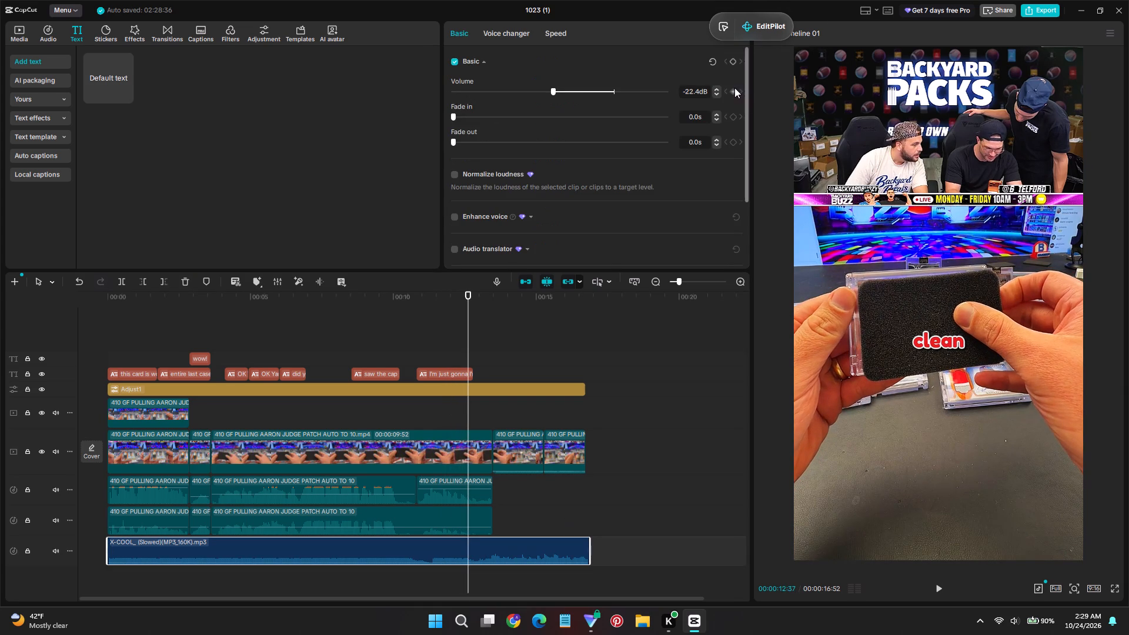
pyautogui.click(733, 89)
pyautogui.moveTo(470, 345); pyautogui.dragTo(483, 349)
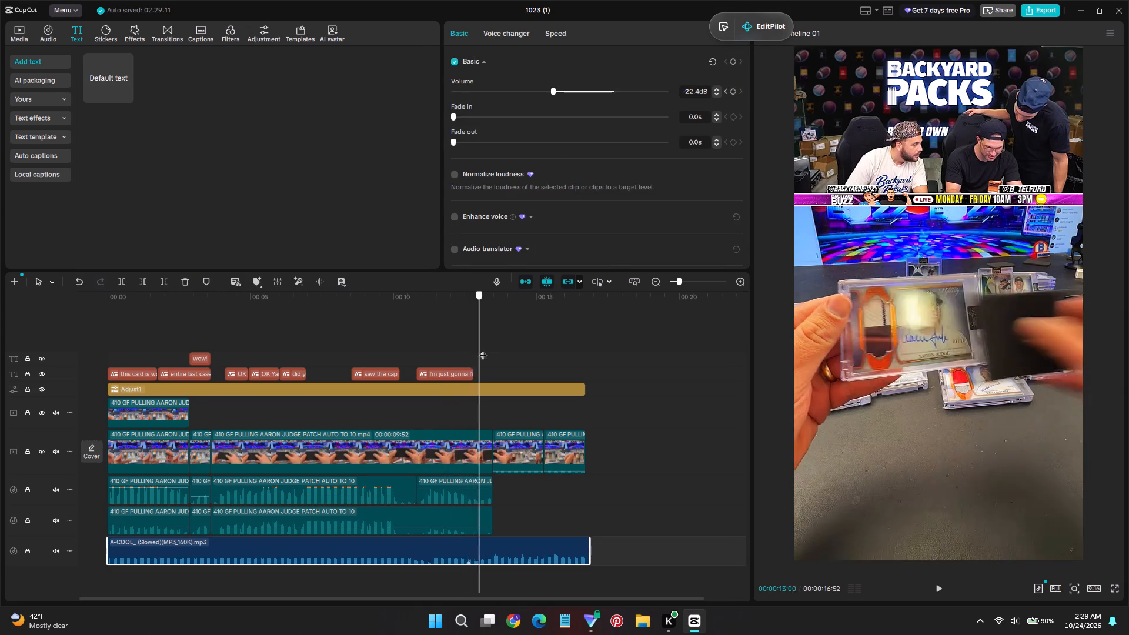
pyautogui.moveTo(483, 349); pyautogui.dragTo(487, 351)
pyautogui.click(573, 89)
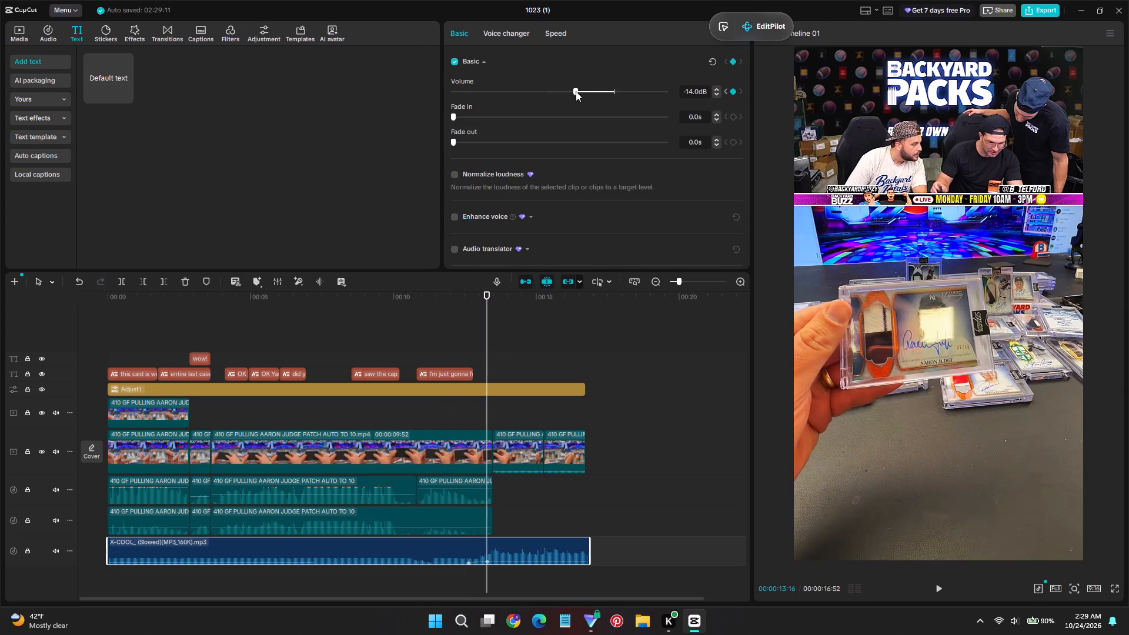
pyautogui.click(447, 345)
pyautogui.press('space')
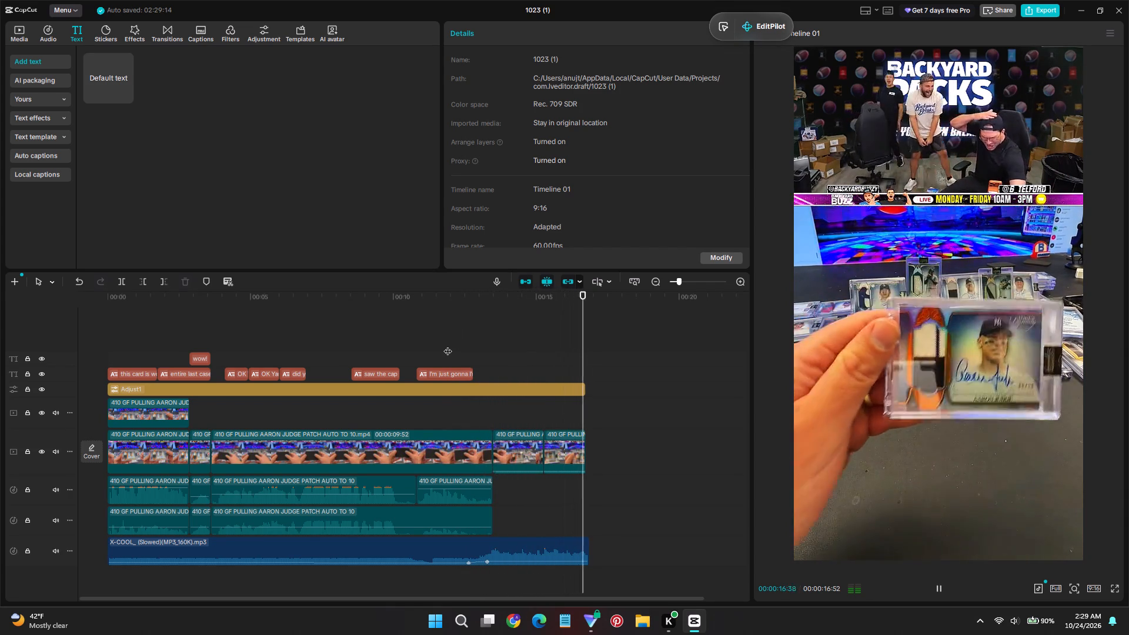
# Extend the last video clip and the Adjust1 adjustment layer to the end of the music at 00:00:16:52.
pyautogui.click(578, 450)
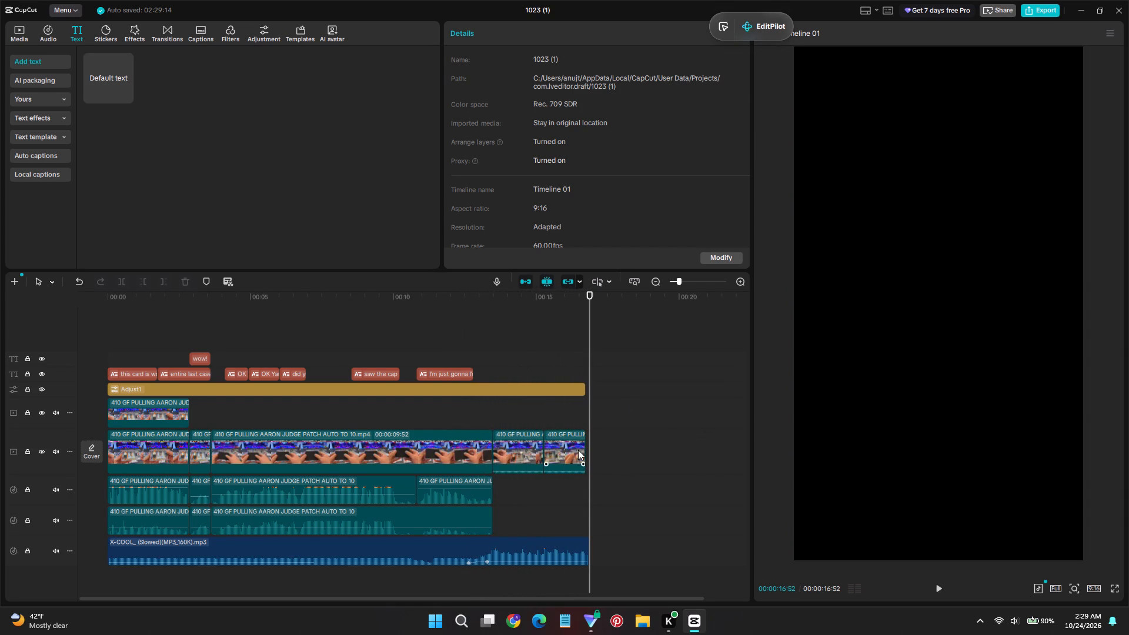
pyautogui.click(588, 449)
pyautogui.click(570, 386)
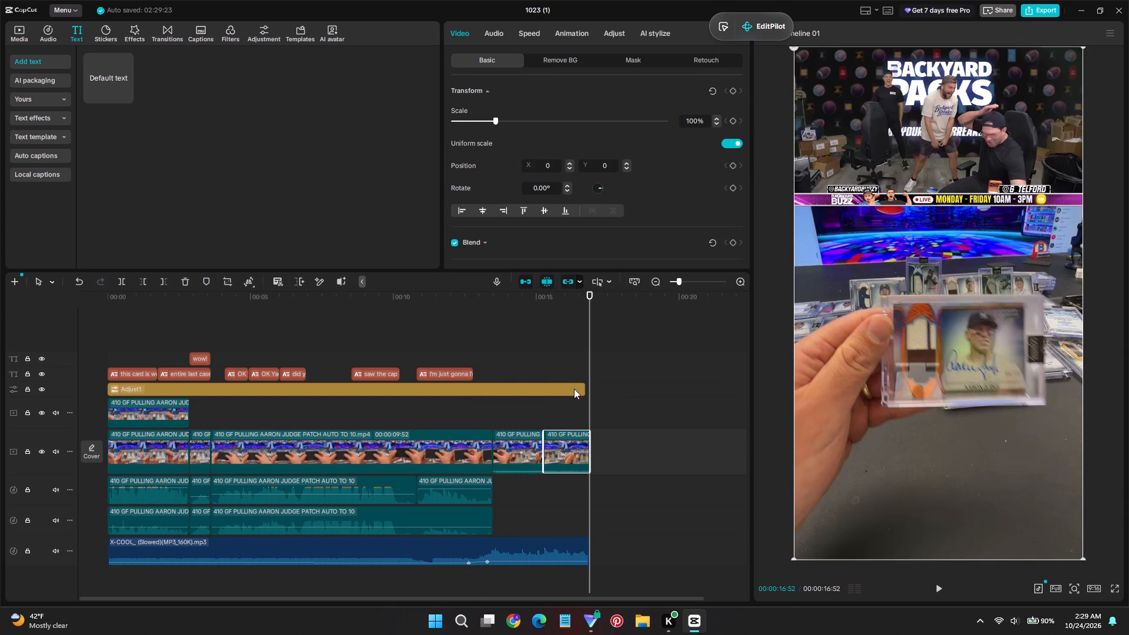
pyautogui.click(586, 390)
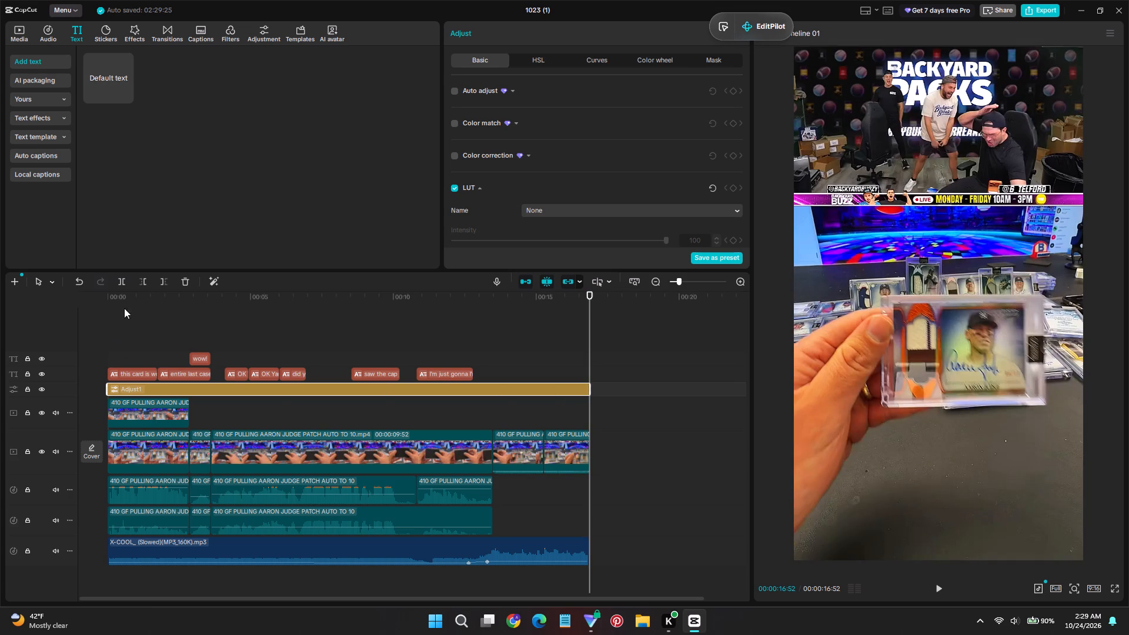
# Play the short from the start and preview the brand_text_1 and brand_text_2 text presets.
pyautogui.moveTo(118, 290); pyautogui.dragTo(84, 293)
pyautogui.press('space')
pyautogui.click(29, 103)
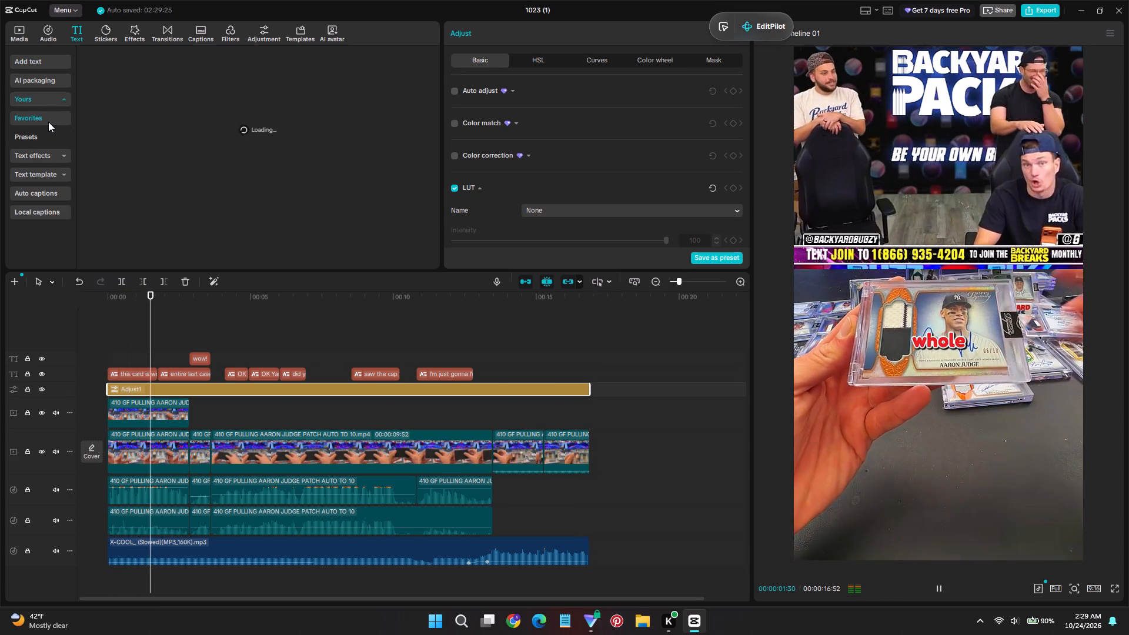
pyautogui.click(48, 136)
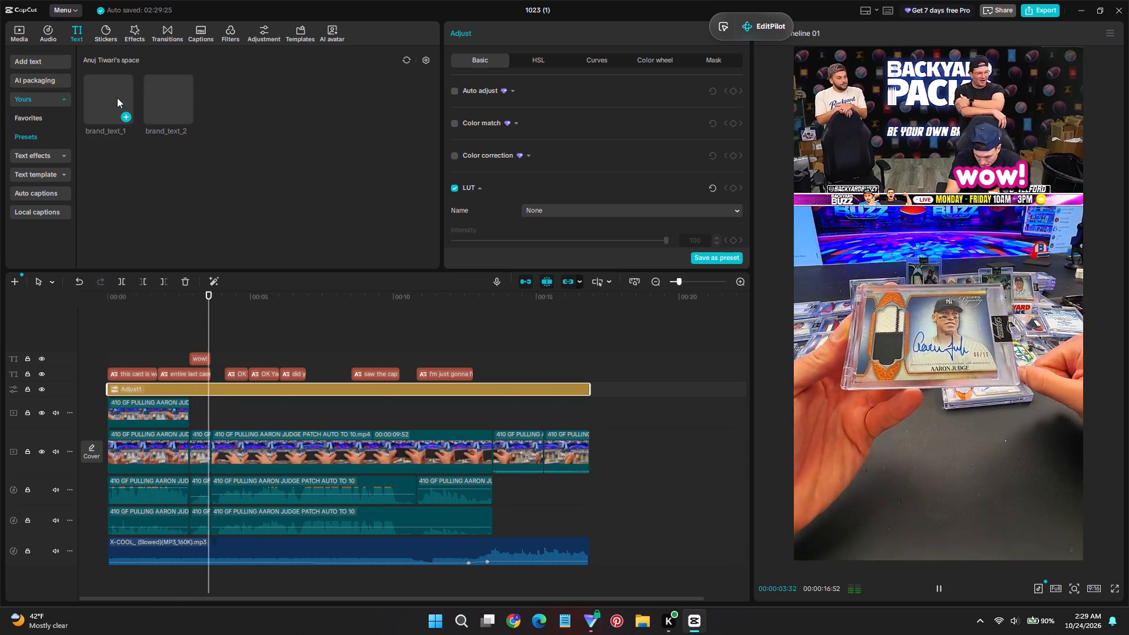
pyautogui.click(118, 93)
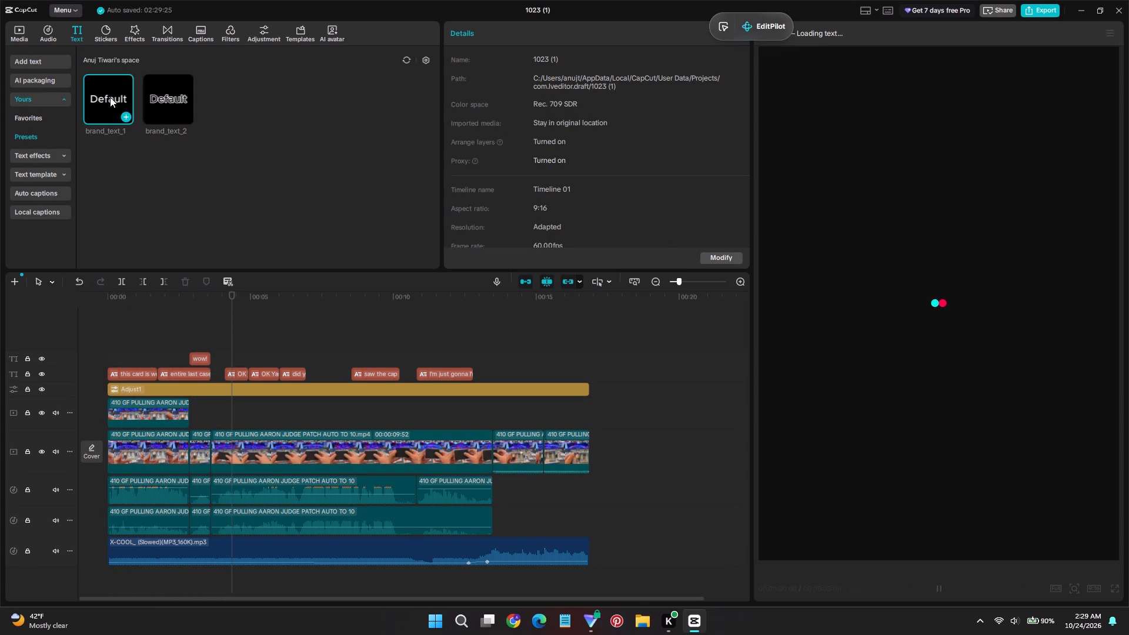
pyautogui.press('space')
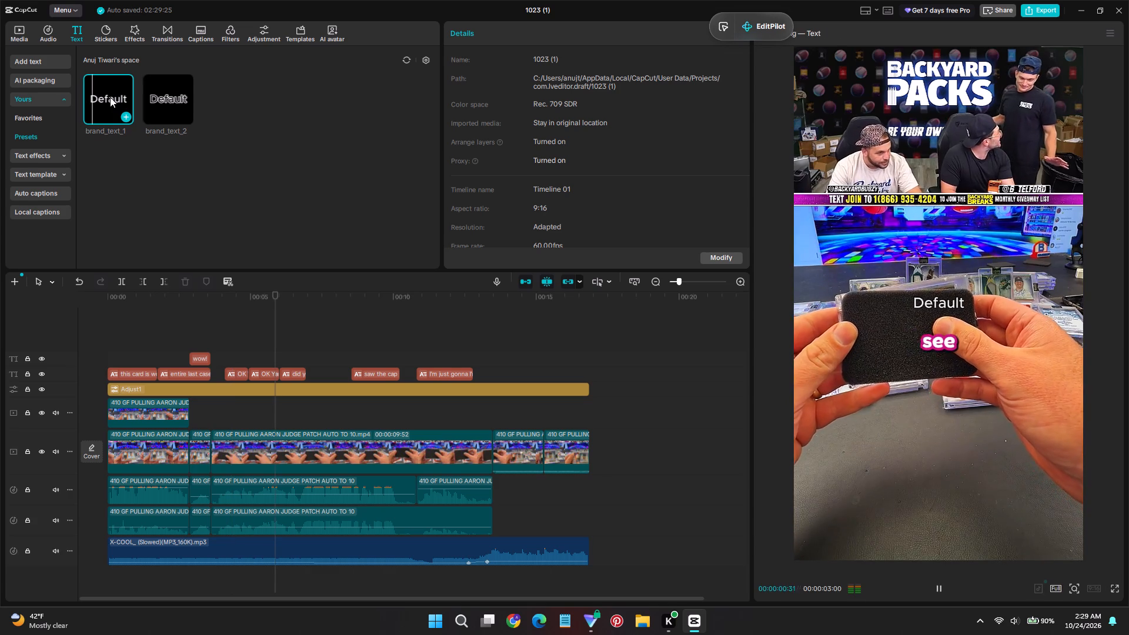
pyautogui.click(165, 95)
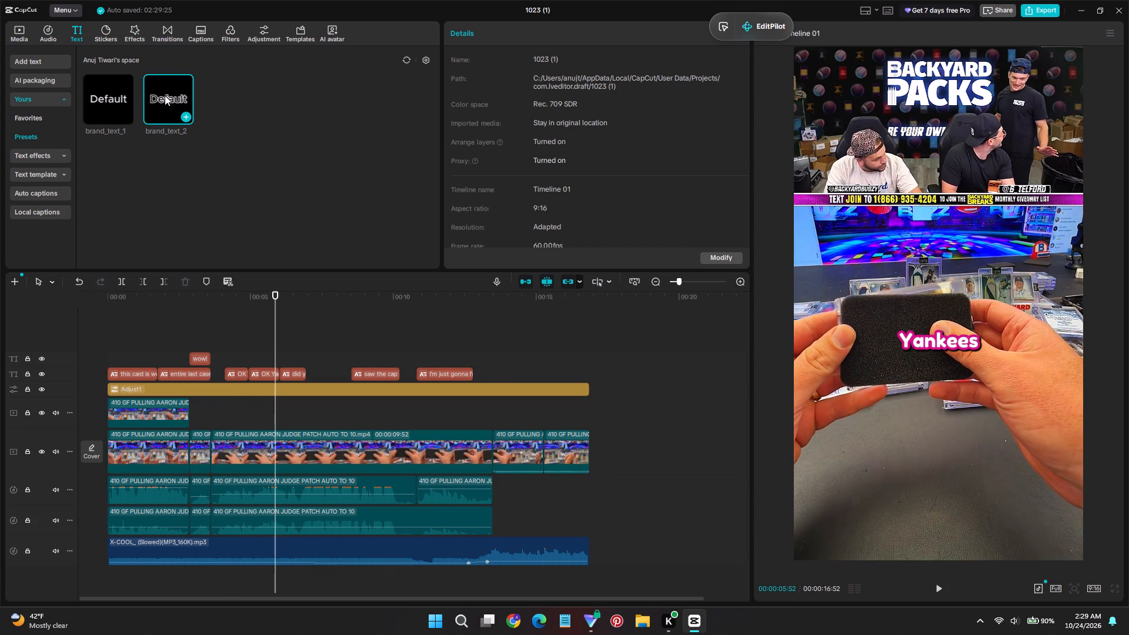
pyautogui.click(165, 95)
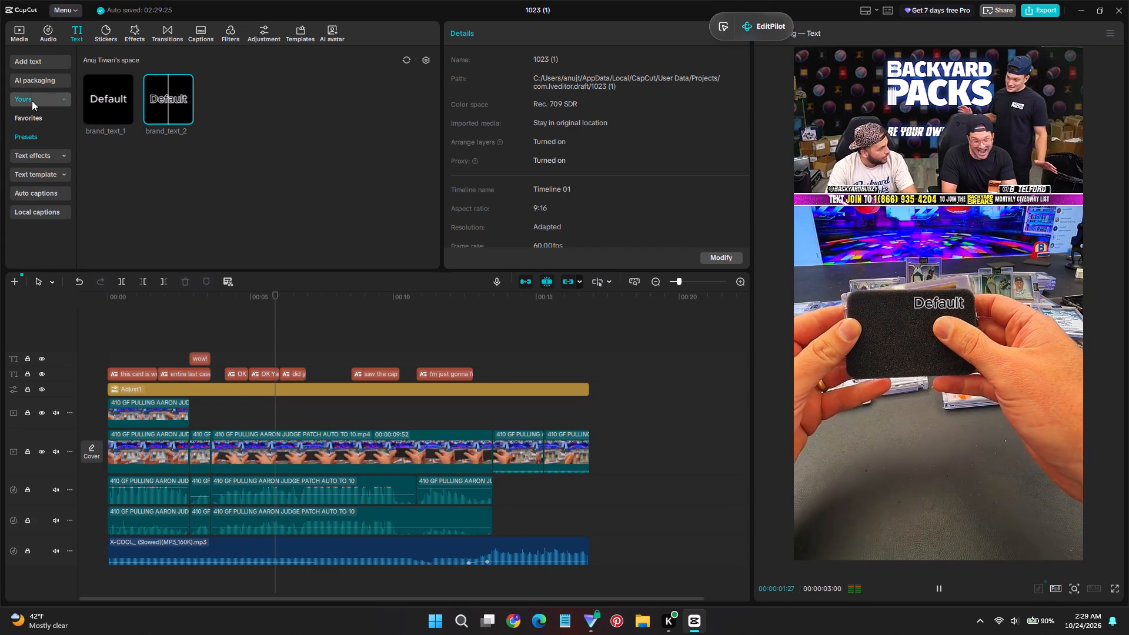
pyautogui.click(49, 99)
pyautogui.click(15, 27)
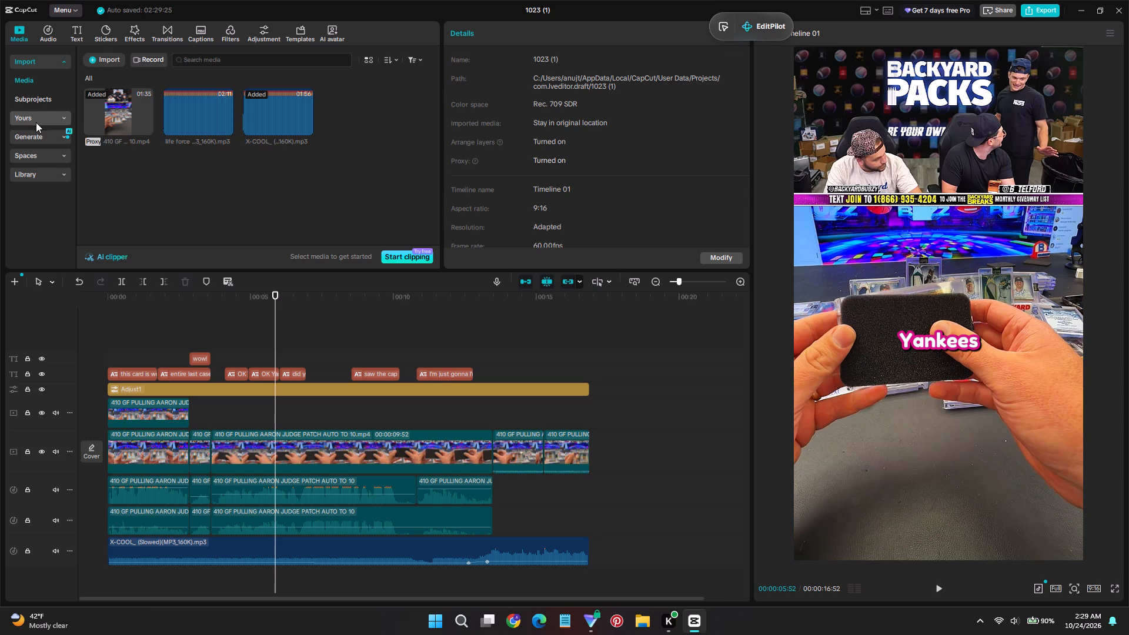
# Save the style of the second "OK Yankees" caption as a preset.
pyautogui.click(273, 367)
pyautogui.click(264, 372)
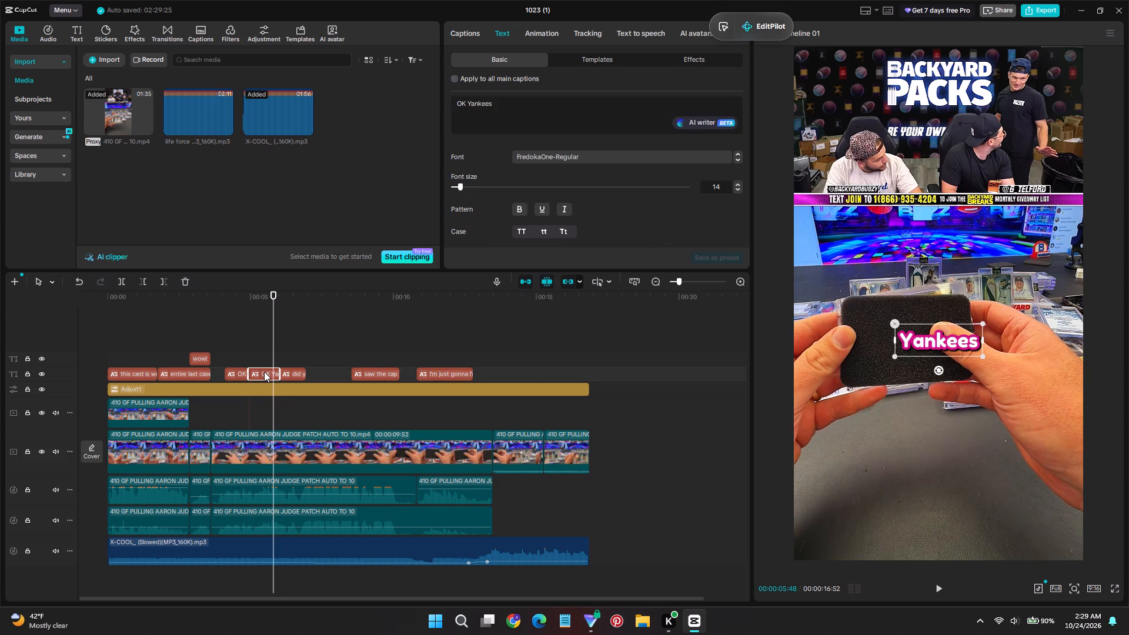
pyautogui.rightClick(262, 372)
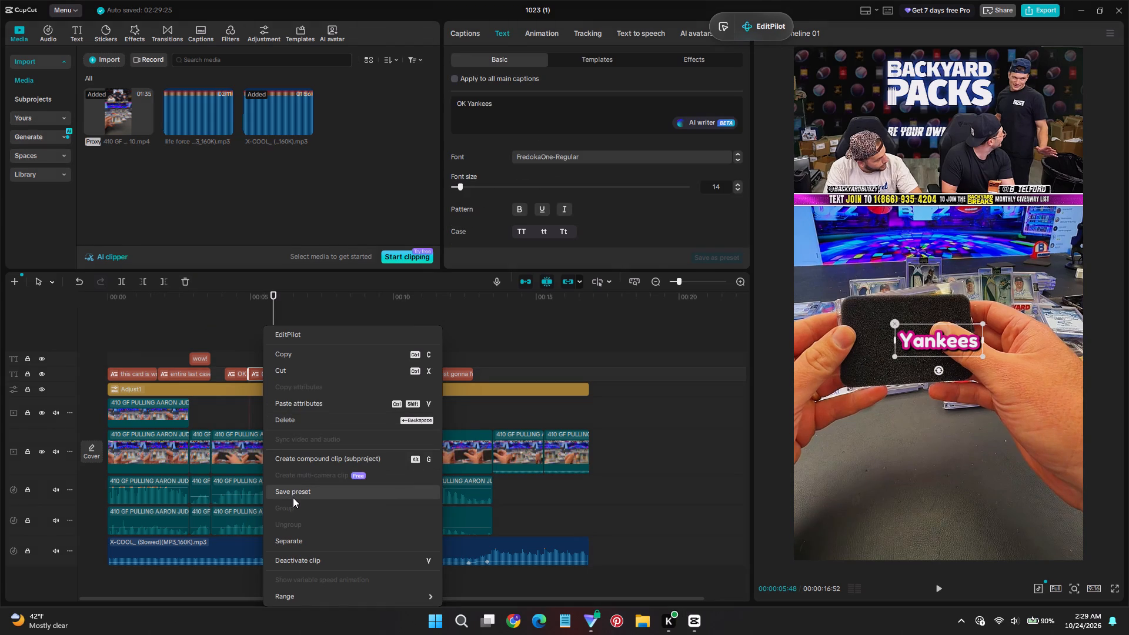
pyautogui.click(293, 497)
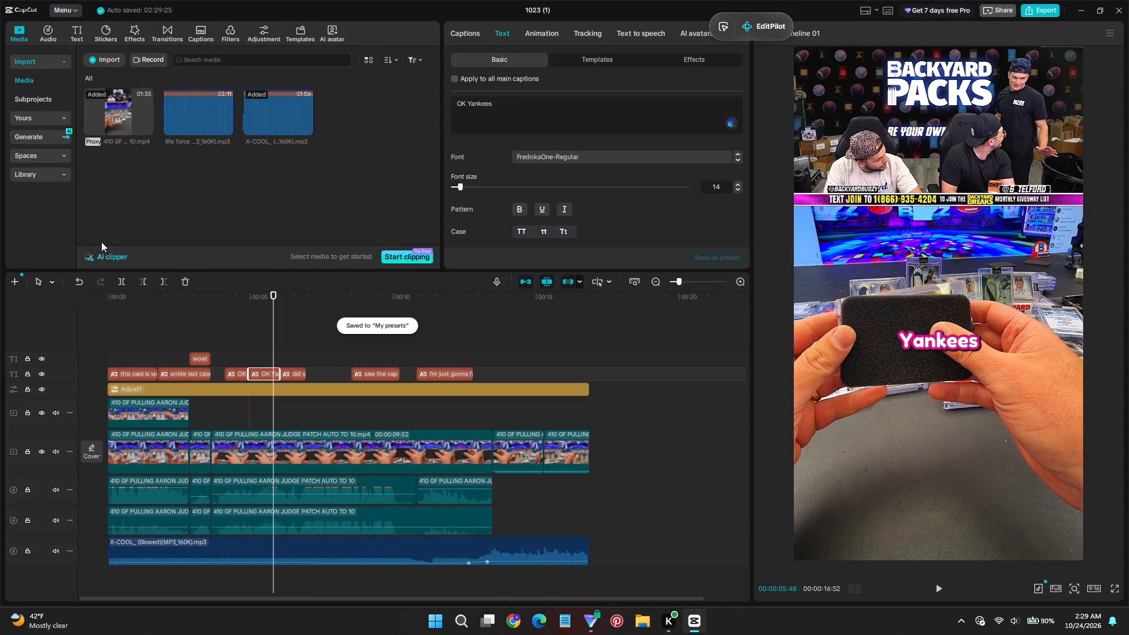
# Check the personal text presets and favorites for the saved caption style.
pyautogui.click(73, 35)
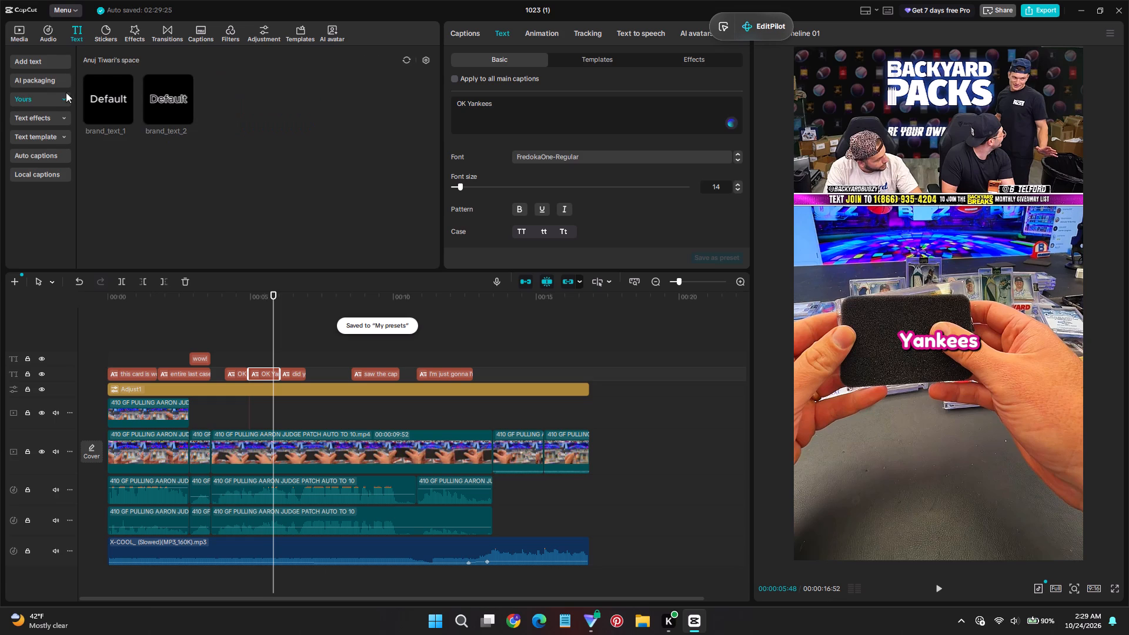
pyautogui.click(57, 97)
pyautogui.click(59, 139)
pyautogui.click(61, 136)
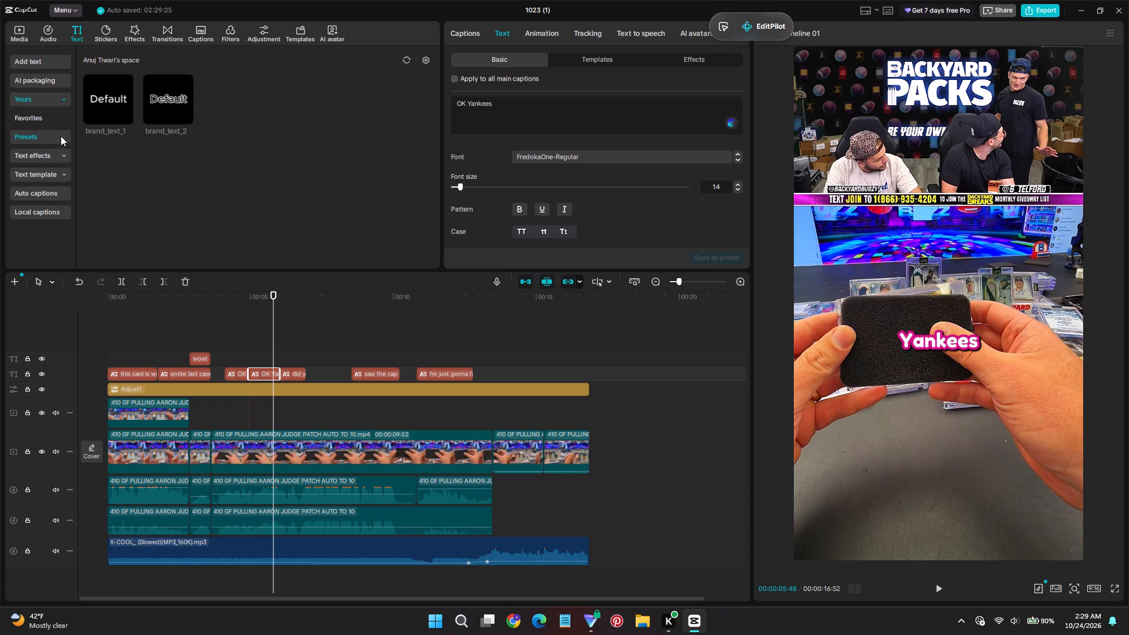
pyautogui.click(56, 121)
pyautogui.click(59, 133)
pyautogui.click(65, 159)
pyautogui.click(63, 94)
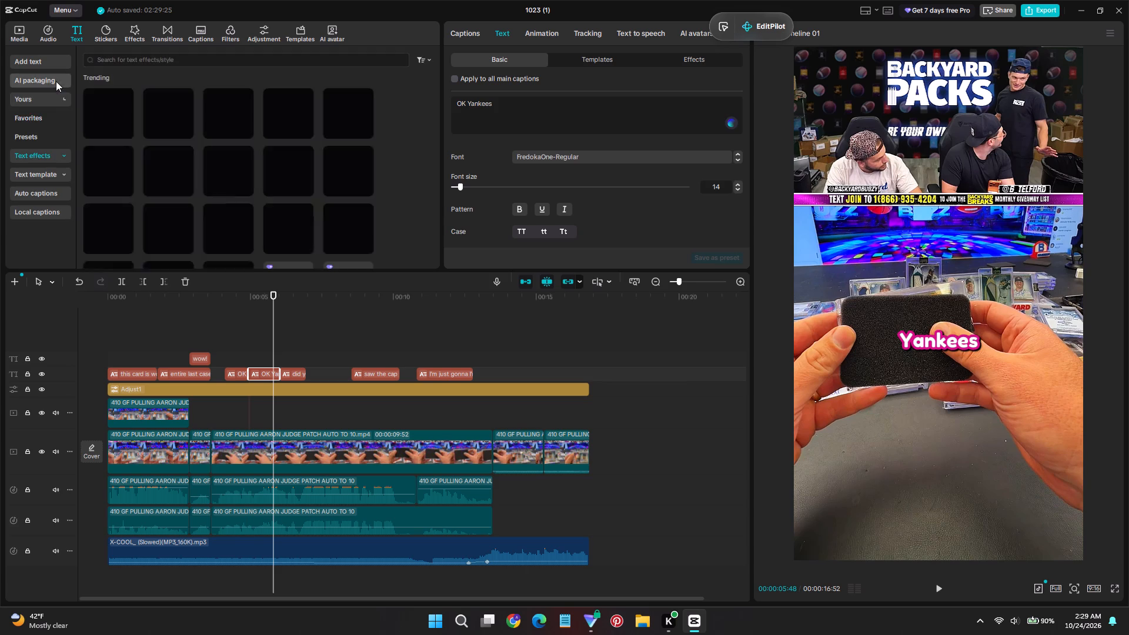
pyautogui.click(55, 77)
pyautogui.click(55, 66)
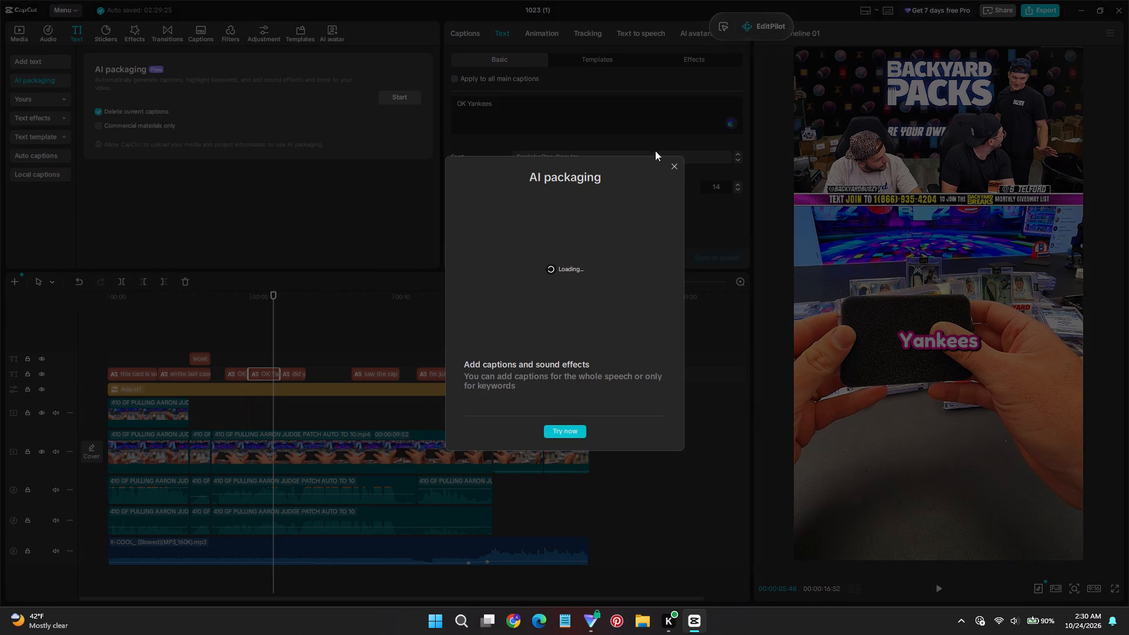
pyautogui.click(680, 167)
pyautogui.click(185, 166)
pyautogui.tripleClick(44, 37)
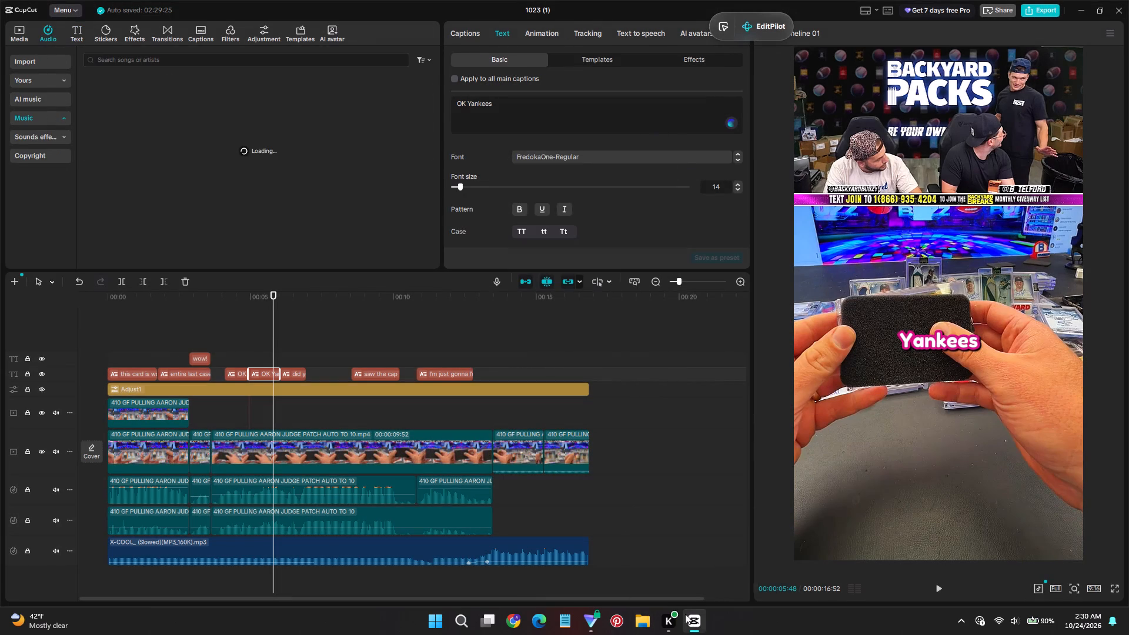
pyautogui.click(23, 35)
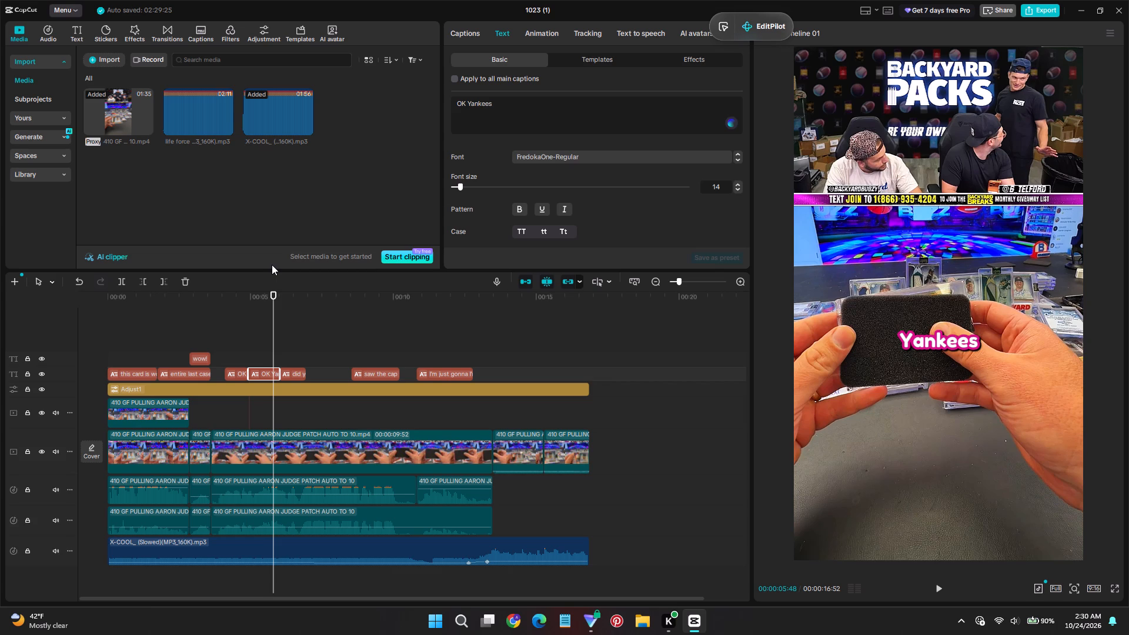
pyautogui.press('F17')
# Preview the saved media presets and delete My presets4.
pyautogui.press('F17')
pyautogui.click(55, 122)
pyautogui.click(54, 125)
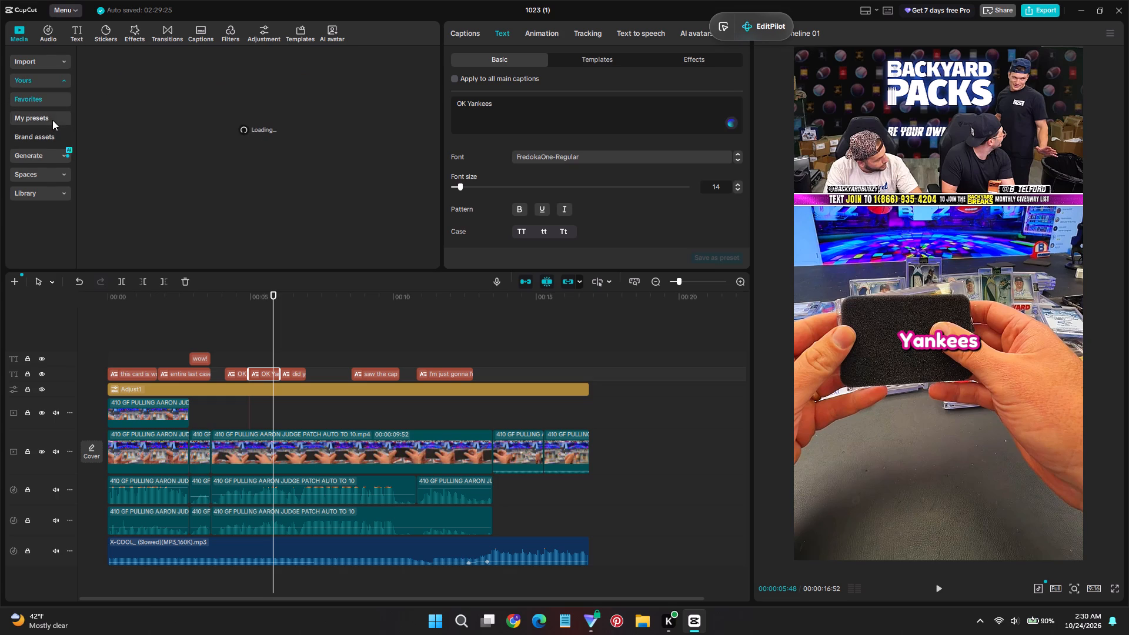
pyautogui.click(52, 120)
pyautogui.click(113, 119)
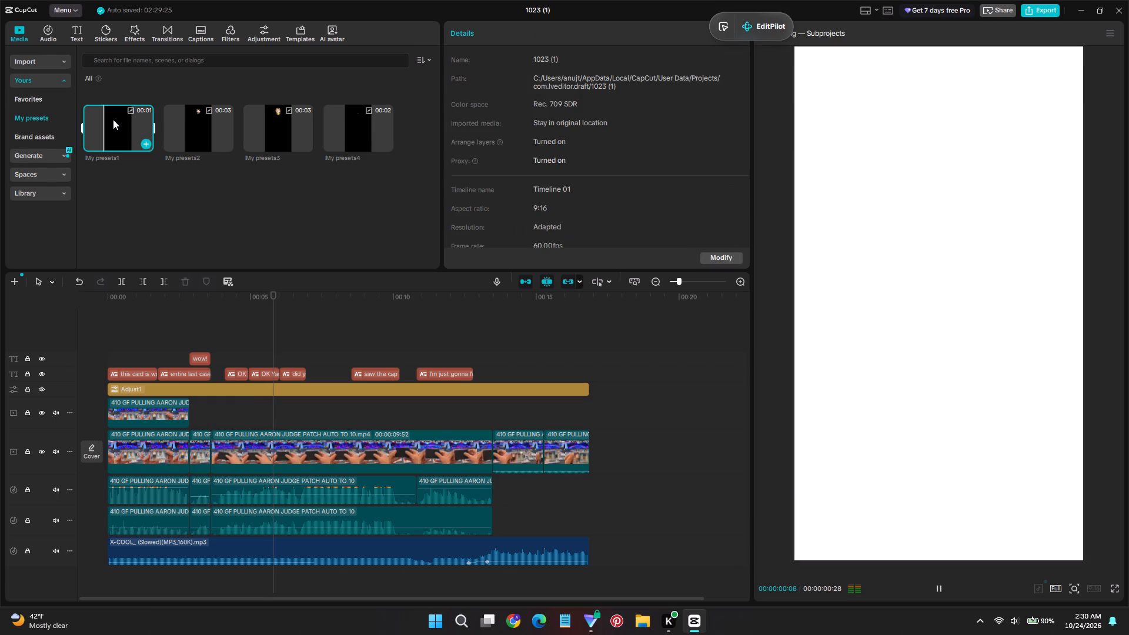
pyautogui.click(113, 119)
pyautogui.click(347, 135)
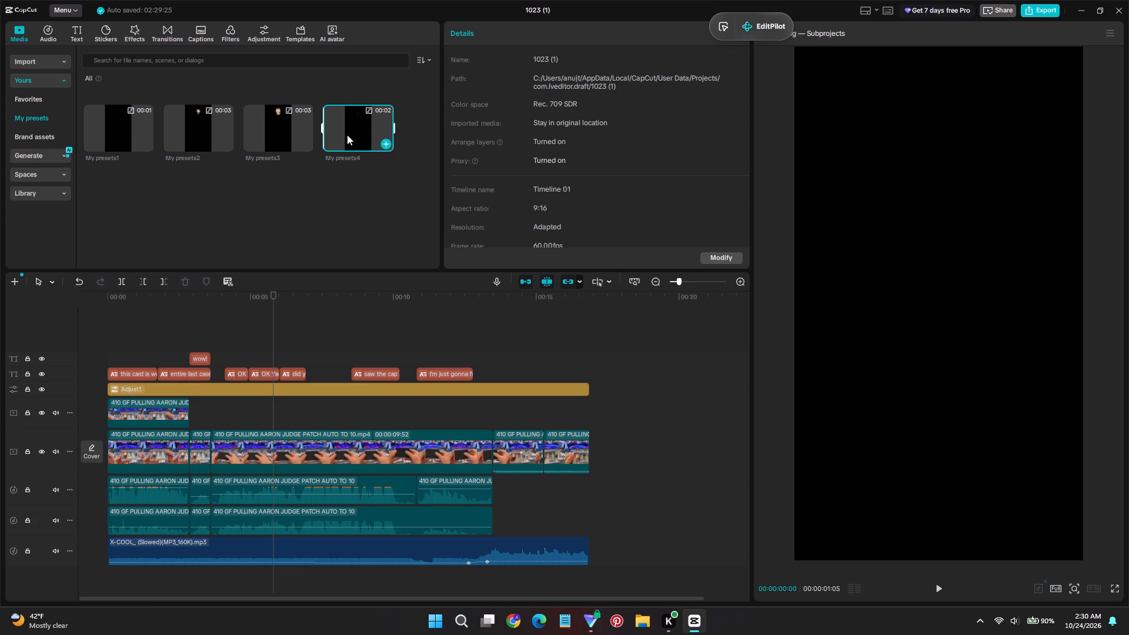
pyautogui.moveTo(376, 165); pyautogui.dragTo(345, 131)
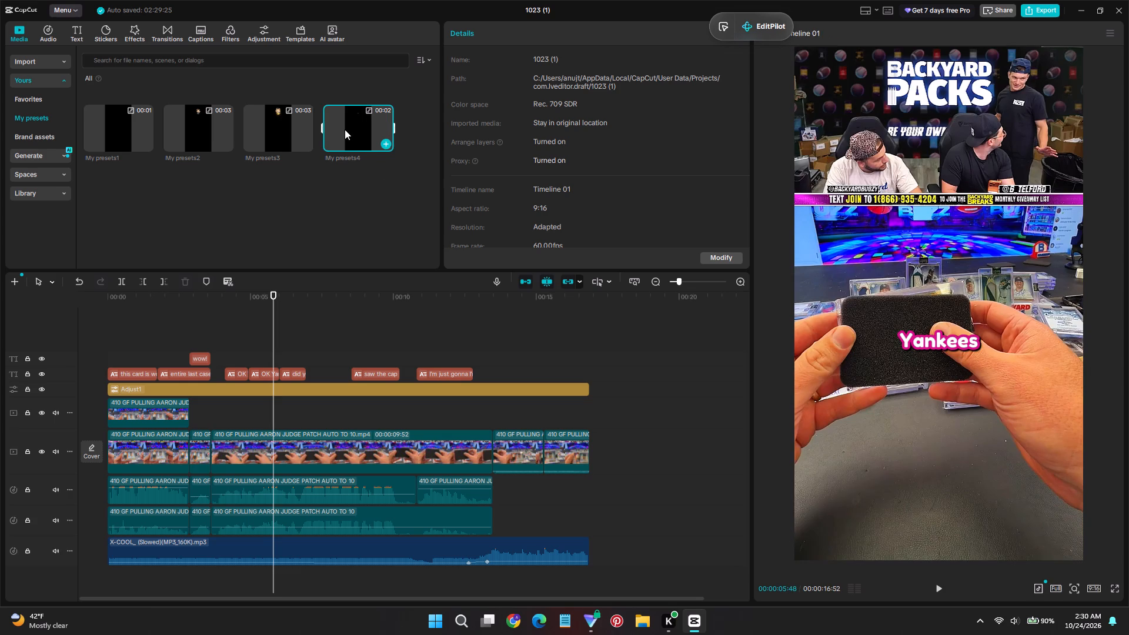
pyautogui.press('Delete')
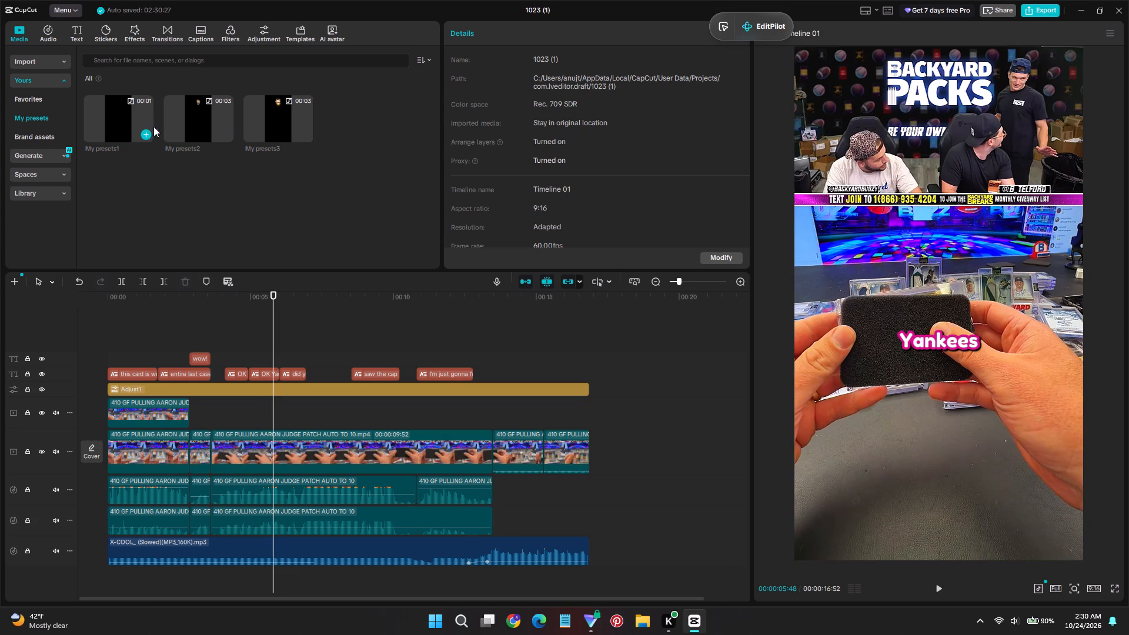
# Add My presets1 to the timeline on its own track above the captions, at the cut where the "wow!" caption ends.
pyautogui.click(143, 129)
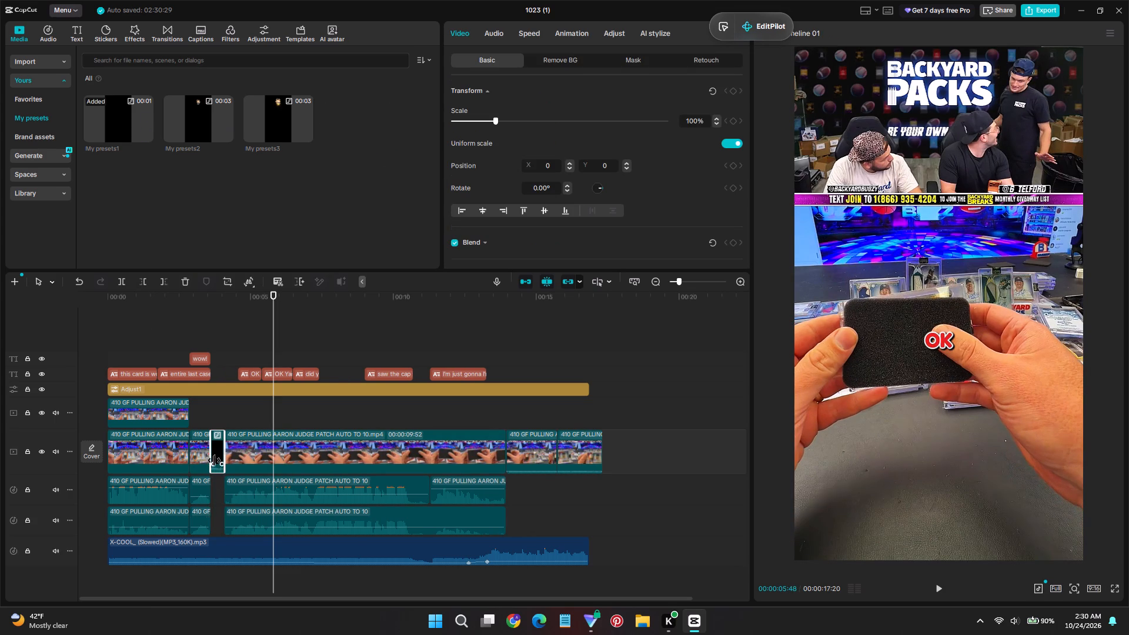
pyautogui.moveTo(219, 460); pyautogui.dragTo(219, 343)
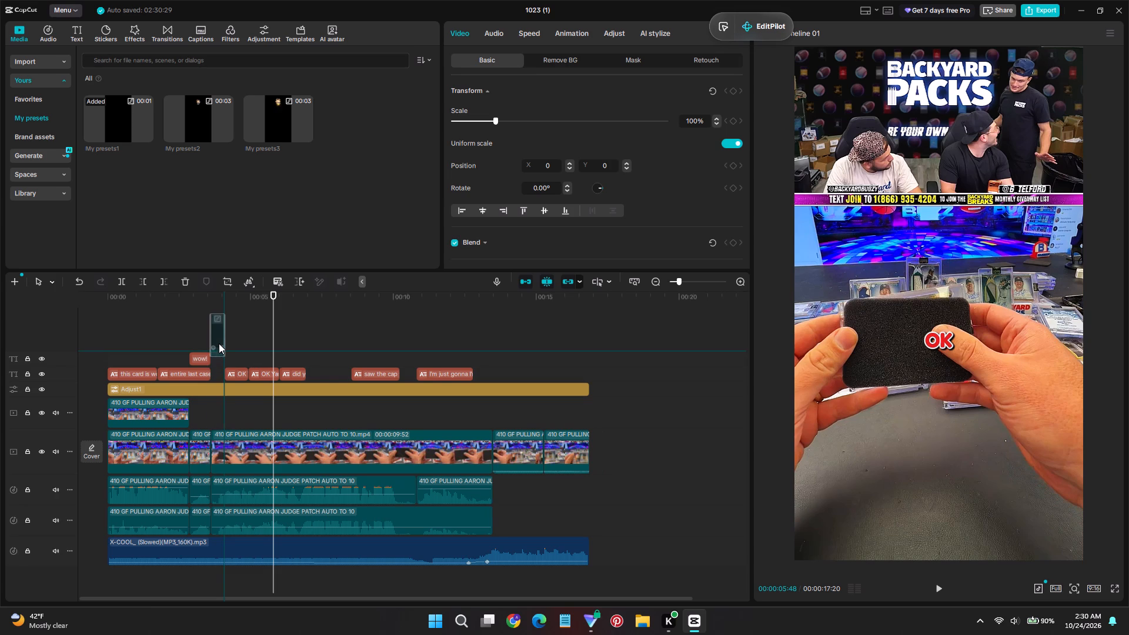
pyautogui.moveTo(219, 343); pyautogui.dragTo(215, 330)
# Break the My presets1 compound clip apart into its separate overlay and audio clips.
pyautogui.rightClick(211, 350)
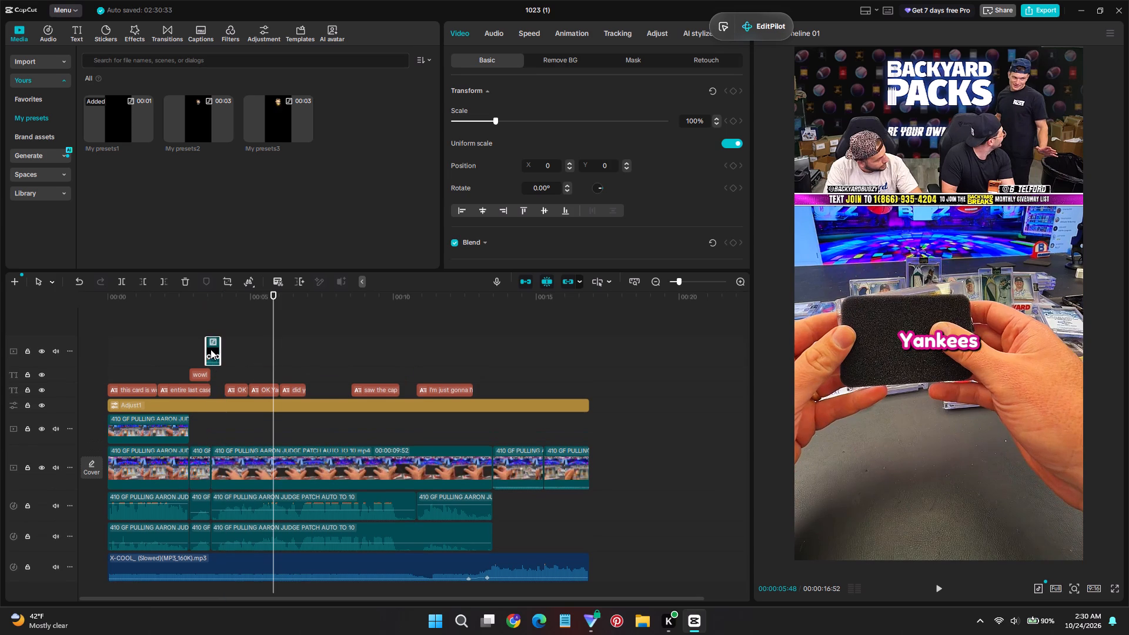
pyautogui.click(252, 343)
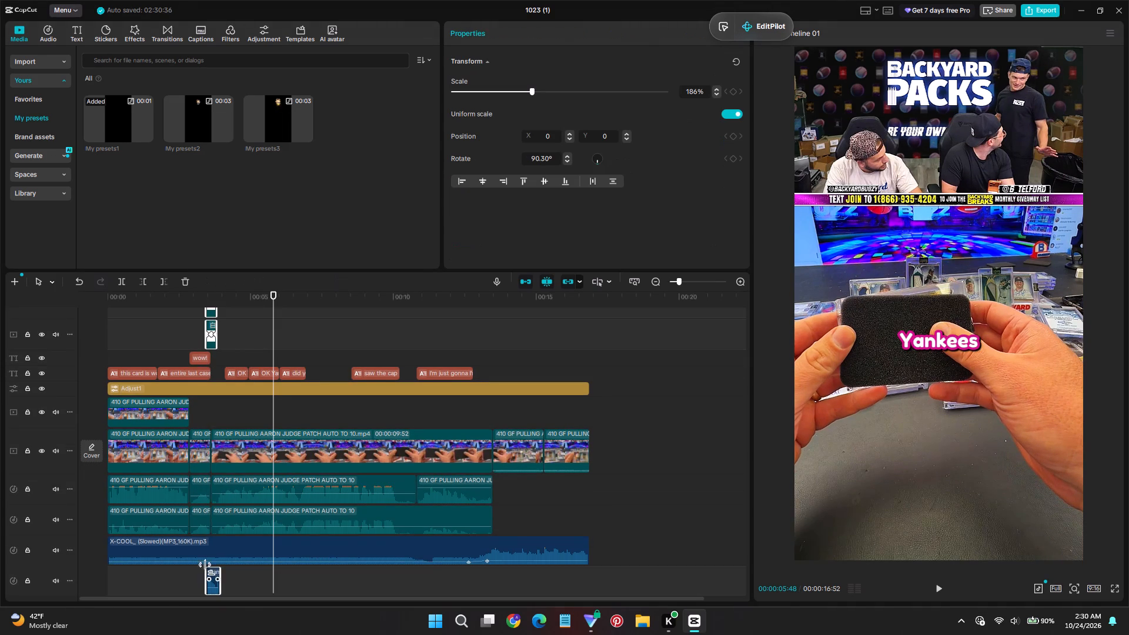
# Inspect the white flash overlays at the cut and play the short to its end and again from the start.
pyautogui.scroll(5, 214, 573)
pyautogui.keyDown('ctrl'); pyautogui.scroll(17, 222, 516); pyautogui.keyUp('ctrl')
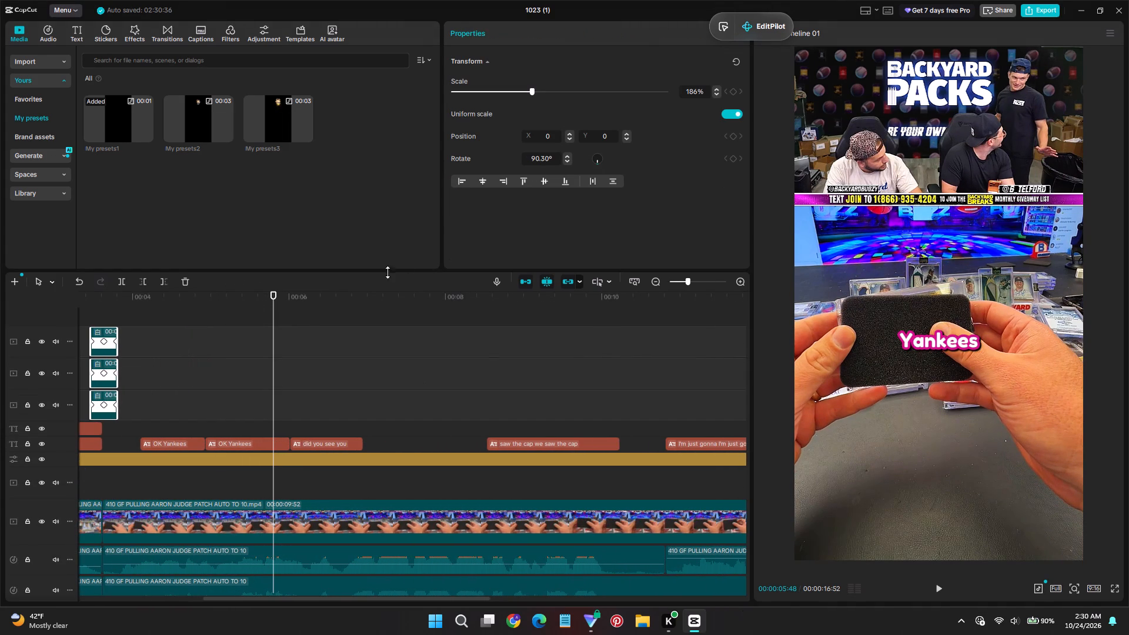
pyautogui.moveTo(276, 313); pyautogui.dragTo(143, 311)
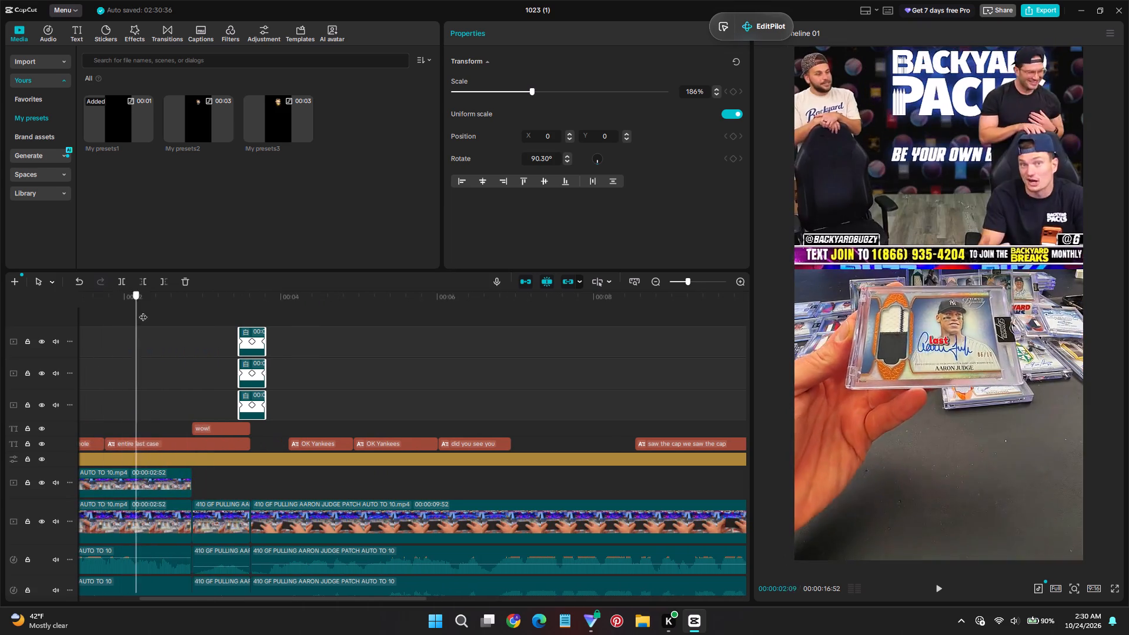
pyautogui.moveTo(143, 311); pyautogui.dragTo(248, 348)
pyautogui.click(259, 415)
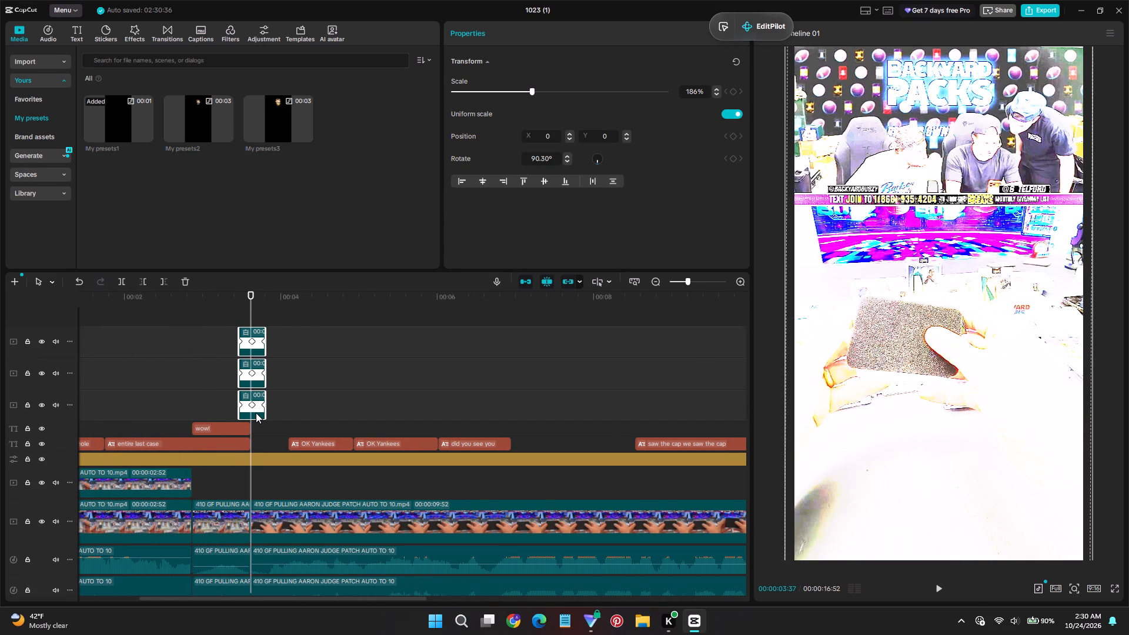
pyautogui.click(205, 400)
pyautogui.press('space')
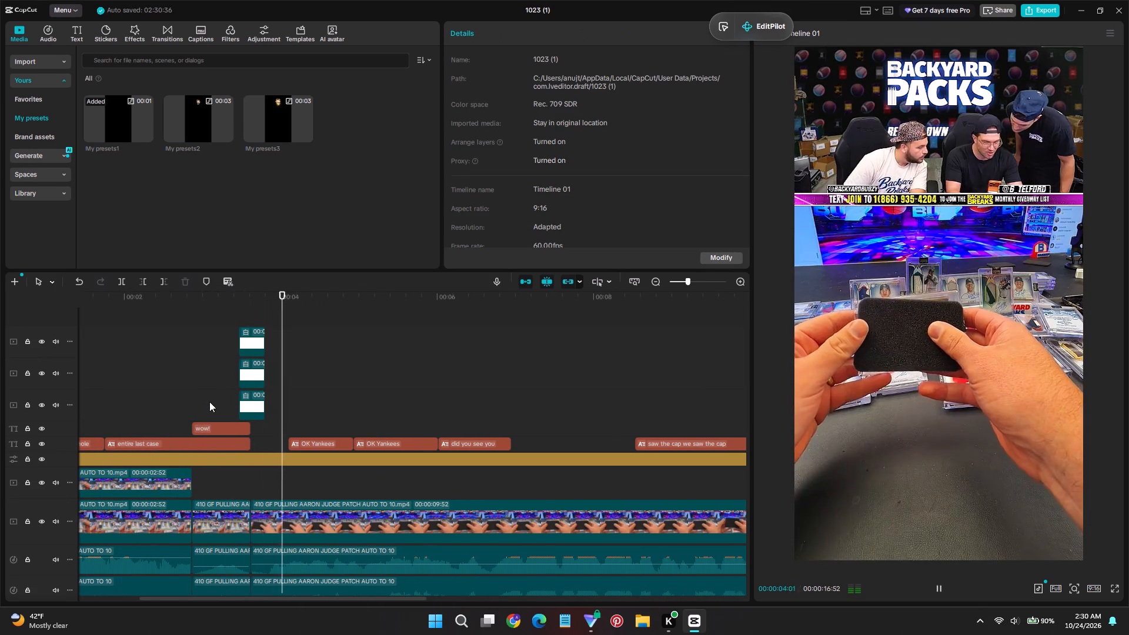
pyautogui.keyDown('ctrl'); pyautogui.scroll(-10, 209, 402); pyautogui.keyUp('ctrl')
pyautogui.click(203, 400)
pyautogui.press('space')
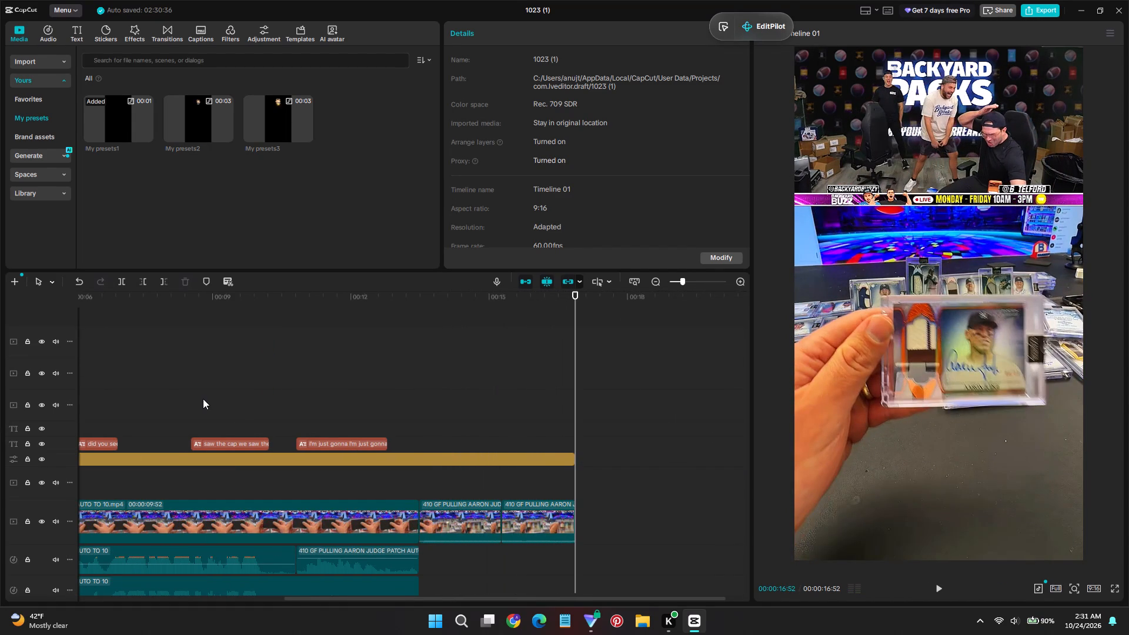
pyautogui.moveTo(548, 596); pyautogui.dragTo(148, 551)
pyautogui.click(128, 392)
pyautogui.press('space')
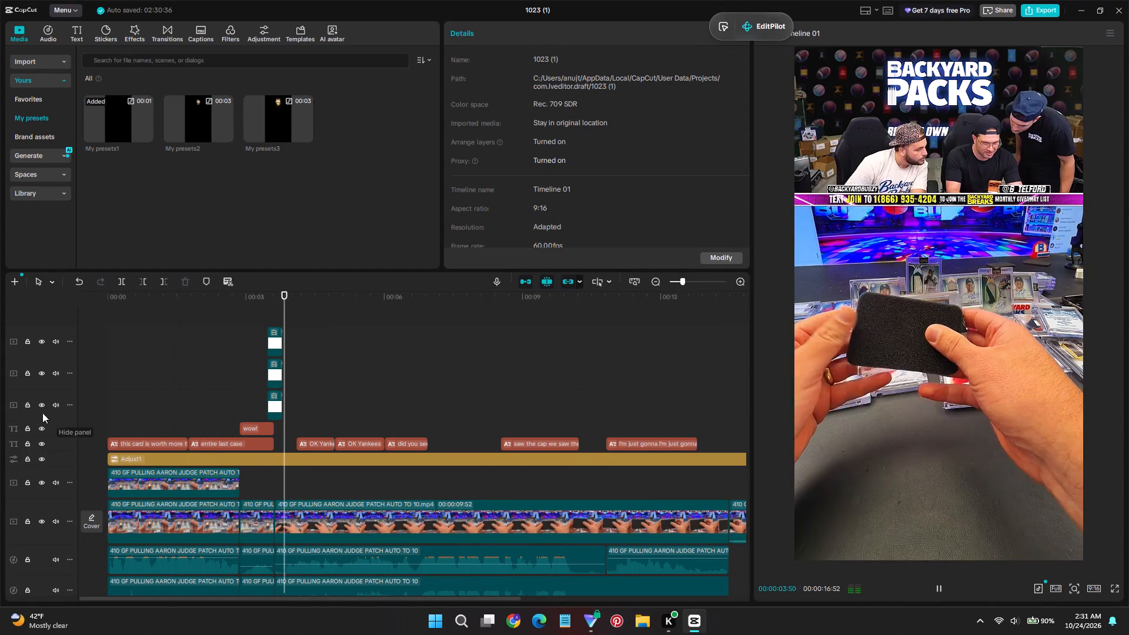
# Add the favorite Blur video effect from 00:00:00:00 to the cut at the end of the "wow!" caption, on a track above the captions.
pyautogui.moveTo(136, 302); pyautogui.dragTo(51, 300)
pyautogui.click(61, 36)
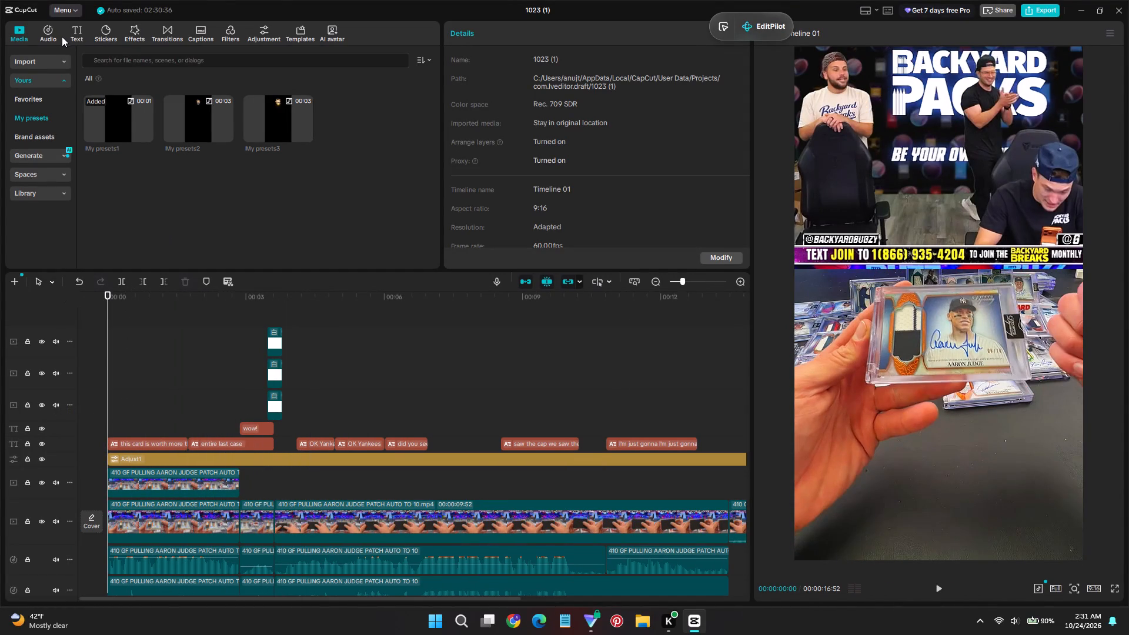
pyautogui.click(112, 34)
pyautogui.click(145, 31)
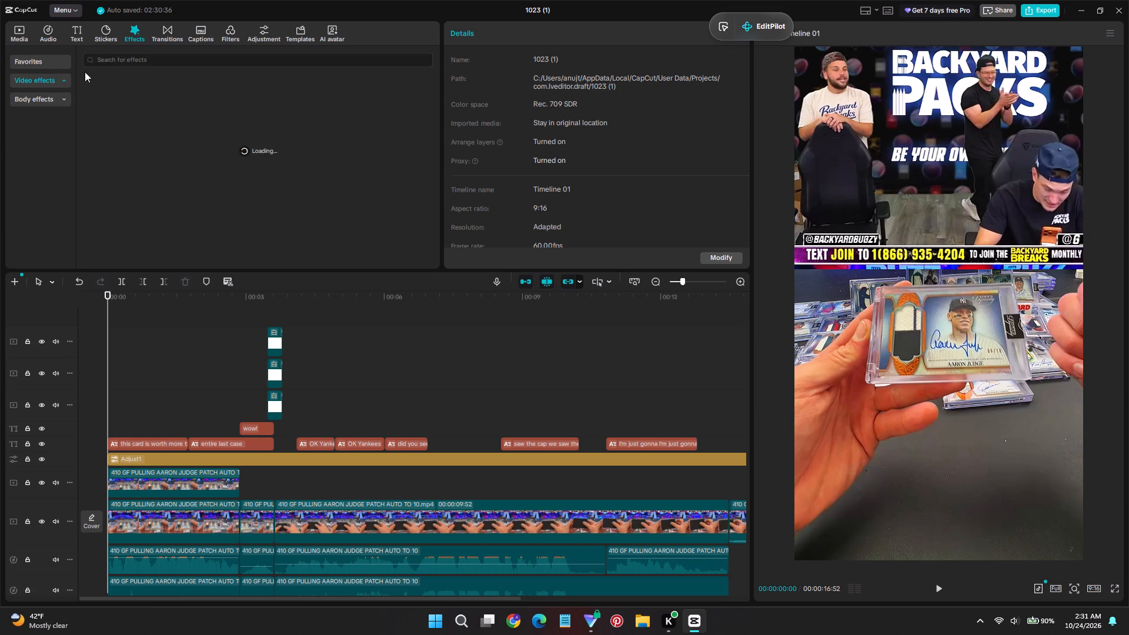
pyautogui.click(46, 66)
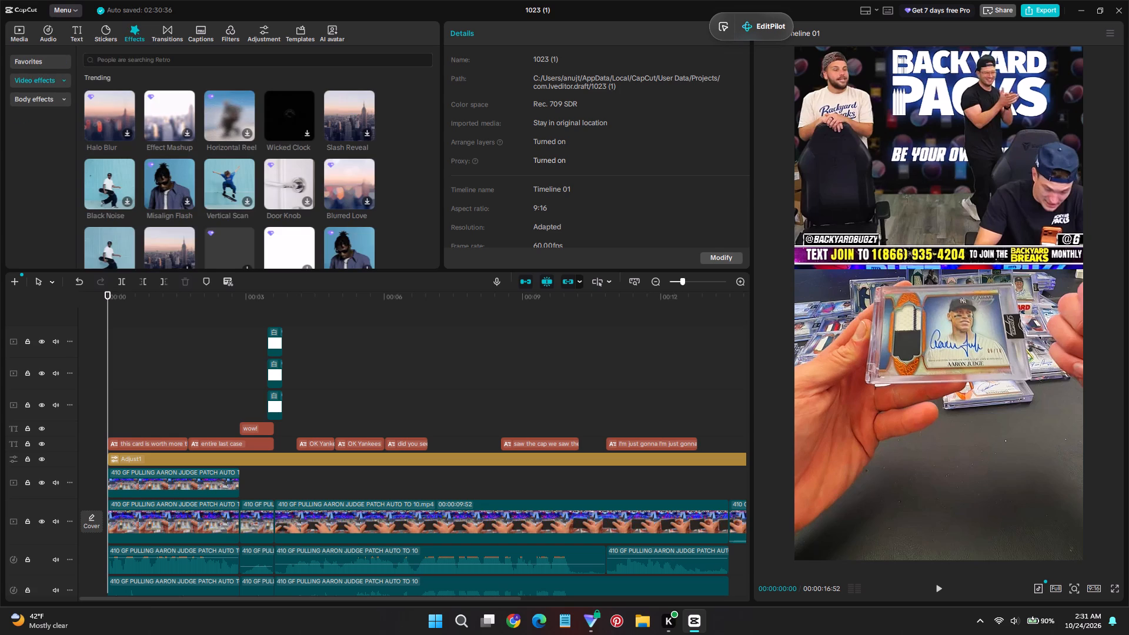
pyautogui.click(45, 62)
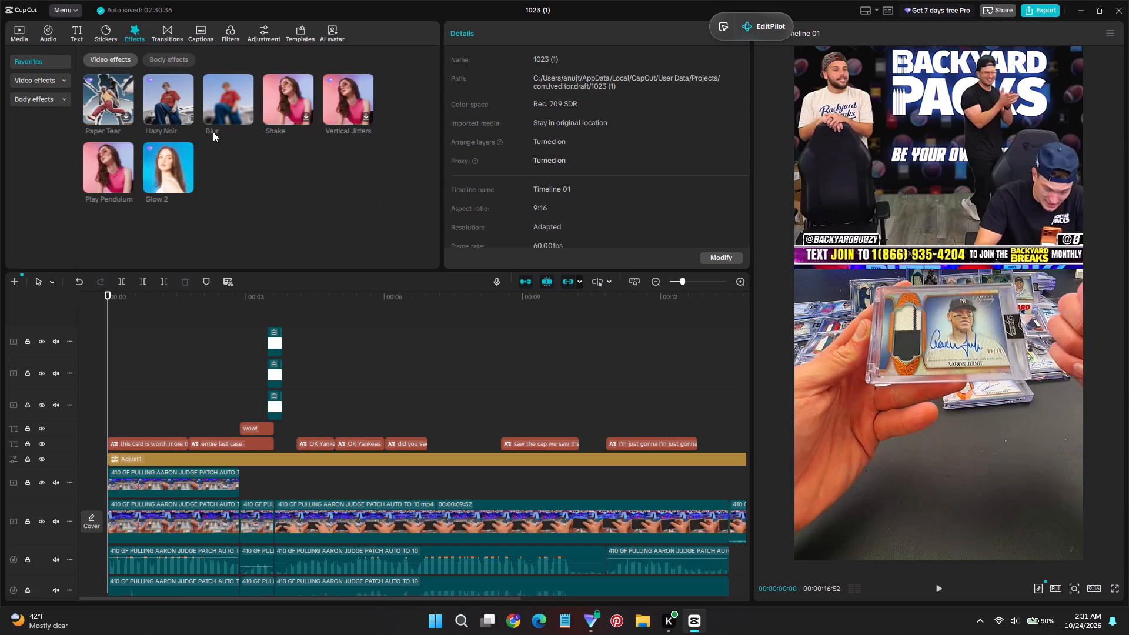
pyautogui.click(249, 117)
pyautogui.moveTo(243, 336); pyautogui.dragTo(275, 344)
pyautogui.moveTo(260, 338); pyautogui.dragTo(258, 444)
# Add a Rectangle mask to the Blur effect.
pyautogui.click(665, 56)
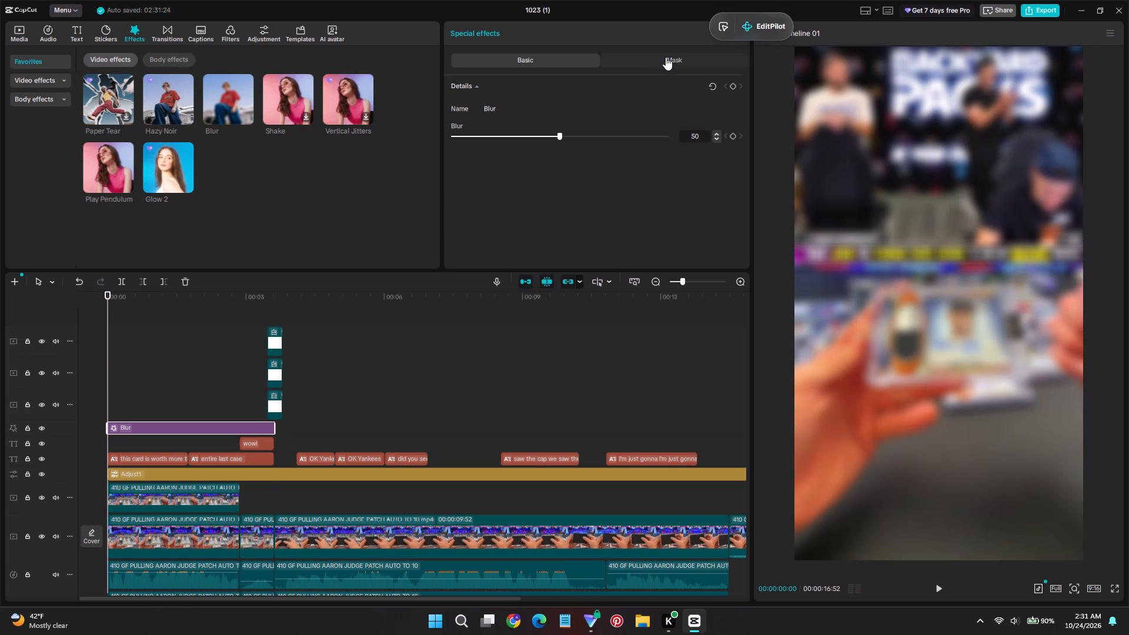
pyautogui.click(466, 109)
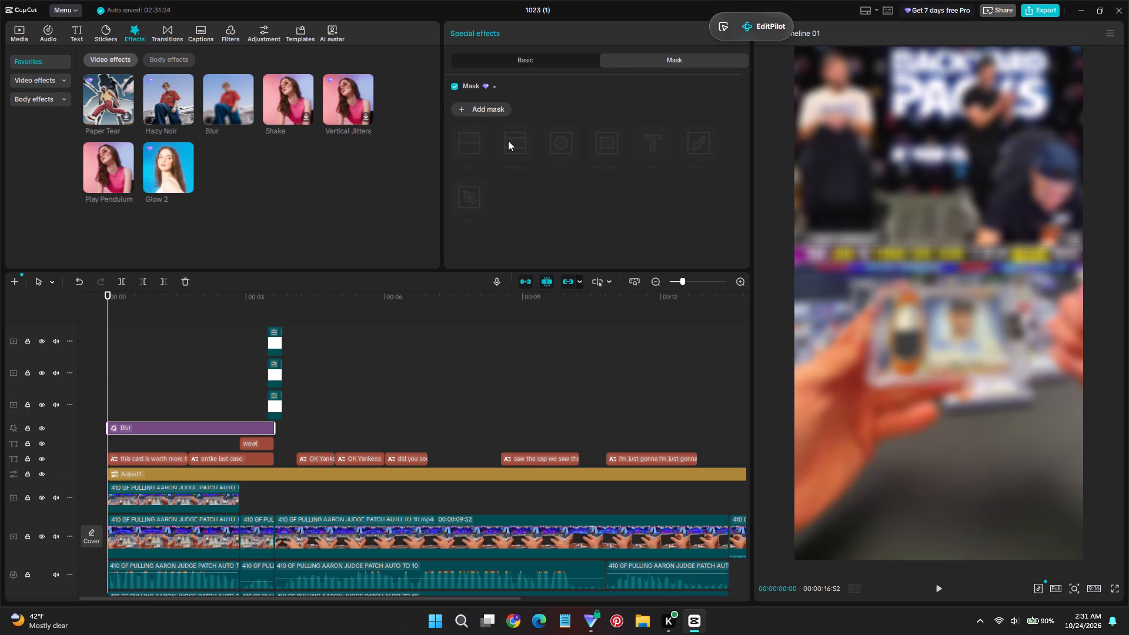
pyautogui.click(604, 155)
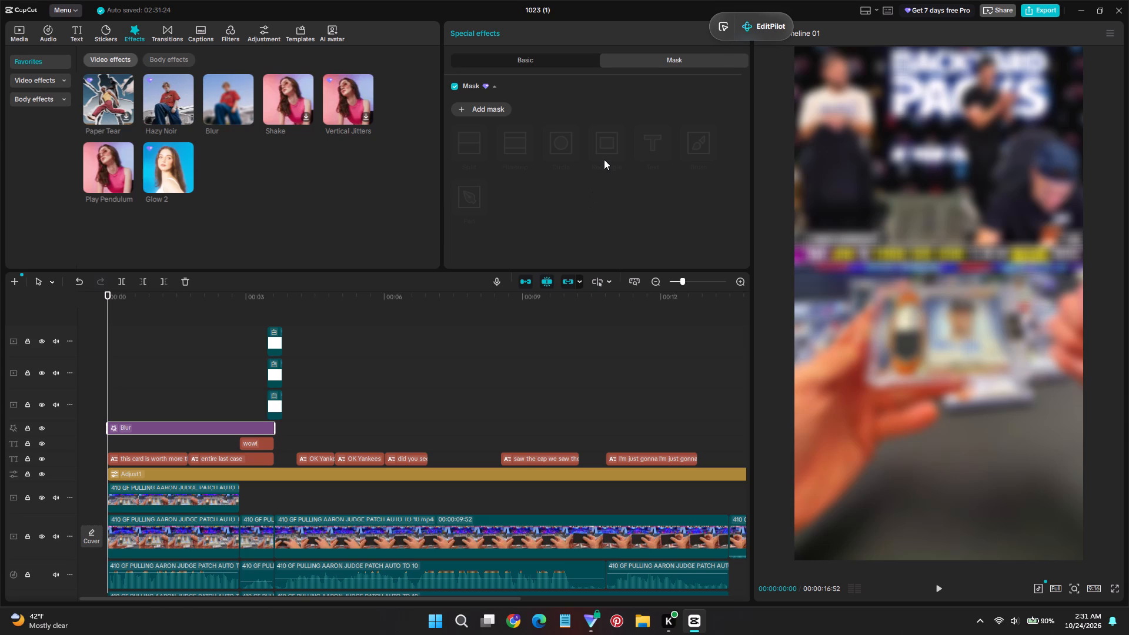
pyautogui.click(606, 149)
pyautogui.click(459, 111)
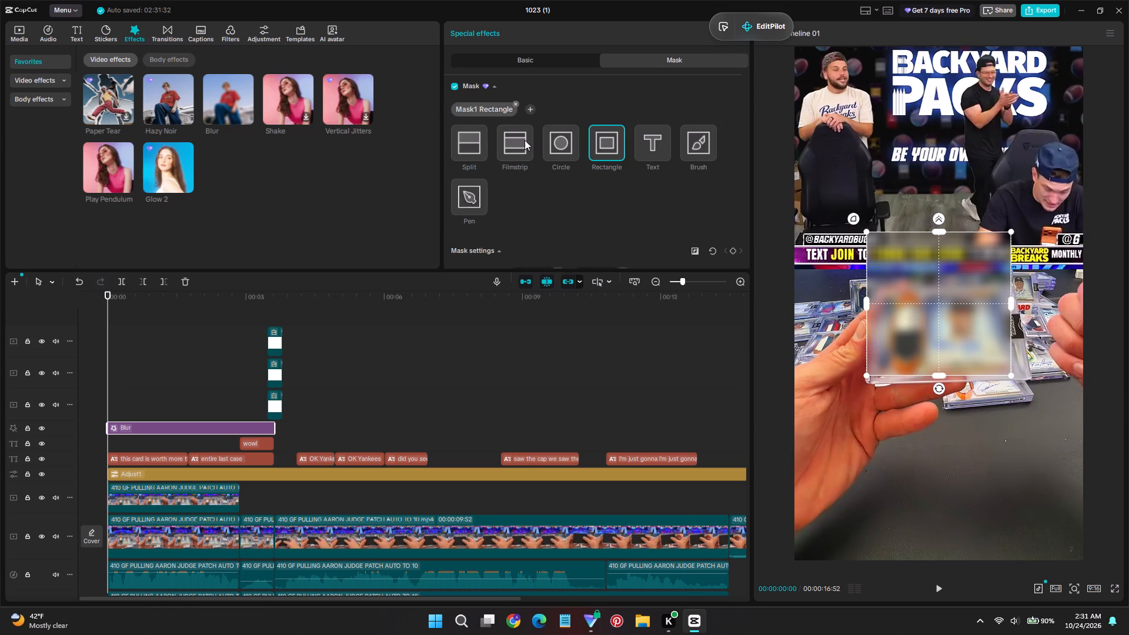
# Widen, flatten and reposition the Blur effect's rectangle mask over the Aaron Judge card, and check its coverage in playback.
pyautogui.moveTo(941, 229); pyautogui.dragTo(951, 313)
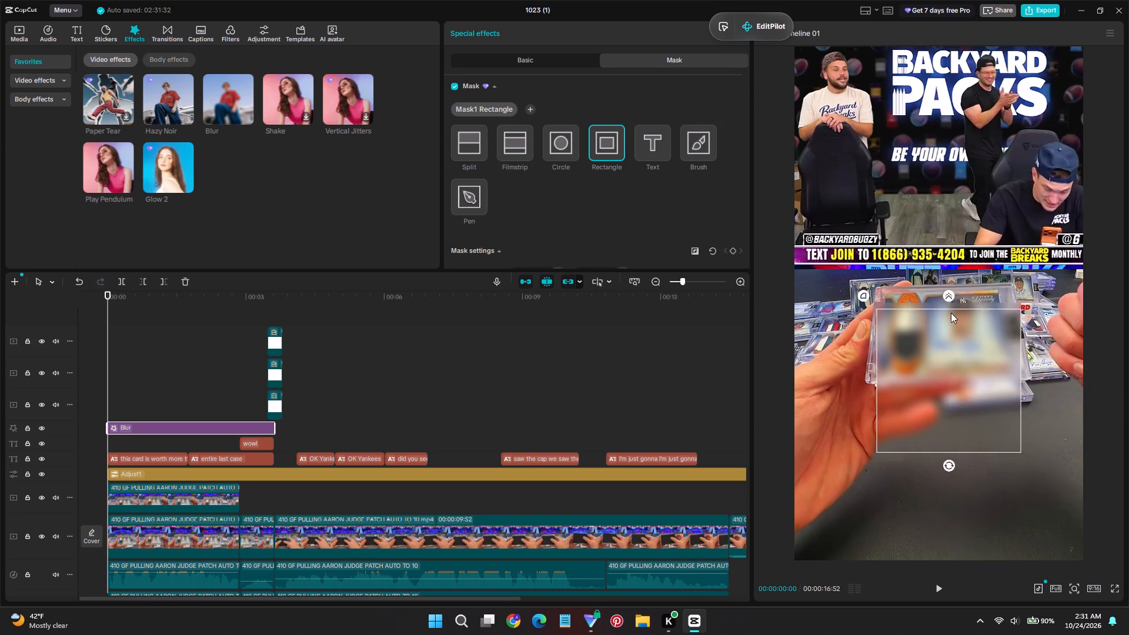
pyautogui.moveTo(951, 313); pyautogui.dragTo(947, 282)
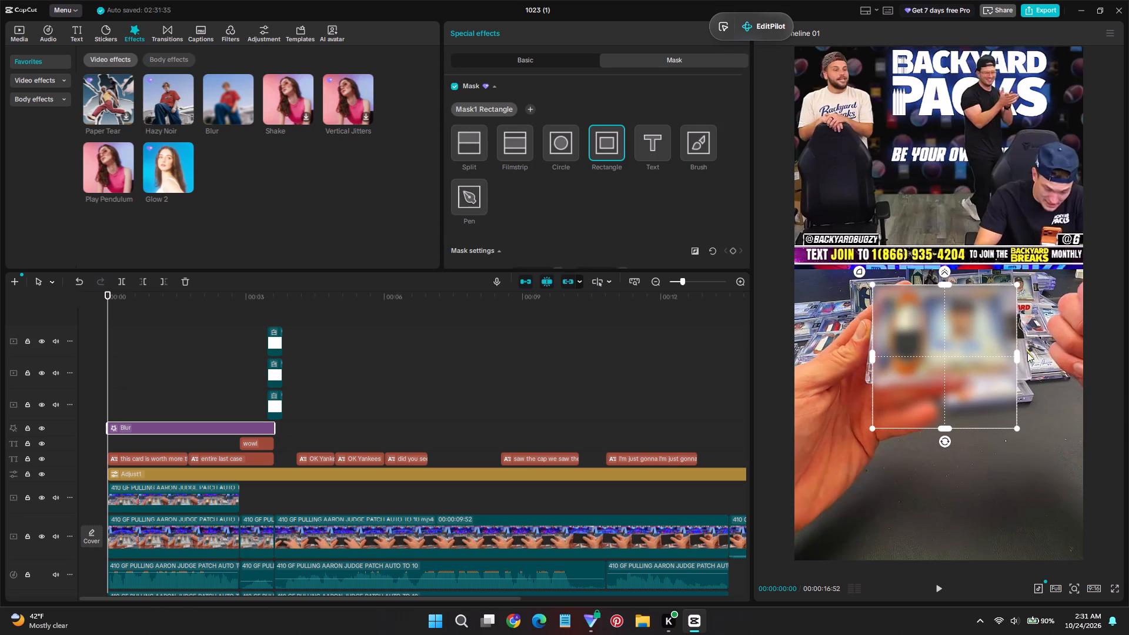
pyautogui.moveTo(1015, 356); pyautogui.dragTo(1029, 356)
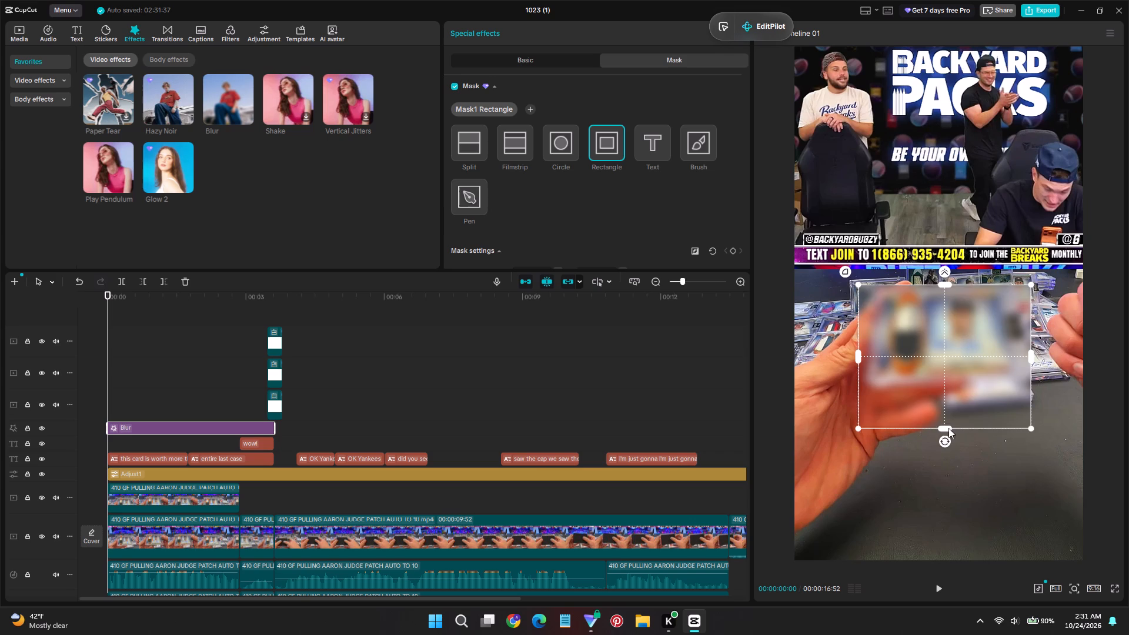
pyautogui.moveTo(948, 428); pyautogui.dragTo(953, 400)
pyautogui.moveTo(965, 364); pyautogui.dragTo(971, 331)
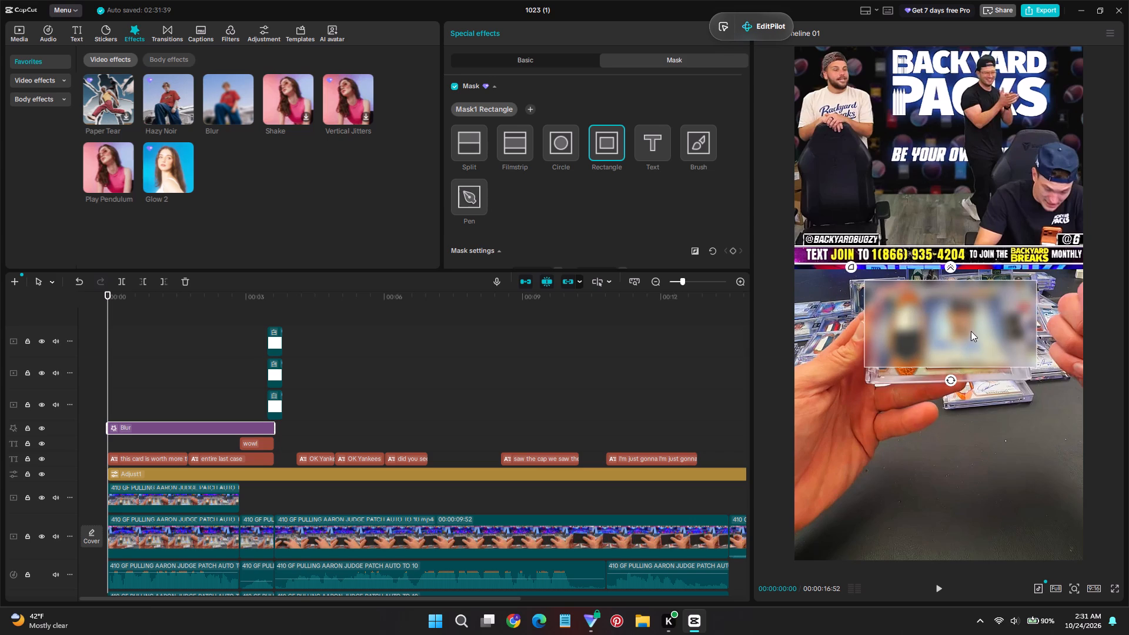
pyautogui.moveTo(971, 331); pyautogui.dragTo(970, 331)
pyautogui.moveTo(954, 367); pyautogui.dragTo(954, 384)
pyautogui.moveTo(961, 349); pyautogui.dragTo(957, 358)
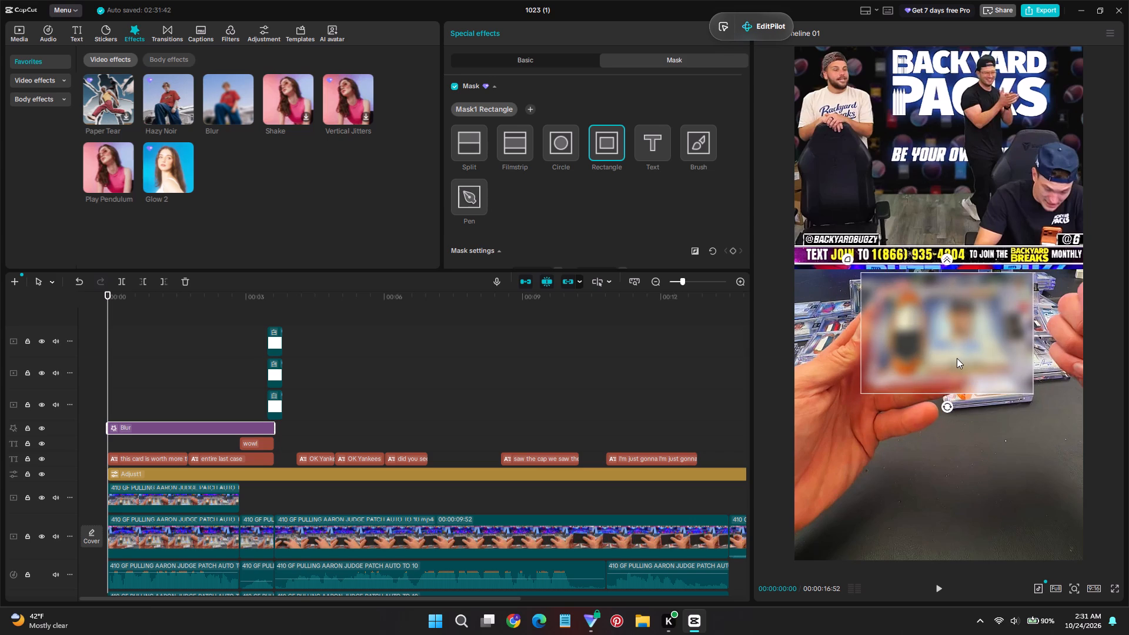
pyautogui.moveTo(957, 358); pyautogui.dragTo(955, 358)
pyautogui.press('space')
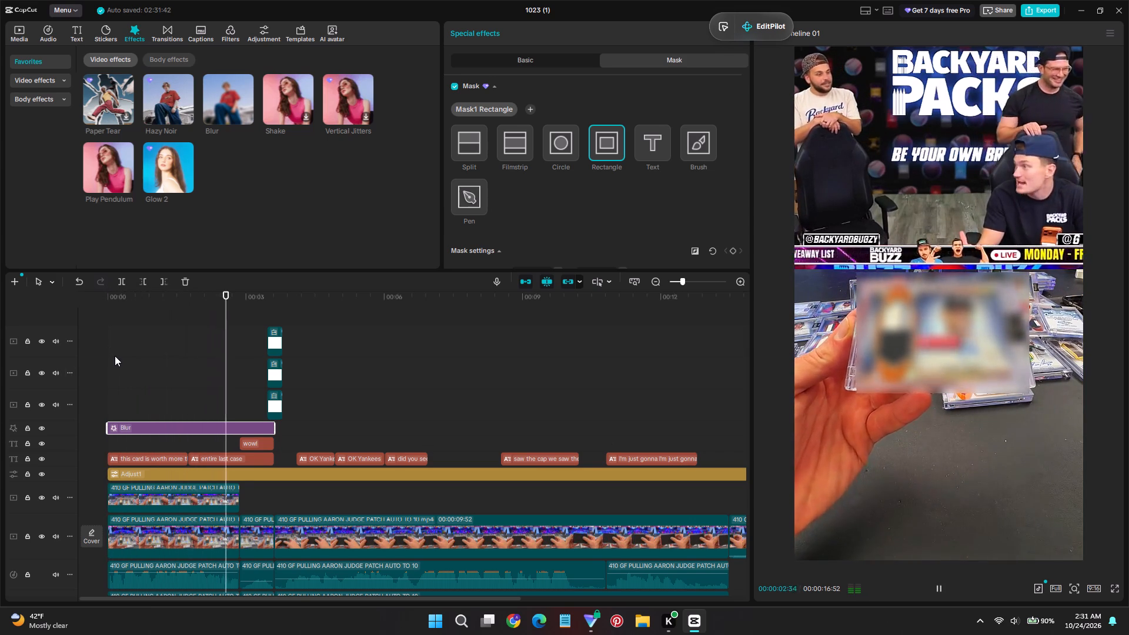
pyautogui.press('space')
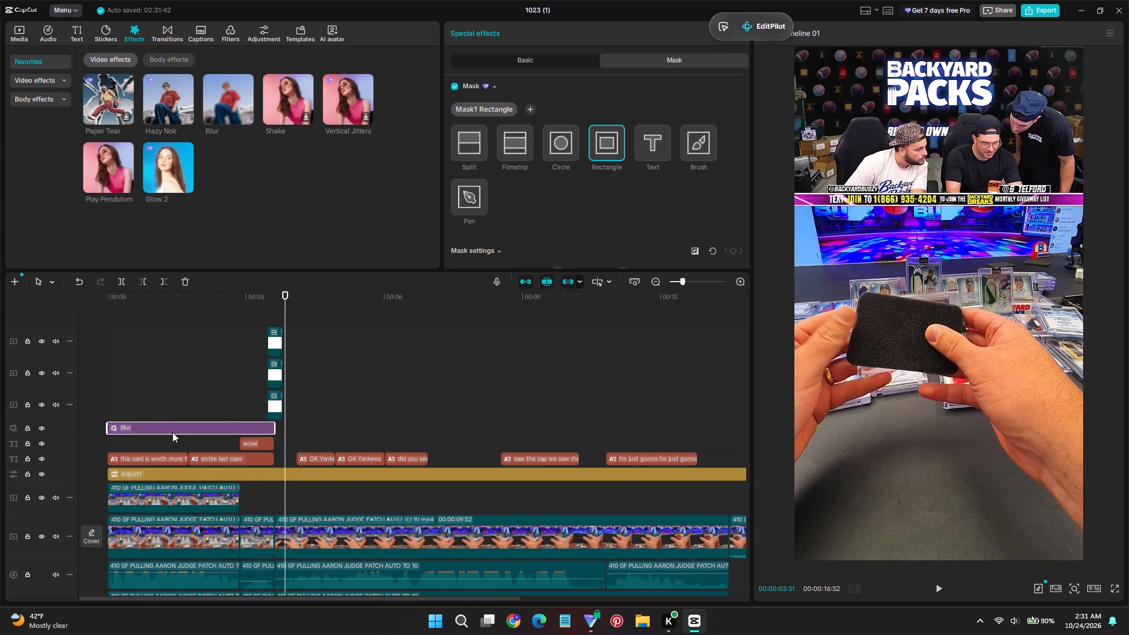
# Move the Blur effect beneath the caption tracks, above Adjust1, and play the opening to check the captions over it.
pyautogui.moveTo(172, 432); pyautogui.dragTo(173, 470)
pyautogui.click(129, 403)
pyautogui.press('space')
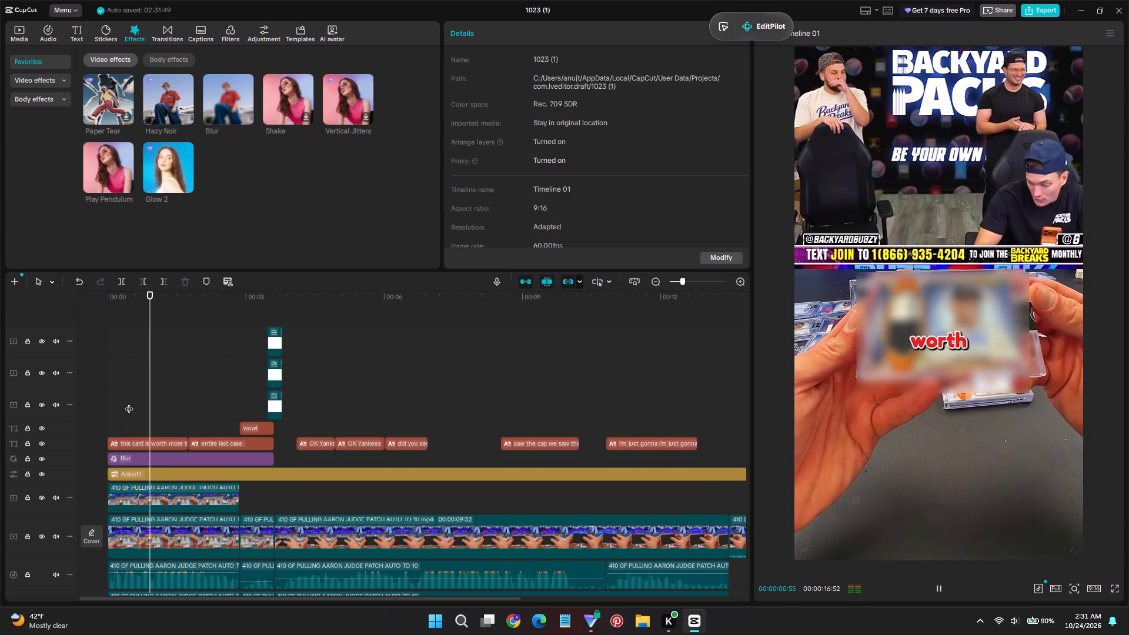
pyautogui.press('space')
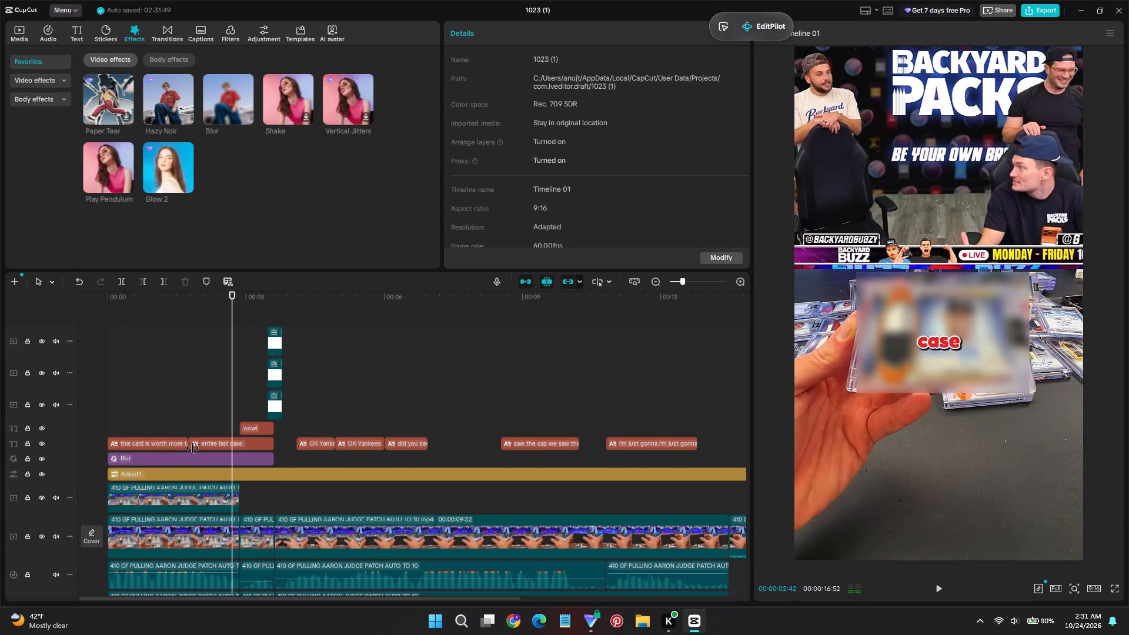
# Select all captions on the main caption track, leaving out "wow!", and try aligning them to the middle and center of the frame.
pyautogui.click(198, 446)
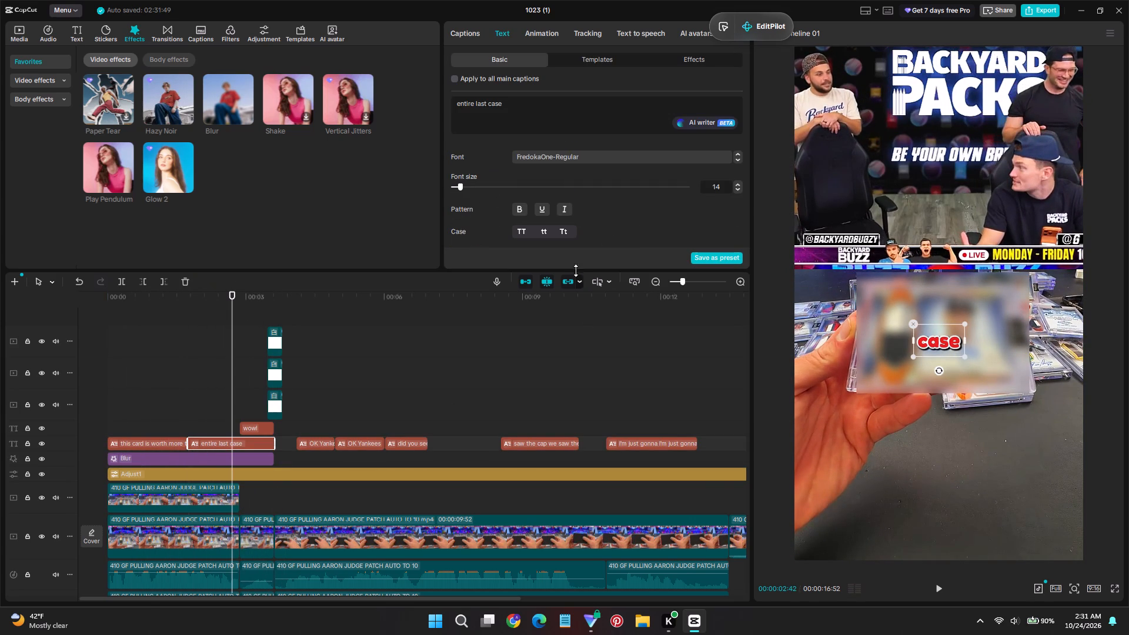
pyautogui.scroll(-3, 613, 207)
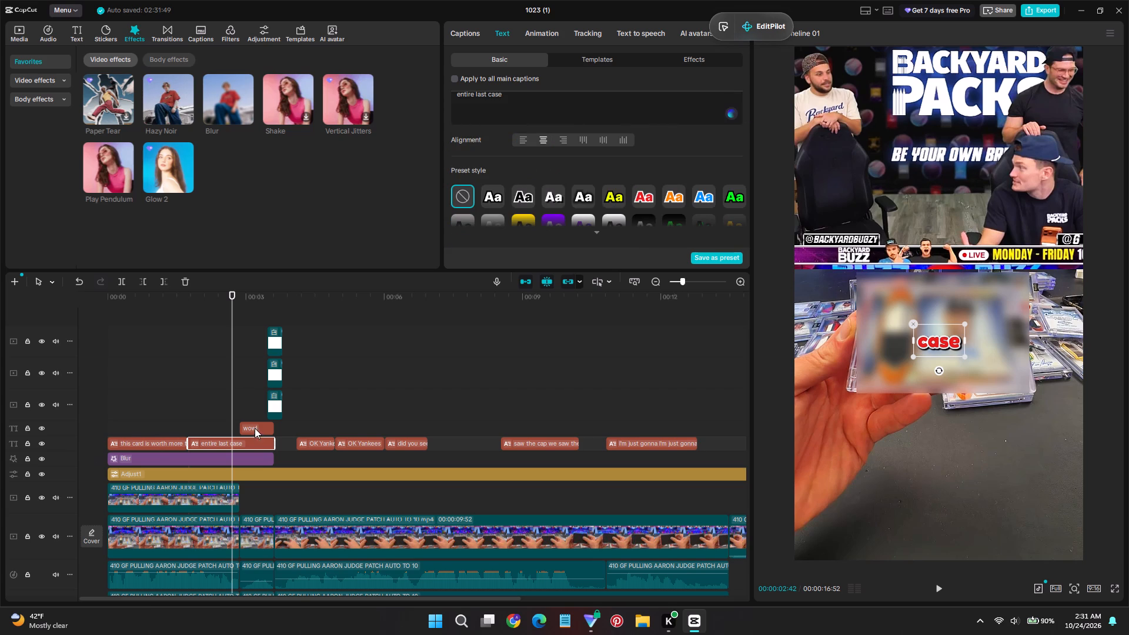
pyautogui.scroll(-14, 211, 441)
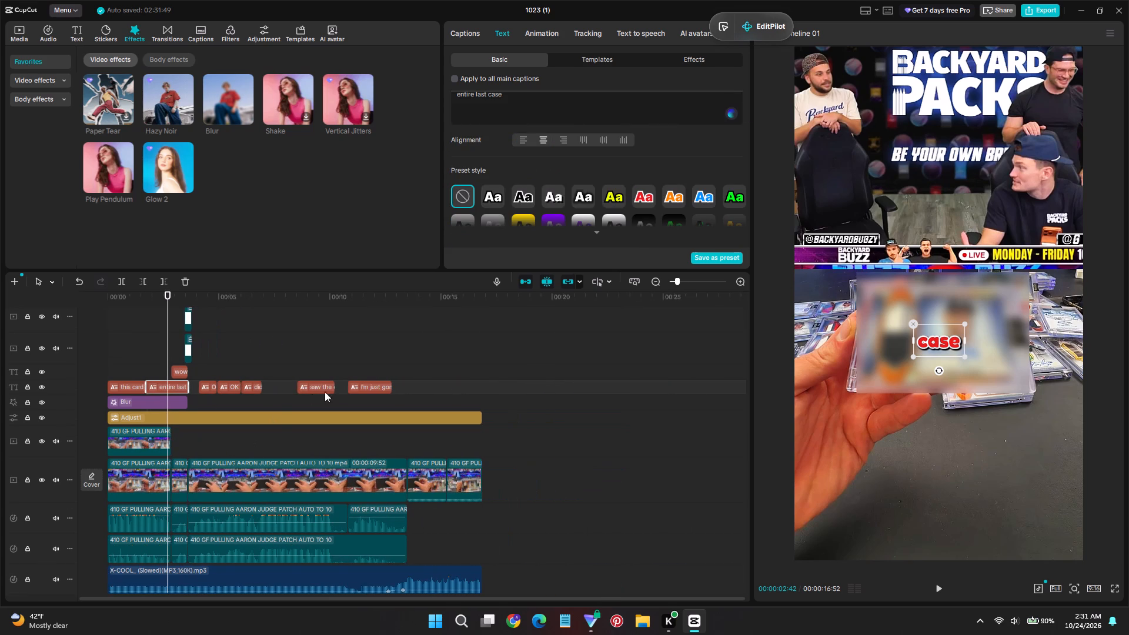
pyautogui.moveTo(422, 382); pyautogui.dragTo(101, 389)
pyautogui.scroll(-4, 544, 198)
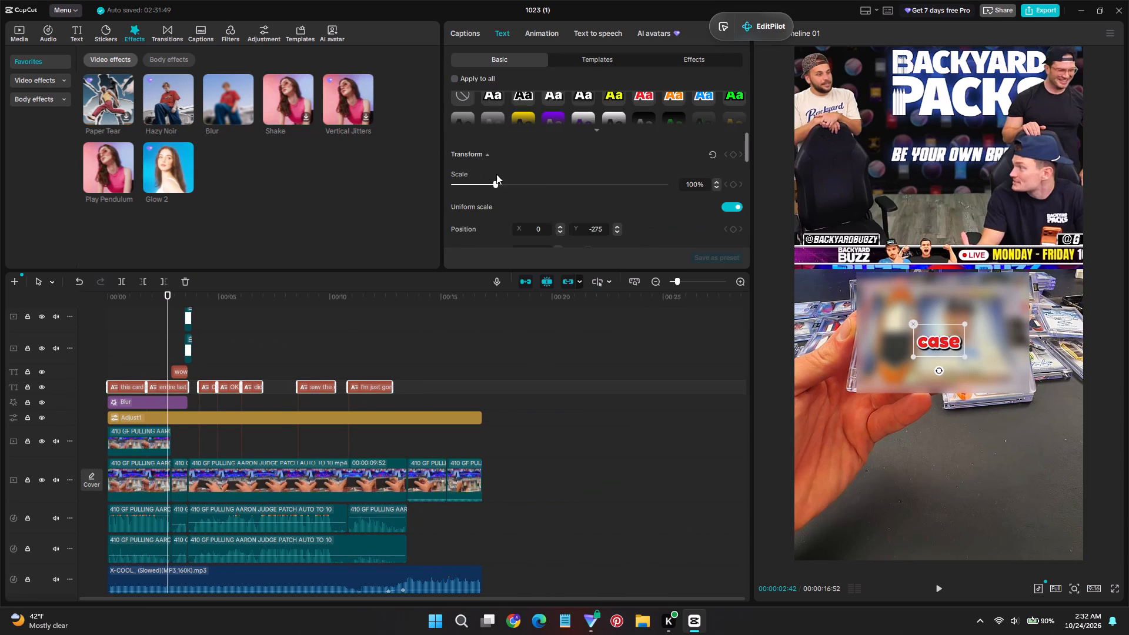
pyautogui.scroll(-3, 495, 180)
pyautogui.scroll(1, 497, 159)
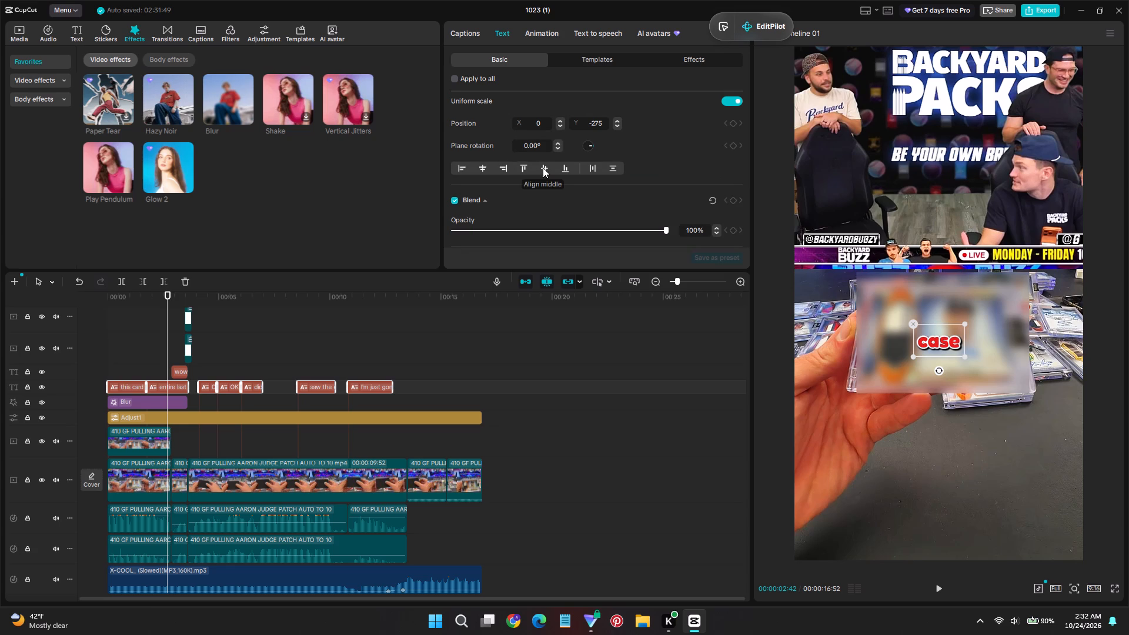
pyautogui.click(543, 168)
pyautogui.tripleClick(543, 168)
pyautogui.doubleClick(543, 168)
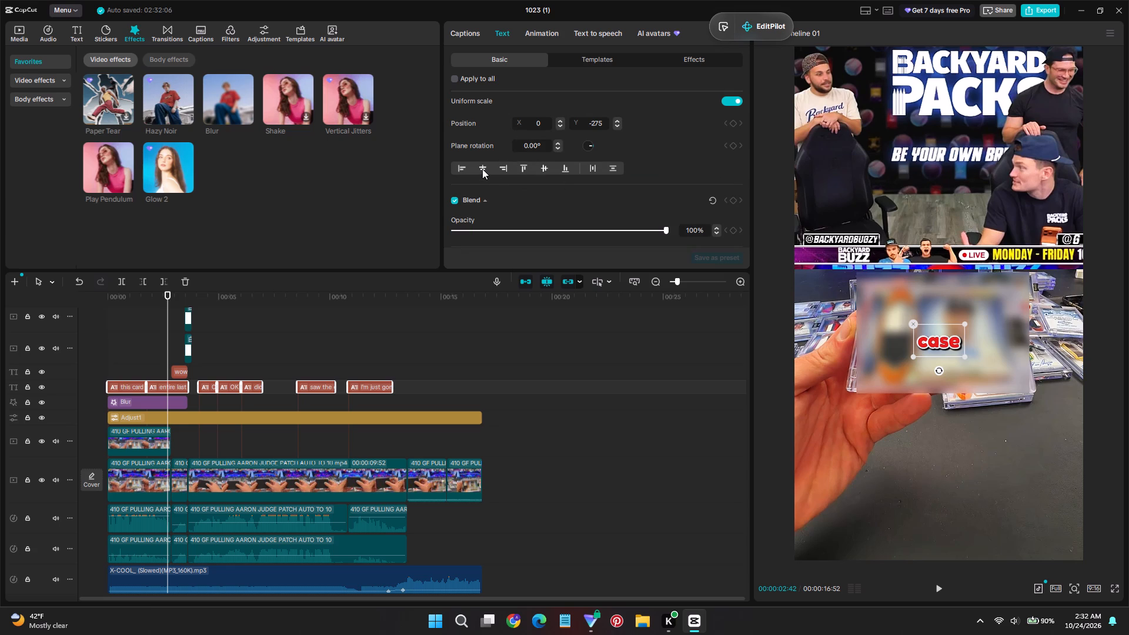
pyautogui.tripleClick(482, 169)
pyautogui.tripleClick(482, 169)
pyautogui.click(482, 169)
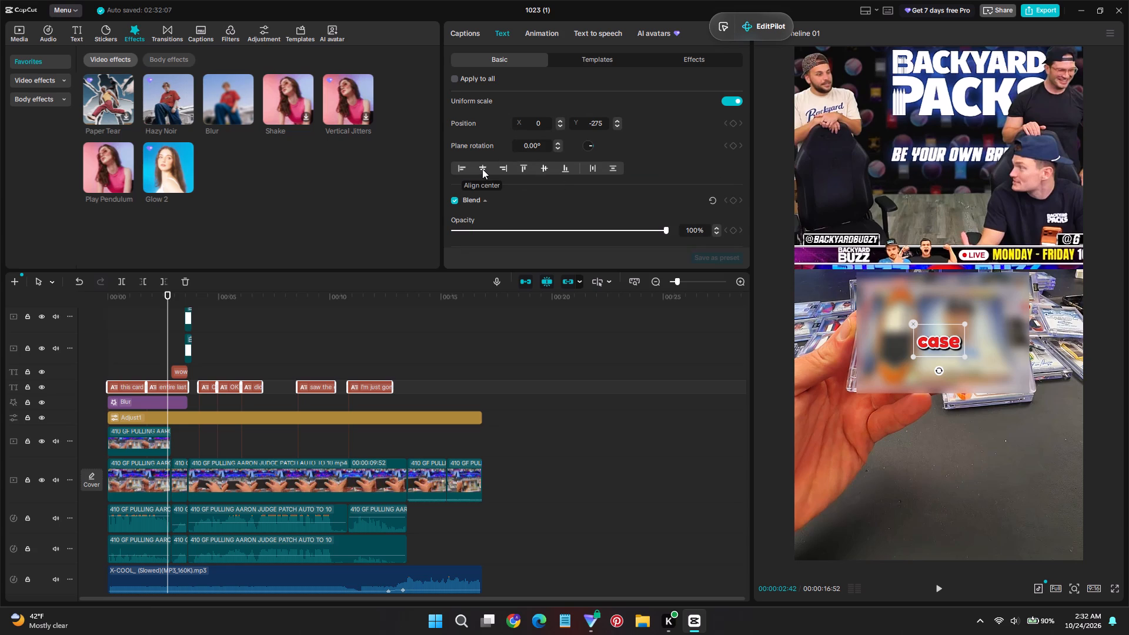
pyautogui.doubleClick(482, 169)
pyautogui.tripleClick(542, 165)
# Set the selected captions' Y position to 0 and play the video to check their placement.
pyautogui.doubleClick(593, 123)
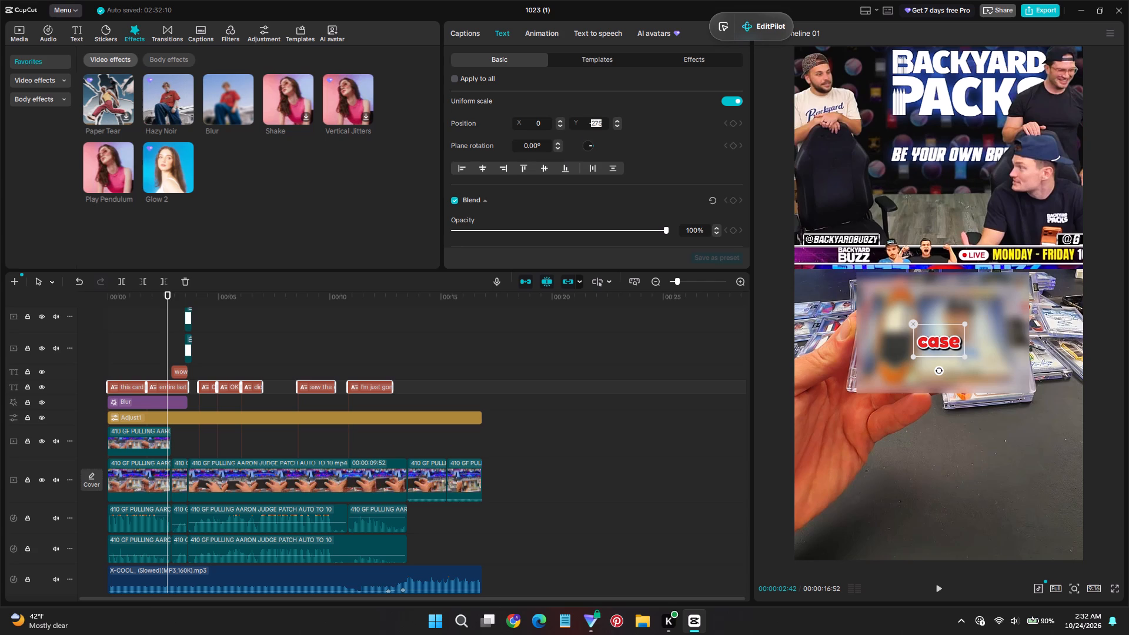
pyautogui.press('0')
pyautogui.press('Return')
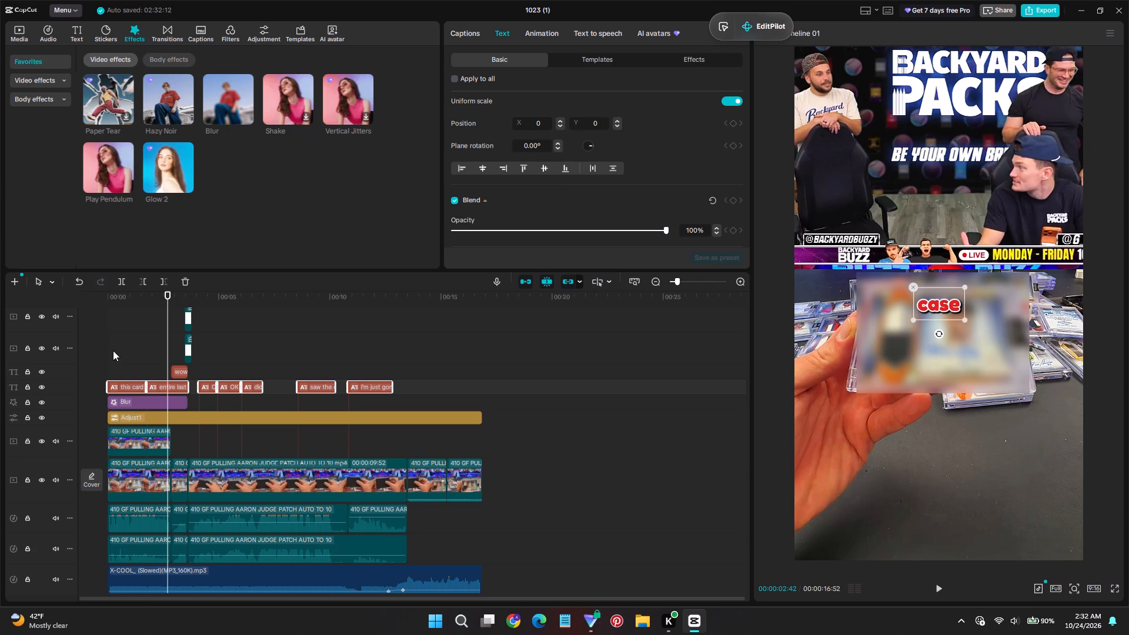
pyautogui.click(113, 350)
pyautogui.press('space')
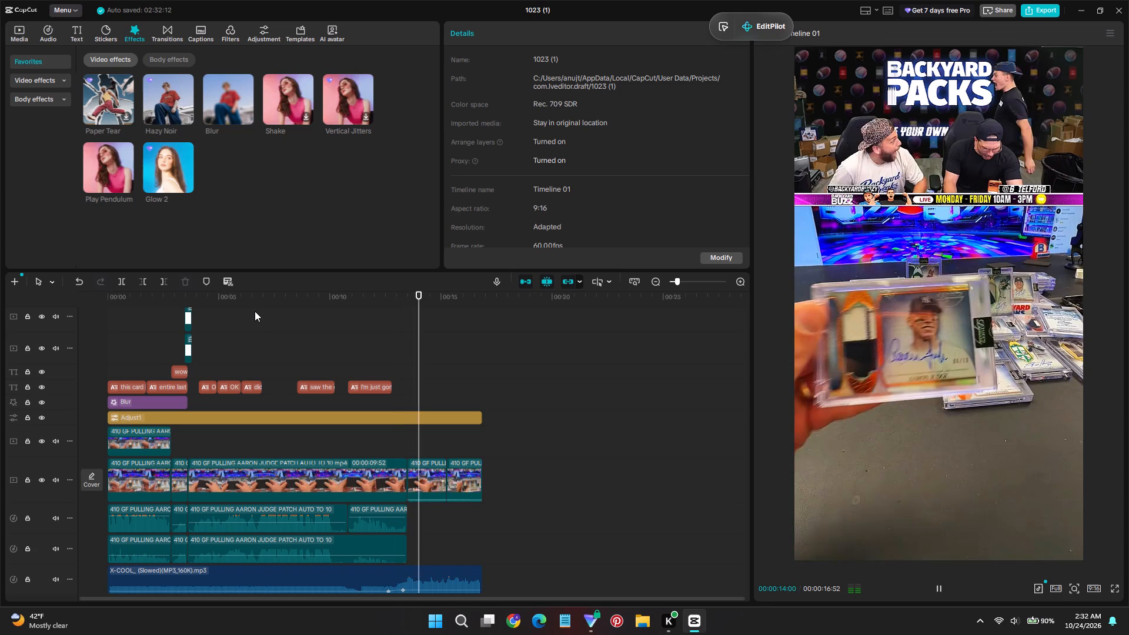
pyautogui.press('space')
# Increase the font size of all captions on the main caption track by a few points and check them in playback.
pyautogui.moveTo(403, 385); pyautogui.dragTo(398, 384)
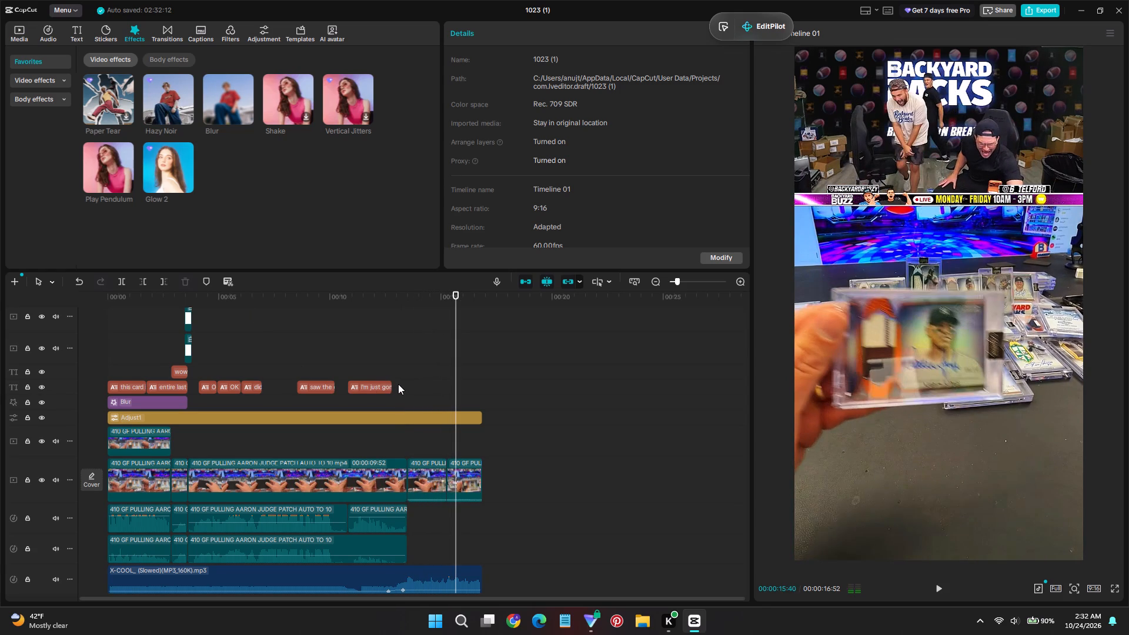
pyautogui.moveTo(398, 384); pyautogui.dragTo(77, 386)
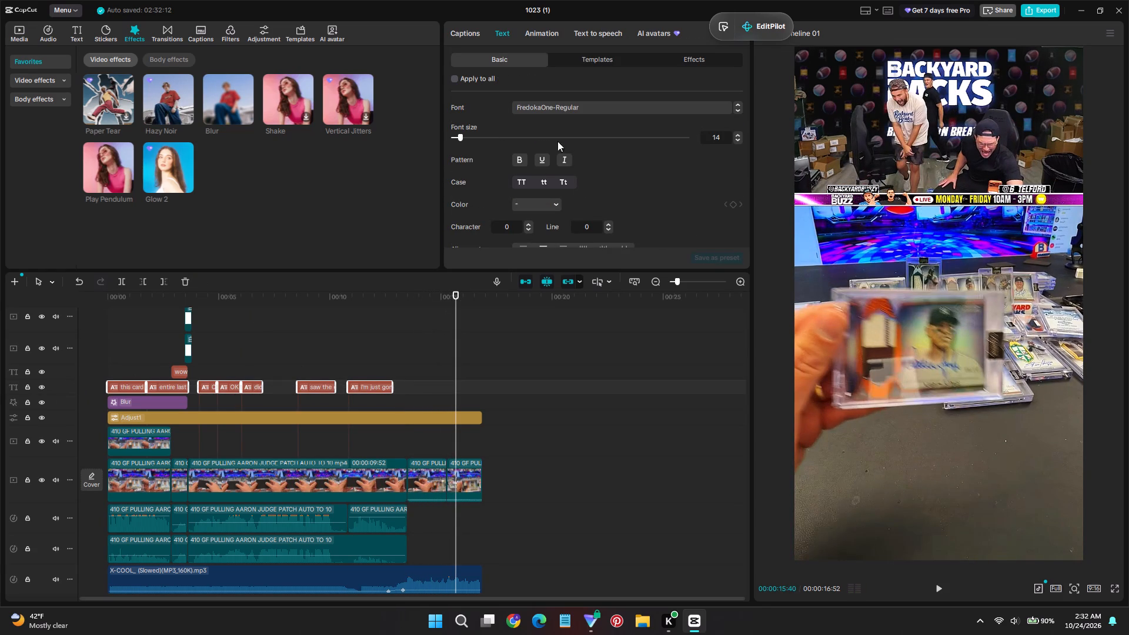
pyautogui.doubleClick(737, 135)
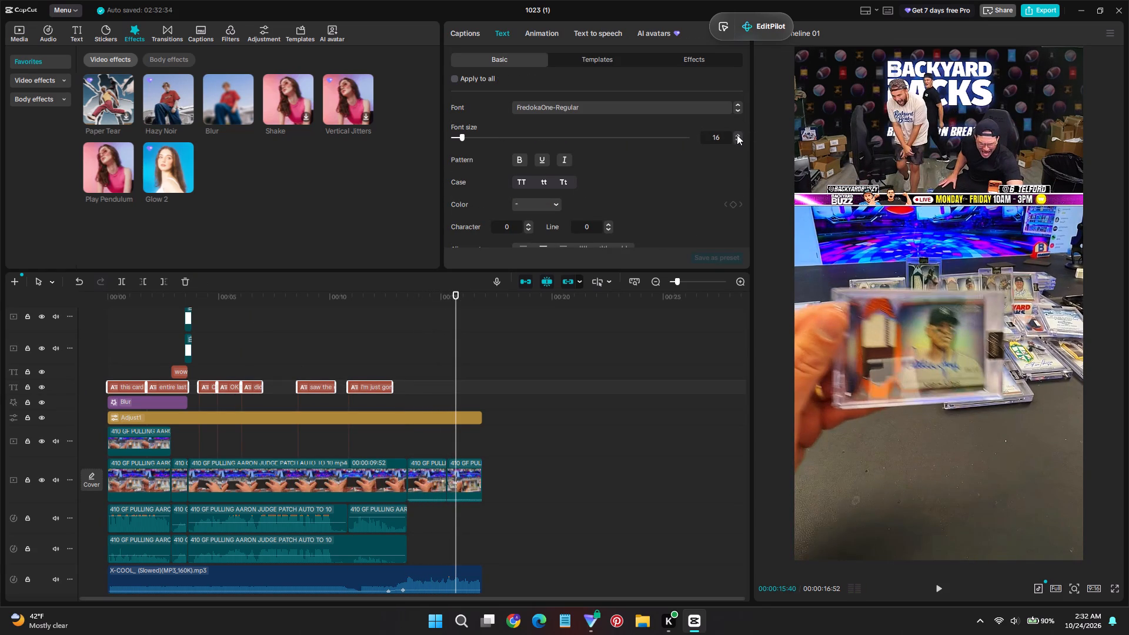
pyautogui.click(737, 135)
pyautogui.click(113, 362)
pyautogui.press('space')
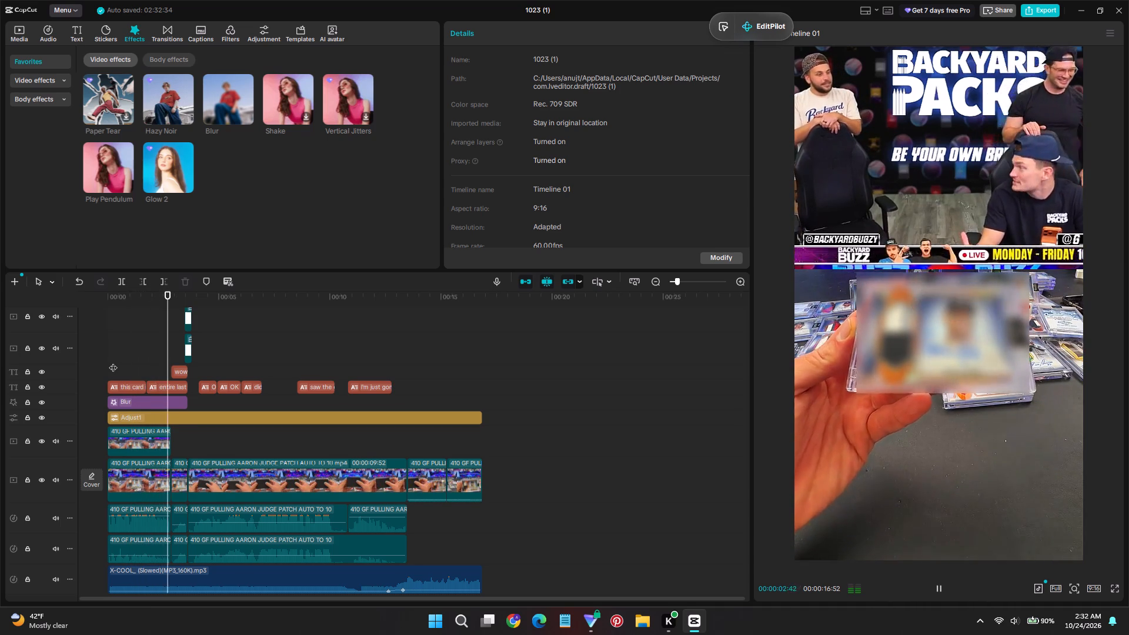
pyautogui.click(163, 353)
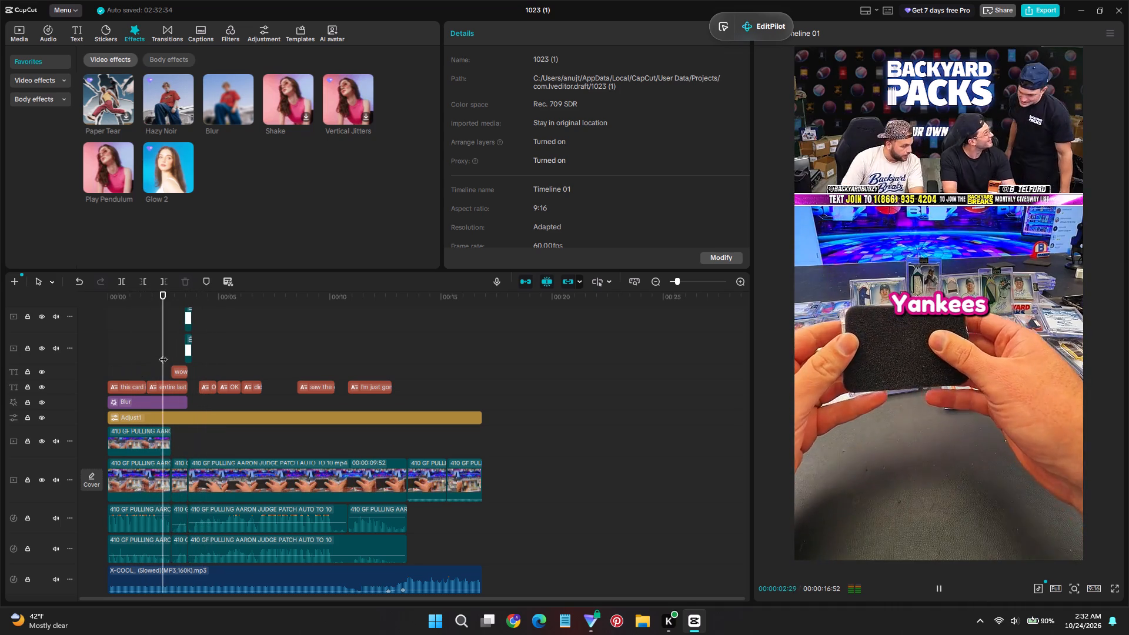
pyautogui.press('space')
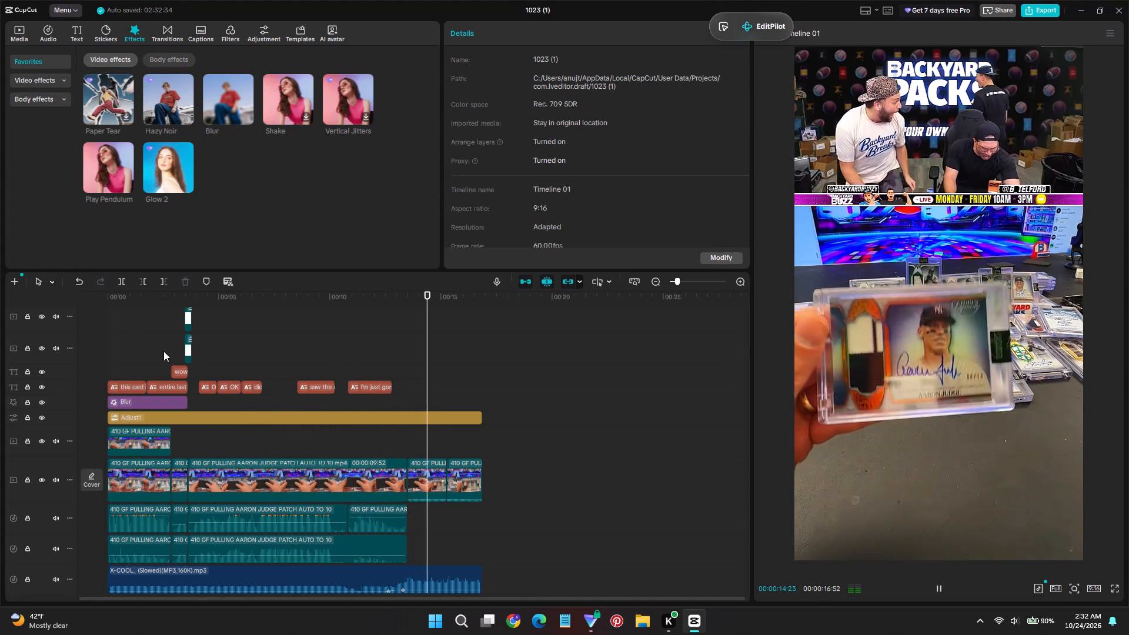
pyautogui.click(380, 369)
pyautogui.press('space')
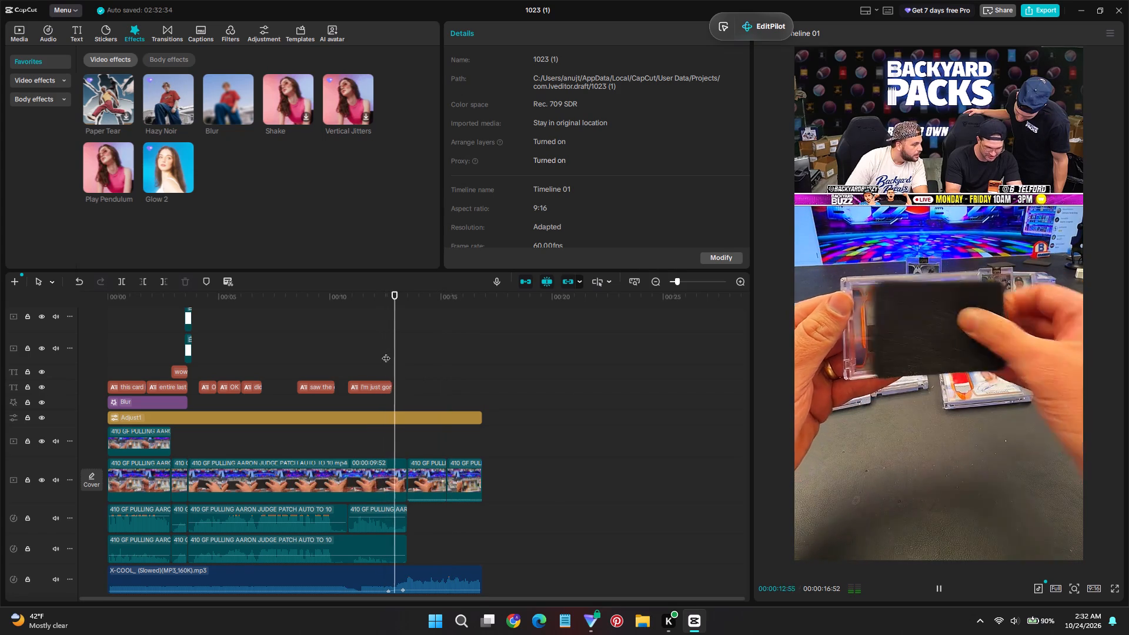
# With the playhead at the card reveal, 00:00:13:16, import Cash Sound Effect from the SFX folder's Favourite sfx > A imp subfolder.
pyautogui.click(388, 352)
pyautogui.moveTo(388, 352); pyautogui.dragTo(402, 362)
pyautogui.click(25, 31)
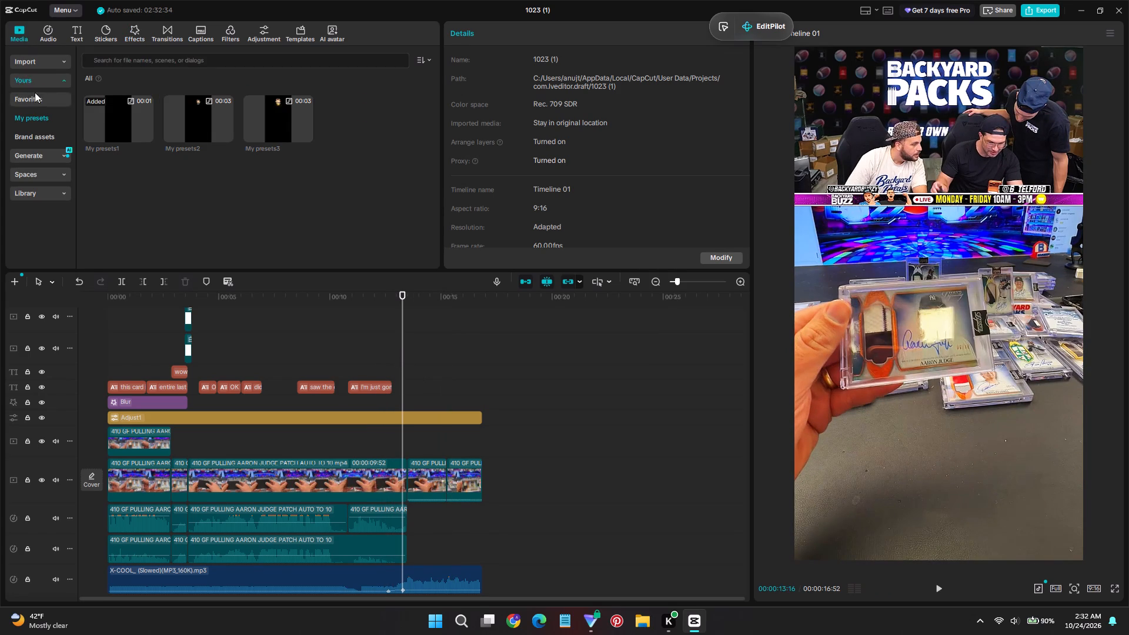
pyautogui.click(33, 66)
pyautogui.click(46, 79)
pyautogui.click(92, 56)
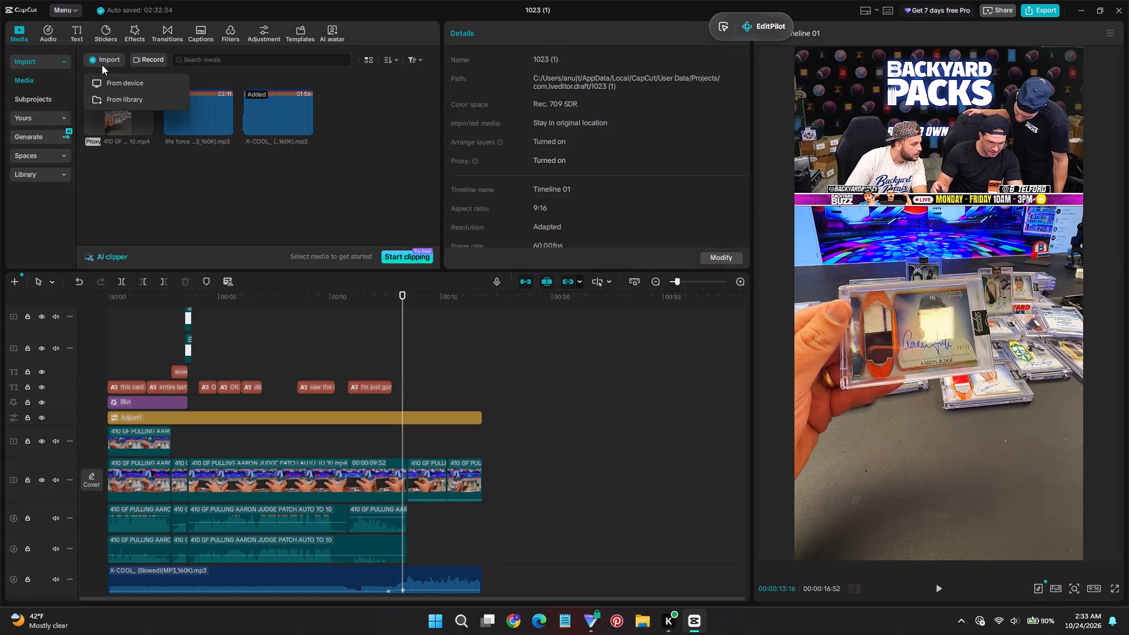
pyautogui.click(117, 77)
pyautogui.click(76, 135)
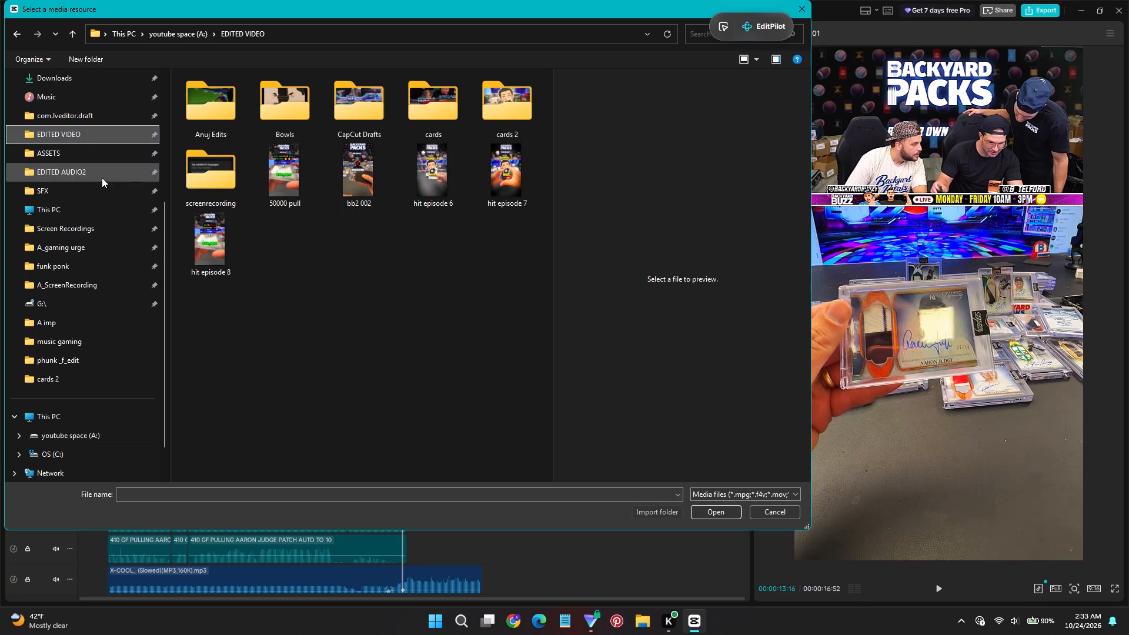
pyautogui.click(85, 151)
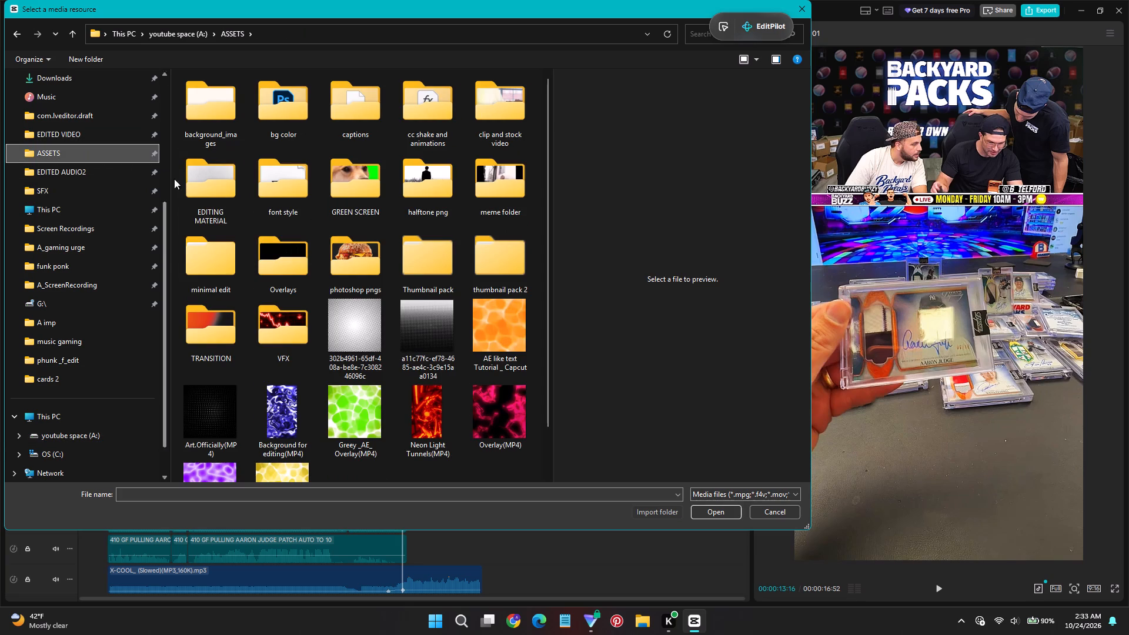
pyautogui.click(80, 191)
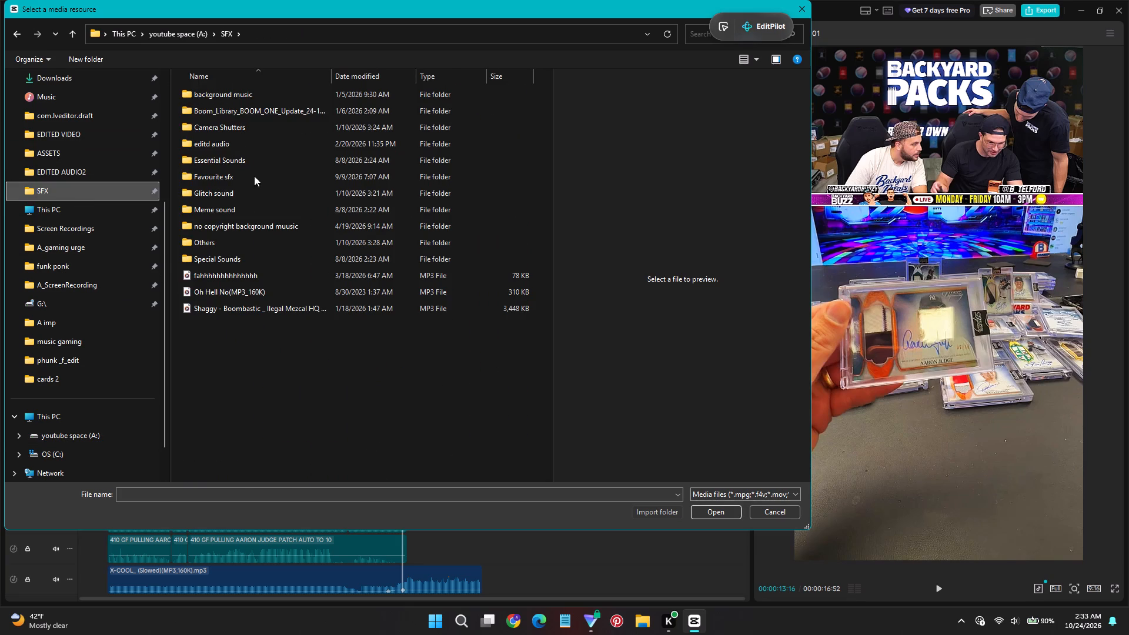
pyautogui.doubleClick(256, 171)
pyautogui.tripleClick(242, 102)
pyautogui.click(241, 99)
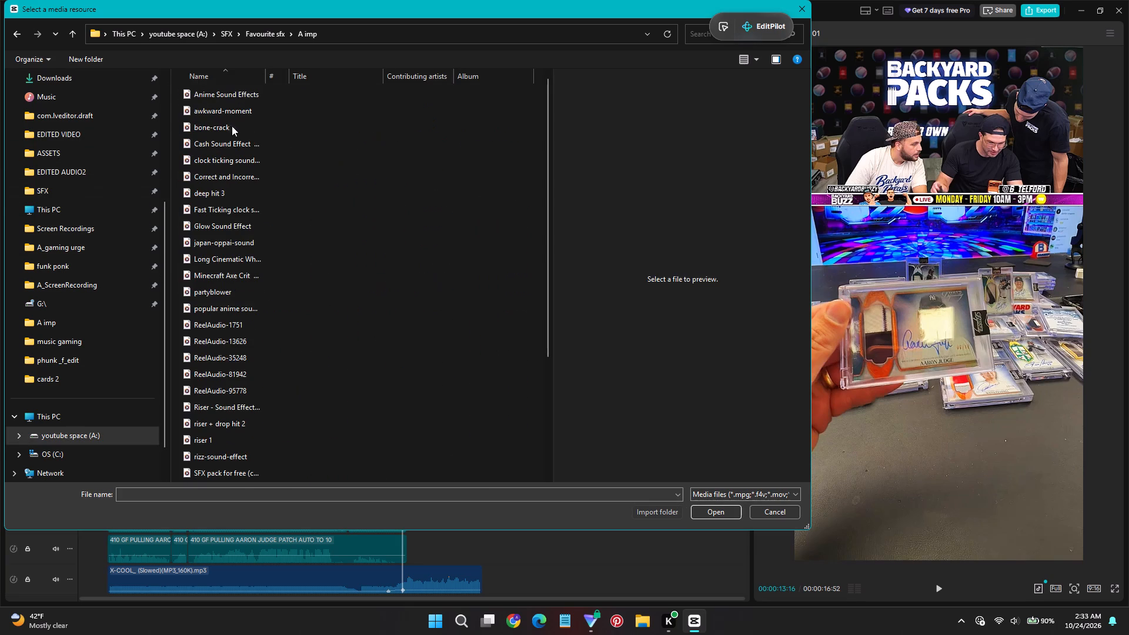
pyautogui.click(238, 128)
pyautogui.click(244, 118)
pyautogui.click(245, 111)
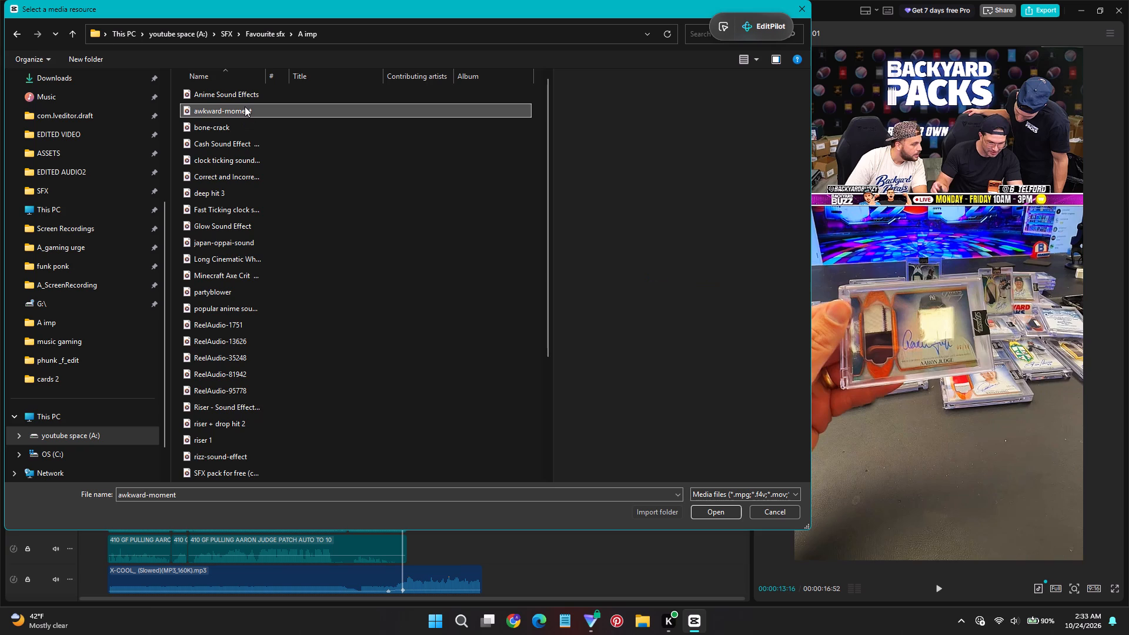
pyautogui.click(249, 145)
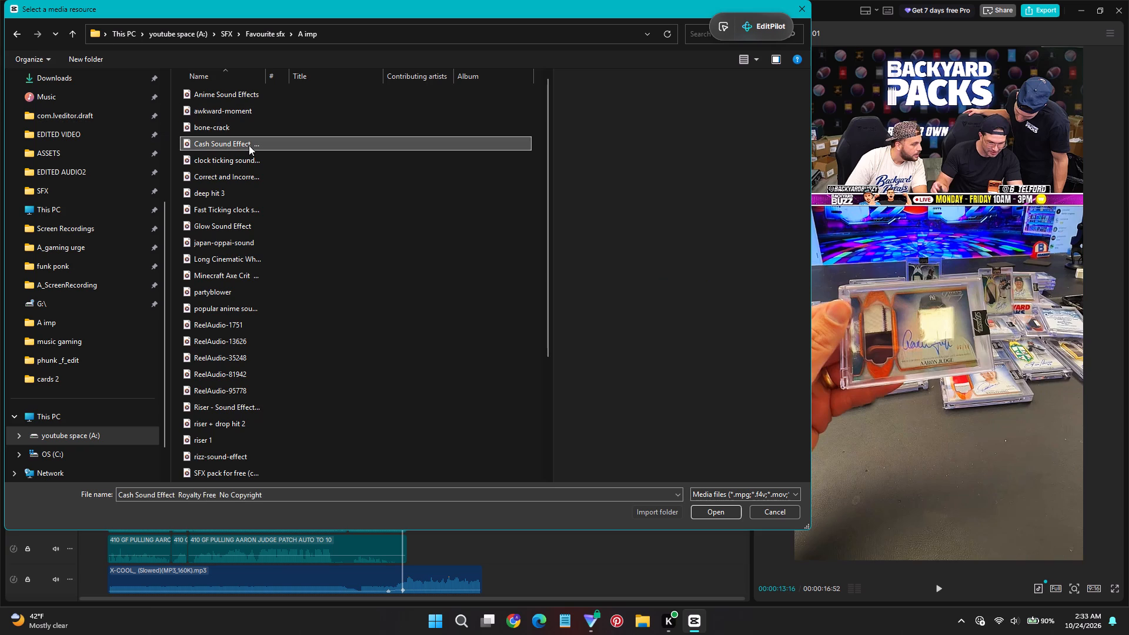
pyautogui.click(718, 510)
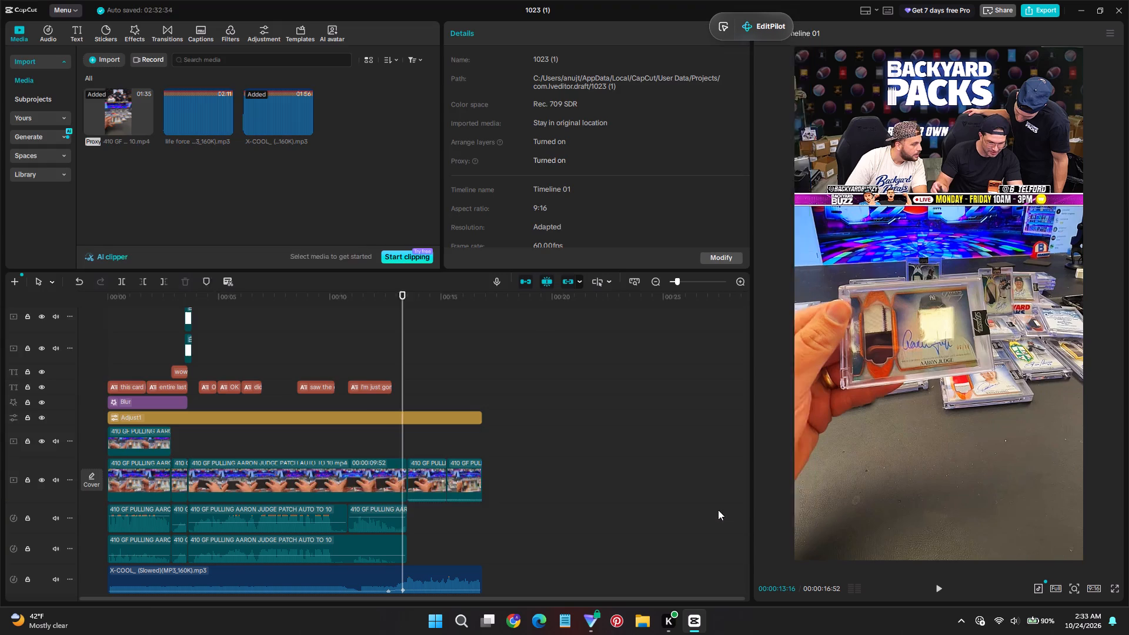
# Add the Cash Sound Effect at the playhead on the audio track below the music, nudge it slightly earlier, and play it.
pyautogui.click(383, 127)
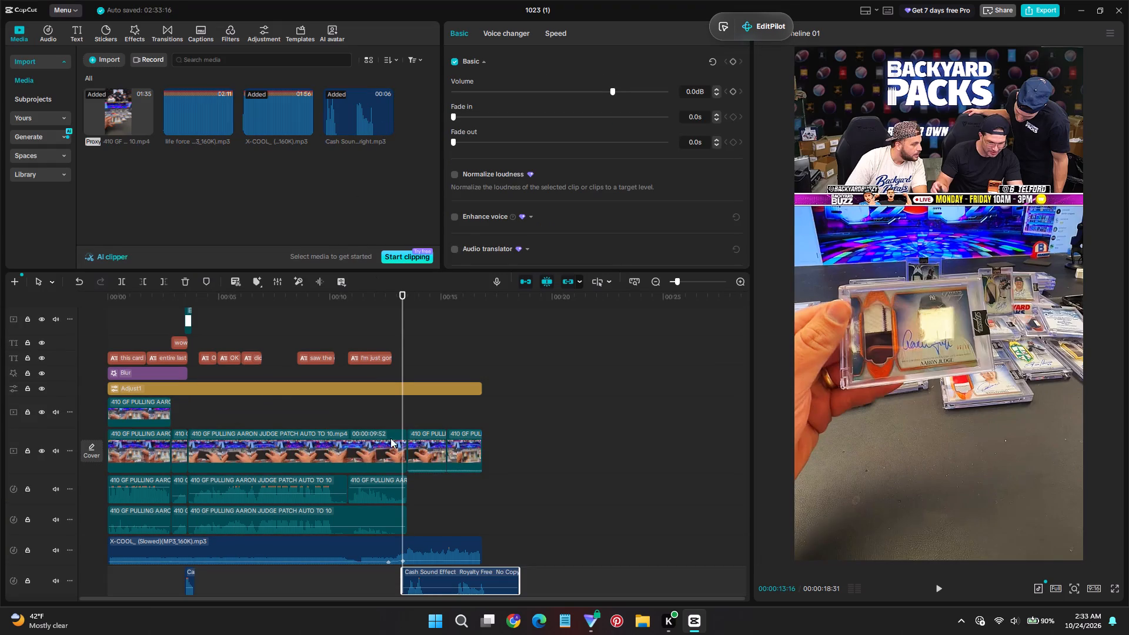
pyautogui.keyDown('ctrl'); pyautogui.scroll(8, 413, 552); pyautogui.keyUp('ctrl')
pyautogui.moveTo(495, 584); pyautogui.dragTo(487, 580)
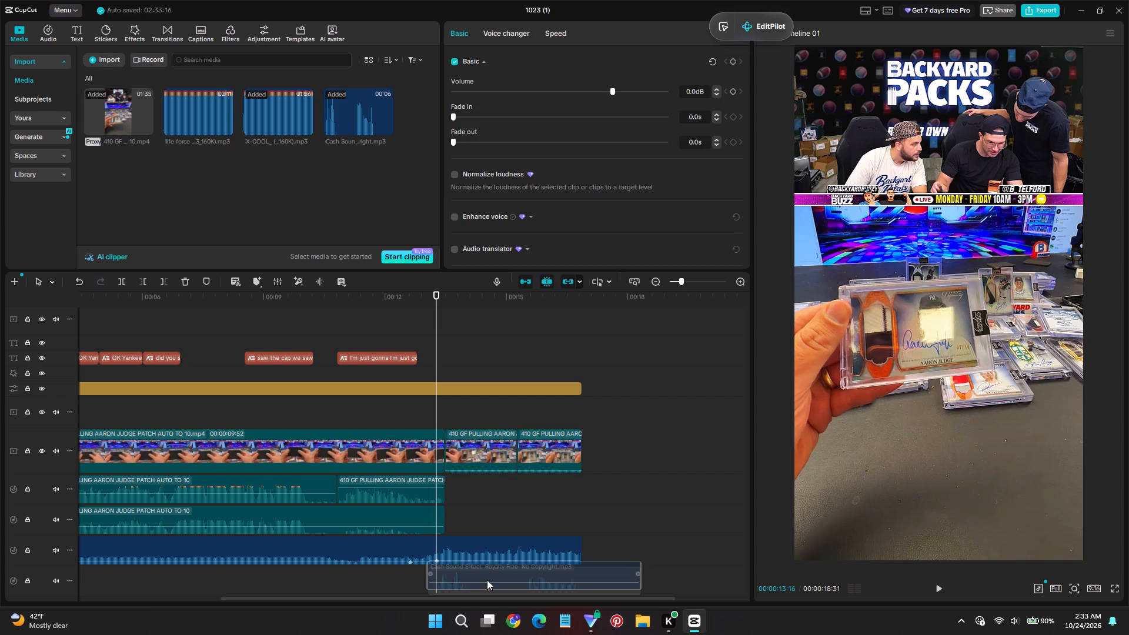
pyautogui.moveTo(487, 580); pyautogui.dragTo(489, 580)
pyautogui.press('space')
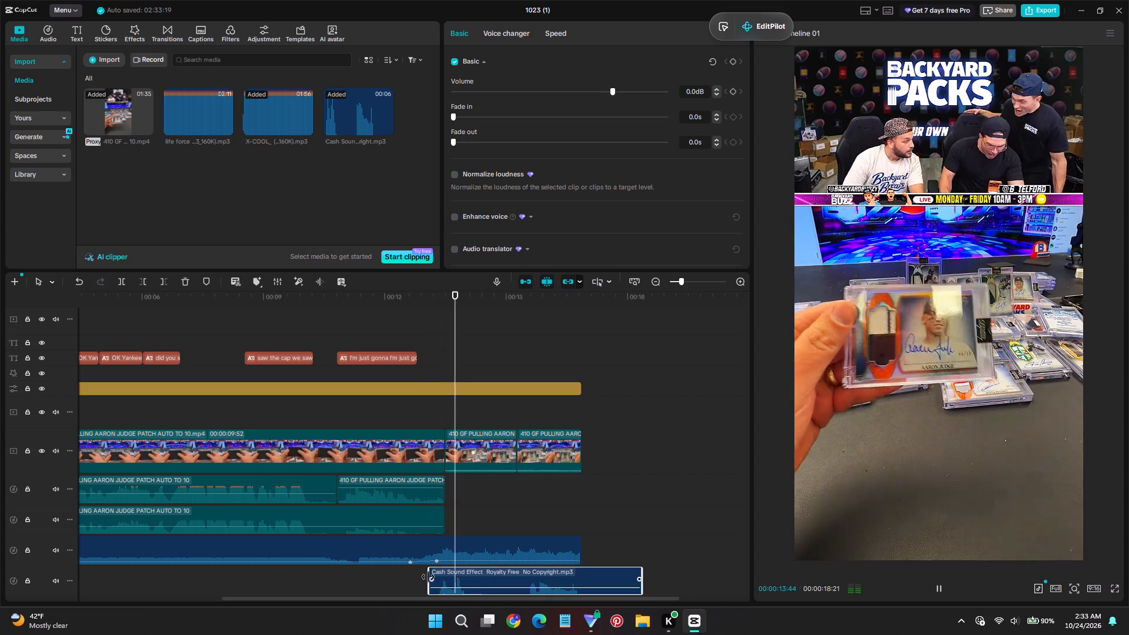
pyautogui.click(404, 576)
pyautogui.press('space')
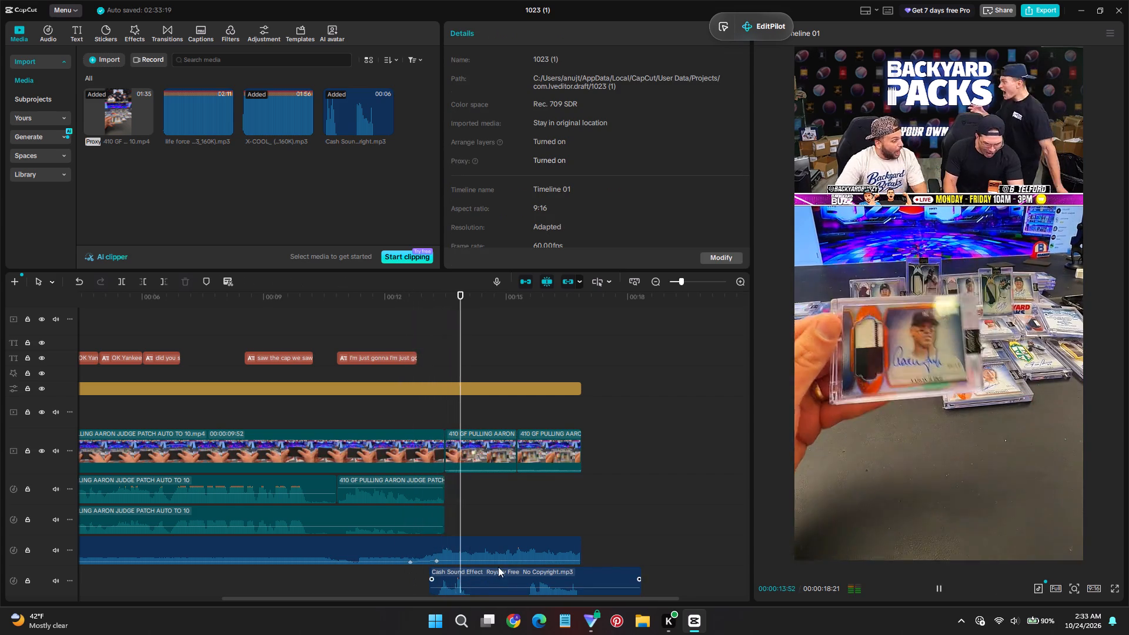
pyautogui.press('space')
# Move the Cash Sound Effect clip later to start at about 00:00:14:00 and check its timing through the closing card shots.
pyautogui.moveTo(483, 579); pyautogui.dragTo(523, 577)
pyautogui.press('space')
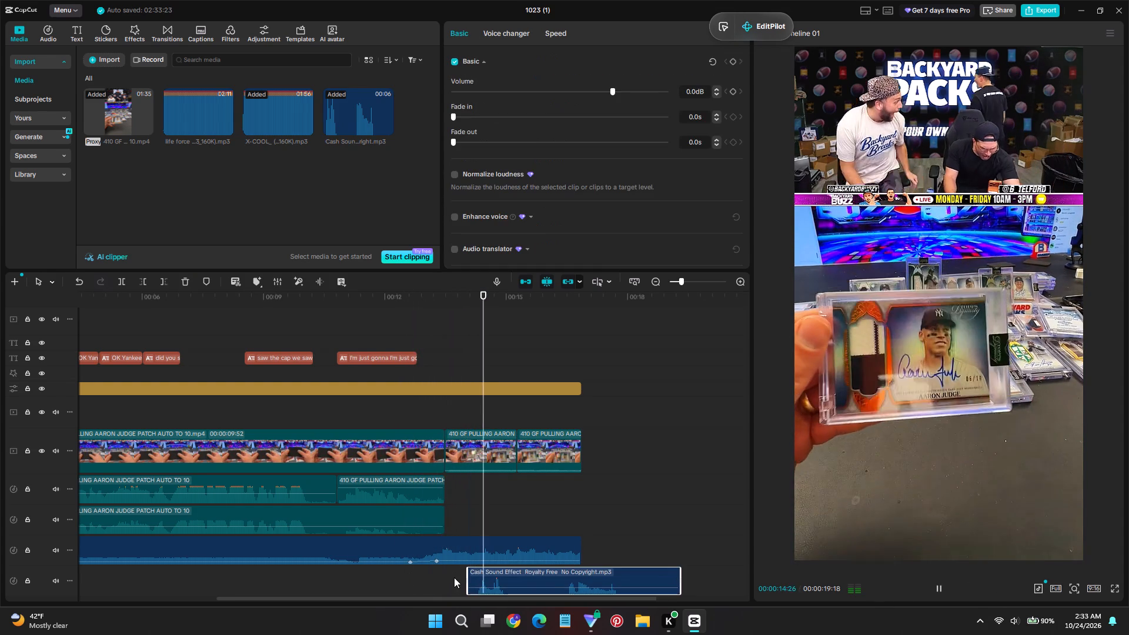
pyautogui.click(459, 579)
pyautogui.press('space')
pyautogui.click(452, 578)
pyautogui.press('space')
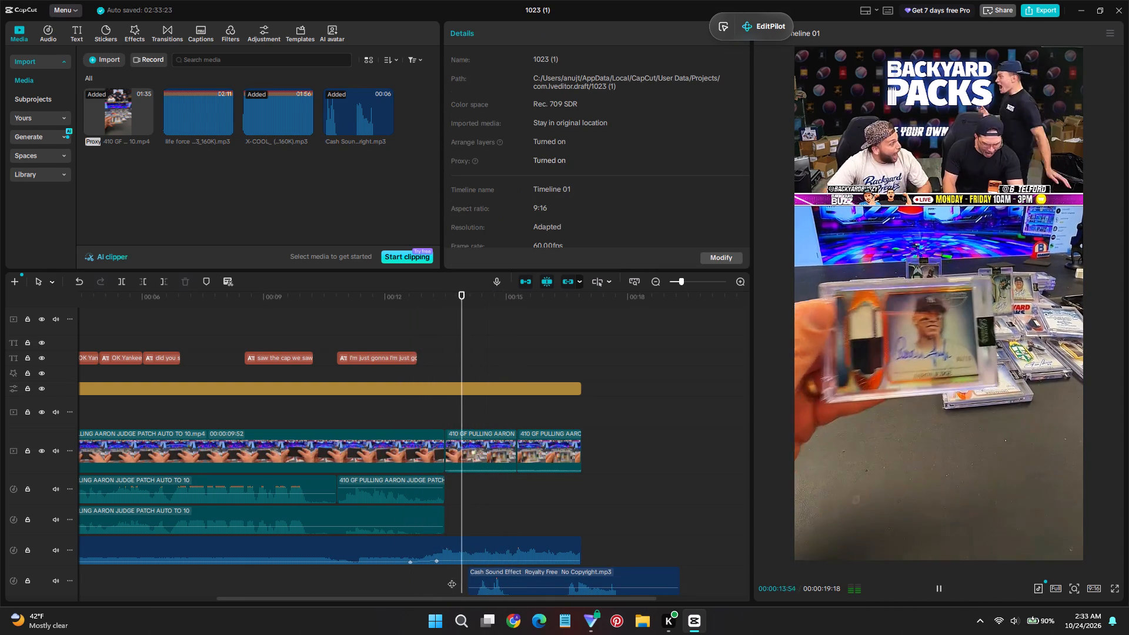
pyautogui.press('space')
pyautogui.moveTo(493, 503); pyautogui.dragTo(509, 510)
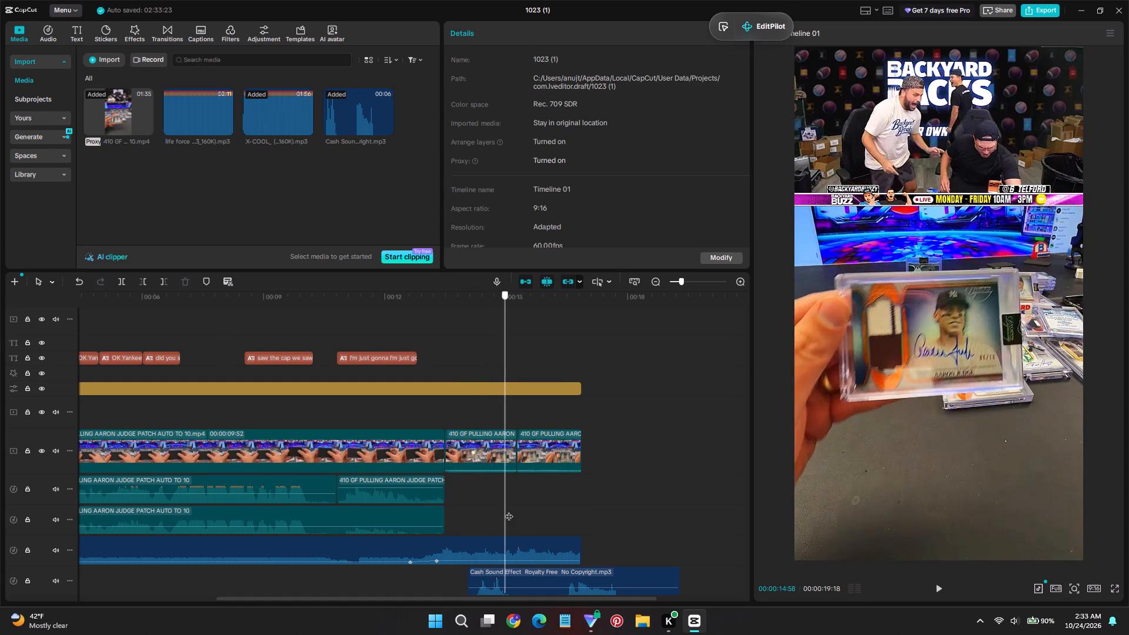
pyautogui.moveTo(509, 510); pyautogui.dragTo(566, 524)
pyautogui.press('space')
pyautogui.click(563, 520)
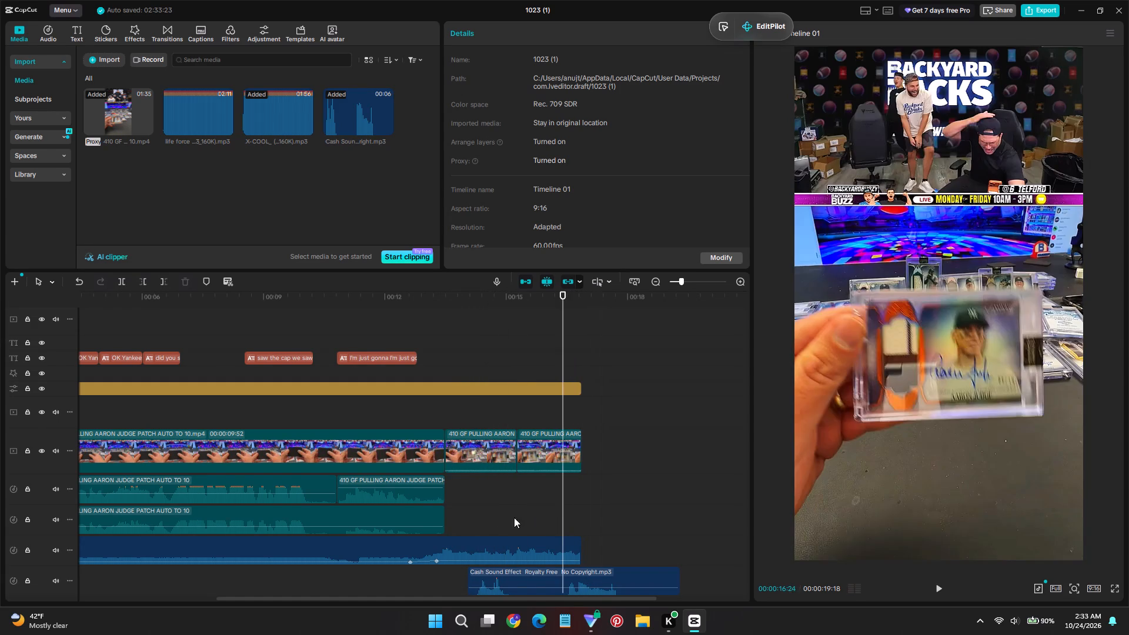
# Trim off the end of the Cash Sound Effect clip at 00:00:15:09, keeping only its first part.
pyautogui.press('space')
pyautogui.click(478, 517)
pyautogui.press('space')
pyautogui.press('space')
pyautogui.click(531, 573)
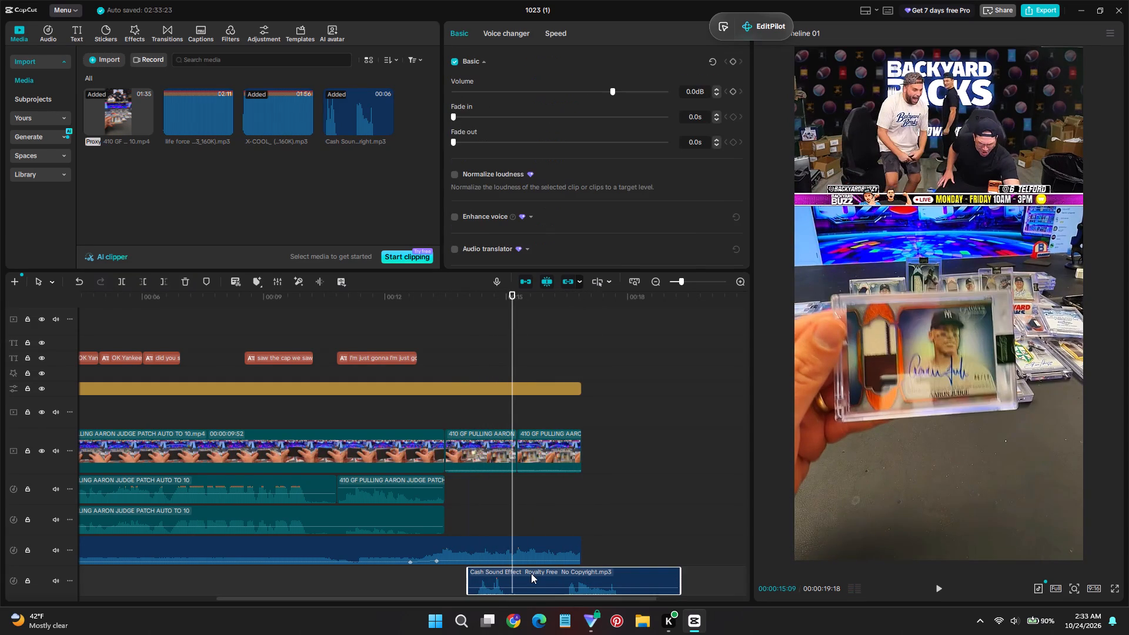
pyautogui.press('w')
# Play the closing card shots to check the shortened cash sound, and park the playhead at 00:00:14:03.
pyautogui.click(455, 507)
pyautogui.press('space')
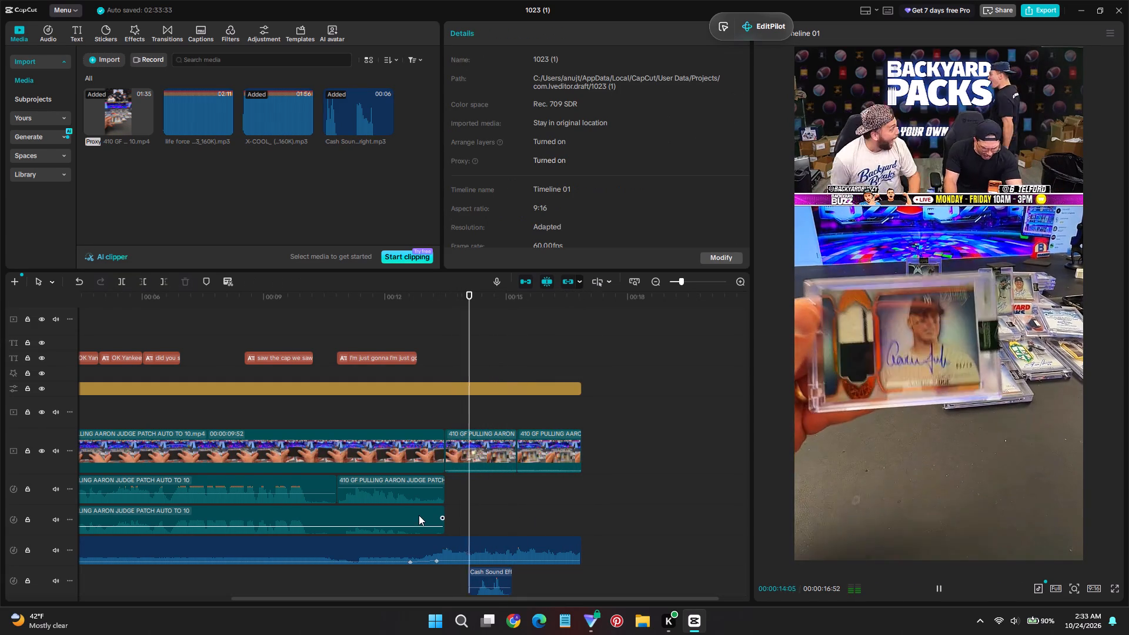
pyautogui.click(406, 416)
pyautogui.press('space')
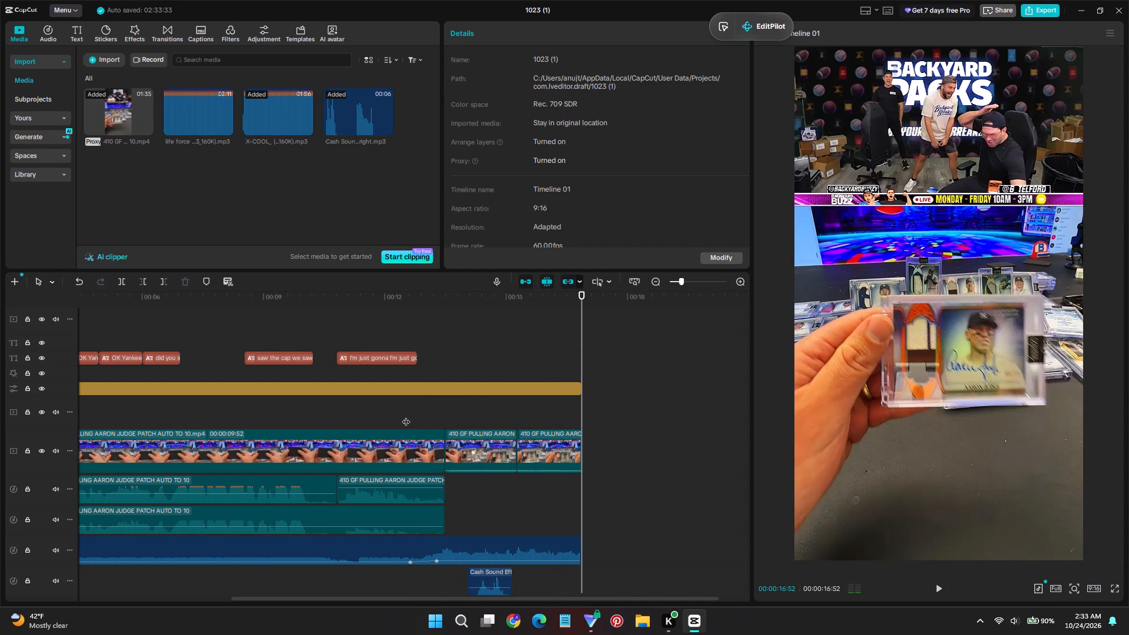
pyautogui.click(412, 410)
pyautogui.press('space')
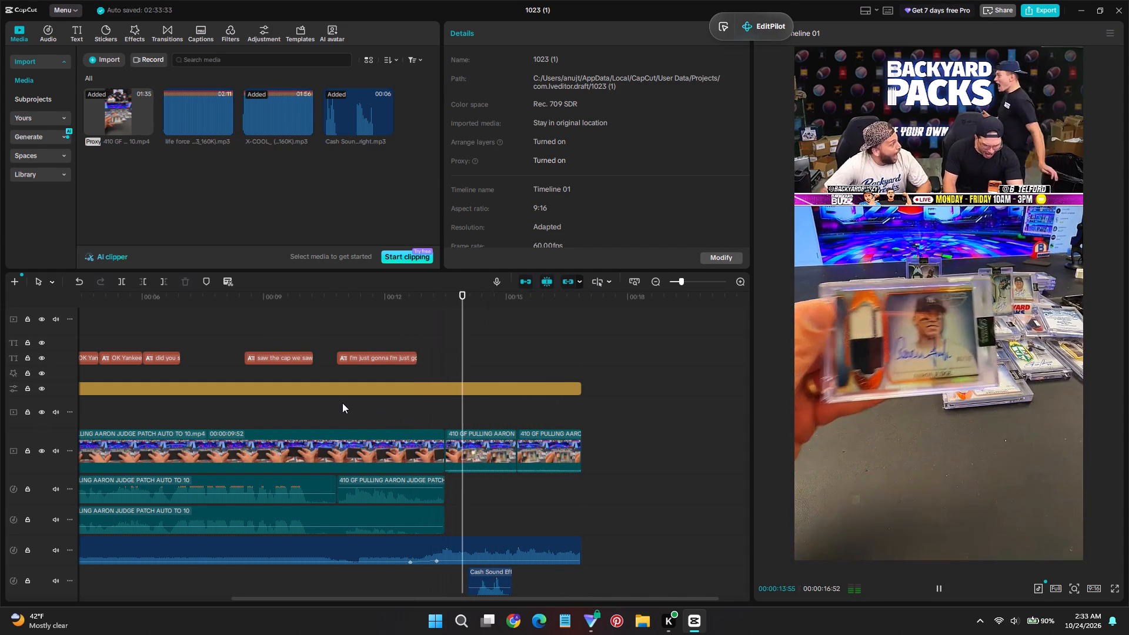
pyautogui.click(342, 403)
pyautogui.press('space')
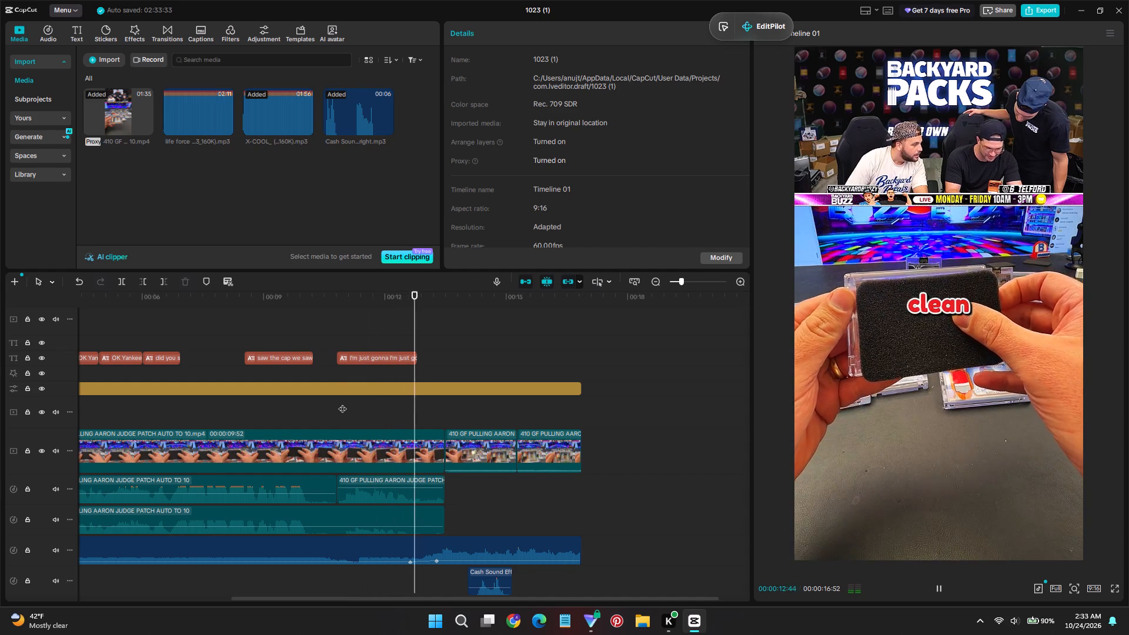
pyautogui.keyDown('ctrl'); pyautogui.scroll(-5, 440, 478); pyautogui.keyUp('ctrl')
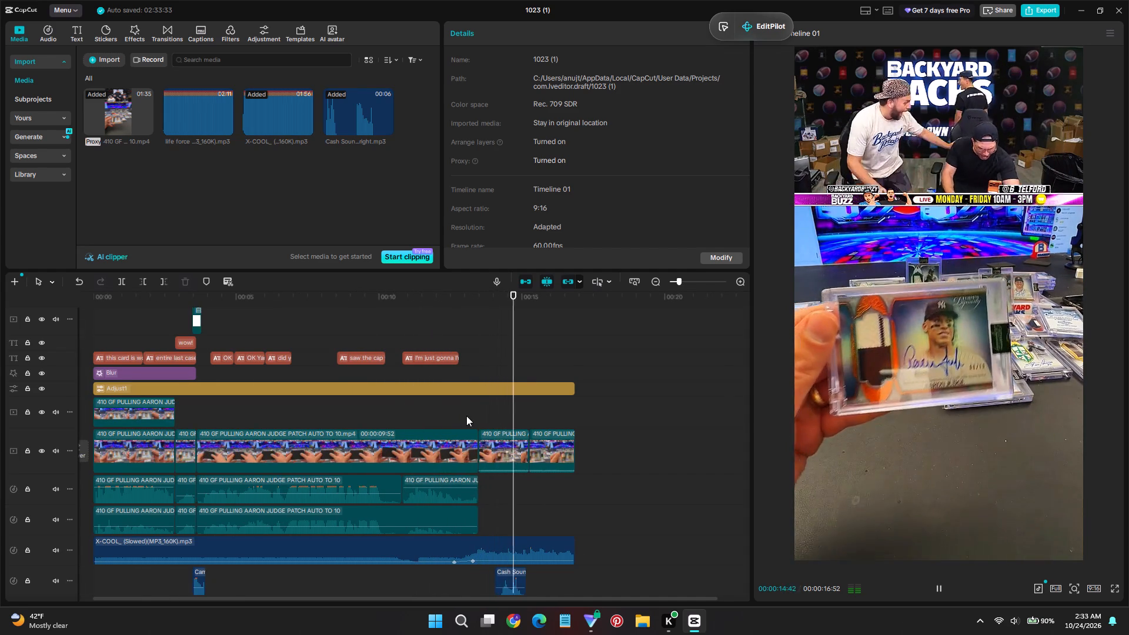
pyautogui.click(494, 419)
pyautogui.click(495, 415)
pyautogui.click(500, 417)
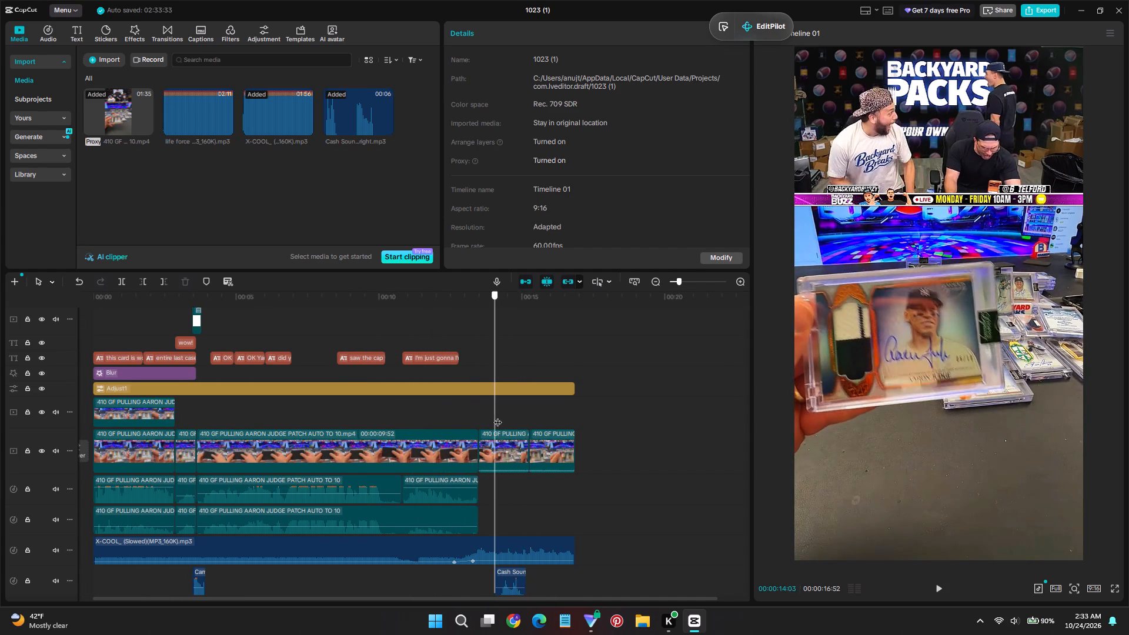
# Reduce the editor window to uncover the desktop and refresh the desktop.
pyautogui.click(1093, 7)
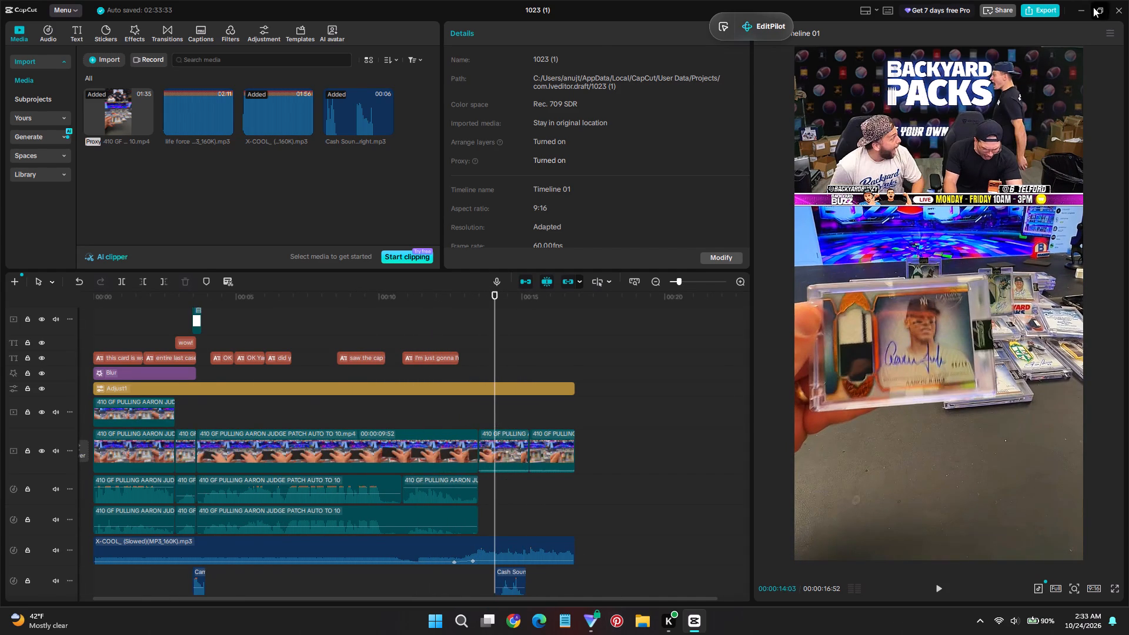
pyautogui.rightClick(1016, 124)
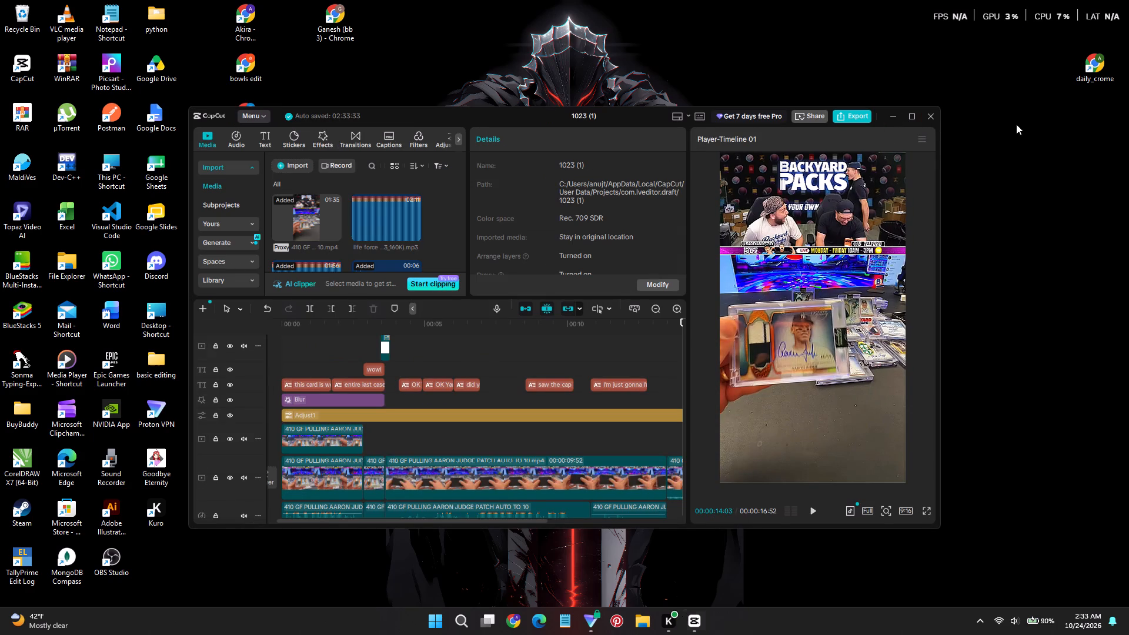
pyautogui.click(1034, 171)
pyautogui.rightClick(1034, 171)
pyautogui.click(1055, 216)
pyautogui.rightClick(1007, 223)
pyautogui.click(1050, 270)
pyautogui.rightClick(1050, 270)
pyautogui.click(1014, 320)
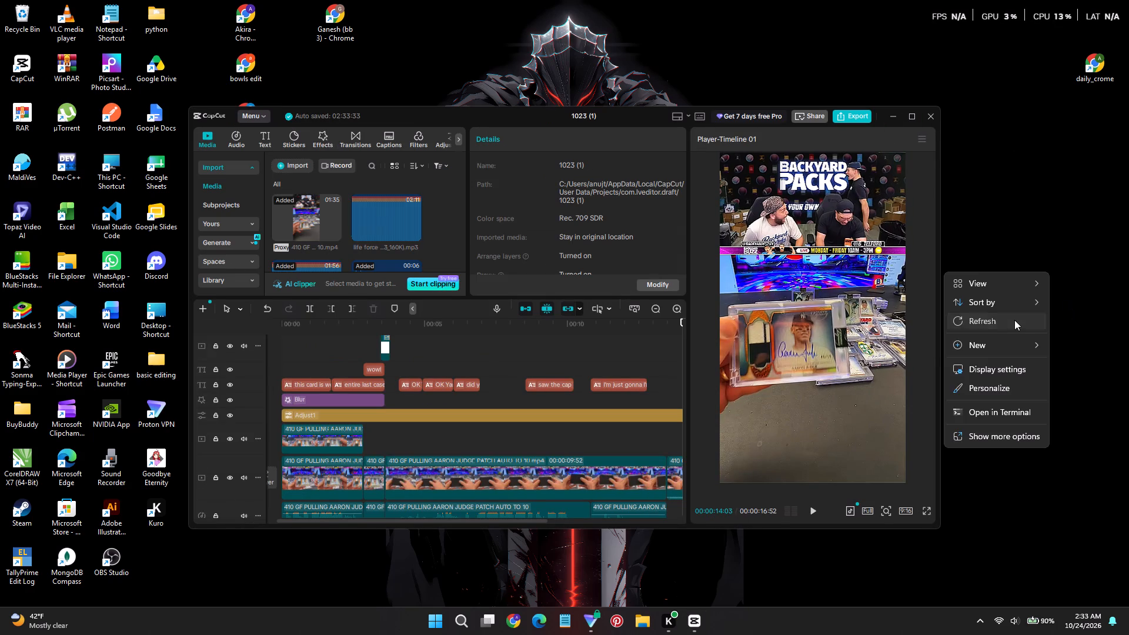
# Open the daily_crome Chrome profile, copy the Google Sheets link from the Notepad note, and load it there.
pyautogui.doubleClick(1104, 58)
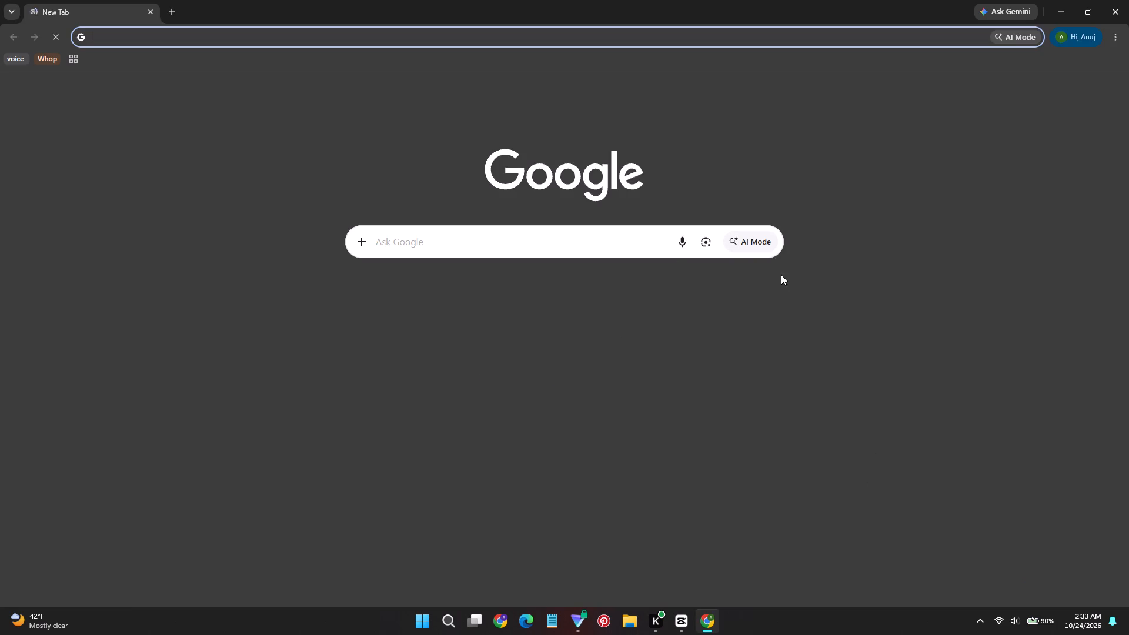
pyautogui.click(552, 627)
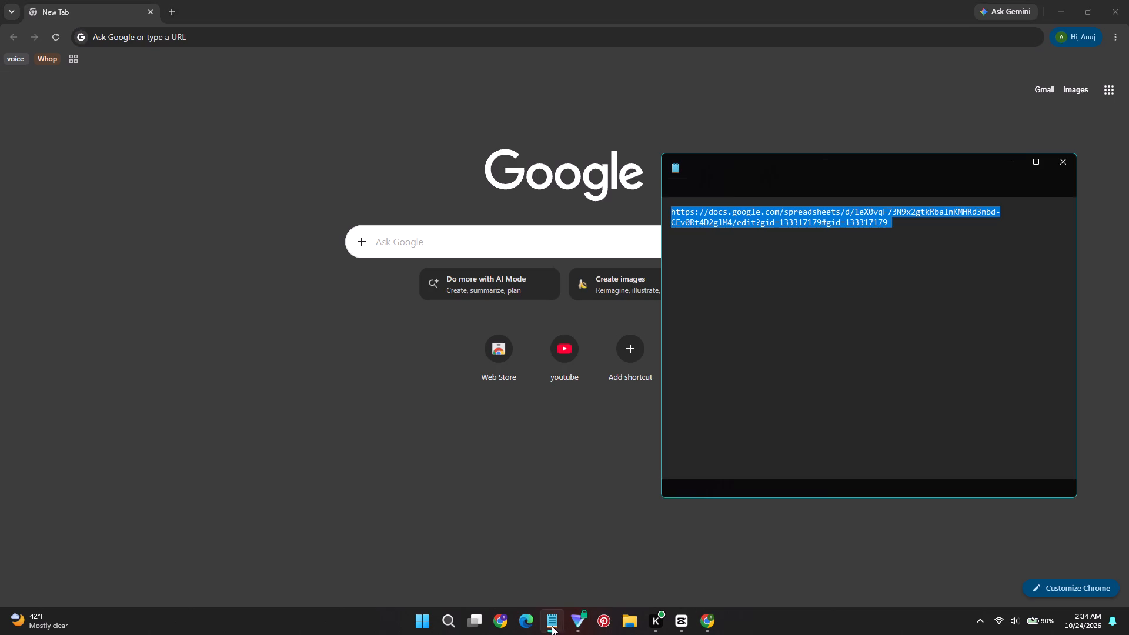
pyautogui.hotkey('ctrl', 'c')
pyautogui.hotkey('ctrl', 'c')
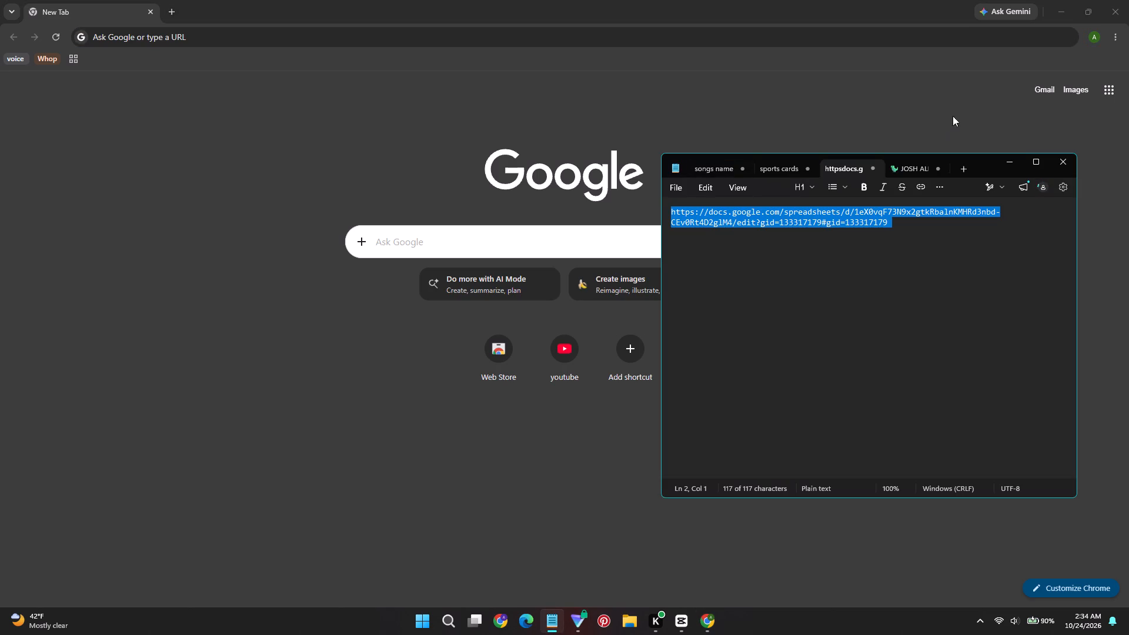
pyautogui.hotkey('ctrl', 'c')
pyautogui.hotkey('ctrl', 'c')
pyautogui.click(1013, 158)
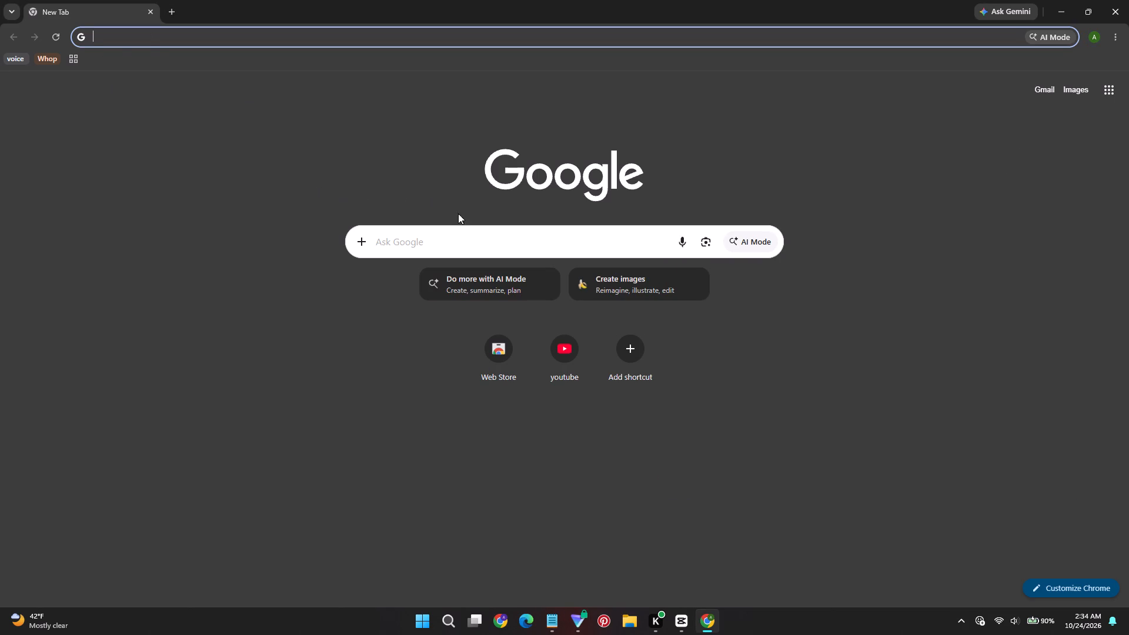
pyautogui.click(462, 230)
pyautogui.hotkey('ctrl', 'v')
pyautogui.press('Return')
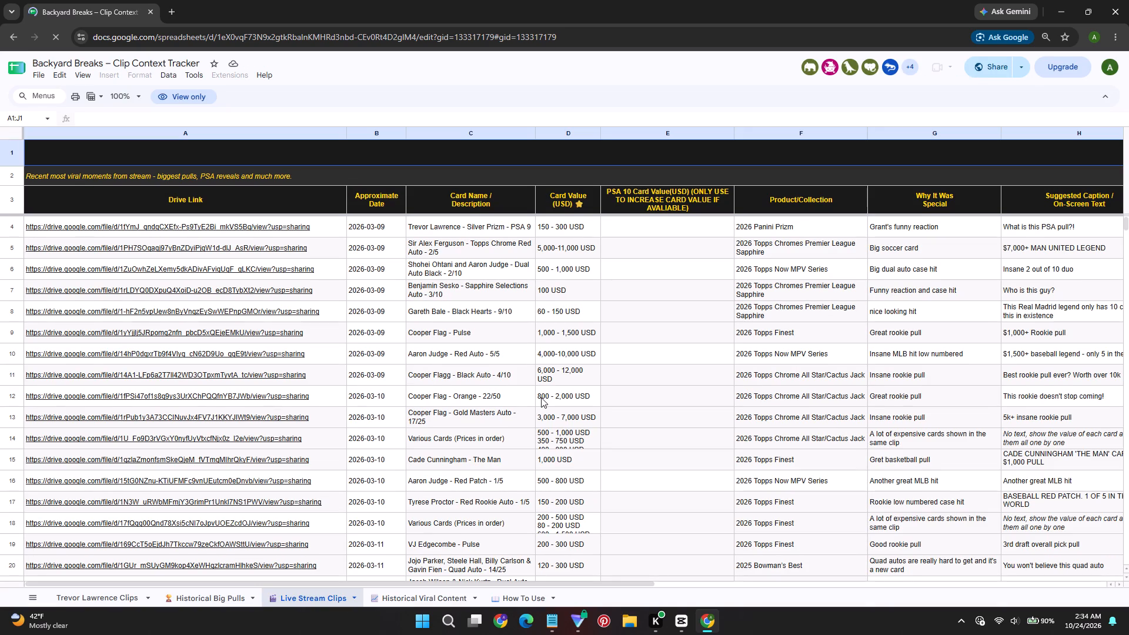
# Look up the Aaron Judge patch auto /10 row and its card value in the Live Stream Clips sheet, and return to full-size CapCut.
pyautogui.scroll(-20, 659, 403)
pyautogui.scroll(-1, 659, 403)
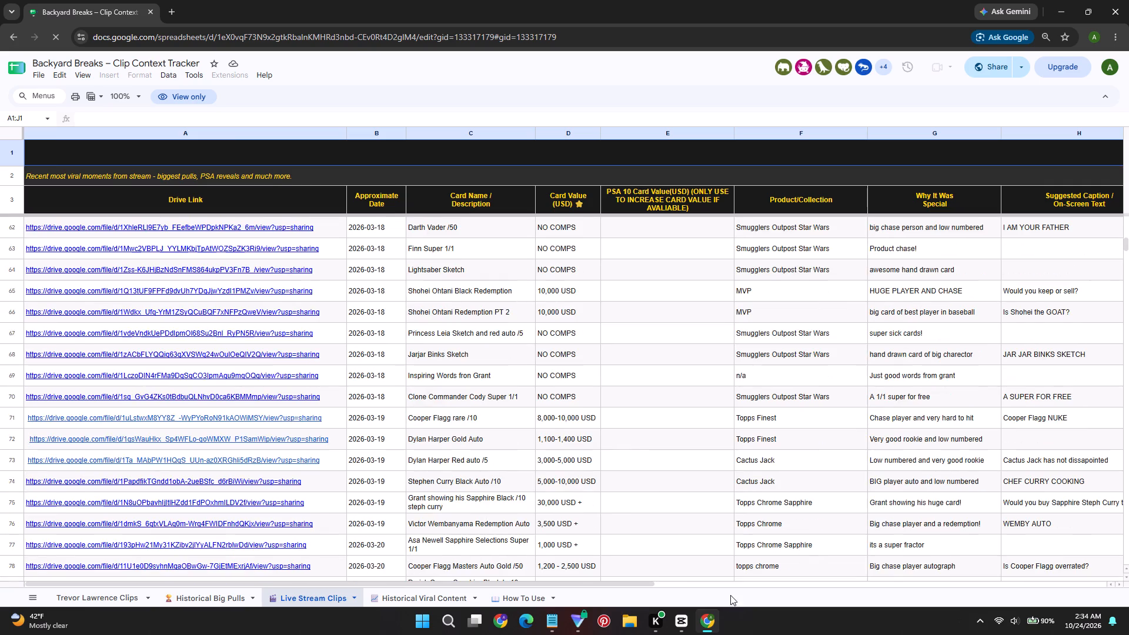
pyautogui.click(706, 619)
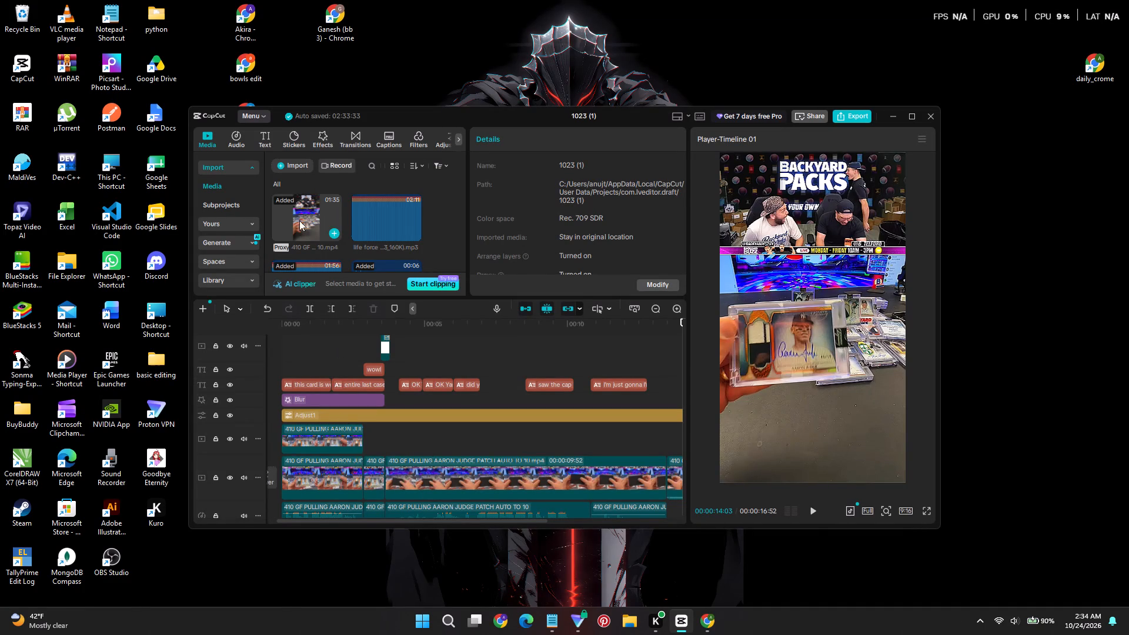
pyautogui.click(704, 621)
pyautogui.scroll(-3, 457, 363)
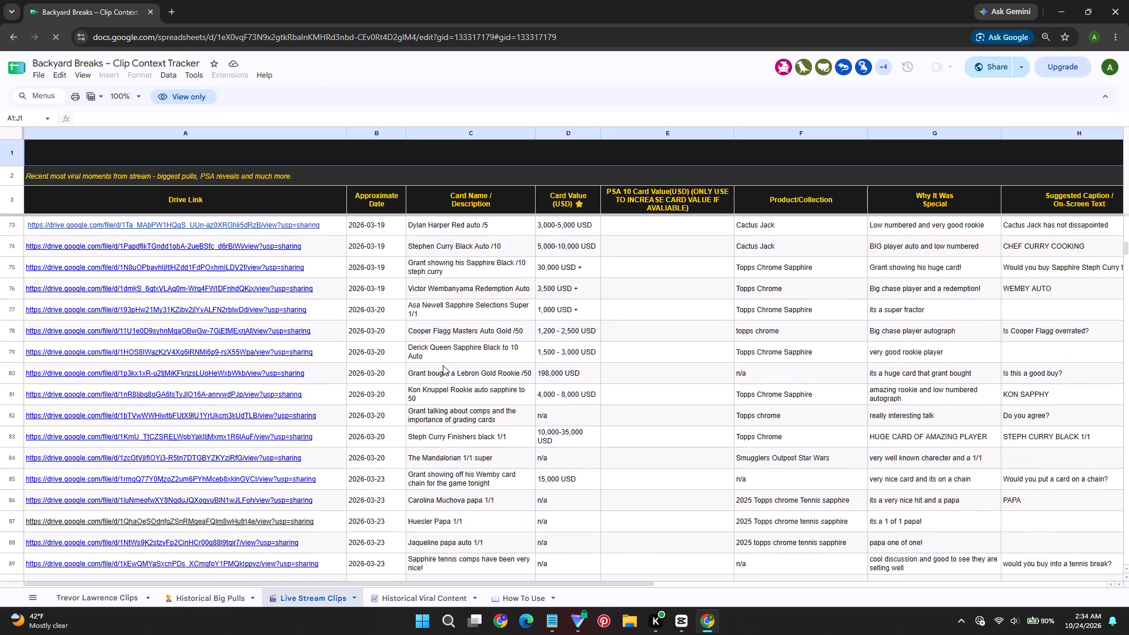
pyautogui.scroll(-5, 443, 365)
pyautogui.moveTo(1127, 260); pyautogui.dragTo(1120, 416)
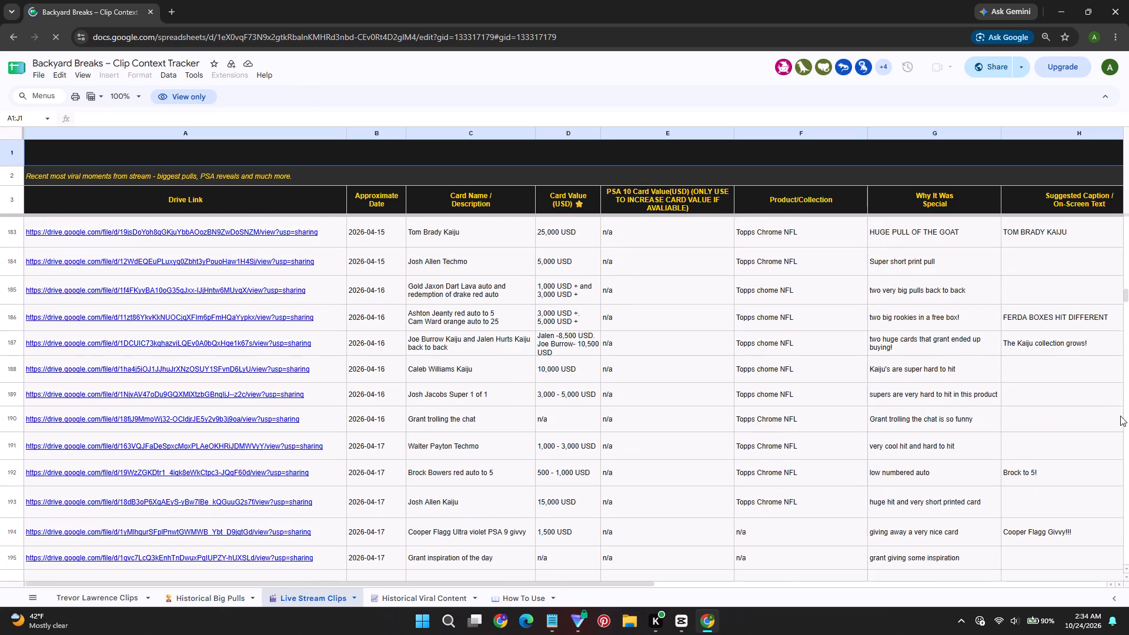
pyautogui.moveTo(1120, 416); pyautogui.dragTo(1128, 426)
pyautogui.moveTo(1127, 308); pyautogui.dragTo(1127, 372)
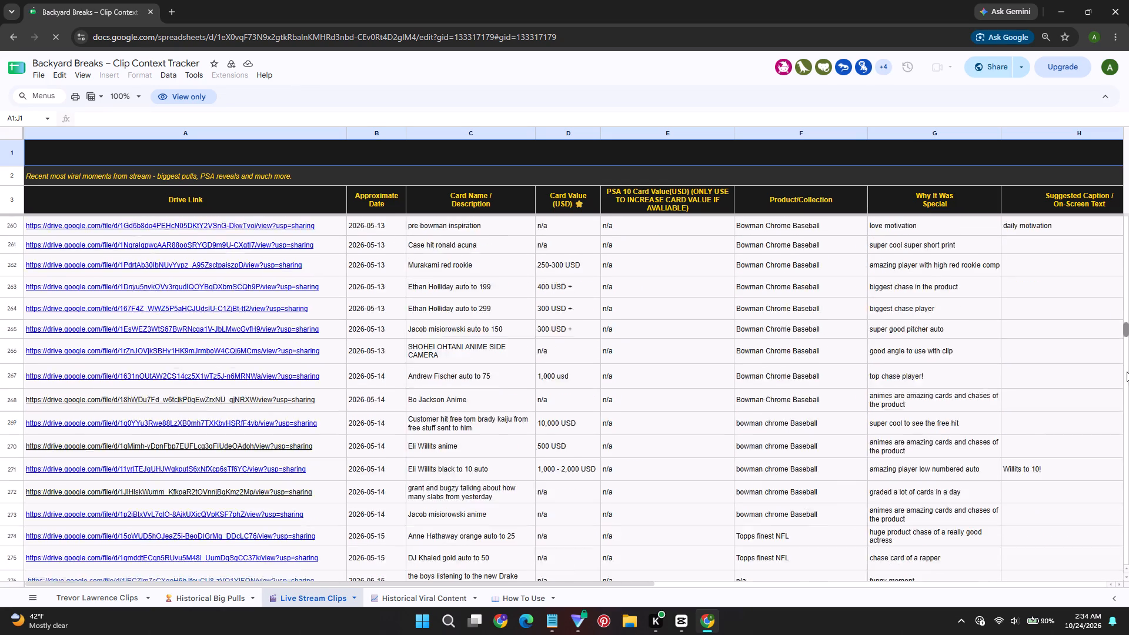
pyautogui.moveTo(1127, 372); pyautogui.dragTo(1128, 555)
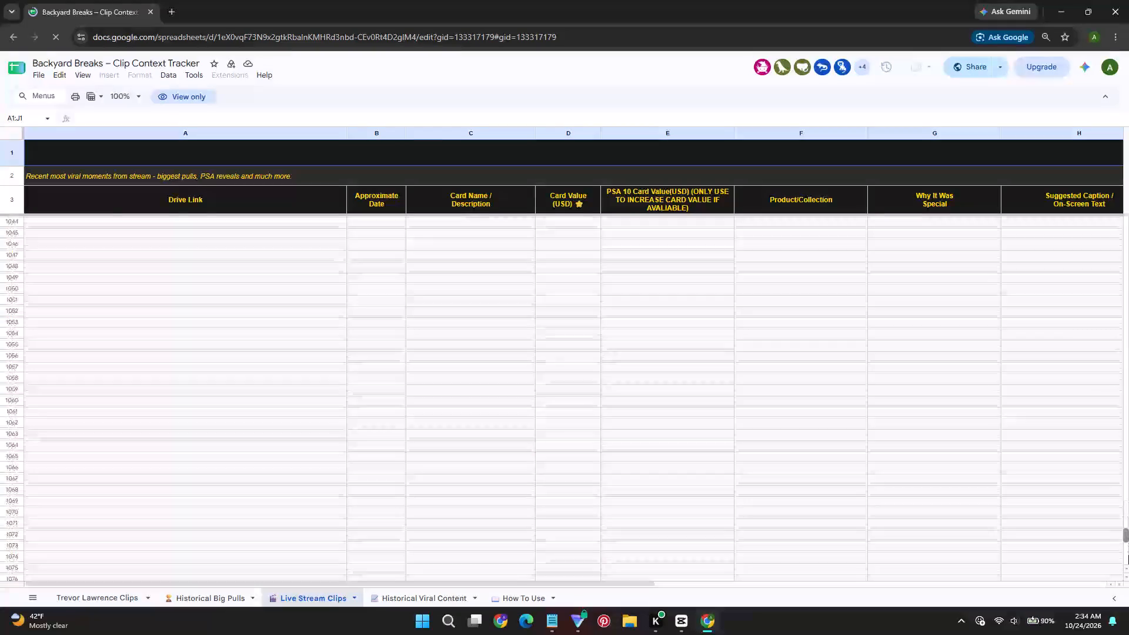
pyautogui.moveTo(1128, 555); pyautogui.dragTo(1128, 492)
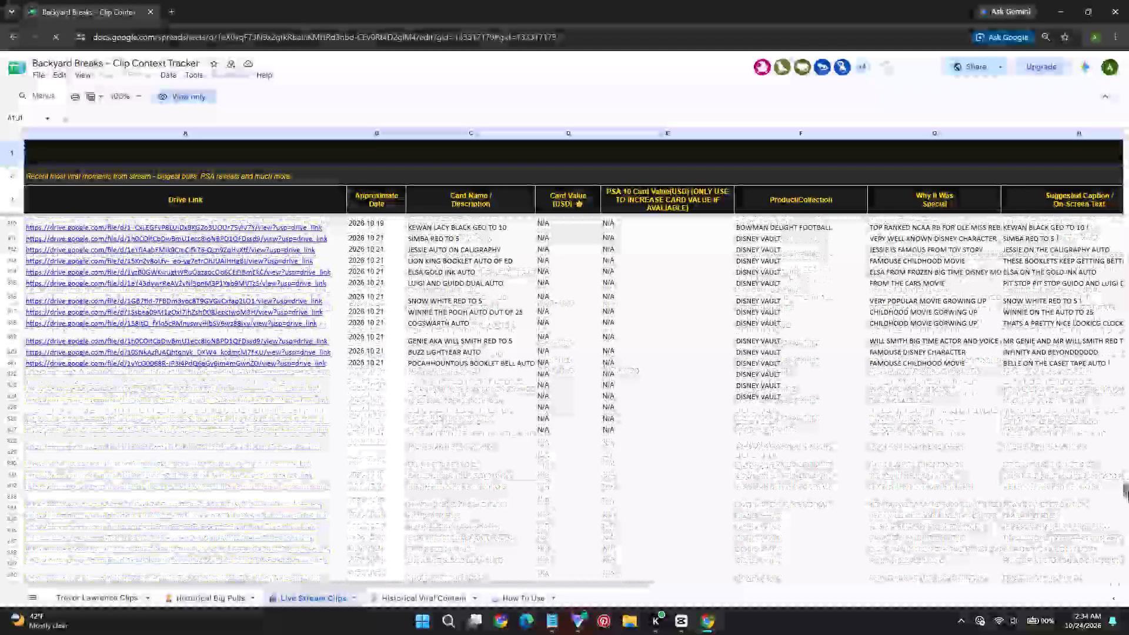
pyautogui.moveTo(1128, 492); pyautogui.dragTo(1128, 488)
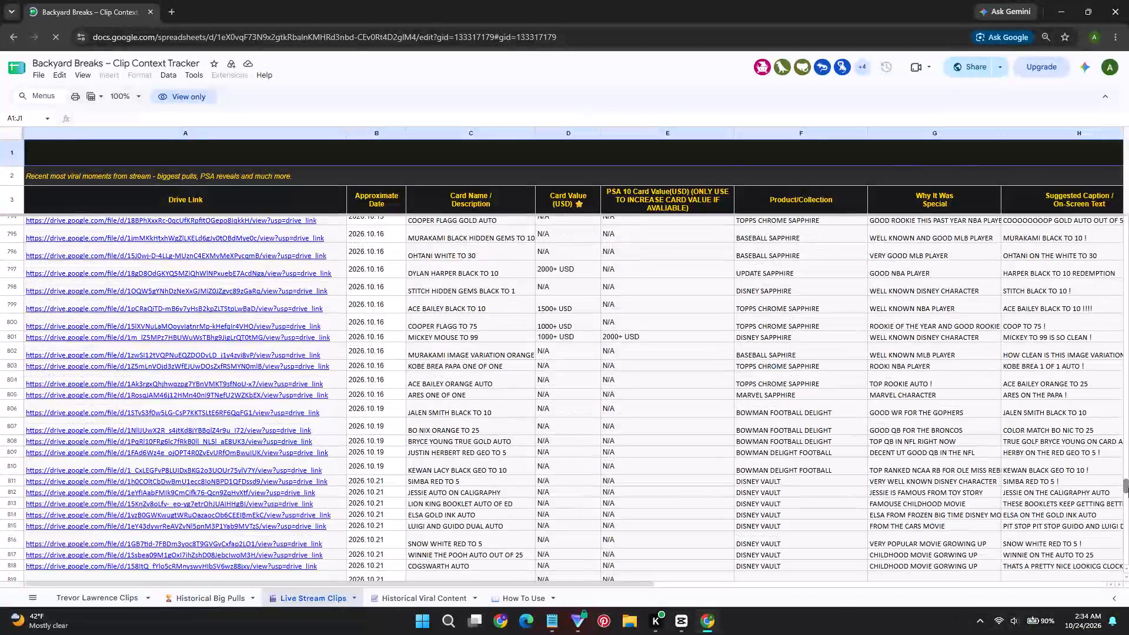
pyautogui.moveTo(1128, 488); pyautogui.dragTo(1128, 486)
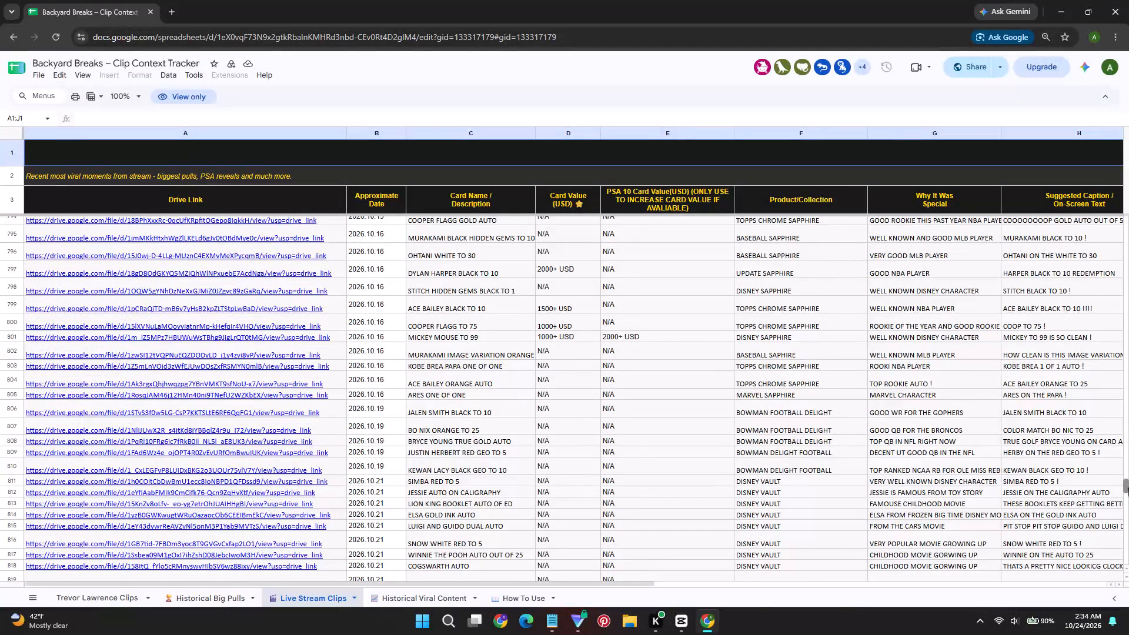
pyautogui.moveTo(1128, 486); pyautogui.dragTo(1128, 458)
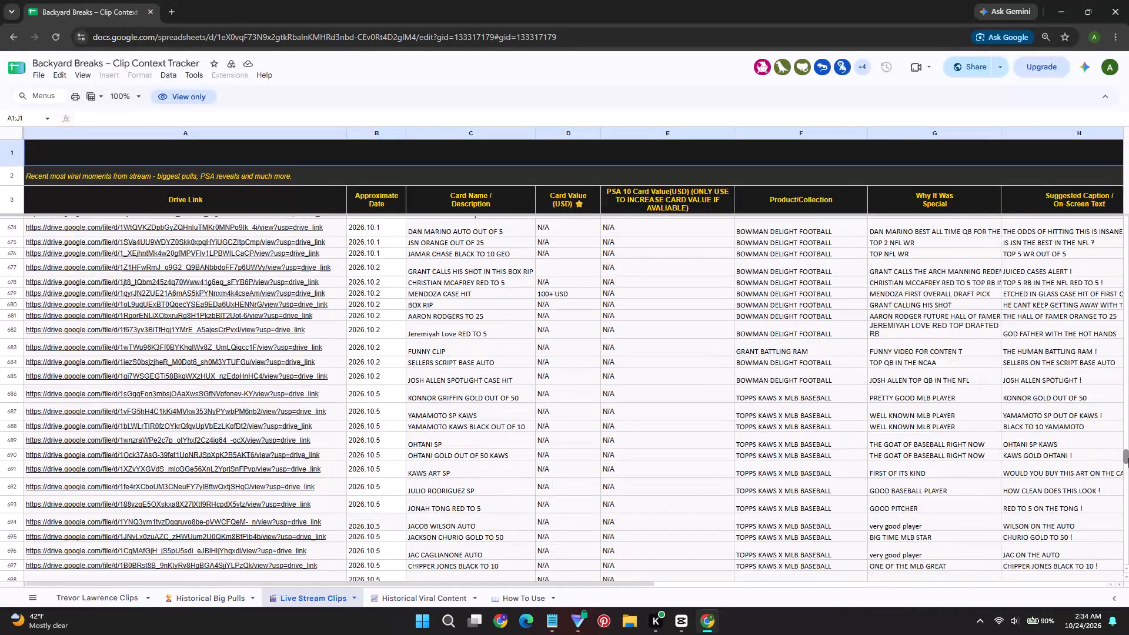
pyautogui.moveTo(1128, 458); pyautogui.dragTo(1126, 403)
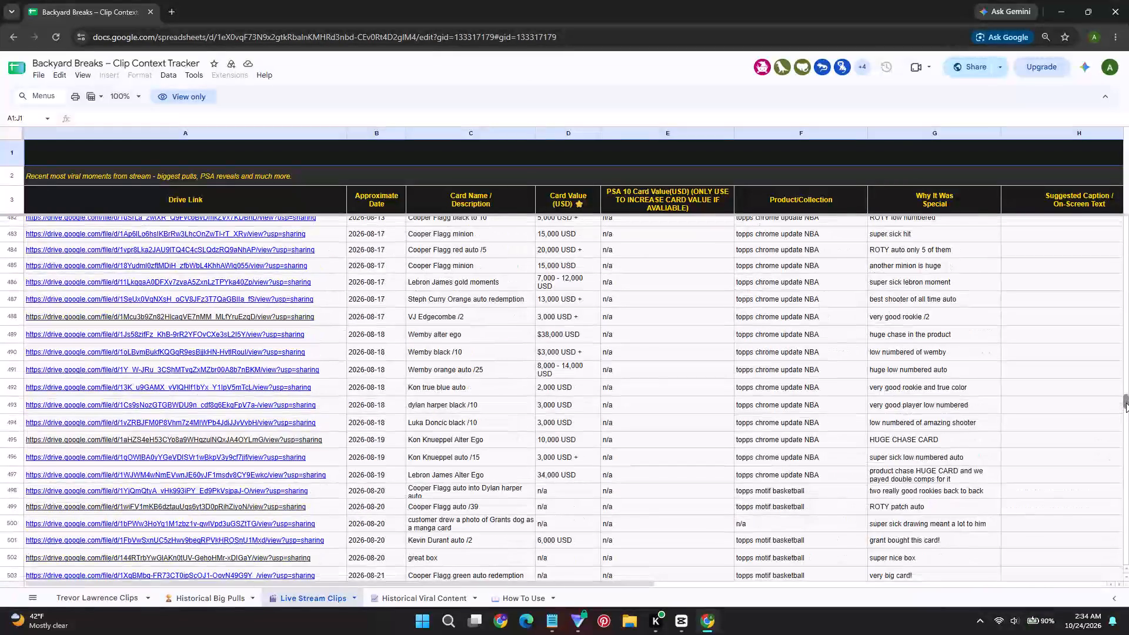
pyautogui.moveTo(1126, 403); pyautogui.dragTo(1127, 387)
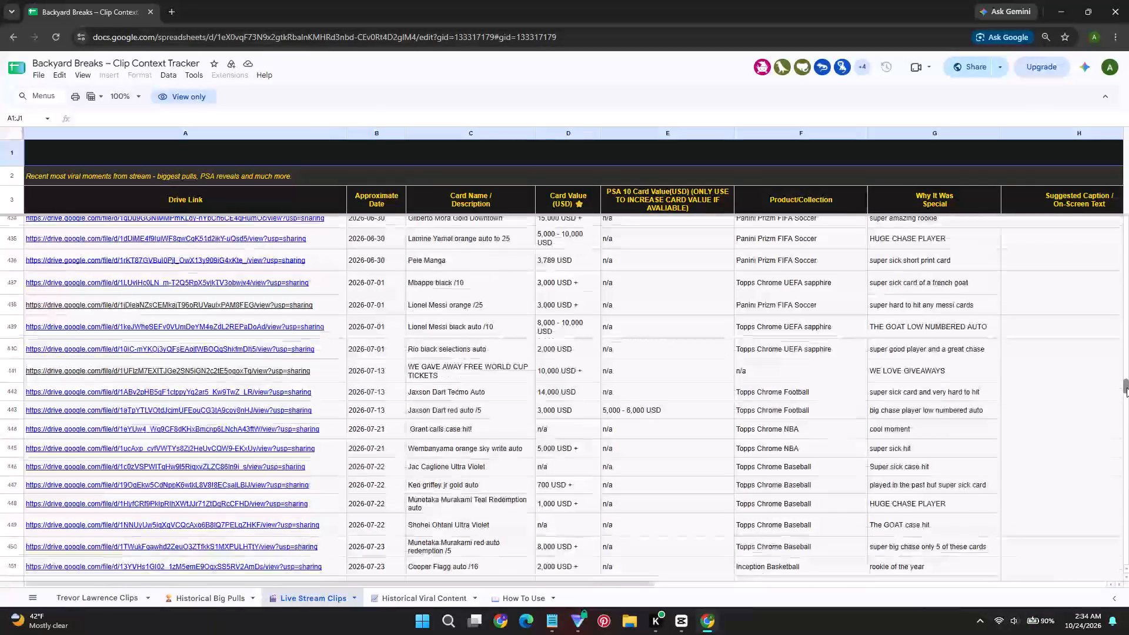
pyautogui.moveTo(1127, 387); pyautogui.dragTo(1127, 370)
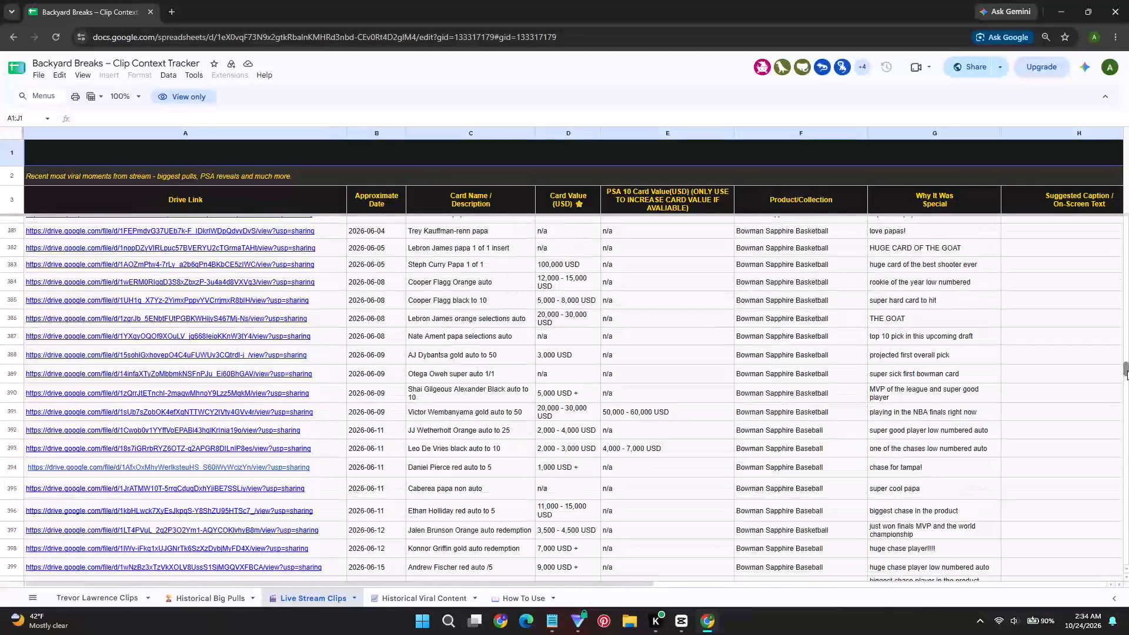
pyautogui.moveTo(1127, 370); pyautogui.dragTo(1128, 376)
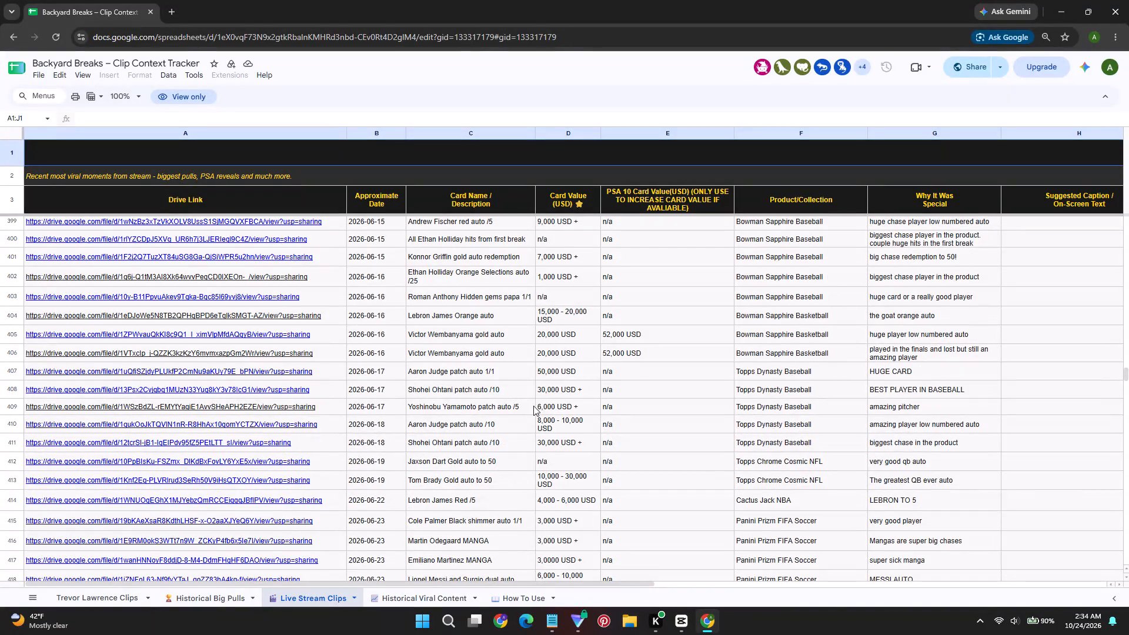
pyautogui.click(708, 623)
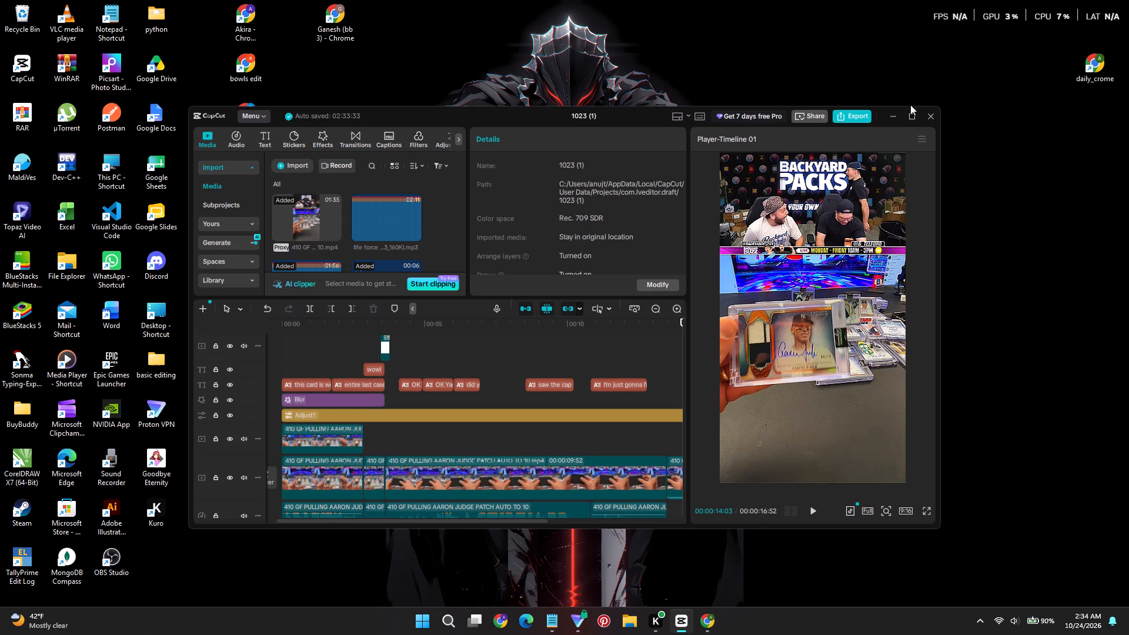
pyautogui.click(908, 114)
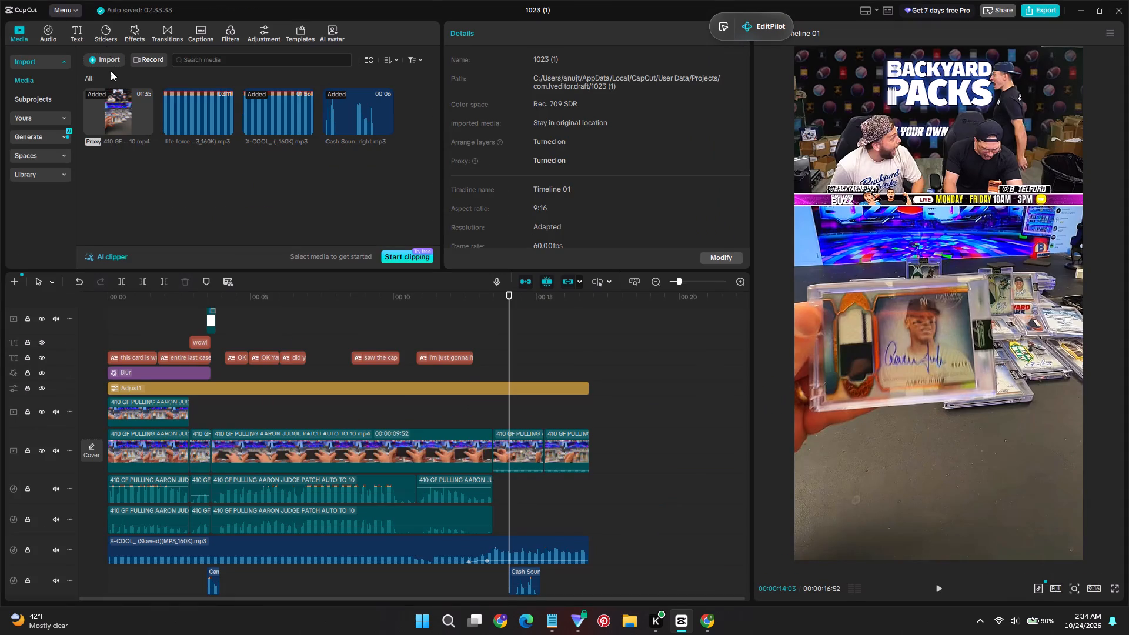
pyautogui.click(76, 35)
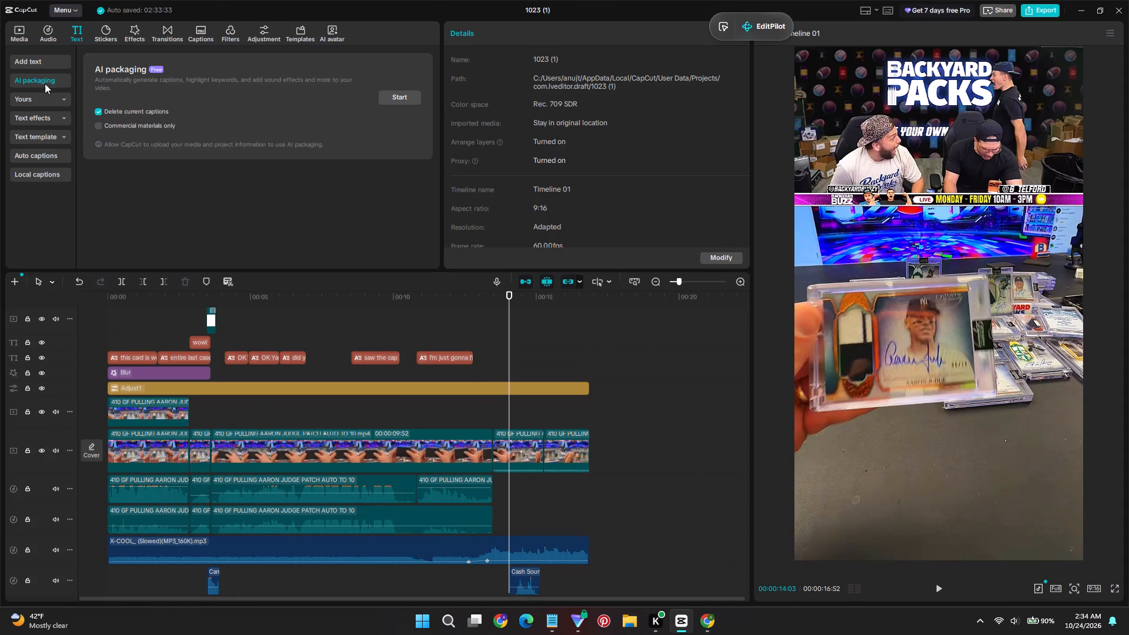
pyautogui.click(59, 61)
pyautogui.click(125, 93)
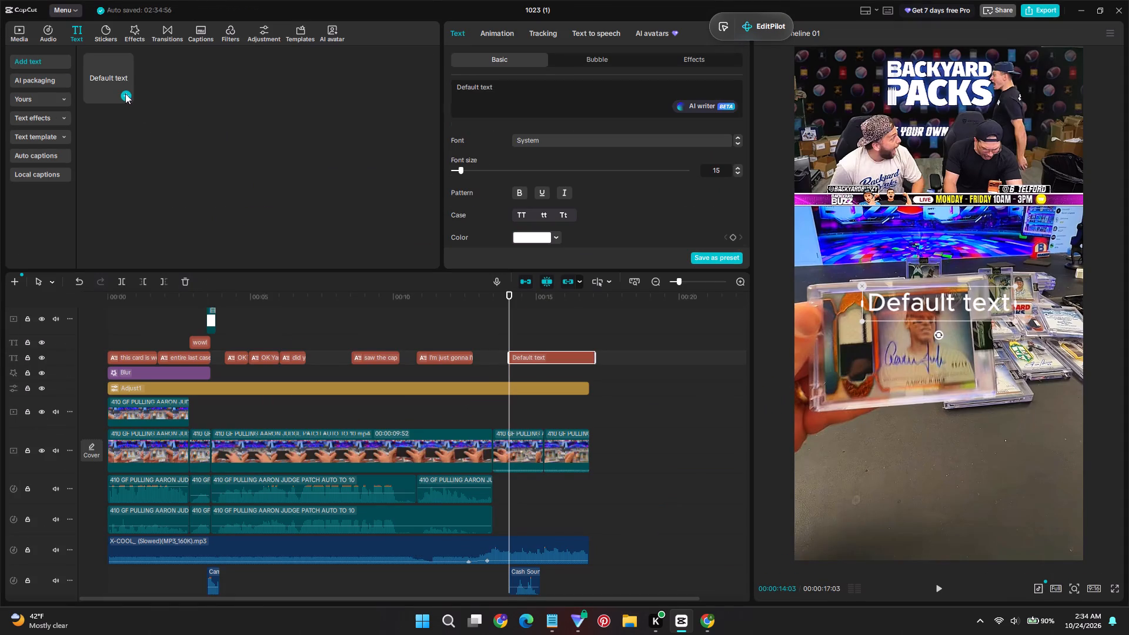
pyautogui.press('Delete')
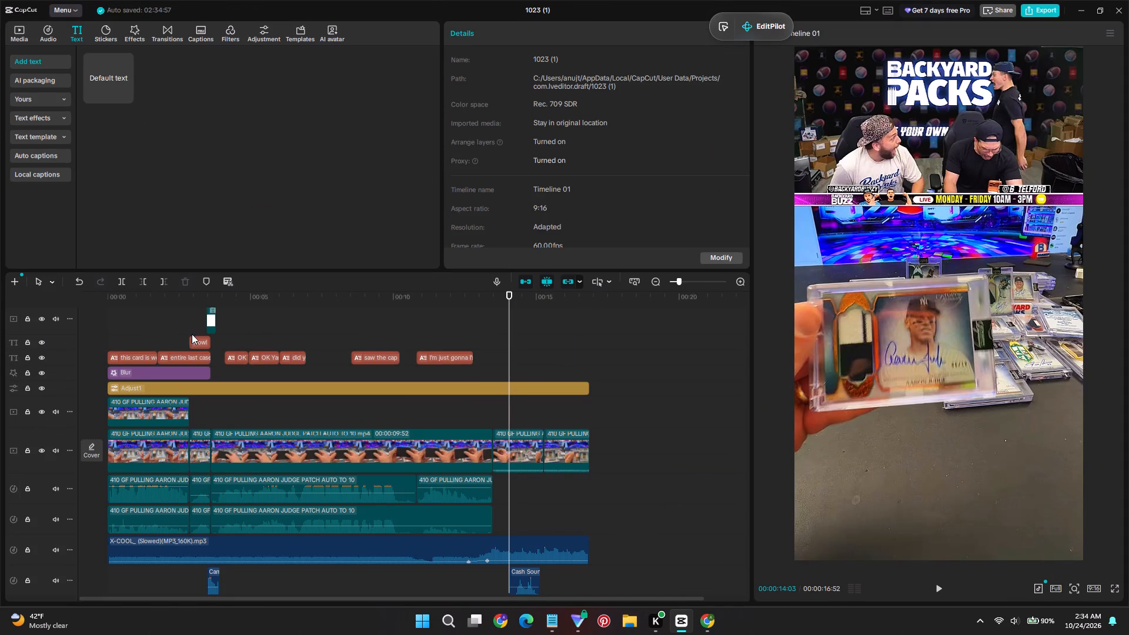
# Duplicate the "wow!" text at 00:00:14:03 and centre the copy in the strip just above the card.
pyautogui.click(205, 342)
pyautogui.hotkey('ctrl', 'c')
pyautogui.hotkey('ctrl', 'v')
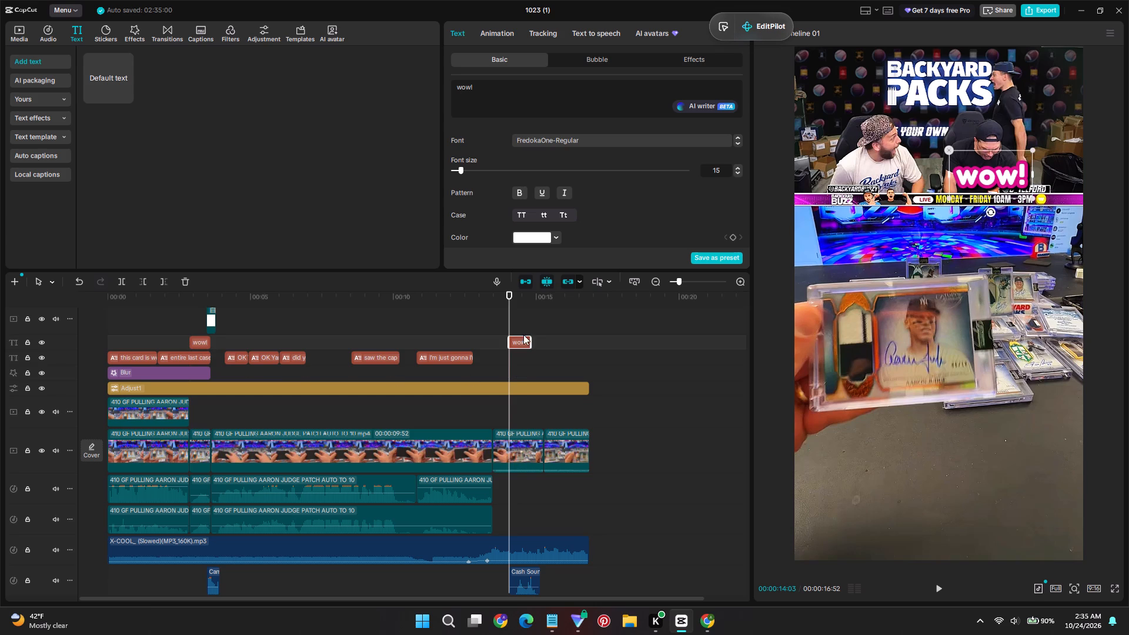
pyautogui.moveTo(998, 178); pyautogui.dragTo(946, 246)
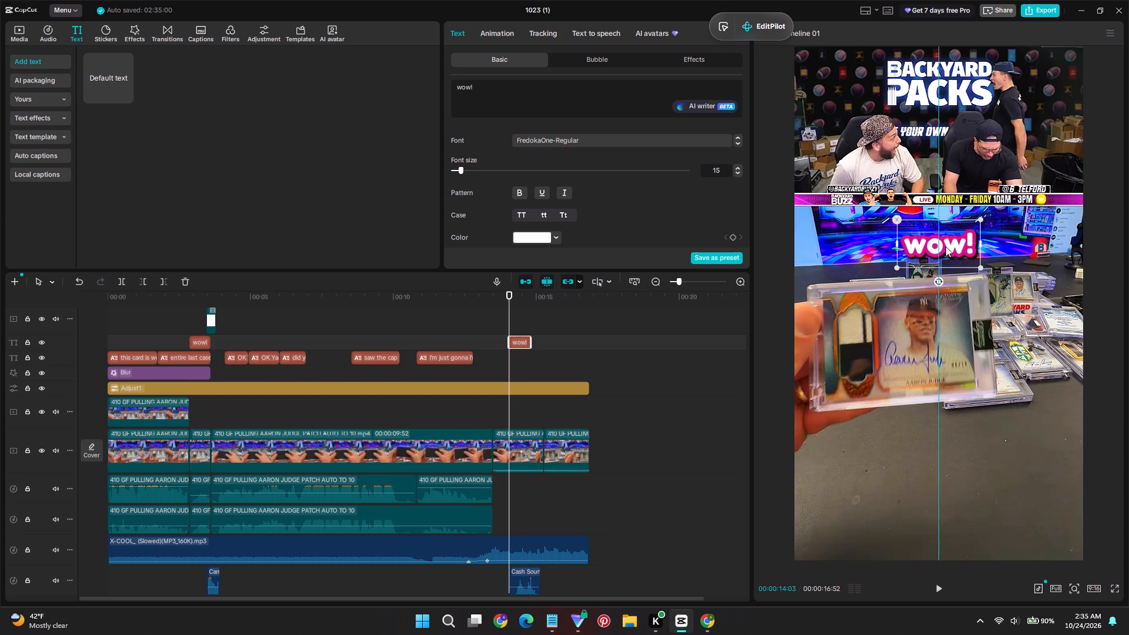
pyautogui.moveTo(946, 246); pyautogui.dragTo(946, 236)
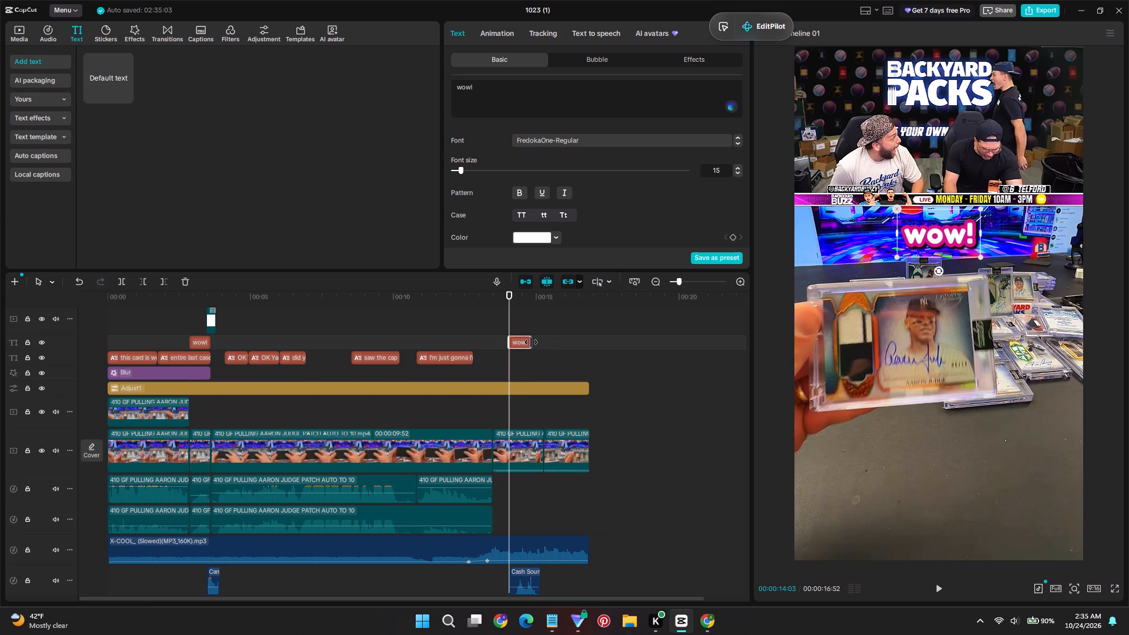
# Extend the copied "wow!" text clip to just before the end of the video.
pyautogui.moveTo(531, 342); pyautogui.dragTo(585, 352)
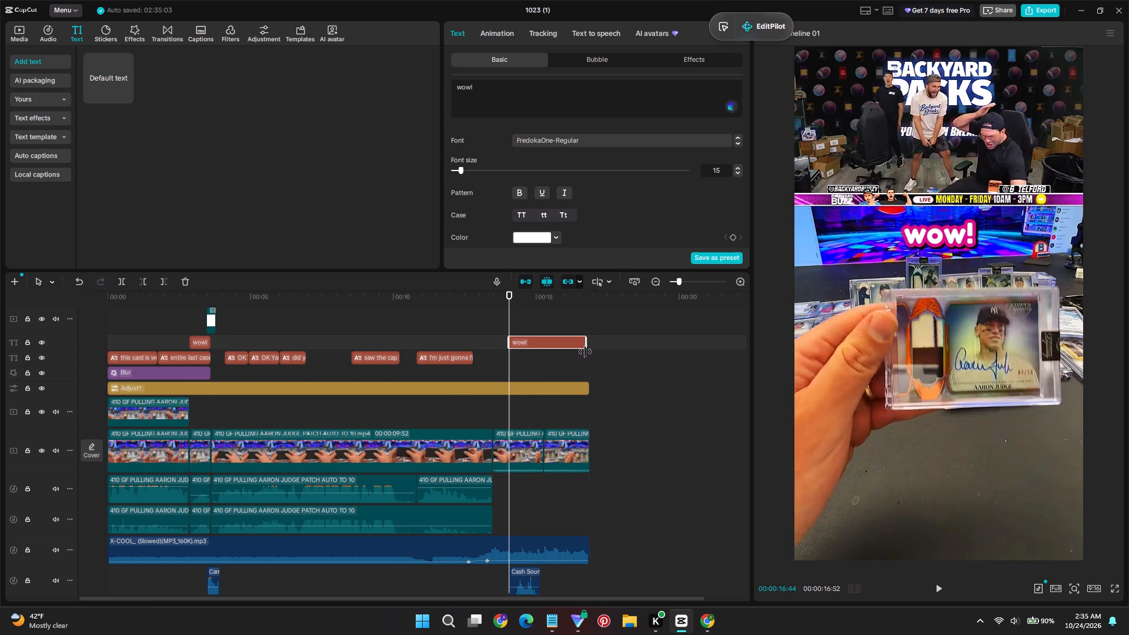
pyautogui.moveTo(585, 352); pyautogui.dragTo(581, 352)
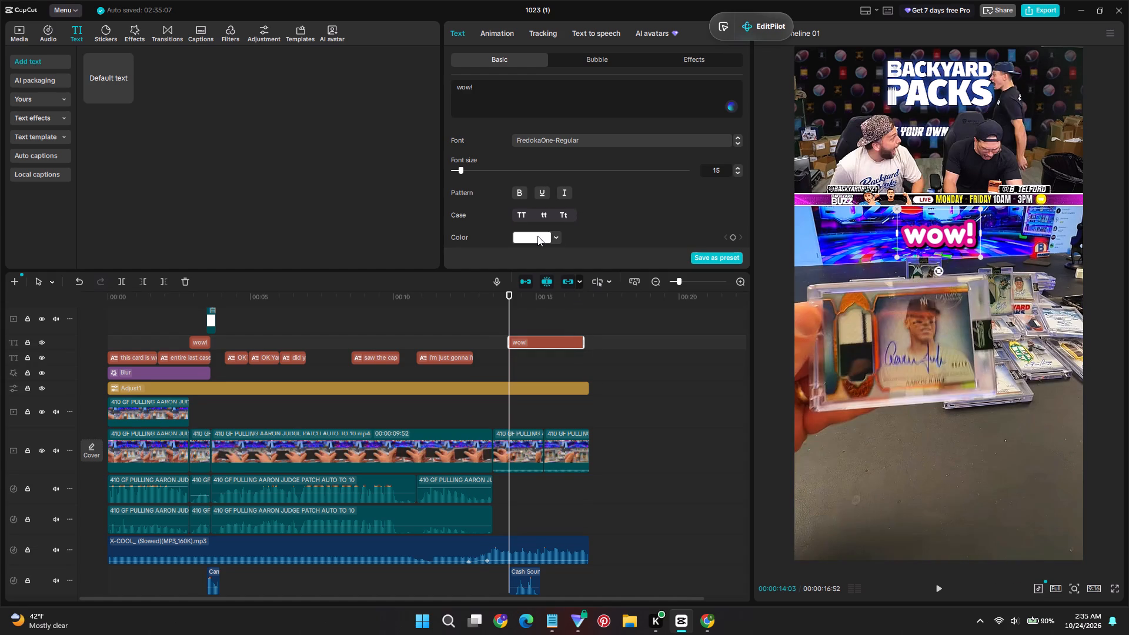
# Change the copied text's stroke colour to green 00B209 from the saved colours.
pyautogui.scroll(-3, 537, 236)
pyautogui.scroll(-6, 593, 185)
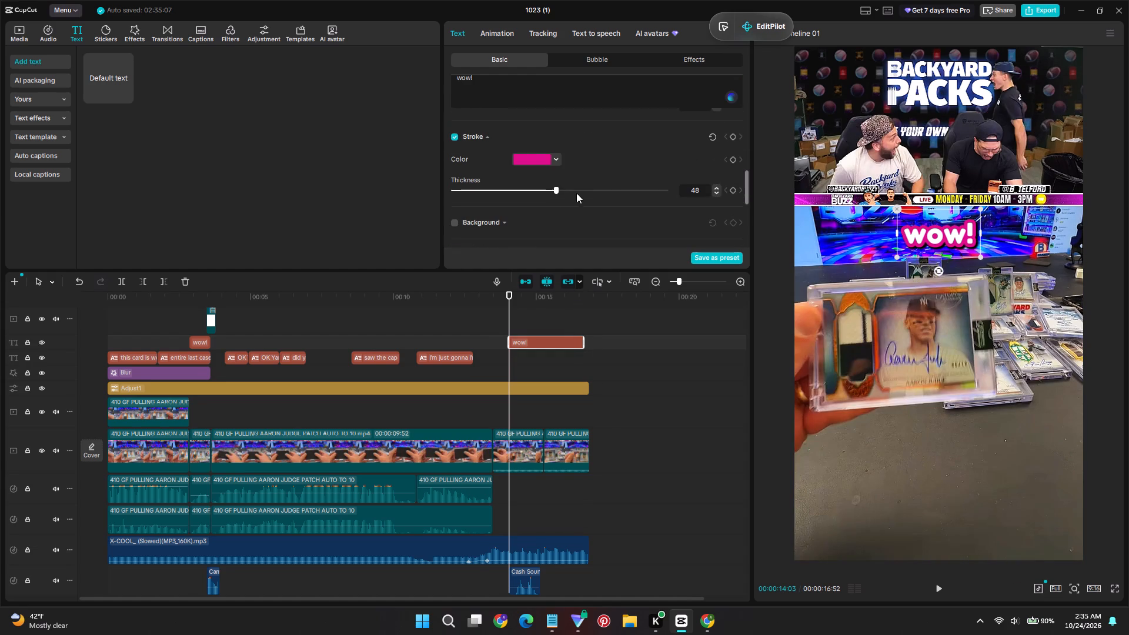
pyautogui.click(533, 155)
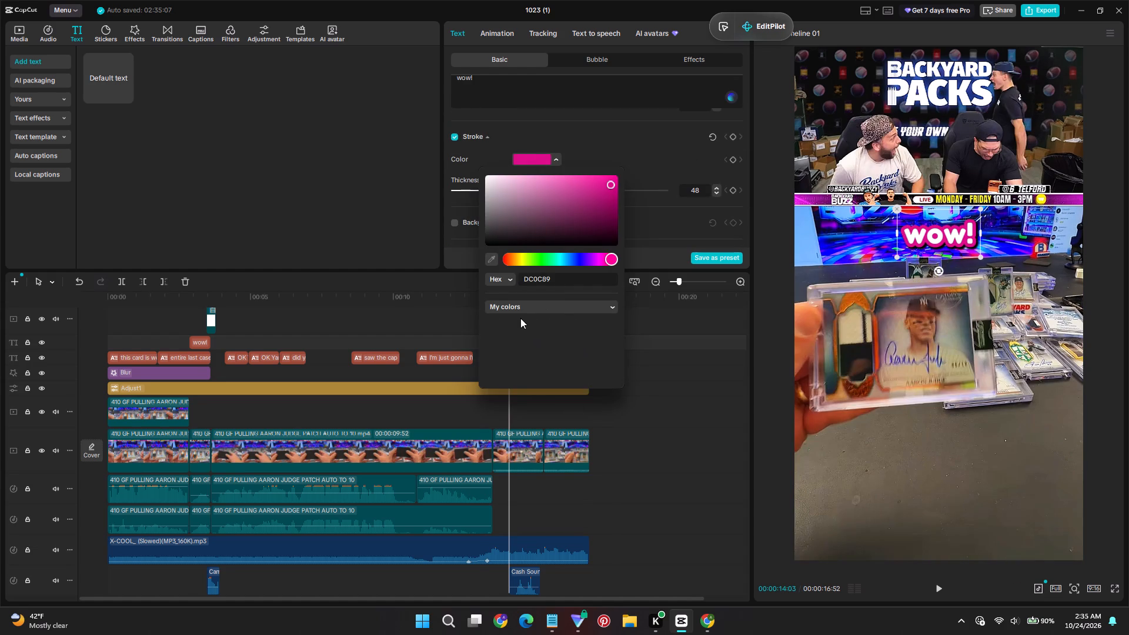
pyautogui.click(523, 303)
pyautogui.click(523, 304)
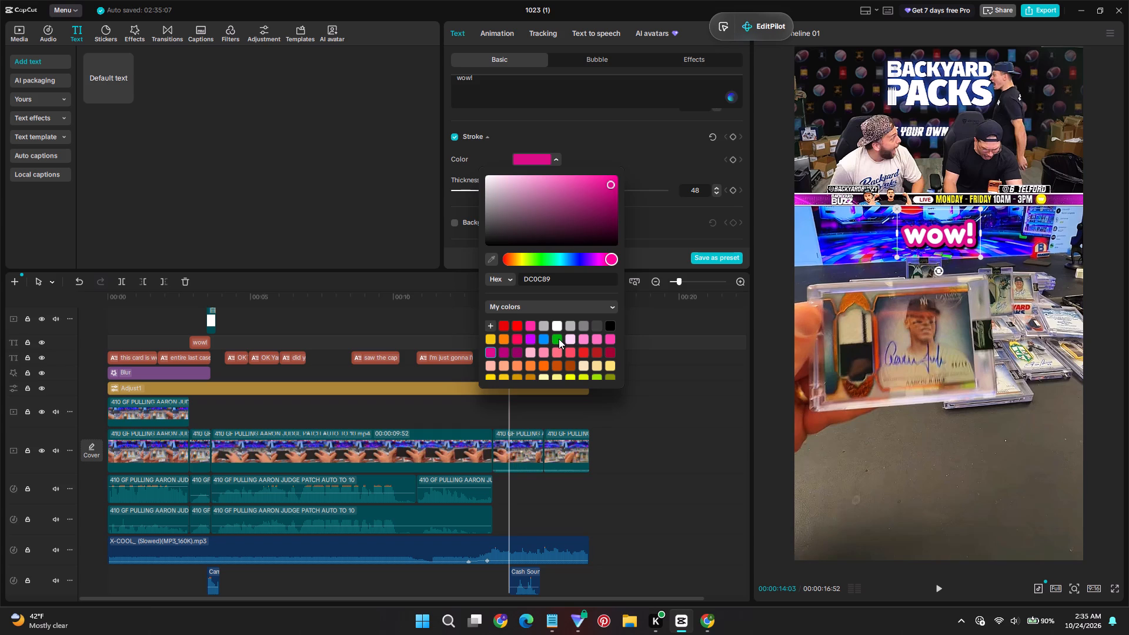
pyautogui.click(559, 339)
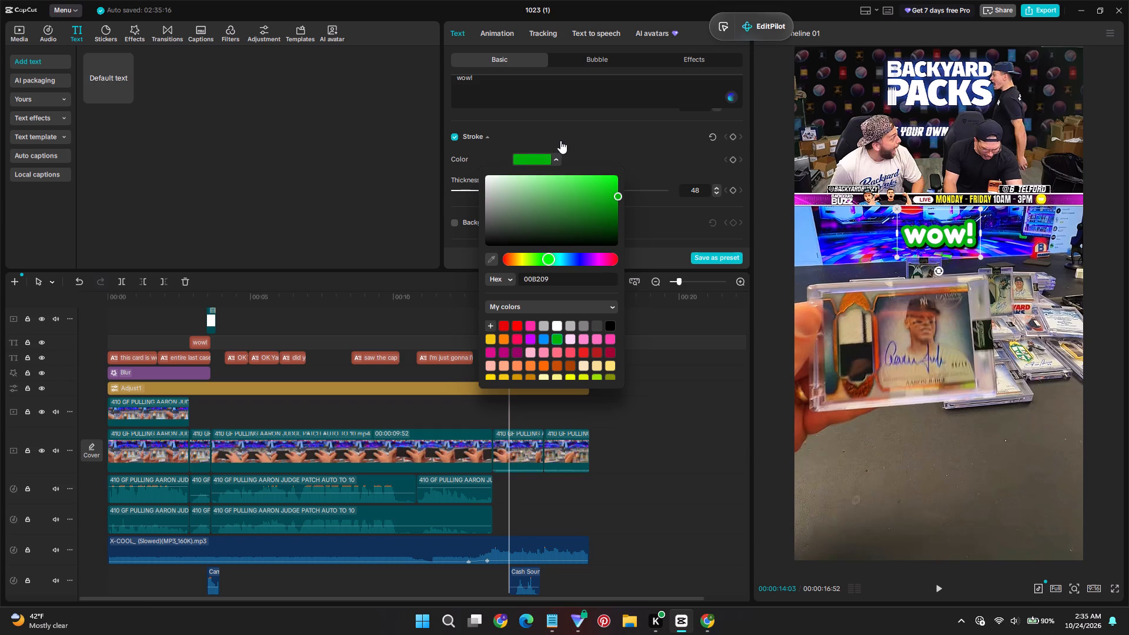
pyautogui.click(560, 141)
# Replace the copied text's wording with "$10,000".
pyautogui.scroll(13, 562, 143)
pyautogui.moveTo(493, 95); pyautogui.dragTo(348, 89)
pyautogui.press('BackSpace')
pyautogui.hotkey('shift', '&')
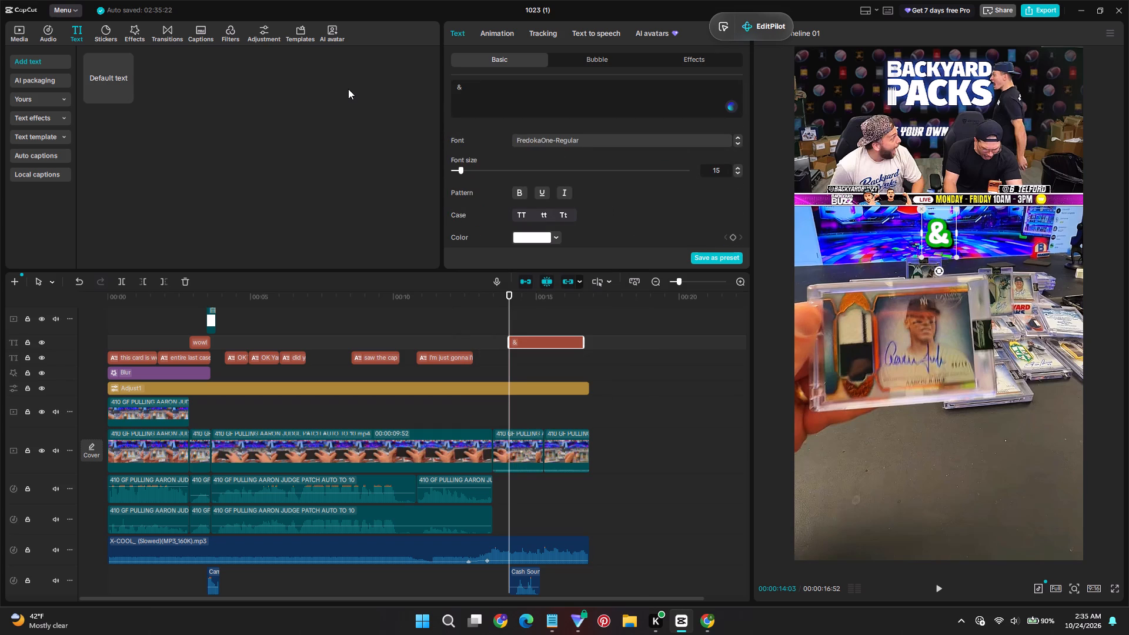
pyautogui.press('BackSpace')
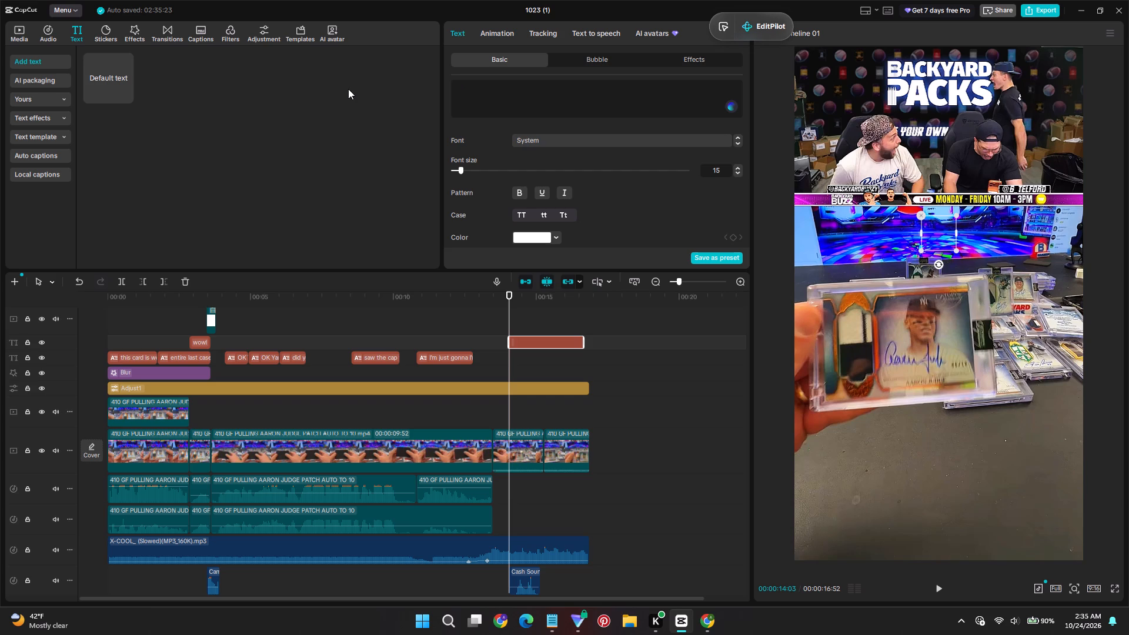
pyautogui.hotkey('shift', '$')
pyautogui.write('10,000')
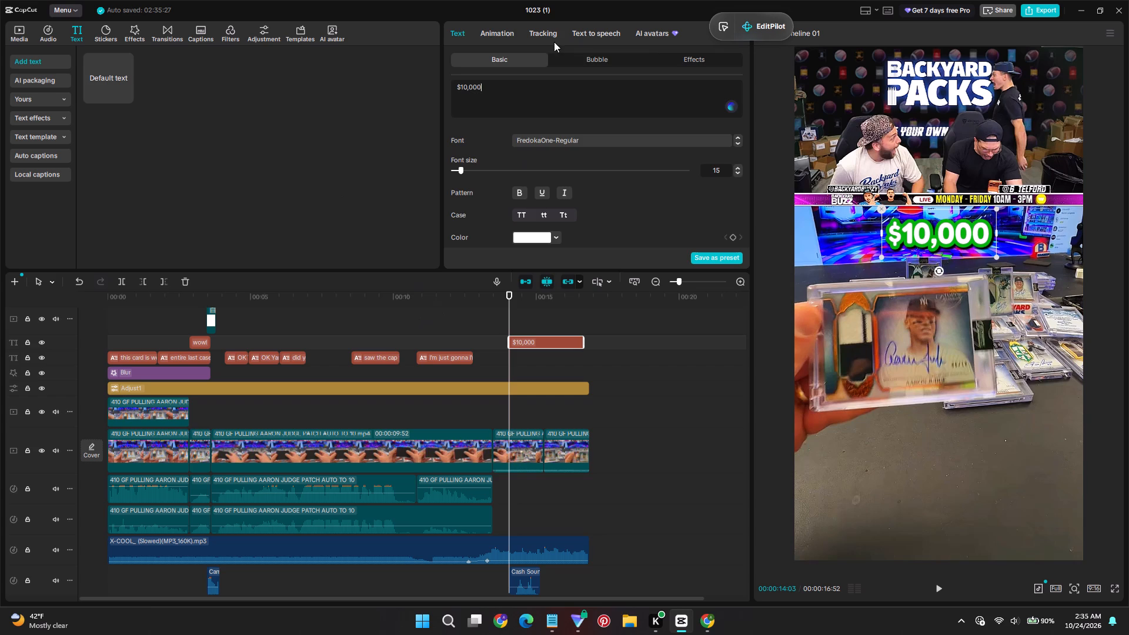
# Apply the Type 2 entrance animation to the $10,000 text and shorten its duration to 0.2 s.
pyautogui.click(500, 35)
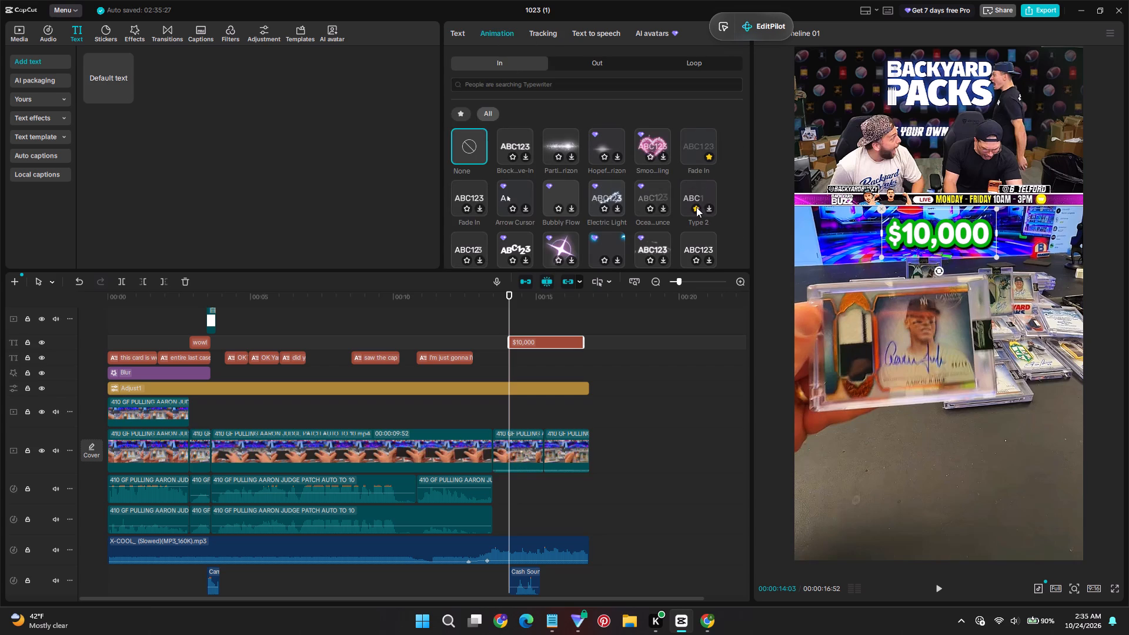
pyautogui.click(699, 193)
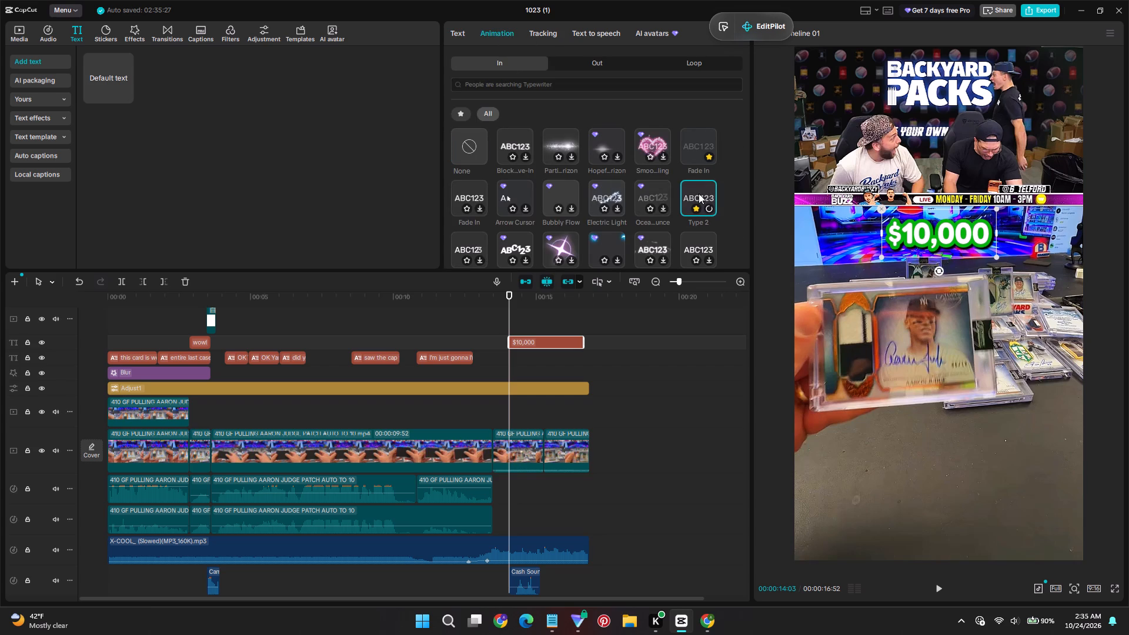
pyautogui.click(699, 193)
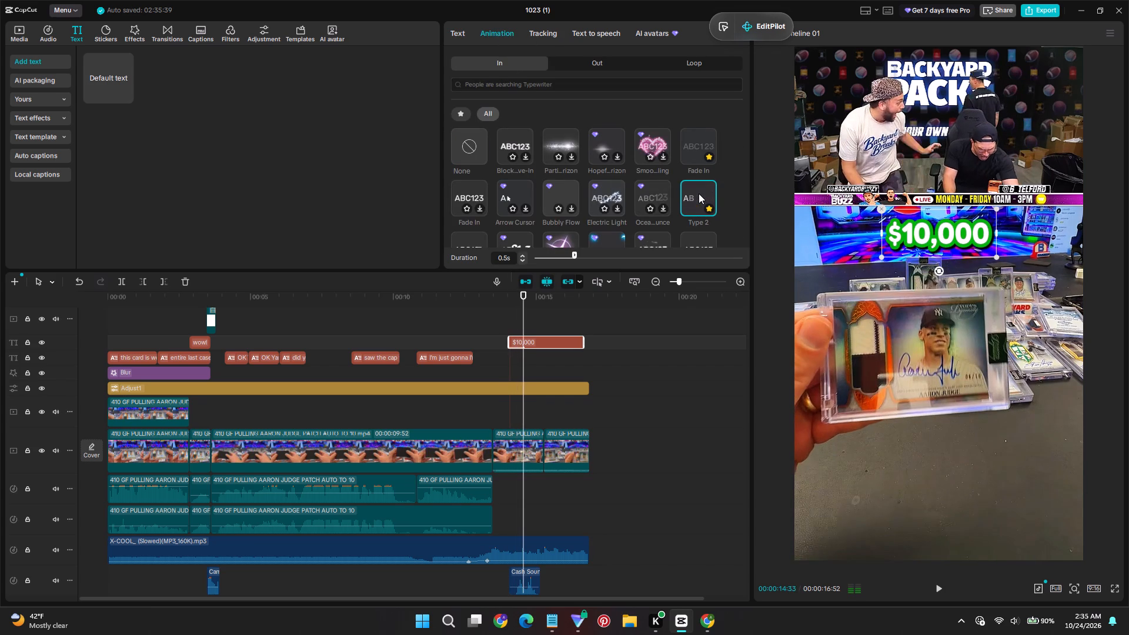
pyautogui.click(556, 255)
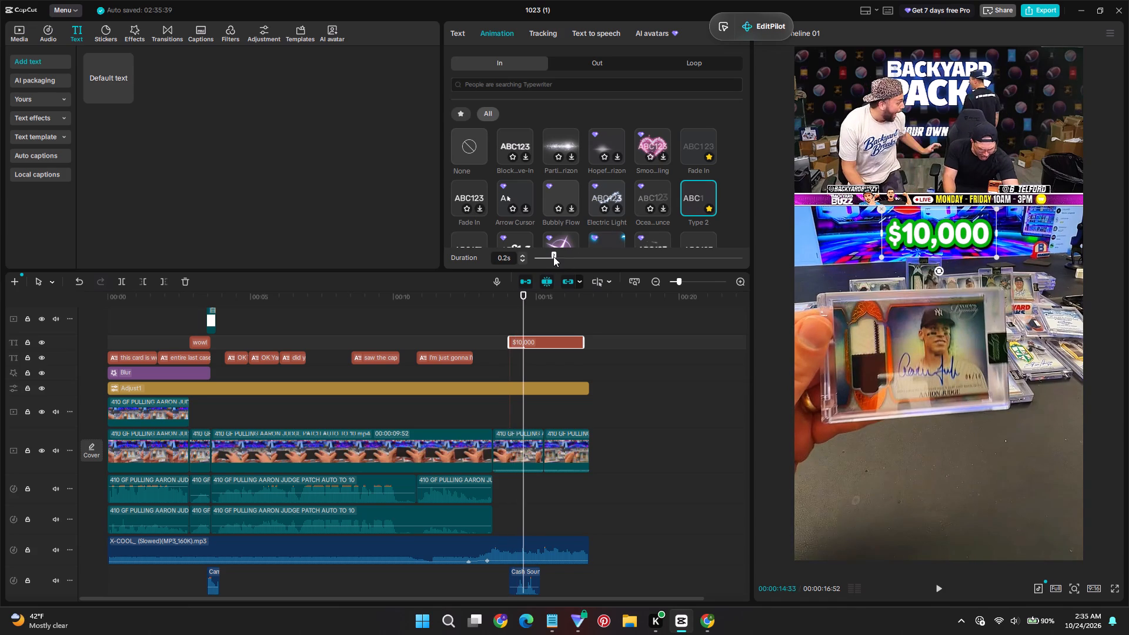
pyautogui.click(548, 259)
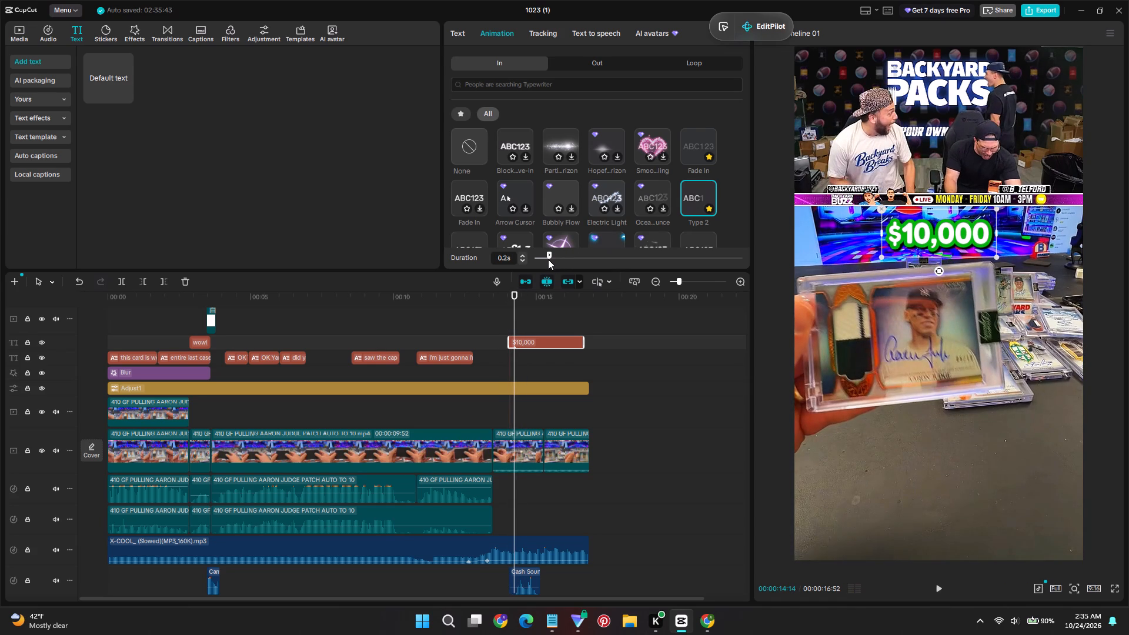
# Play the start of the $10,000 text repeatedly from 00:00:14:03 to check its entrance animation.
pyautogui.press('space')
pyautogui.click(506, 312)
pyautogui.press('space')
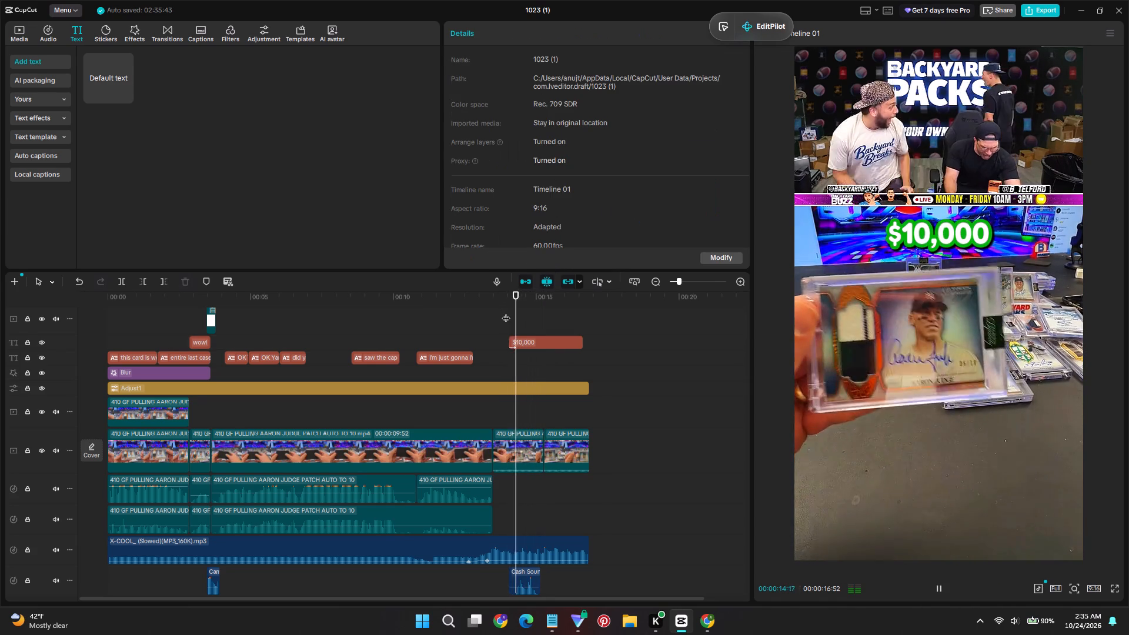
pyautogui.click(506, 312)
pyautogui.press('space')
pyautogui.click(506, 312)
pyautogui.press('space')
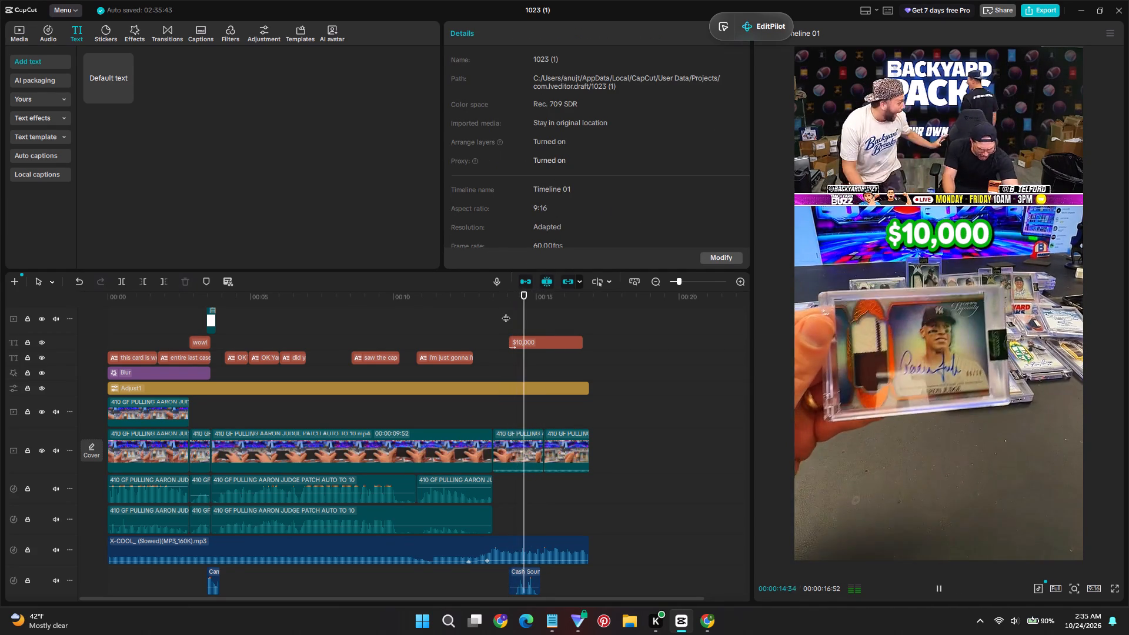
pyautogui.click(506, 312)
pyautogui.click(506, 312)
# Select the $10,000 text and look through the alternative entrance animations.
pyautogui.click(519, 340)
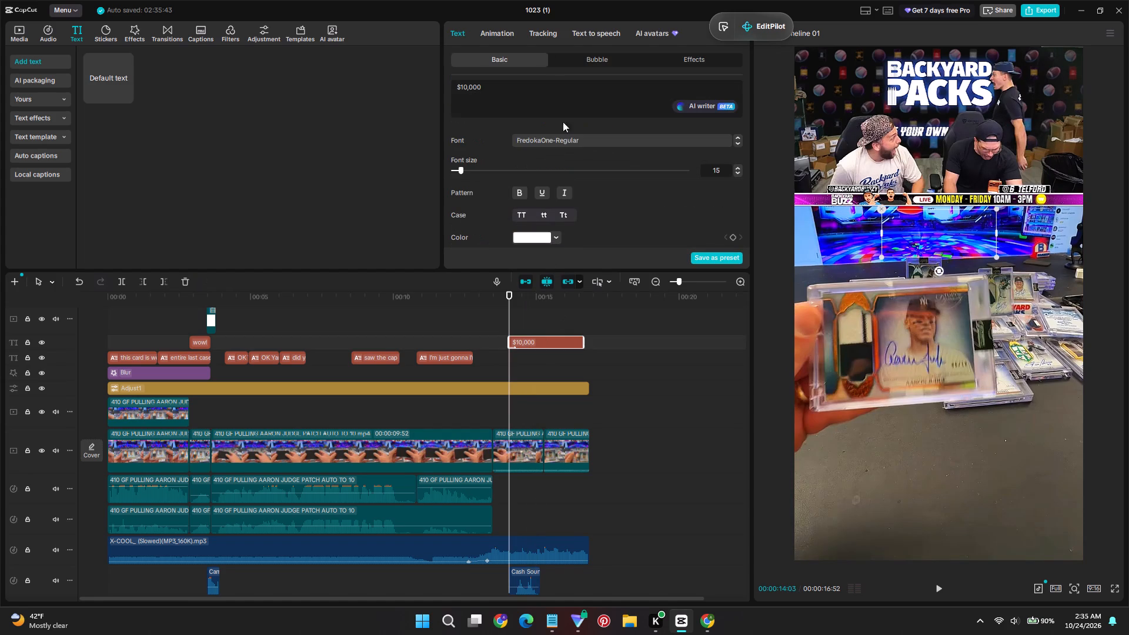
pyautogui.click(506, 35)
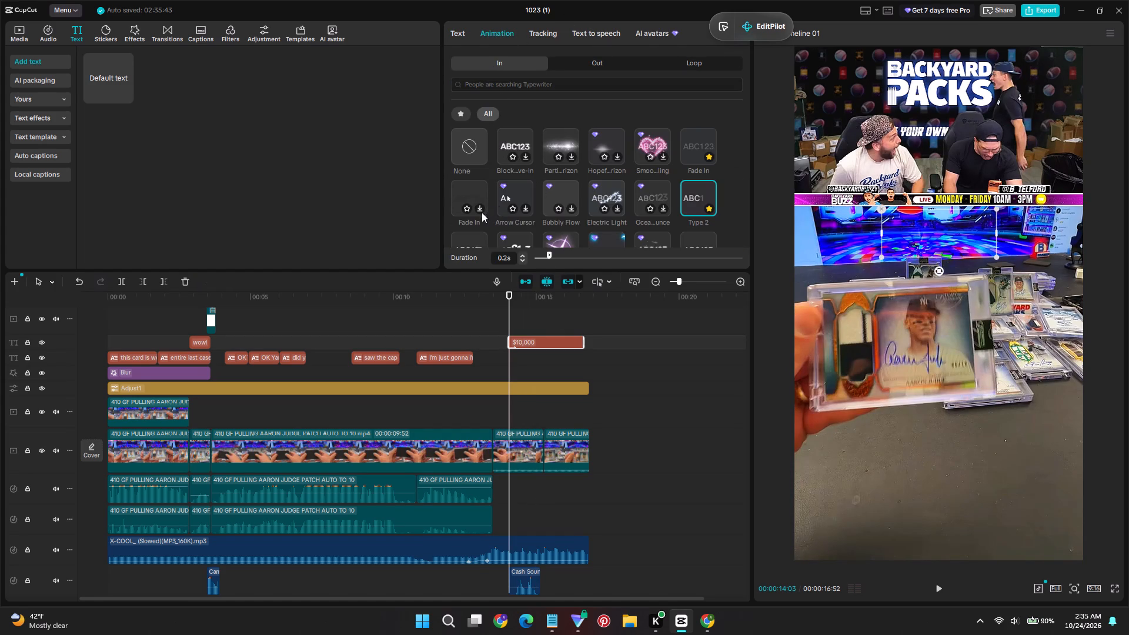
pyautogui.scroll(-1, 576, 204)
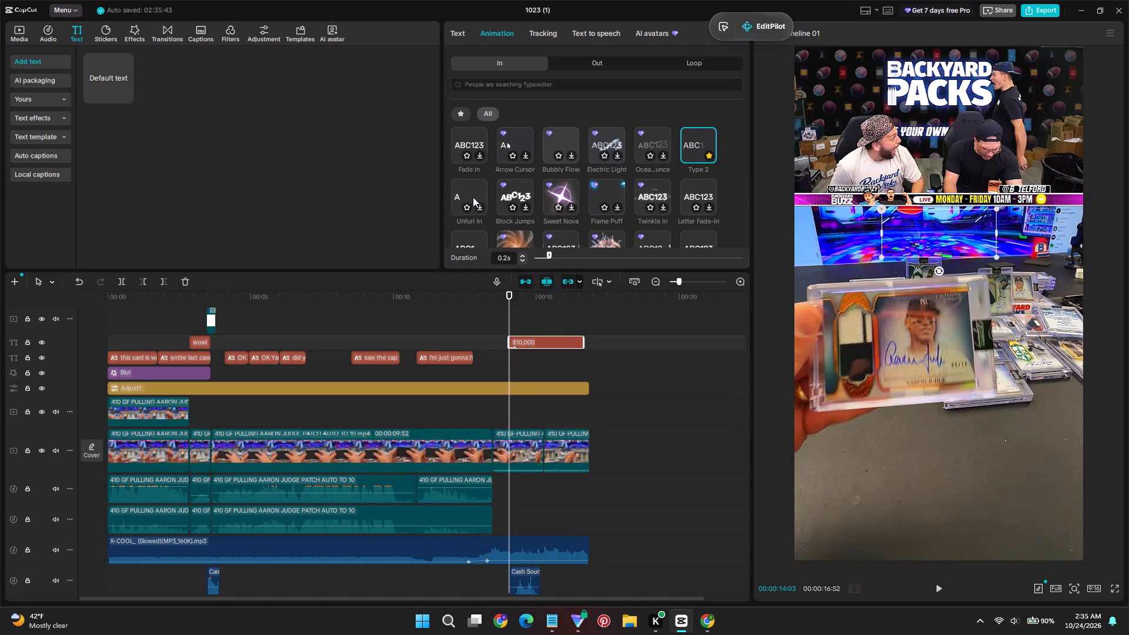
pyautogui.scroll(-1, 569, 226)
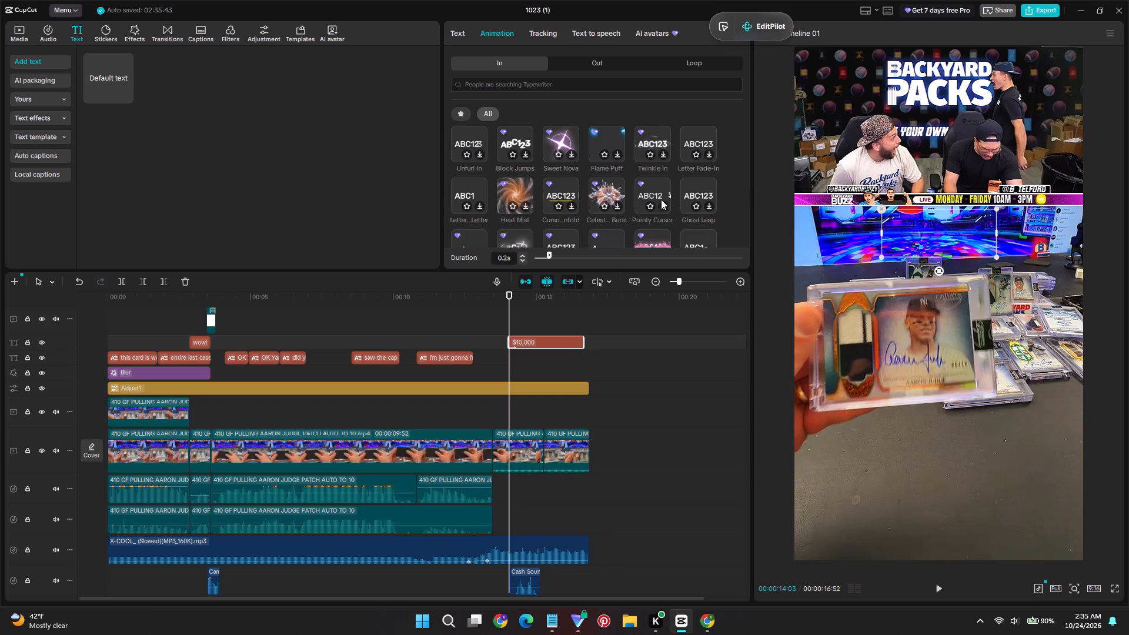
pyautogui.keyDown('ctrl'); pyautogui.scroll(6, 574, 370); pyautogui.keyUp('ctrl')
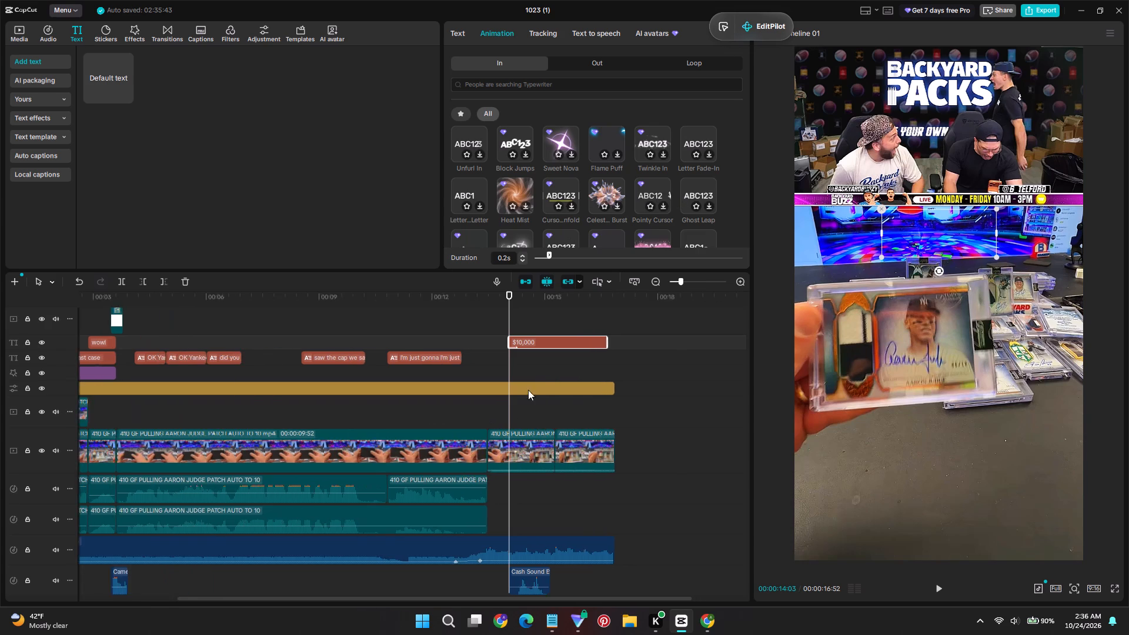
# Add a Transform keyframe at the start of the $10,000 text and set its scale there to 1%.
pyautogui.keyDown('ctrl'); pyautogui.scroll(20, 528, 390); pyautogui.keyUp('ctrl')
pyautogui.keyDown('ctrl'); pyautogui.scroll(1, 528, 390); pyautogui.keyUp('ctrl')
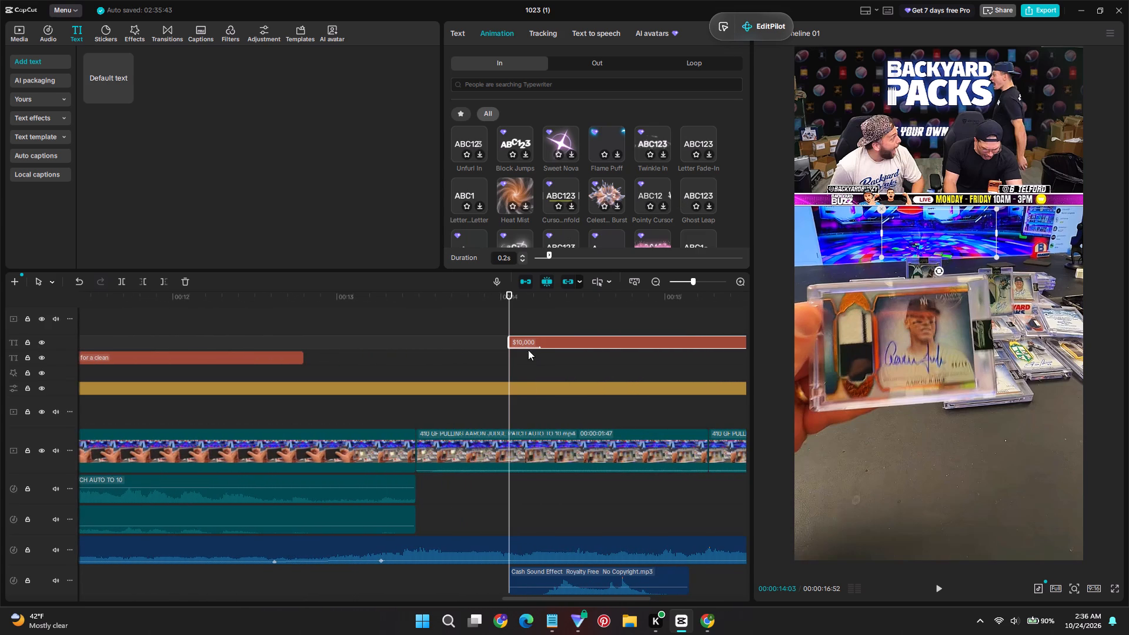
pyautogui.click(509, 315)
pyautogui.click(452, 35)
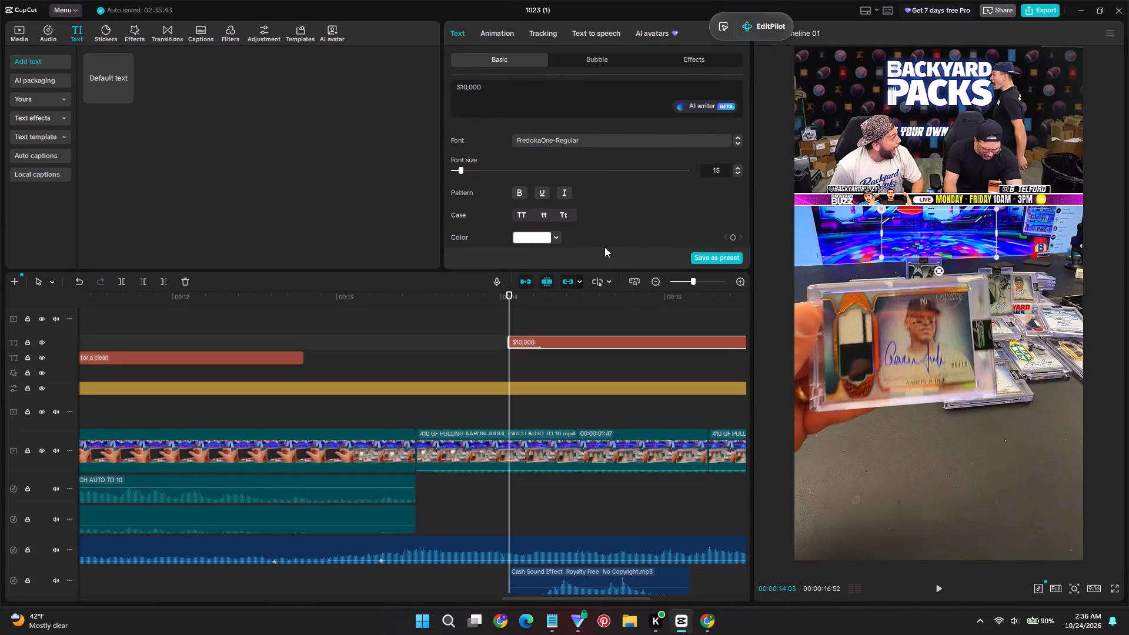
pyautogui.scroll(2, 630, 239)
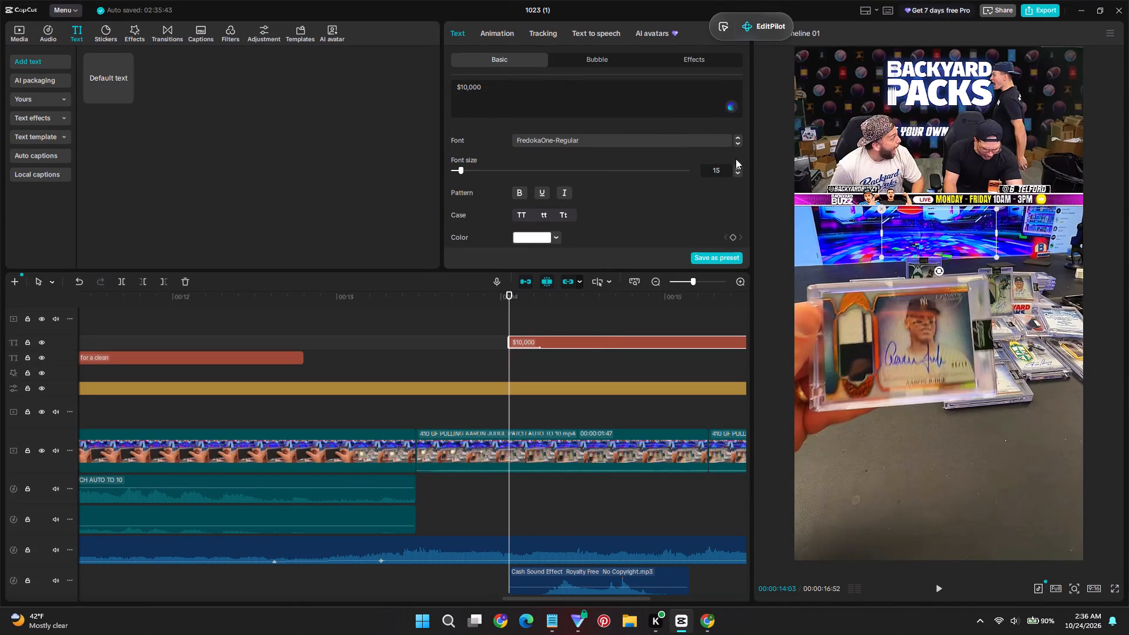
pyautogui.scroll(-4, 674, 199)
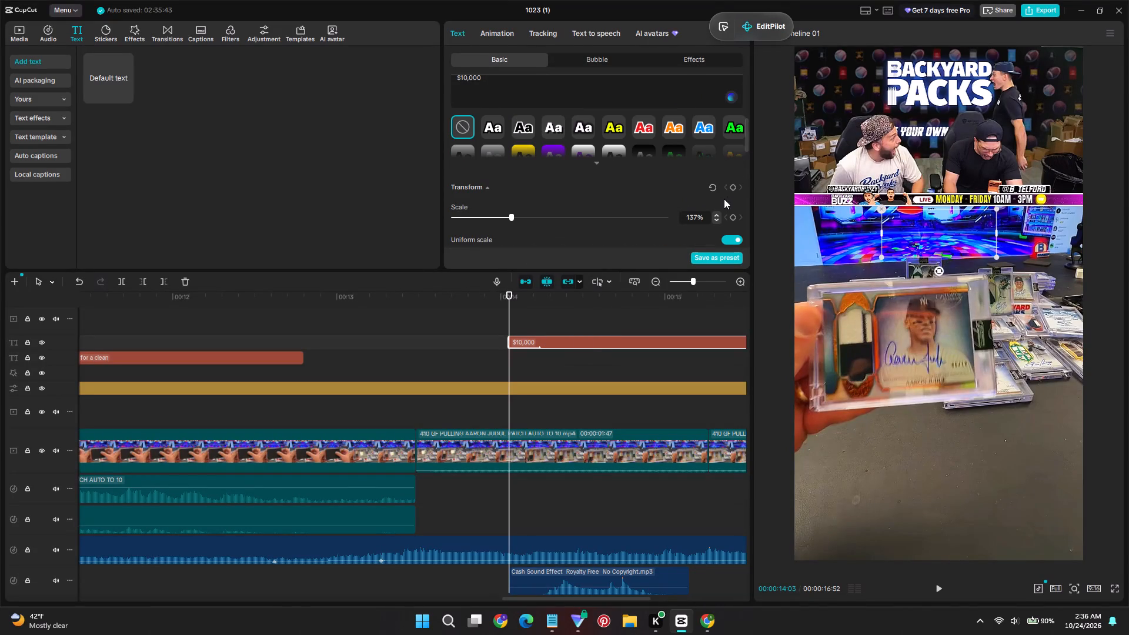
pyautogui.click(733, 189)
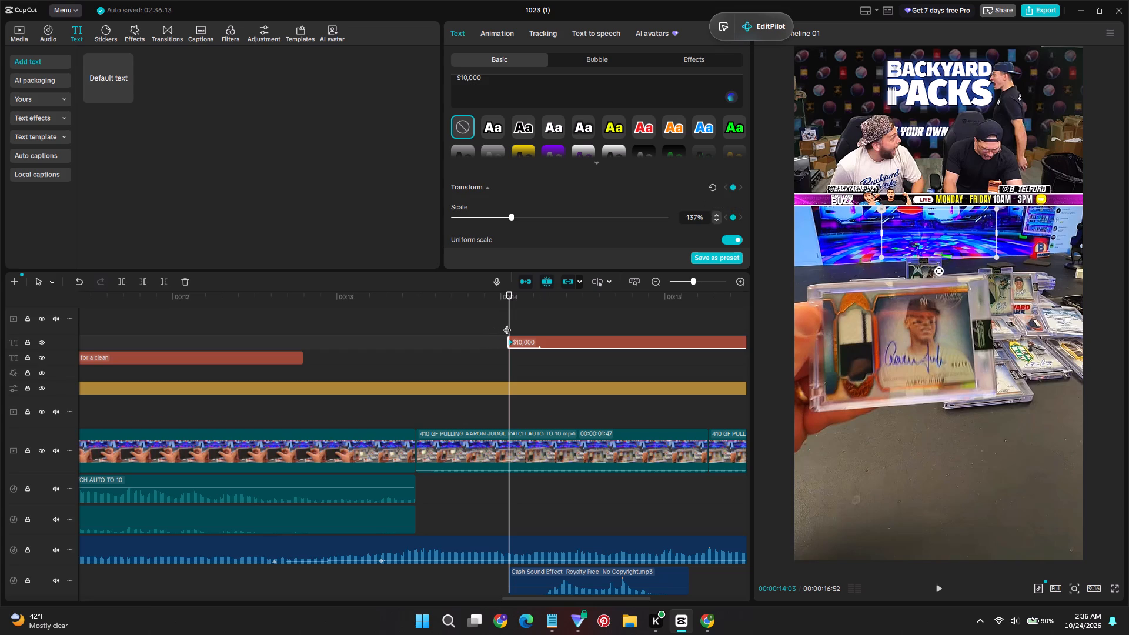
pyautogui.click(510, 322)
pyautogui.moveTo(509, 217); pyautogui.dragTo(383, 224)
# Set the $10,000 text's scale to 170% at 00:00:14:21 to create the second keyframe.
pyautogui.moveTo(509, 313); pyautogui.dragTo(526, 316)
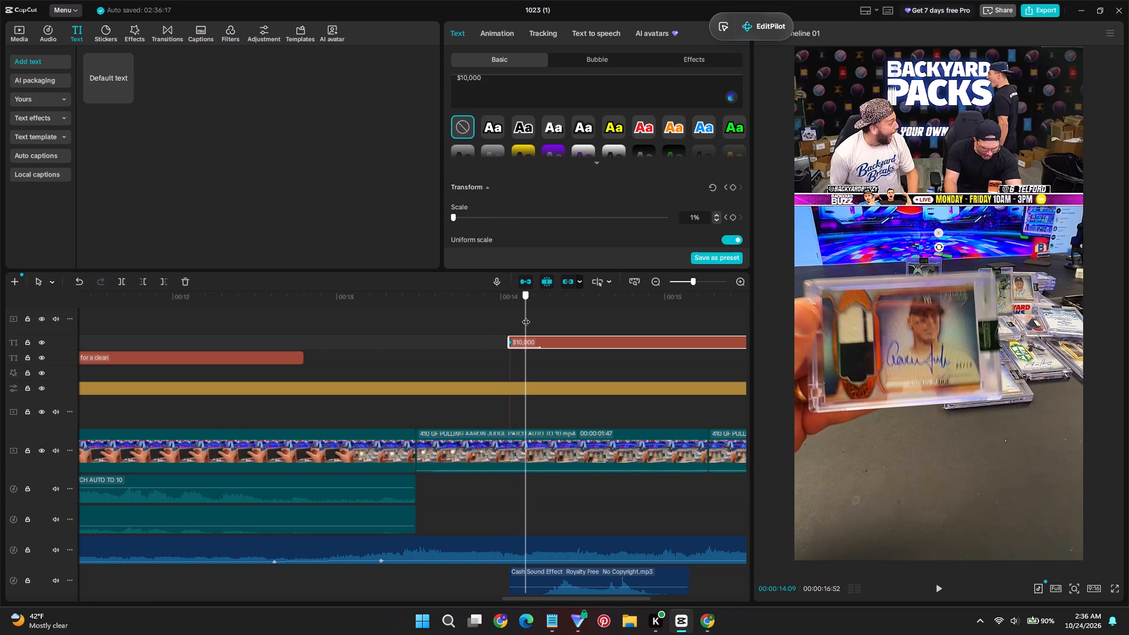
pyautogui.moveTo(526, 316); pyautogui.dragTo(540, 320)
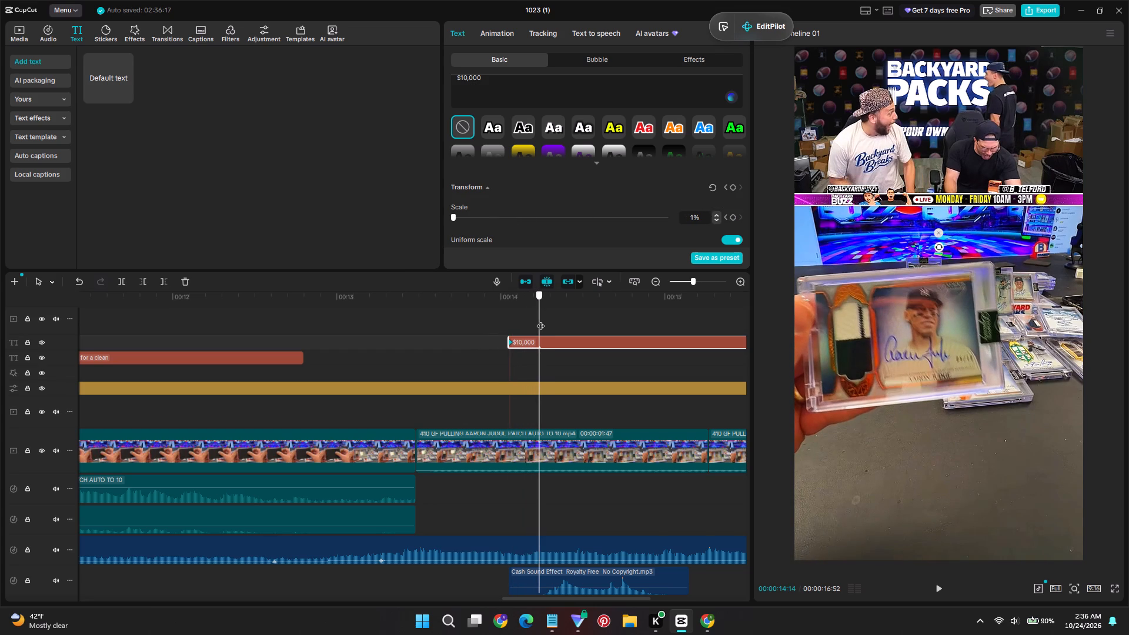
pyautogui.moveTo(540, 320); pyautogui.dragTo(559, 327)
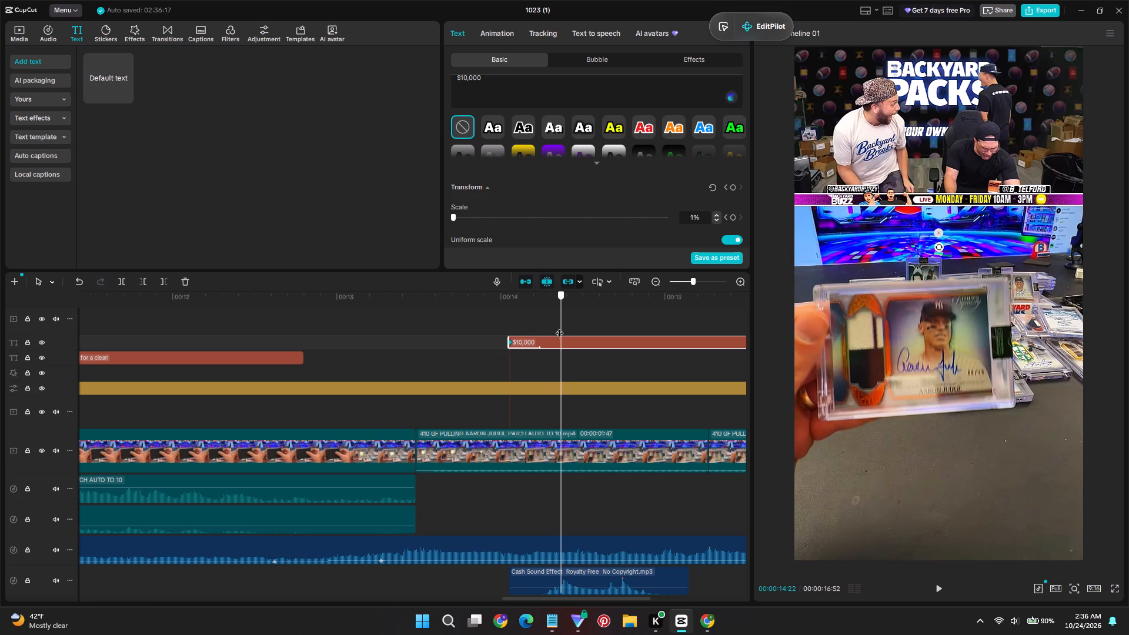
pyautogui.moveTo(559, 327); pyautogui.dragTo(558, 329)
pyautogui.click(528, 218)
pyautogui.click(528, 218)
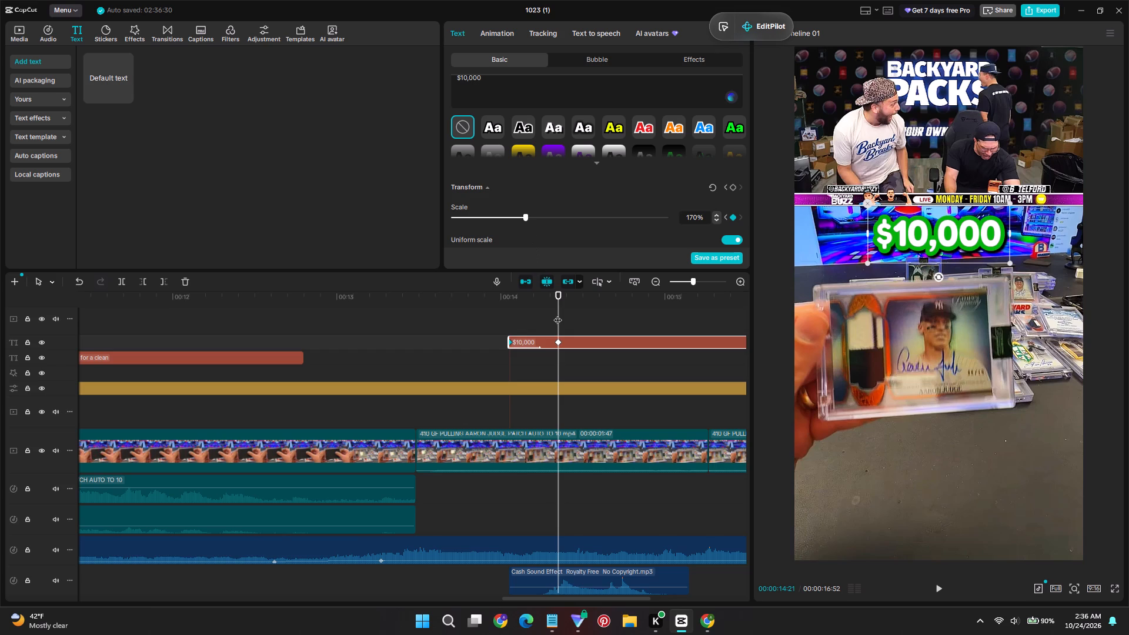
# Set the $10,000 text's scale to 110% at 00:00:14:31 to create the third keyframe.
pyautogui.moveTo(558, 314); pyautogui.dragTo(573, 315)
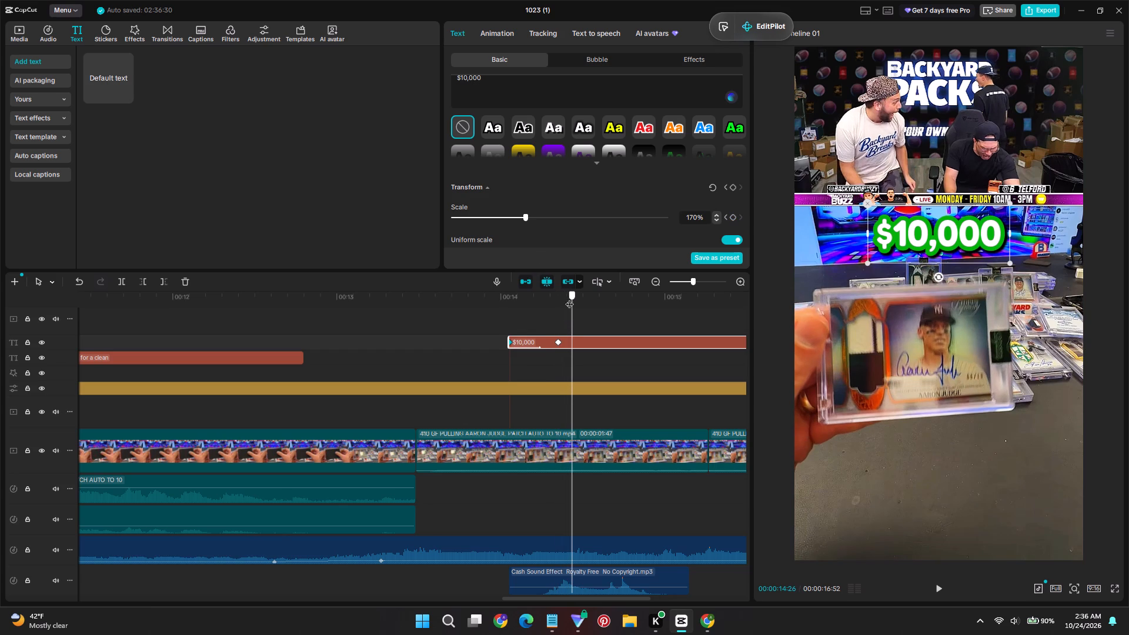
pyautogui.moveTo(572, 315); pyautogui.dragTo(580, 317)
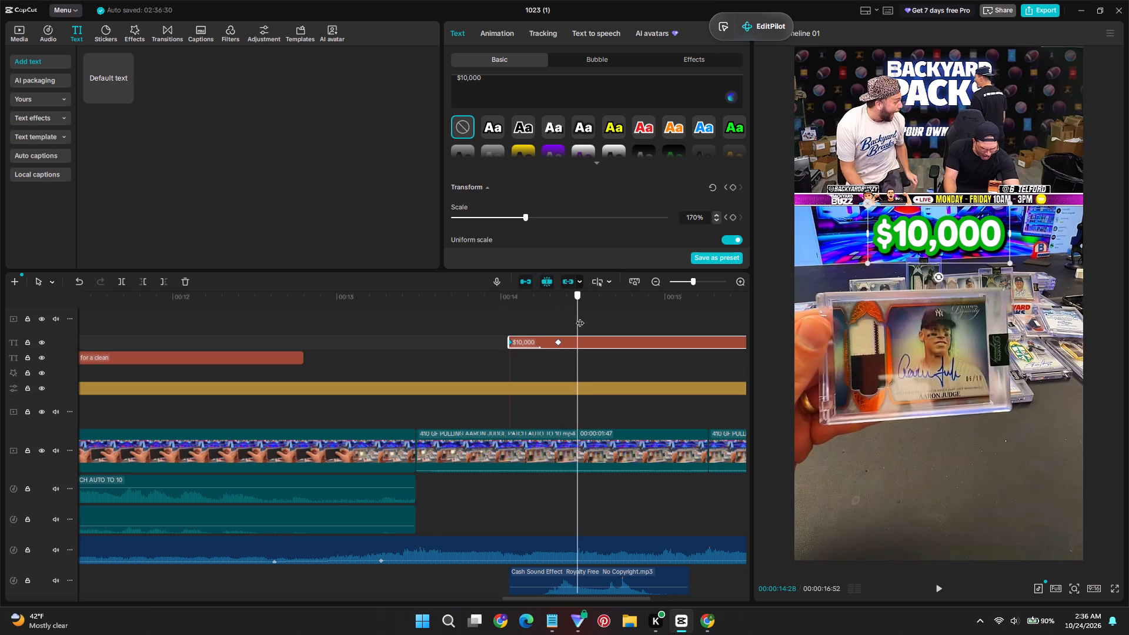
pyautogui.moveTo(580, 317); pyautogui.dragTo(584, 319)
pyautogui.moveTo(519, 218); pyautogui.dragTo(506, 215)
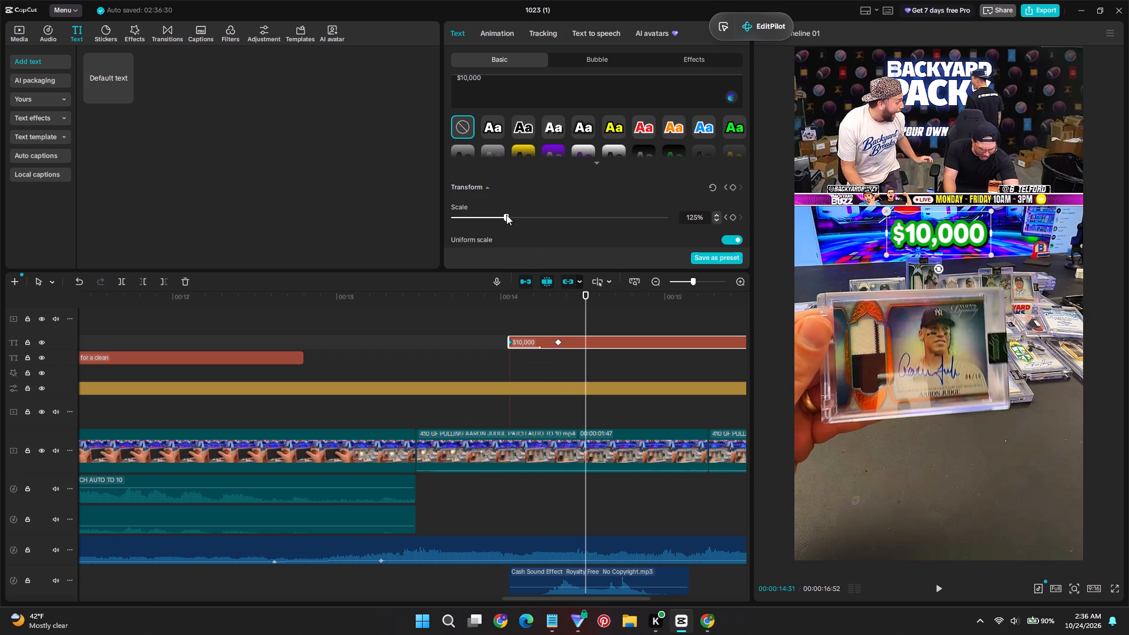
pyautogui.moveTo(506, 215); pyautogui.dragTo(500, 215)
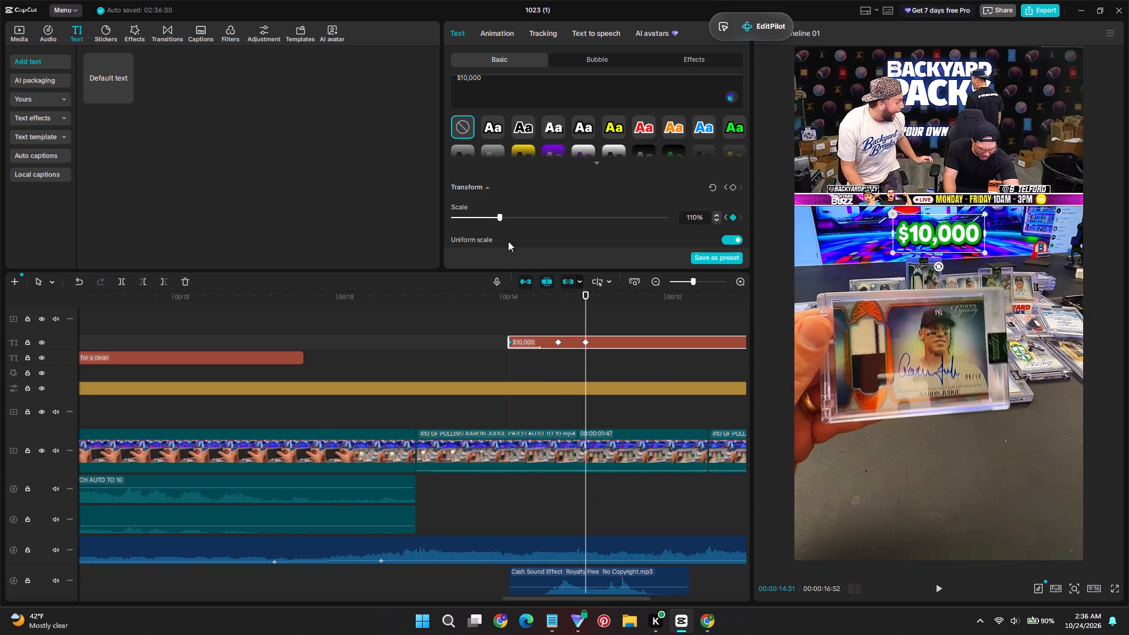
# Set the $10,000 text's scale to 133% at 00:00:14:42 to create the fourth keyframe.
pyautogui.moveTo(583, 317); pyautogui.dragTo(616, 335)
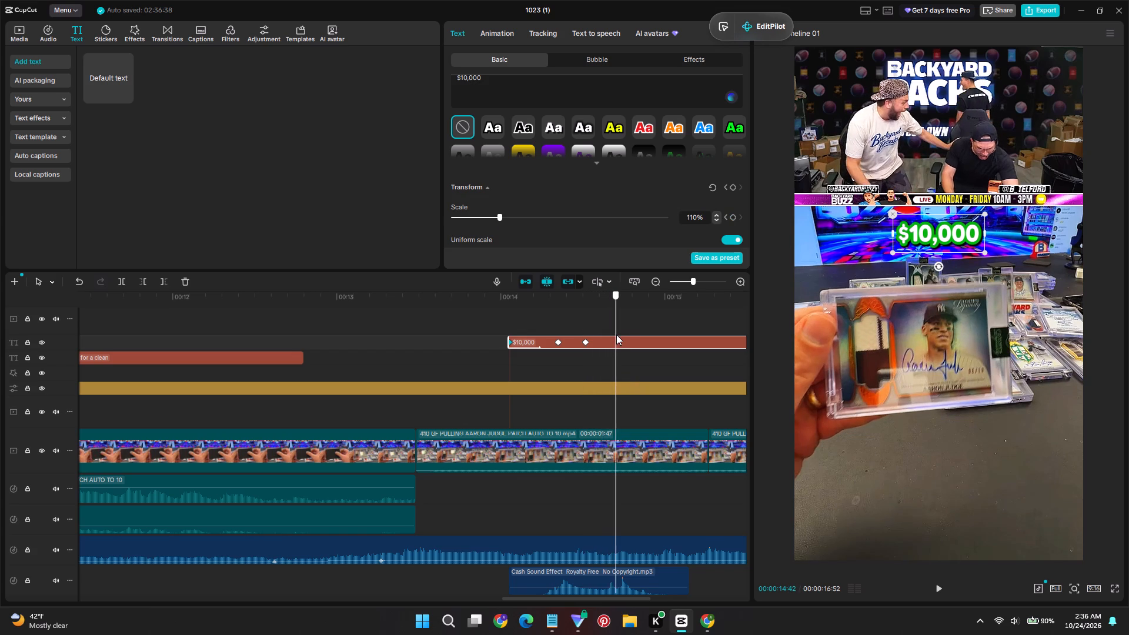
pyautogui.moveTo(616, 335); pyautogui.dragTo(616, 337)
pyautogui.moveTo(501, 217); pyautogui.dragTo(512, 220)
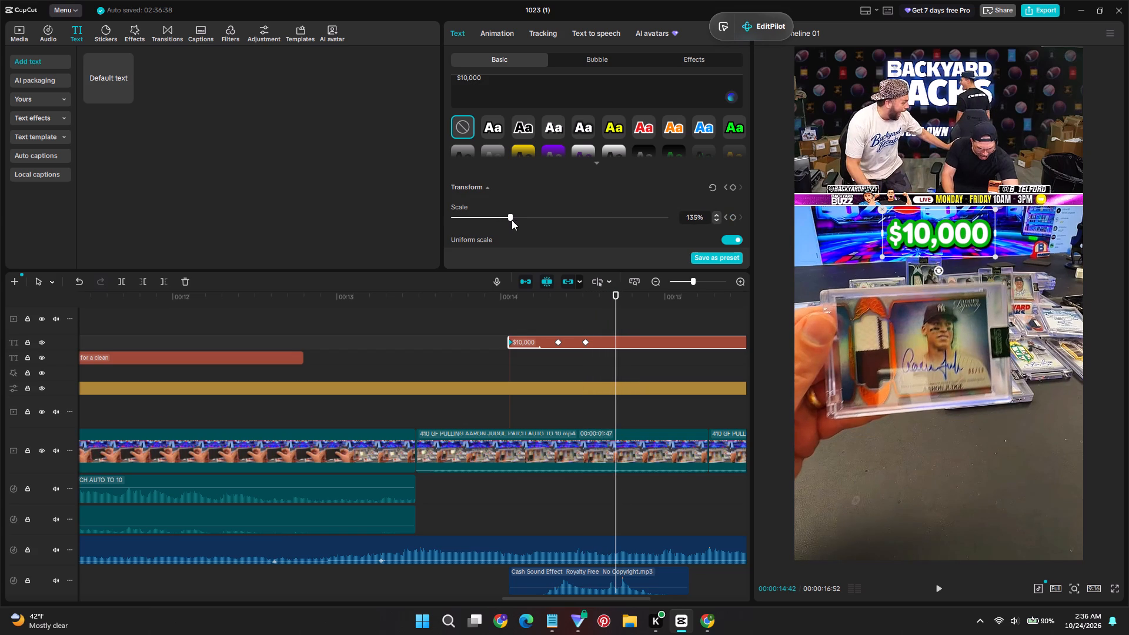
pyautogui.moveTo(512, 220); pyautogui.dragTo(511, 222)
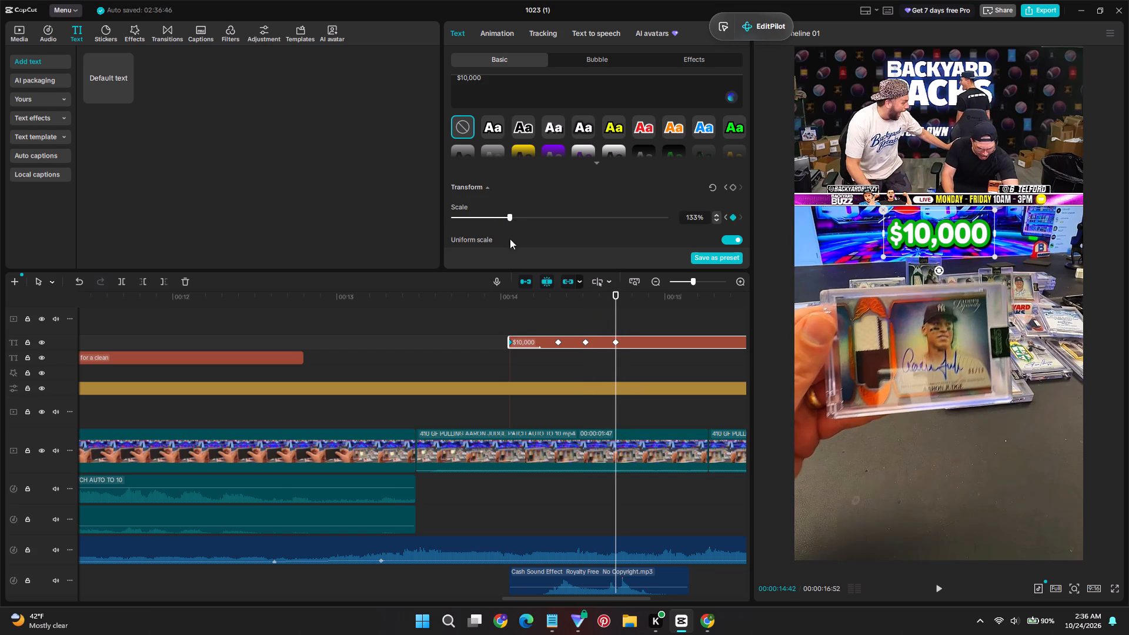
# Play from just before the $10,000 text several times to check its keyframed scale animation.
pyautogui.click(497, 344)
pyautogui.keyDown('ctrl'); pyautogui.scroll(-8, 445, 348); pyautogui.keyUp('ctrl')
pyautogui.press('space')
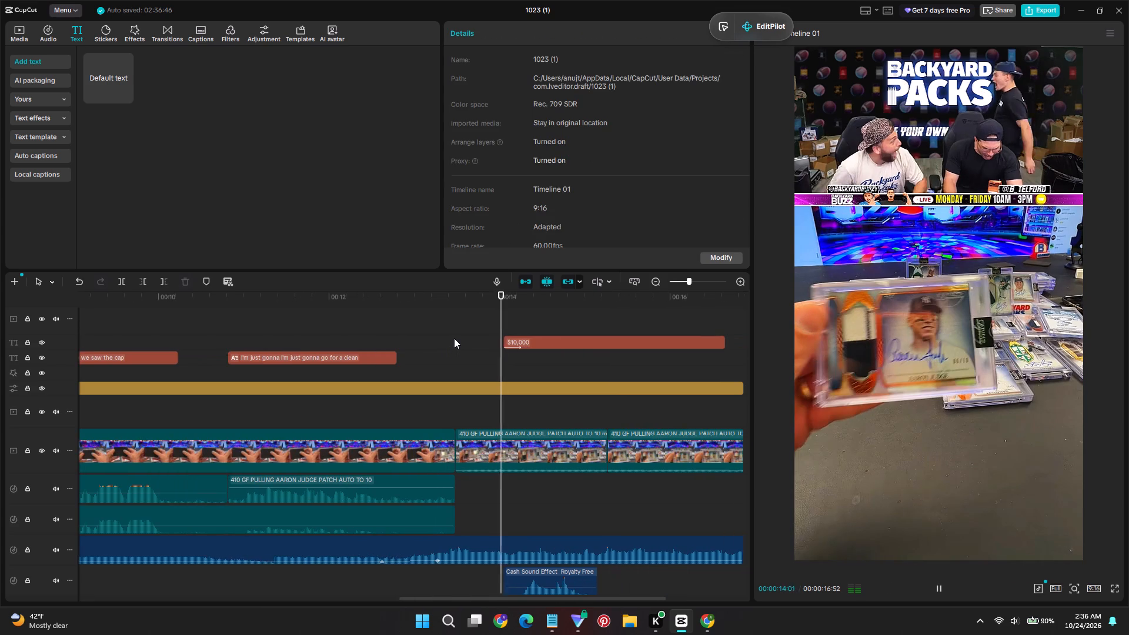
pyautogui.click(491, 344)
pyautogui.press('space')
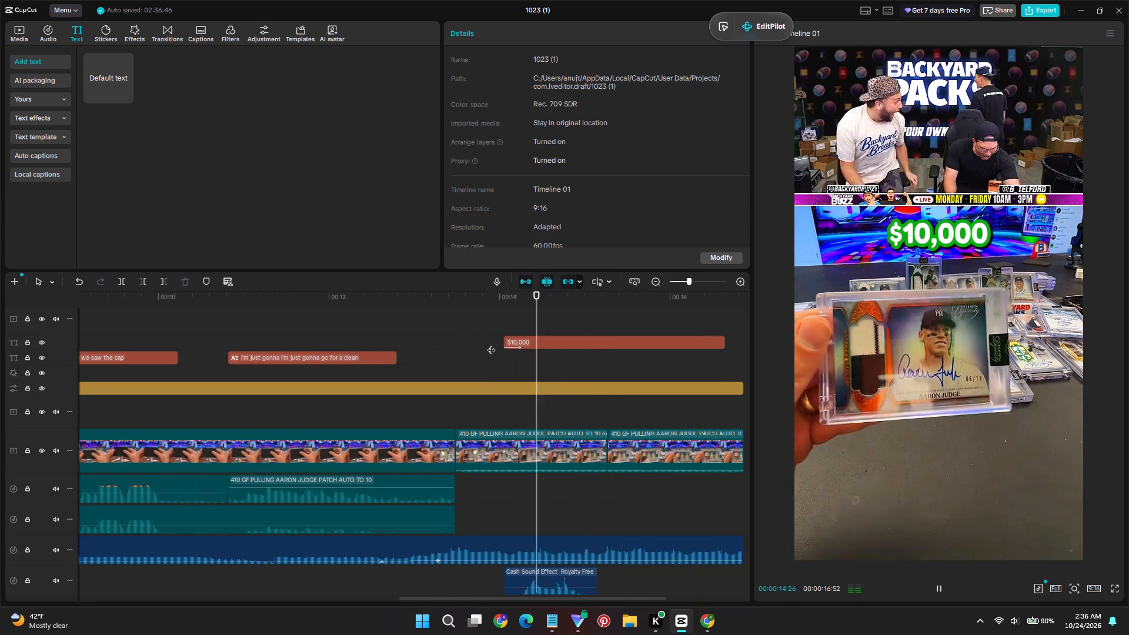
pyautogui.click(491, 344)
pyautogui.press('space')
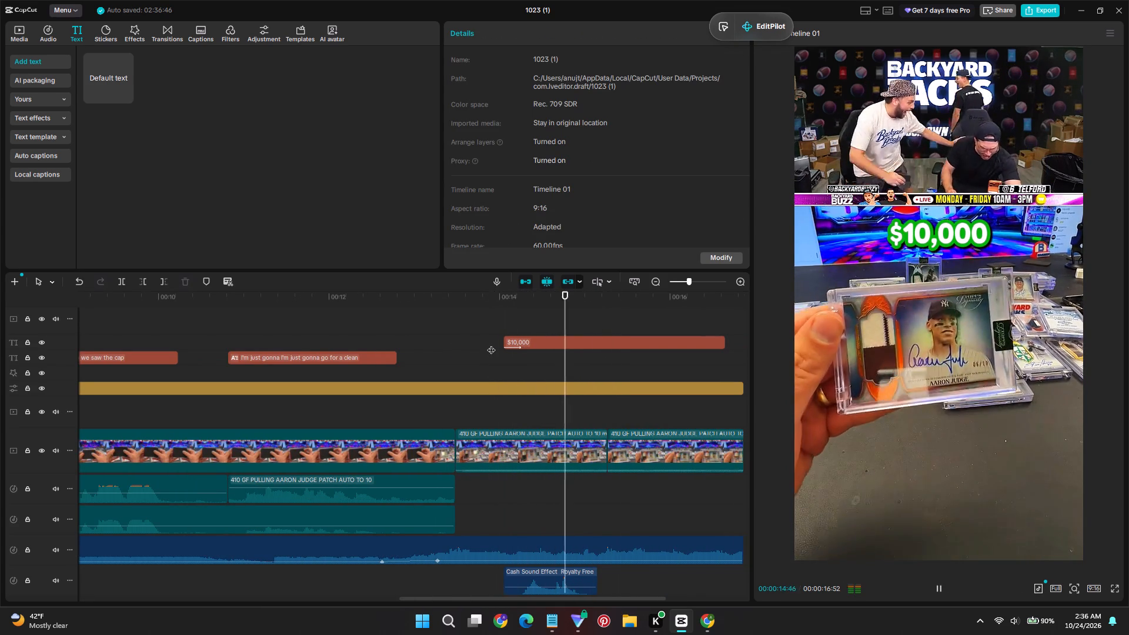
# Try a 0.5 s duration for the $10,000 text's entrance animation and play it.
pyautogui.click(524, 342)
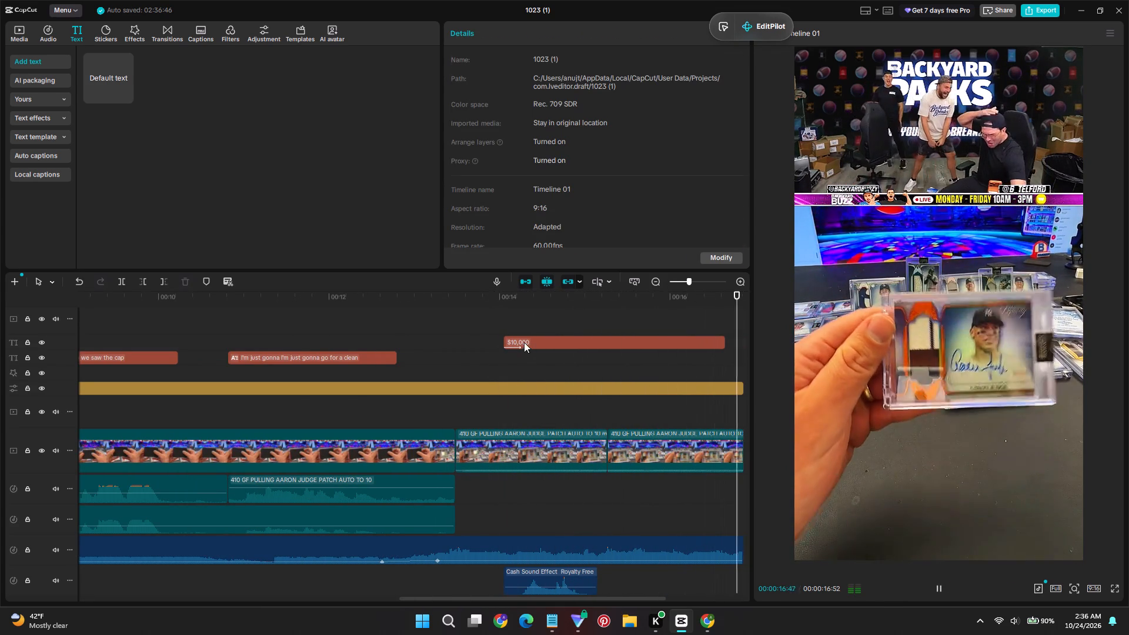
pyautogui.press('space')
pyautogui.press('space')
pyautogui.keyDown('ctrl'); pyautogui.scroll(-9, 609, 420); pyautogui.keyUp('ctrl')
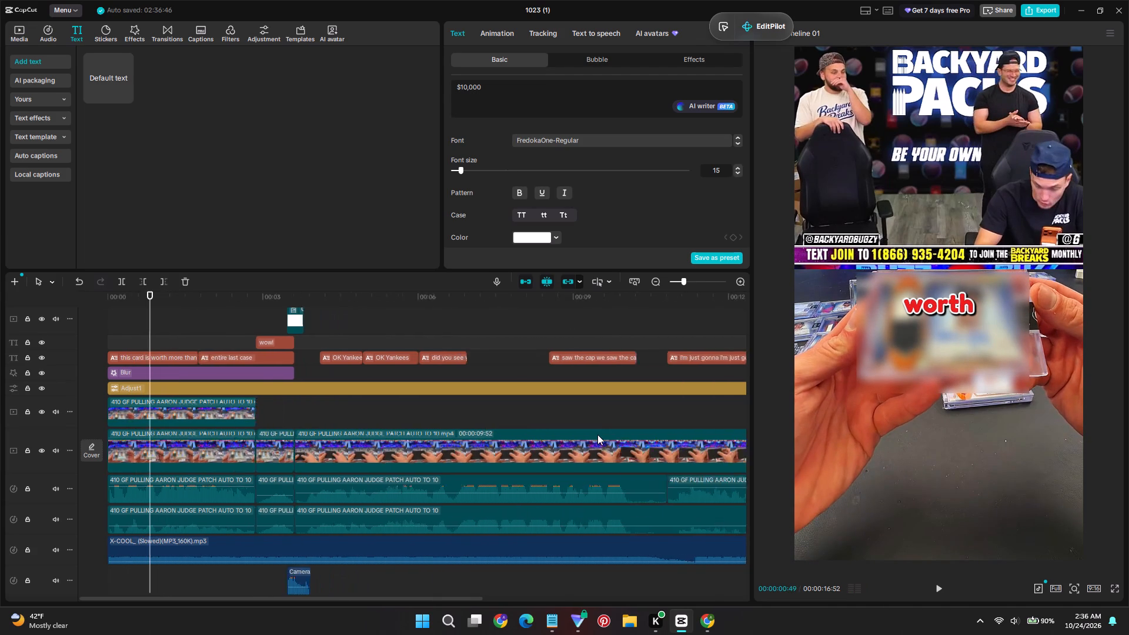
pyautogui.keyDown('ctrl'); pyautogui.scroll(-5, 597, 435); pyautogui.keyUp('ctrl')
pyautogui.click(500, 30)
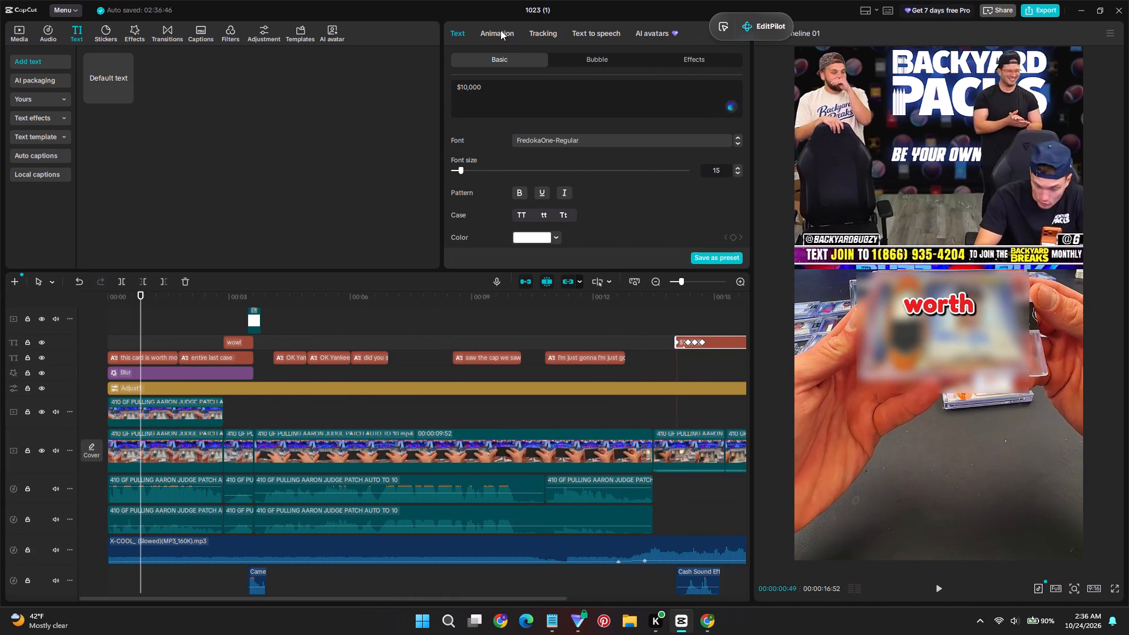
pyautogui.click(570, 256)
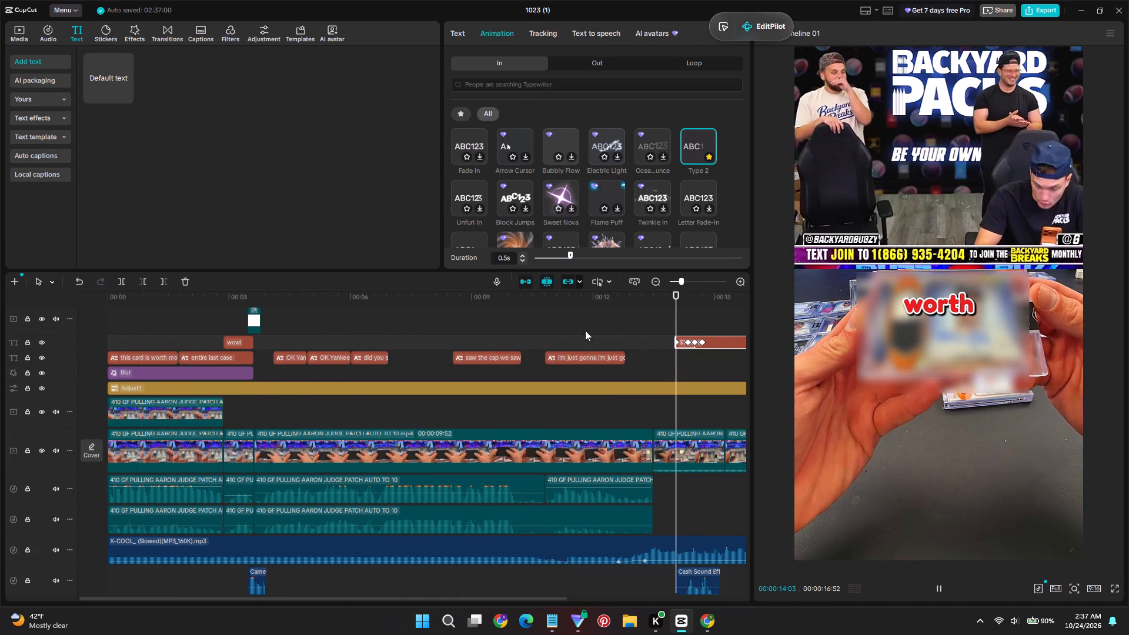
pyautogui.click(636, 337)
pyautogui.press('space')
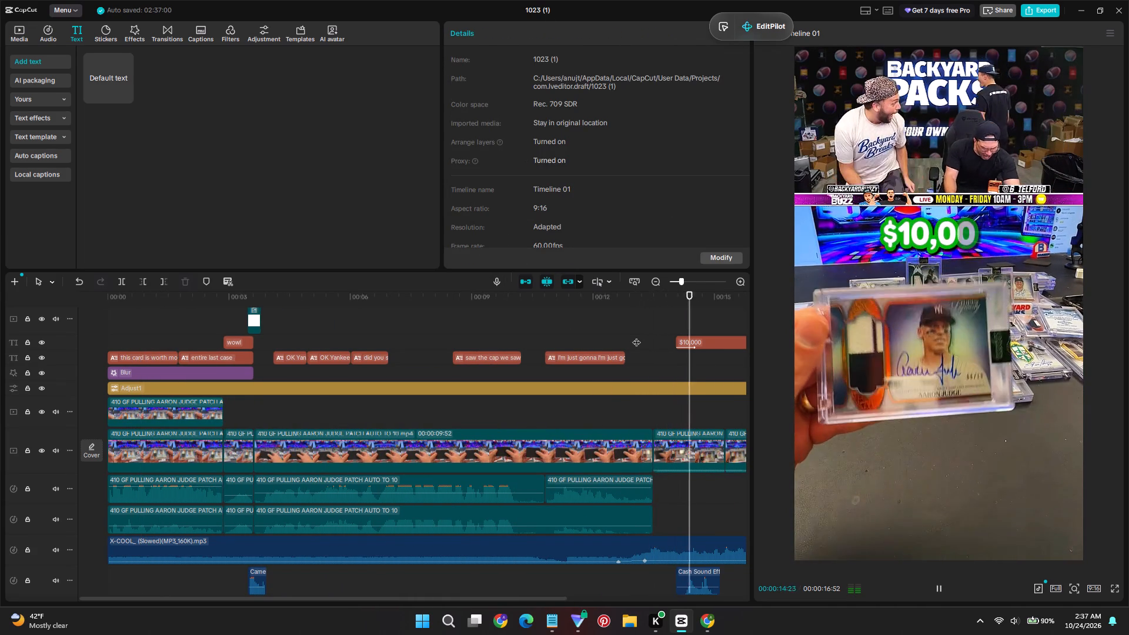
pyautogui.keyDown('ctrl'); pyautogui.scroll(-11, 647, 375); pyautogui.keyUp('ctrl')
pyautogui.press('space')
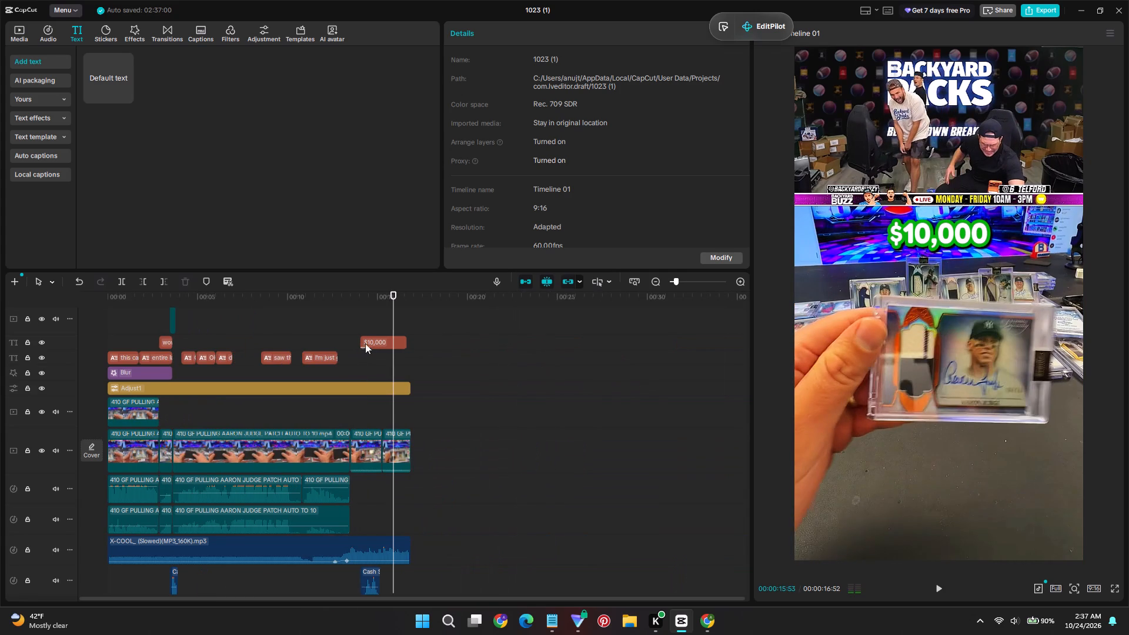
# Set the duration of the $10,000 text's entrance animation to 0.6 s.
pyautogui.click(366, 343)
pyautogui.click(500, 33)
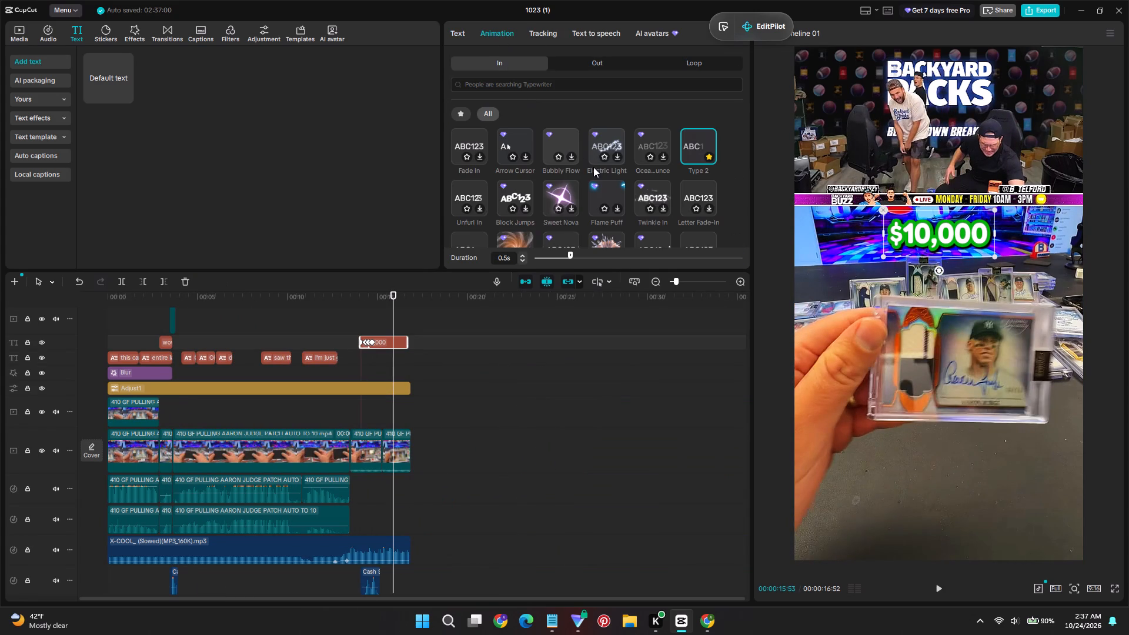
pyautogui.moveTo(569, 253); pyautogui.dragTo(584, 260)
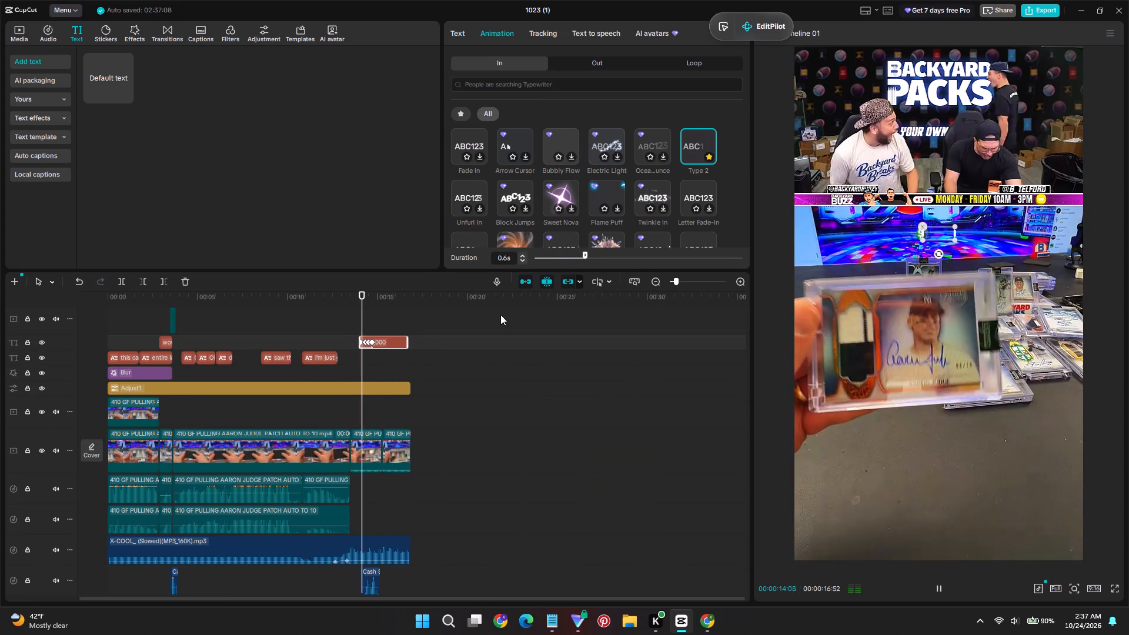
# Play the section leading into the $10,000 text repeatedly to check its entrance against the music and cash sound.
pyautogui.click(354, 328)
pyautogui.press('space')
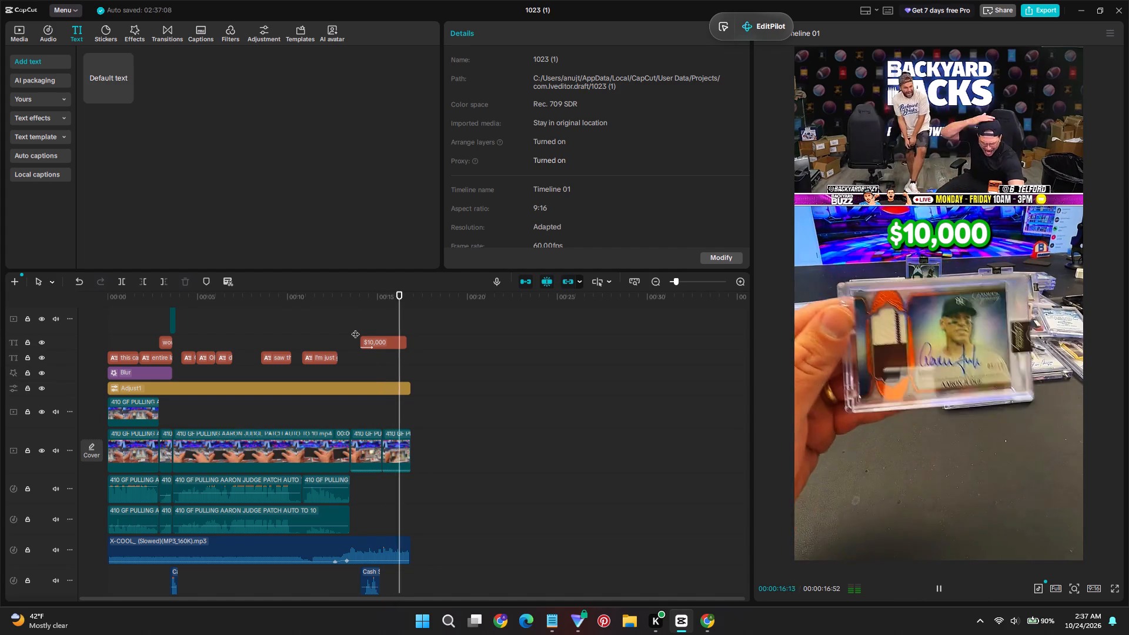
pyautogui.keyDown('ctrl'); pyautogui.scroll(8, 366, 336); pyautogui.keyUp('ctrl')
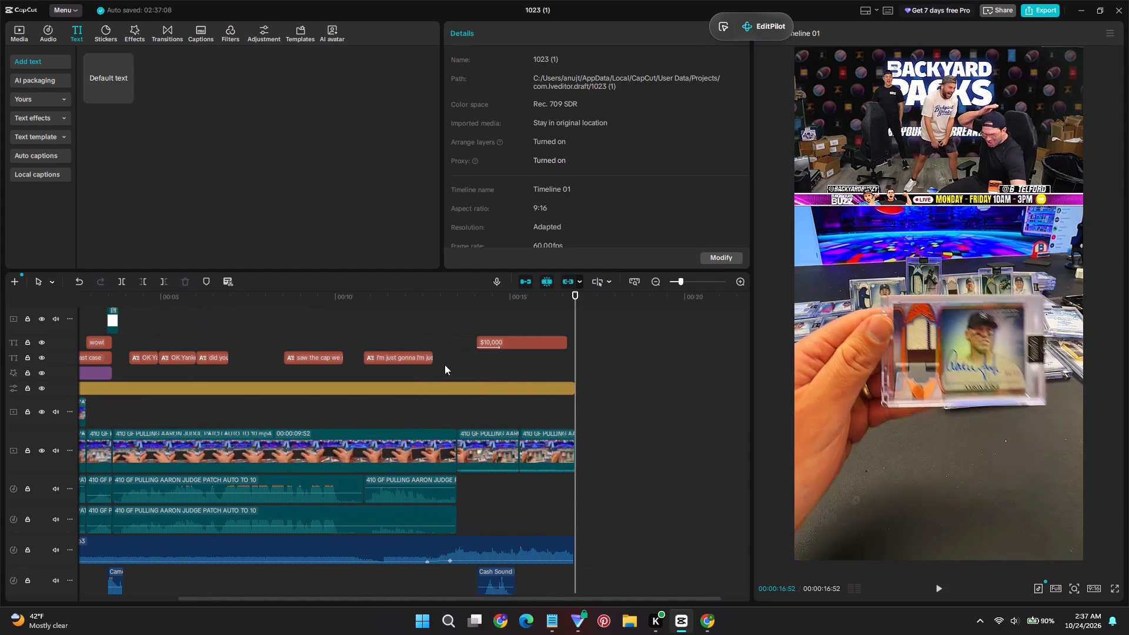
pyautogui.click(452, 360)
pyautogui.press('space')
pyautogui.click(441, 362)
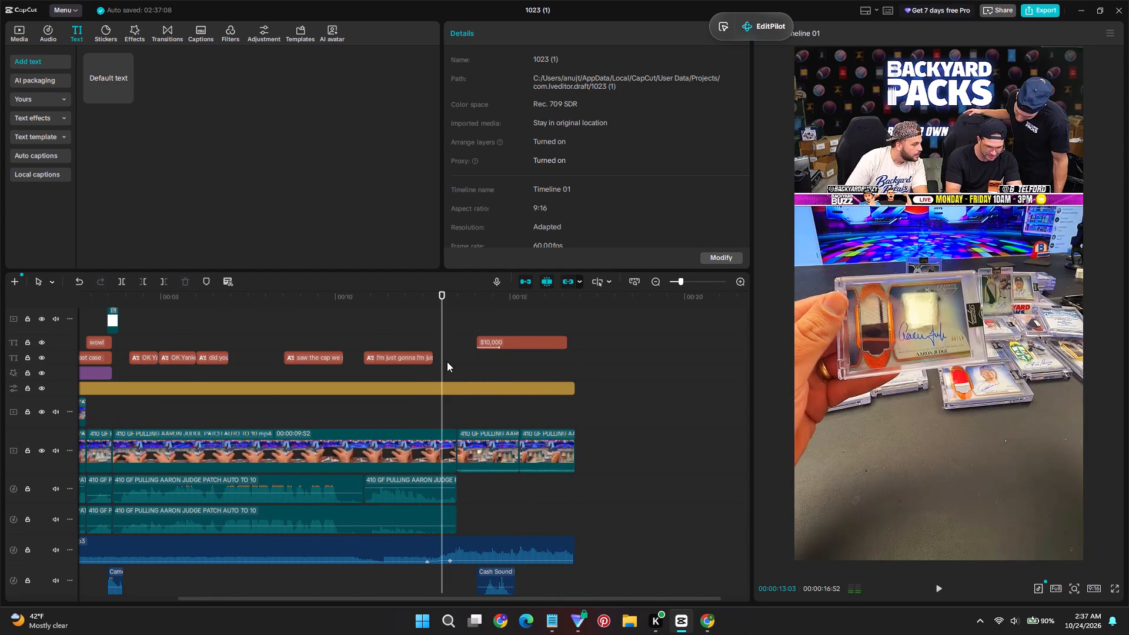
pyautogui.press('space')
pyautogui.click(441, 357)
pyautogui.press('space')
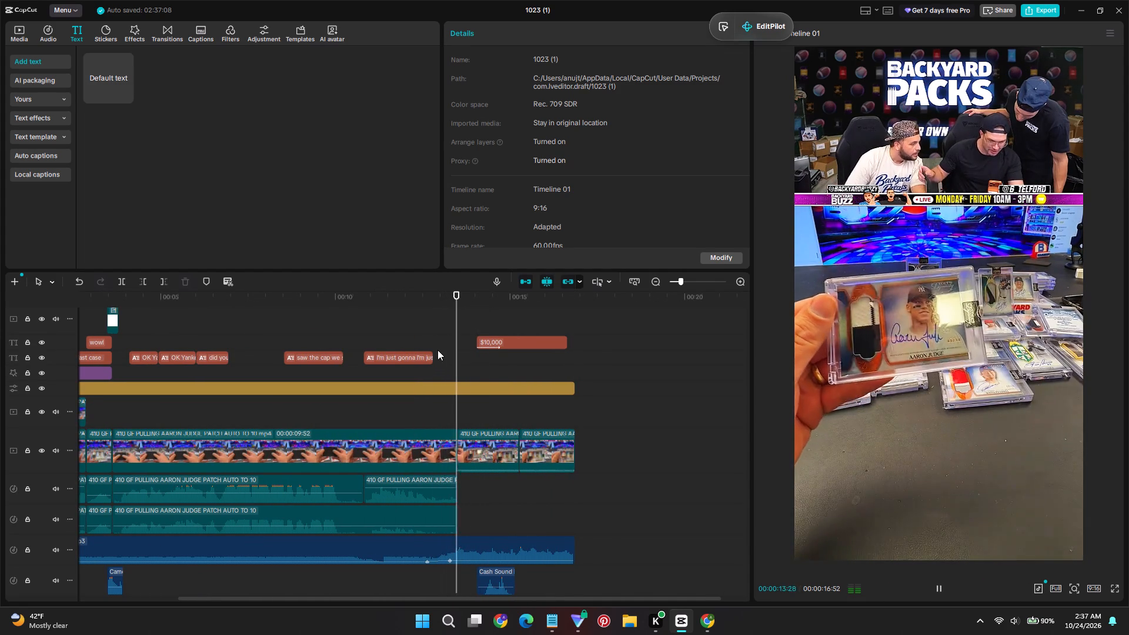
pyautogui.click(437, 350)
pyautogui.press('space')
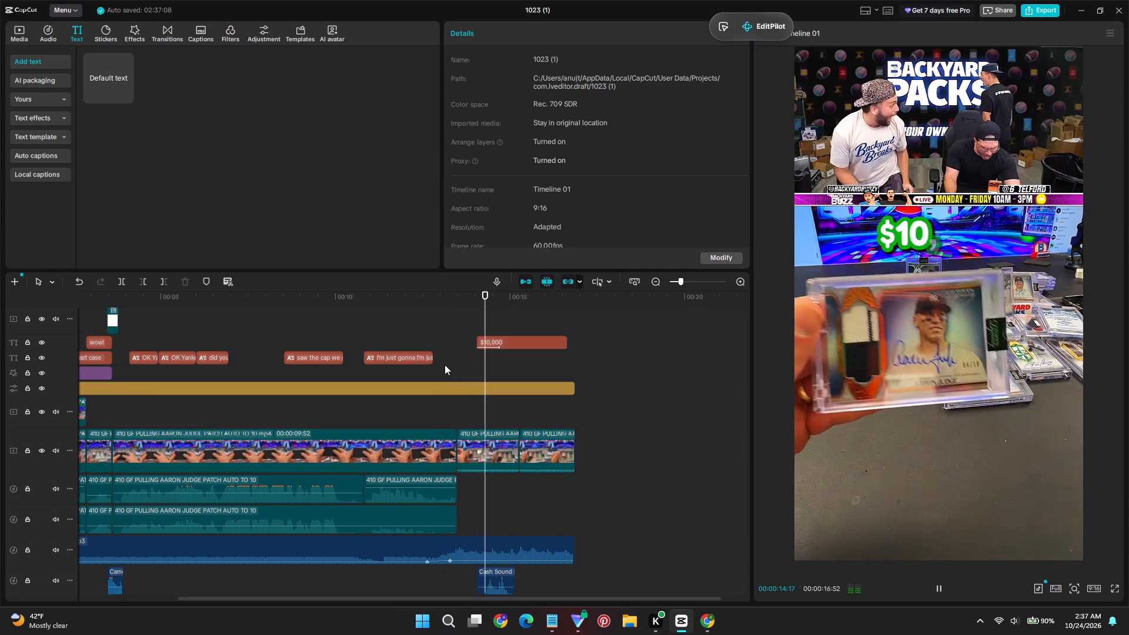
pyautogui.keyDown('ctrl'); pyautogui.scroll(-5, 446, 369); pyautogui.keyUp('ctrl')
pyautogui.keyDown('ctrl'); pyautogui.scroll(4, 455, 403); pyautogui.keyUp('ctrl')
pyautogui.press('space')
# Play around the last spoken caption, from about 00:00:12, to check where the music gets louder before the card reveal.
pyautogui.click(445, 370)
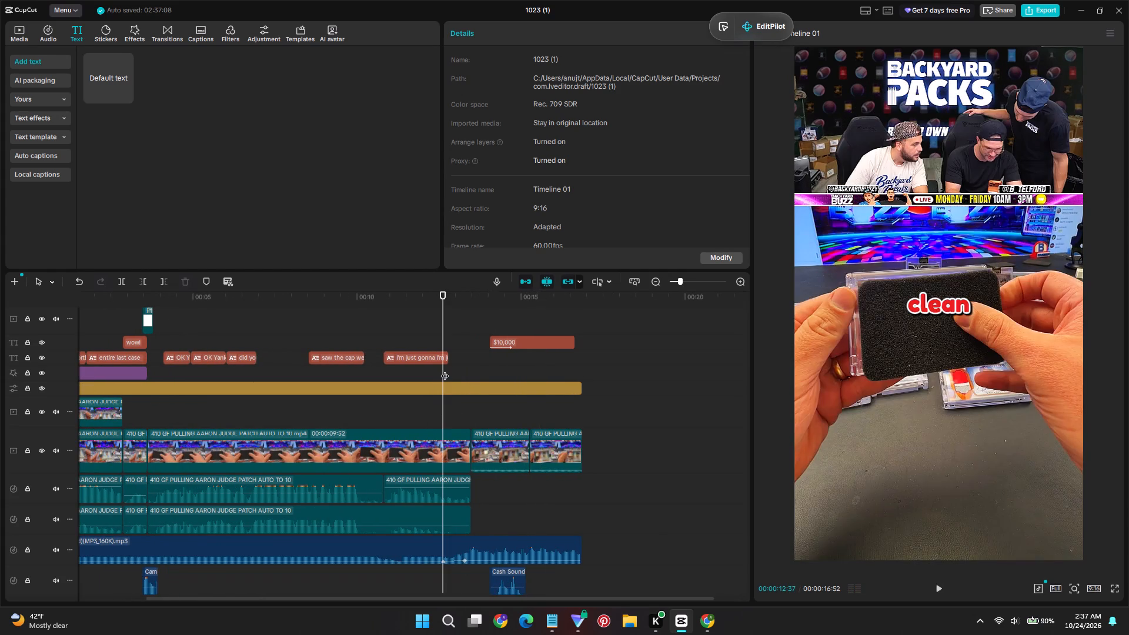
pyautogui.press('space')
pyautogui.click(445, 370)
pyautogui.click(445, 370)
pyautogui.press('space')
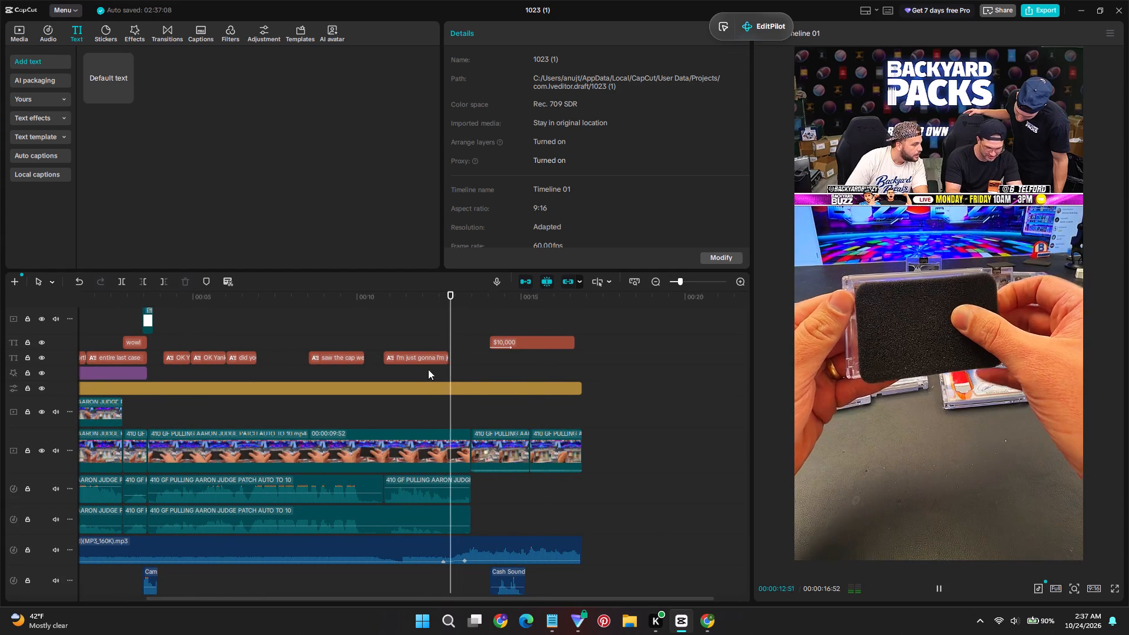
pyautogui.click(423, 367)
pyautogui.press('space')
pyautogui.click(420, 367)
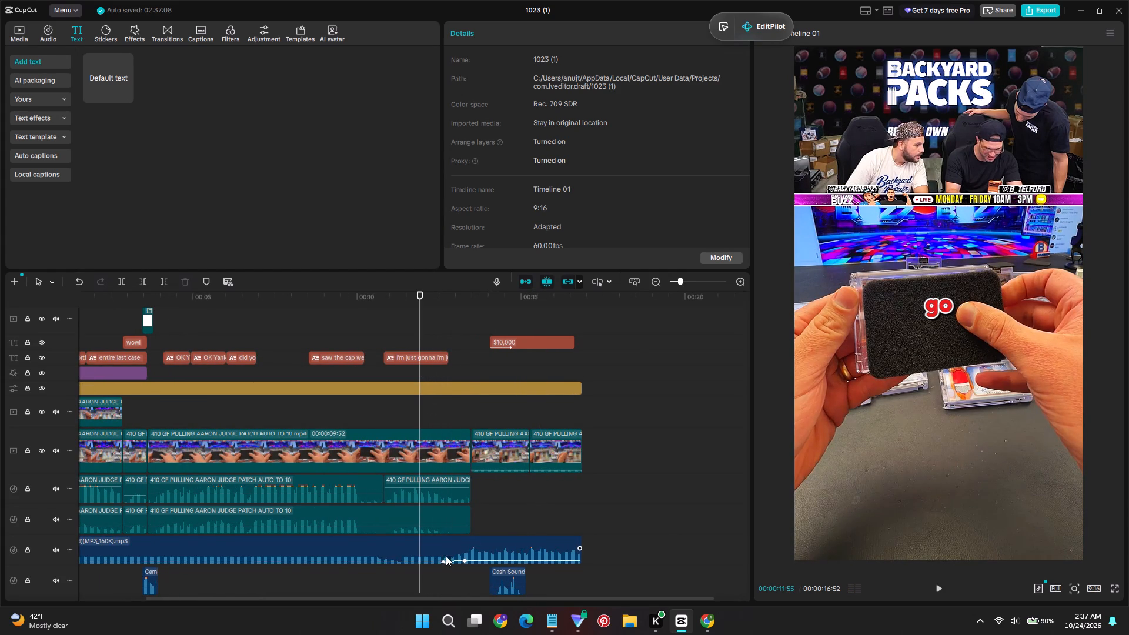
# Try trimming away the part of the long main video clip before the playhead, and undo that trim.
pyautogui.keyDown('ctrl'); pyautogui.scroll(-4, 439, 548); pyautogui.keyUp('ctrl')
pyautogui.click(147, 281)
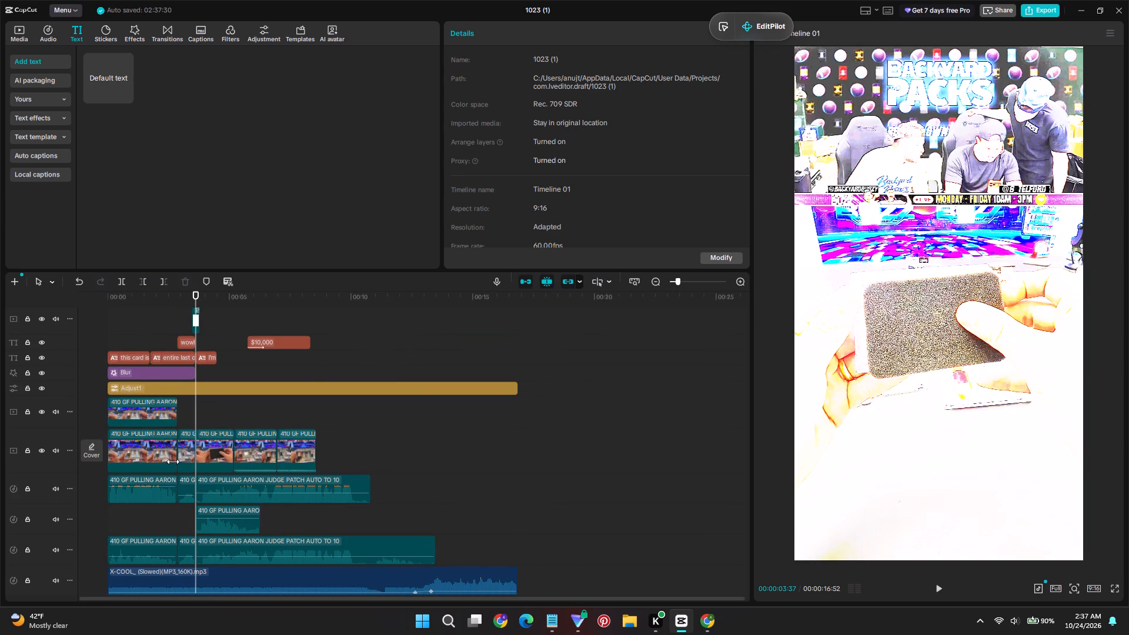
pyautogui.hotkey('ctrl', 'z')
# Trim away the beginning of the X-COOL music clip up to the white flash at 00:00:03:37.
pyautogui.click(225, 551)
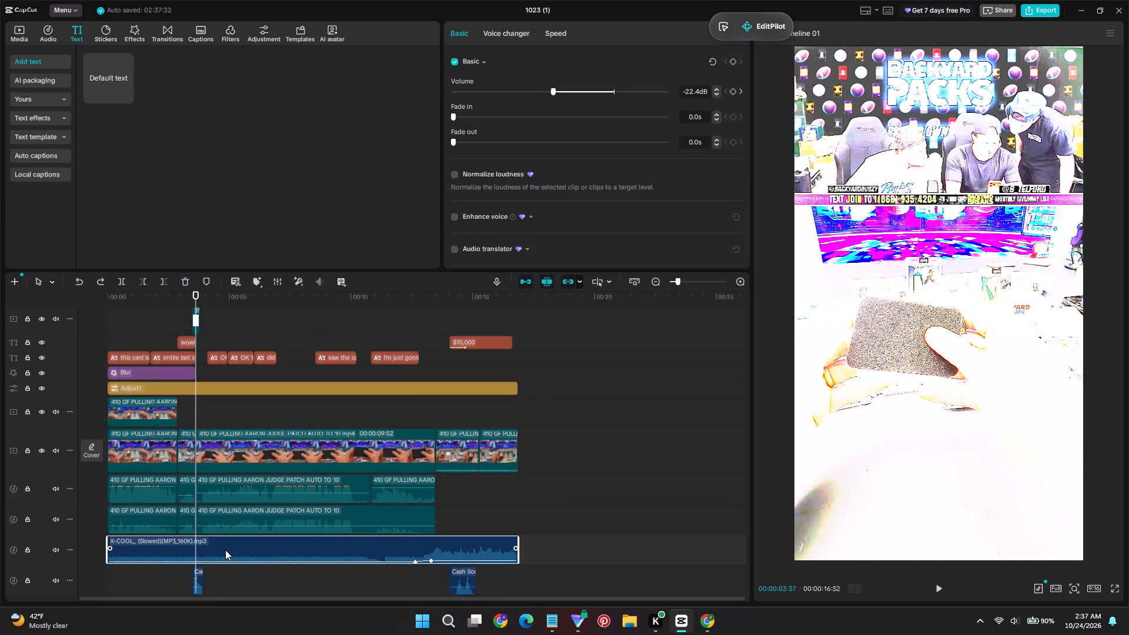
pyautogui.press('q')
# Shift the trimmed X-COOL music clip slightly earlier and extend its end back to the end of the video.
pyautogui.click(406, 412)
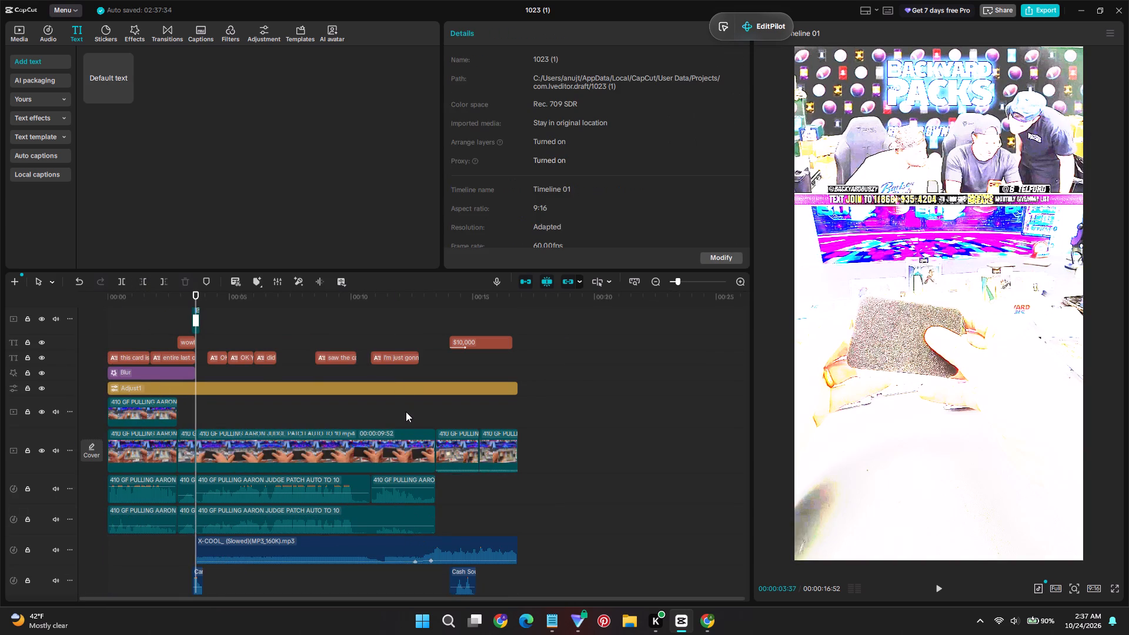
pyautogui.moveTo(406, 412); pyautogui.dragTo(426, 422)
pyautogui.moveTo(450, 552); pyautogui.dragTo(447, 550)
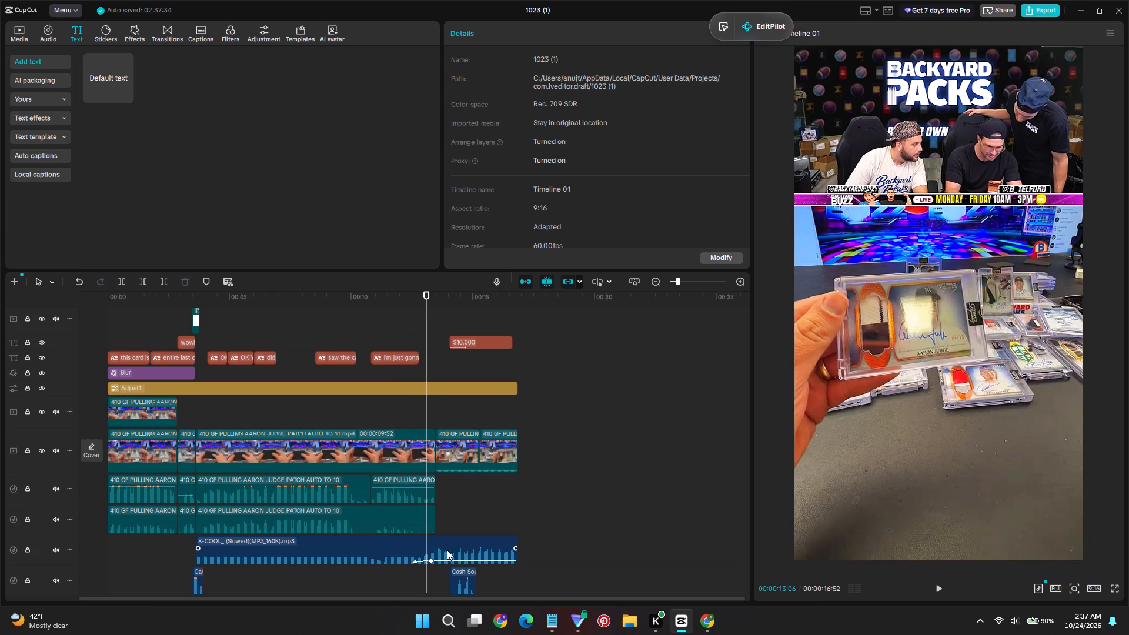
pyautogui.moveTo(447, 550); pyautogui.dragTo(441, 550)
pyautogui.moveTo(512, 555); pyautogui.dragTo(519, 557)
# Set the music volume to -8.7 dB at its second volume keyframe, at 00:00:12:54.
pyautogui.click(422, 562)
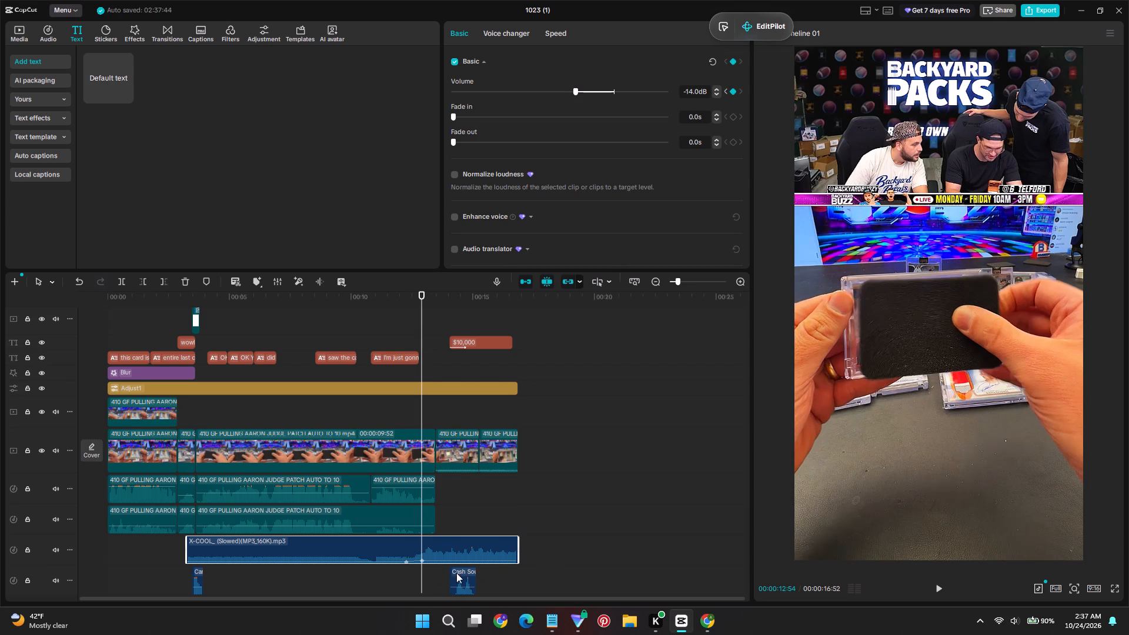
pyautogui.click(587, 93)
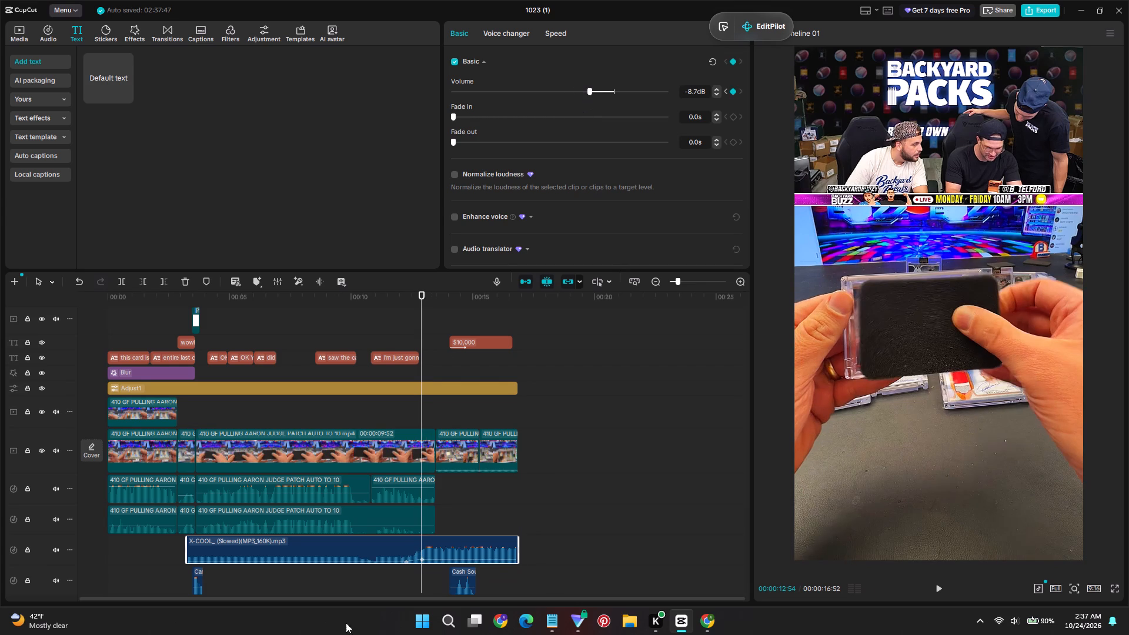
# Play from the first music volume keyframe at 00:00:12:15 into the $10,000 text to check the louder music.
pyautogui.click(408, 562)
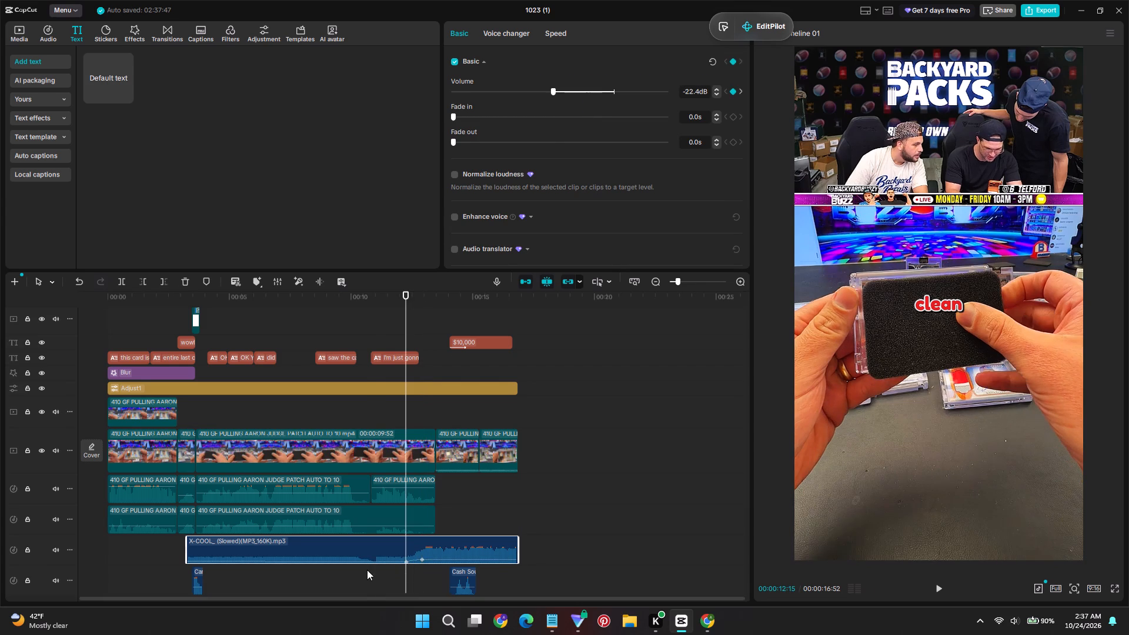
pyautogui.click(367, 570)
pyautogui.press('space')
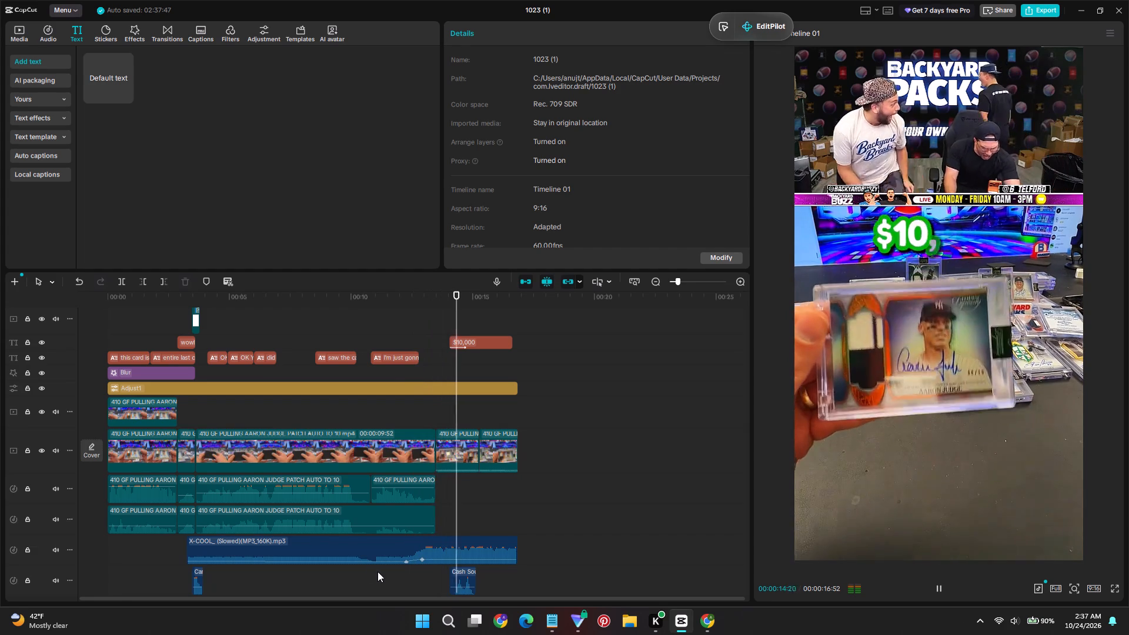
# Lower the volume of the last two video clips together to -8.5 dB after replaying the lead-in to the $10,000 text.
pyautogui.click(392, 580)
pyautogui.press('space')
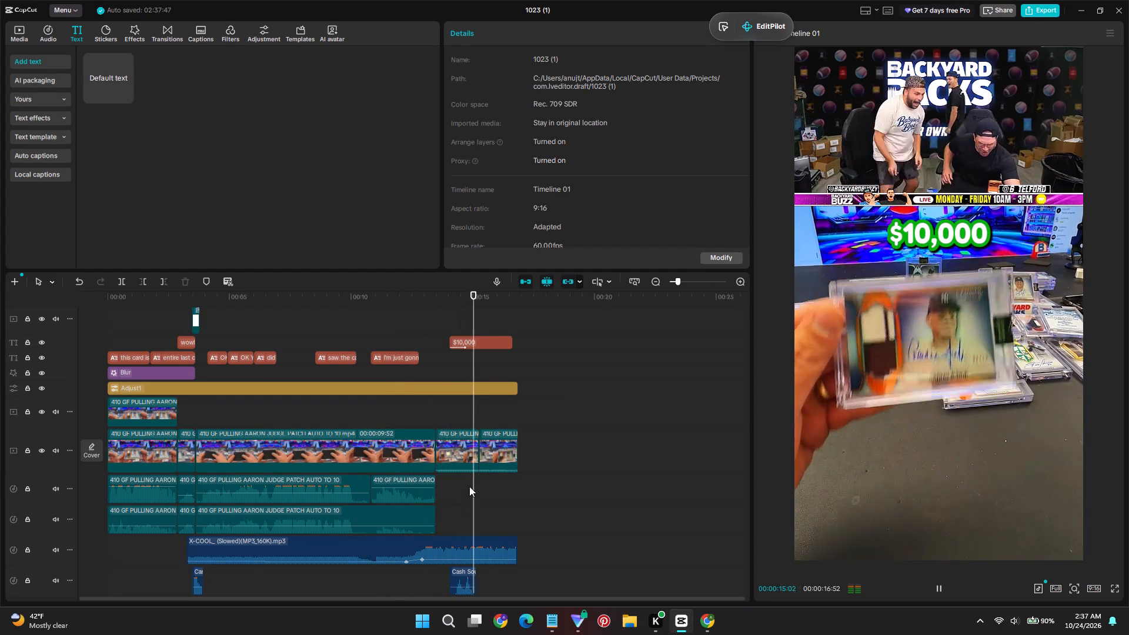
pyautogui.moveTo(515, 491); pyautogui.dragTo(474, 458)
pyautogui.press('space')
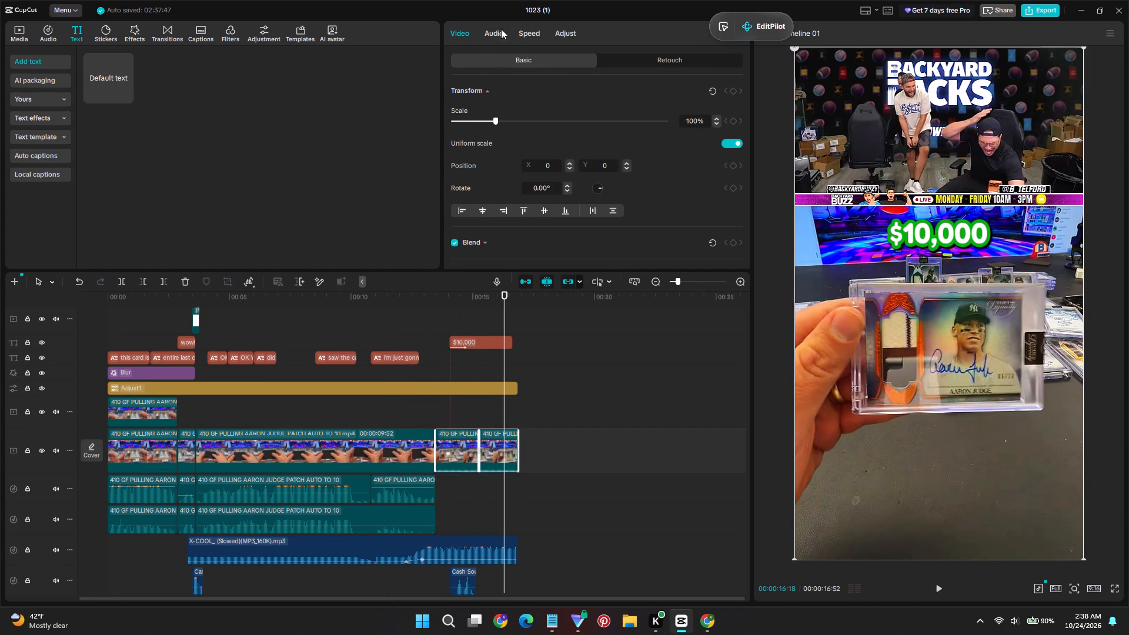
pyautogui.click(493, 27)
pyautogui.click(588, 122)
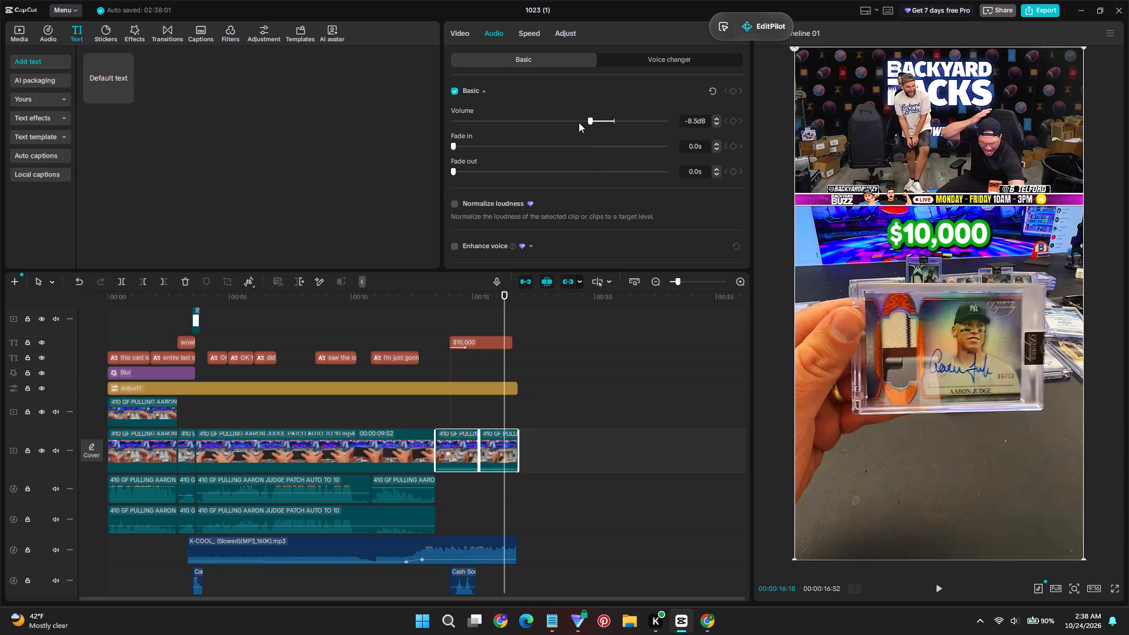
# Play from about 00:00:13 through the ending, and replay the opening up to the white flash to check the audio balance.
pyautogui.click(440, 359)
pyautogui.press('space')
pyautogui.click(426, 355)
pyautogui.press('space')
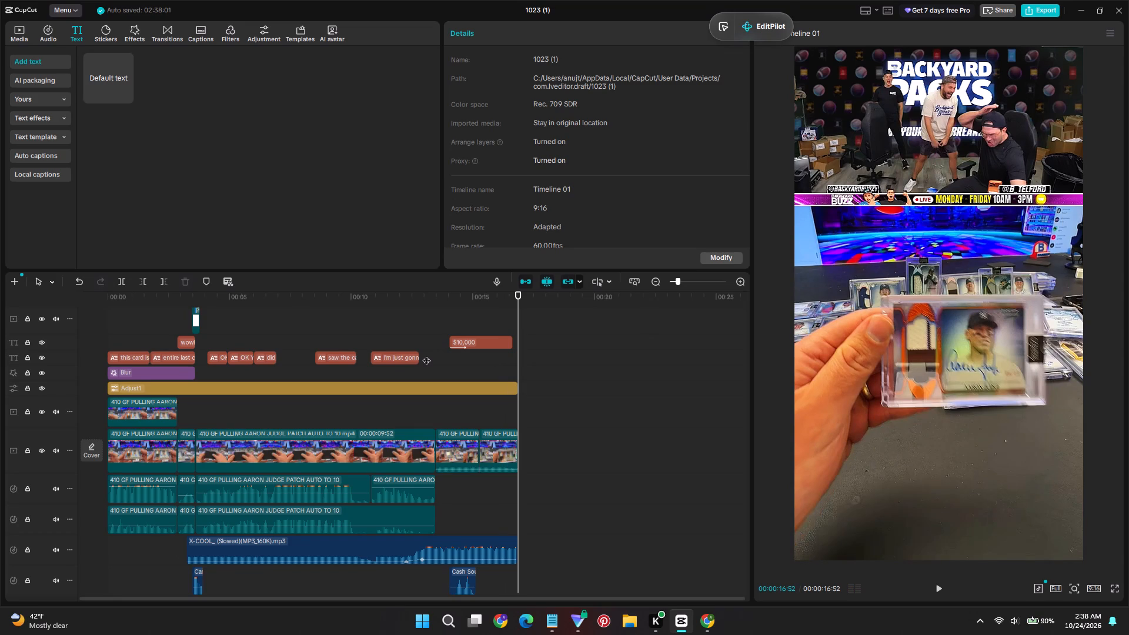
pyautogui.press('space')
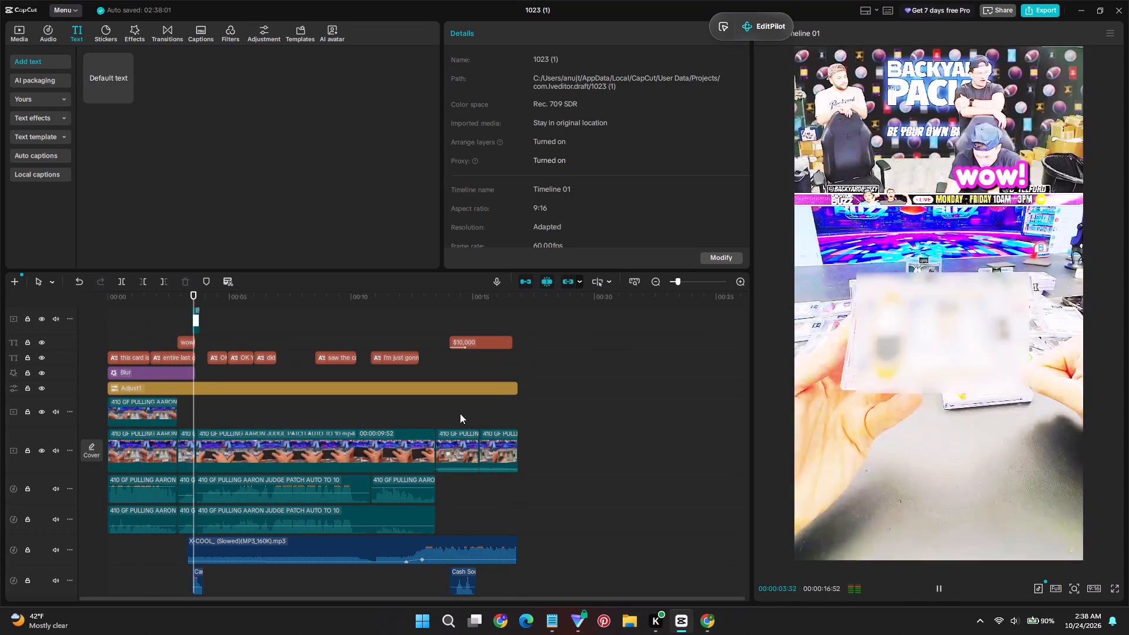
# Extend the beginning of the X-COOL music clip back to the start of the video and play the opening.
pyautogui.click(222, 546)
pyautogui.moveTo(186, 557); pyautogui.dragTo(0, 562)
pyautogui.moveTo(111, 300); pyautogui.dragTo(101, 300)
pyautogui.press('space')
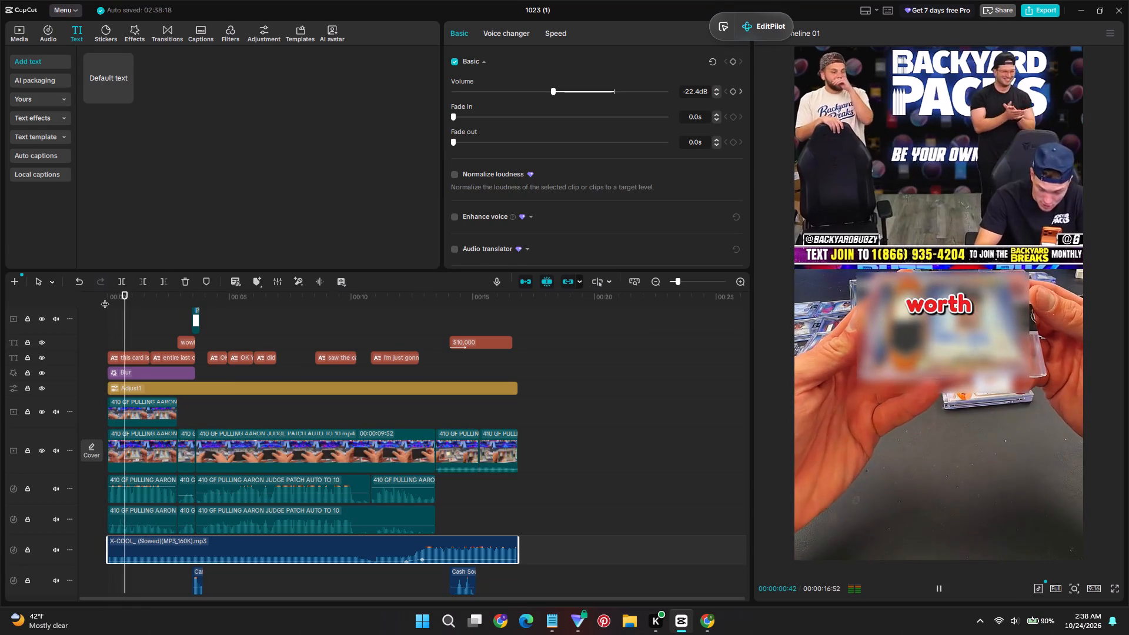
pyautogui.press('space')
pyautogui.click(179, 313)
pyautogui.press('space')
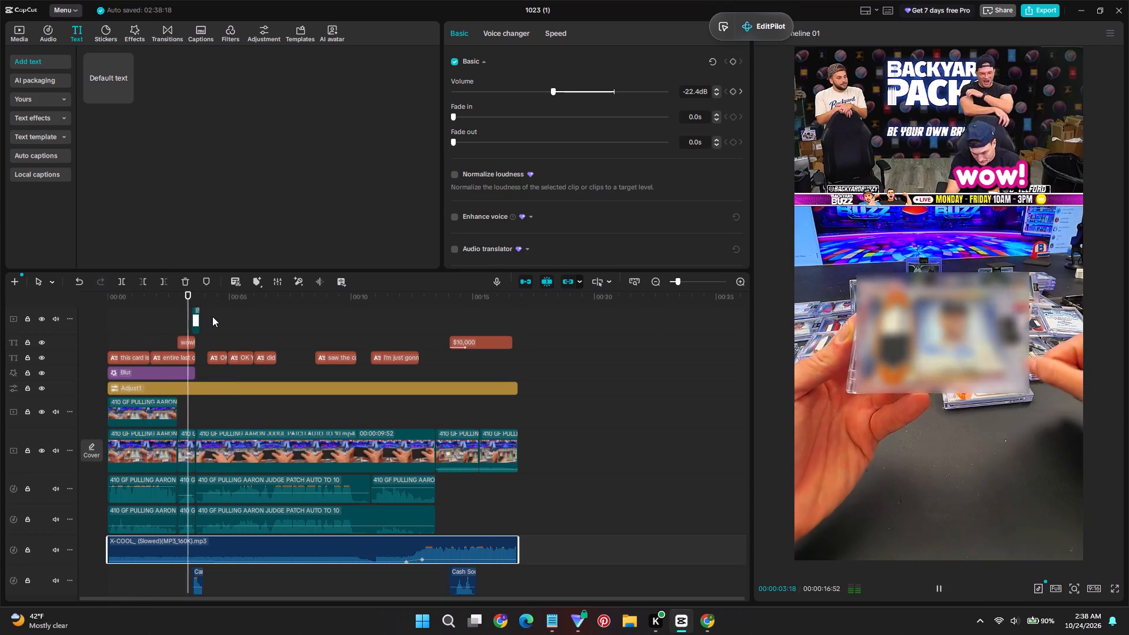
# Split the X-COOL music clip at the white flash, at 00:00:03:37.
pyautogui.press('space')
pyautogui.moveTo(191, 295); pyautogui.dragTo(196, 298)
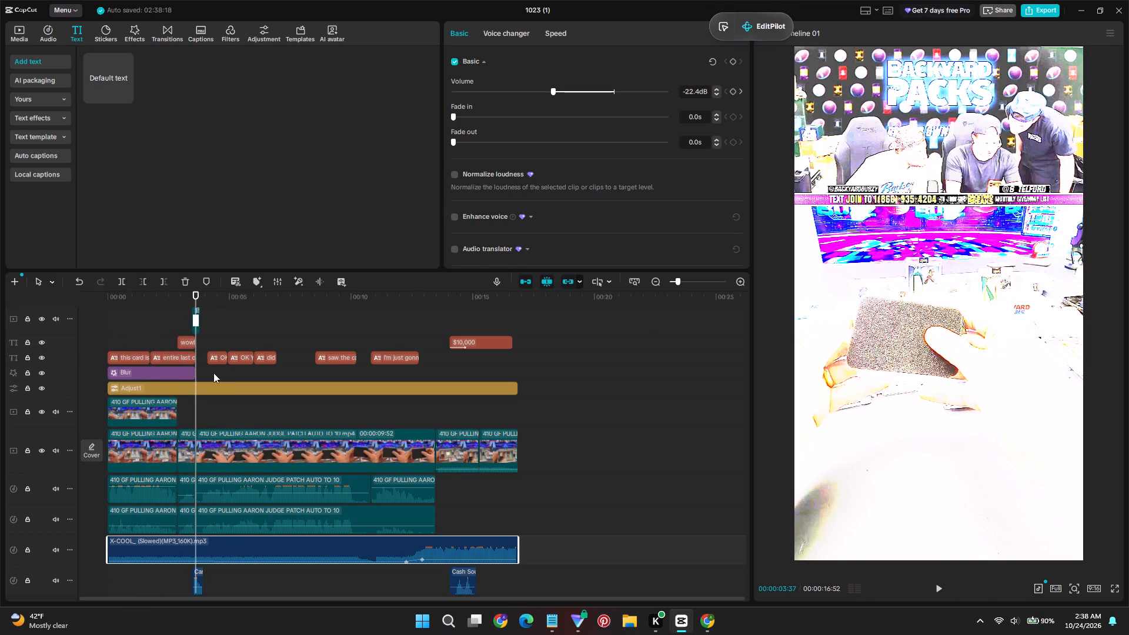
pyautogui.click(233, 546)
pyautogui.hotkey('ctrl', 'b')
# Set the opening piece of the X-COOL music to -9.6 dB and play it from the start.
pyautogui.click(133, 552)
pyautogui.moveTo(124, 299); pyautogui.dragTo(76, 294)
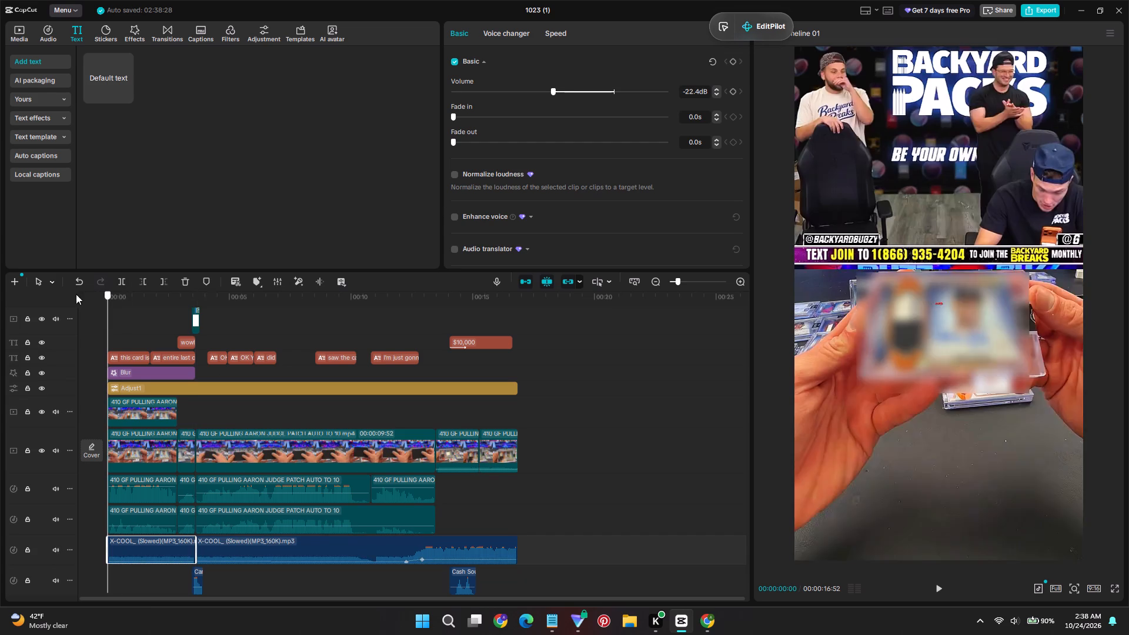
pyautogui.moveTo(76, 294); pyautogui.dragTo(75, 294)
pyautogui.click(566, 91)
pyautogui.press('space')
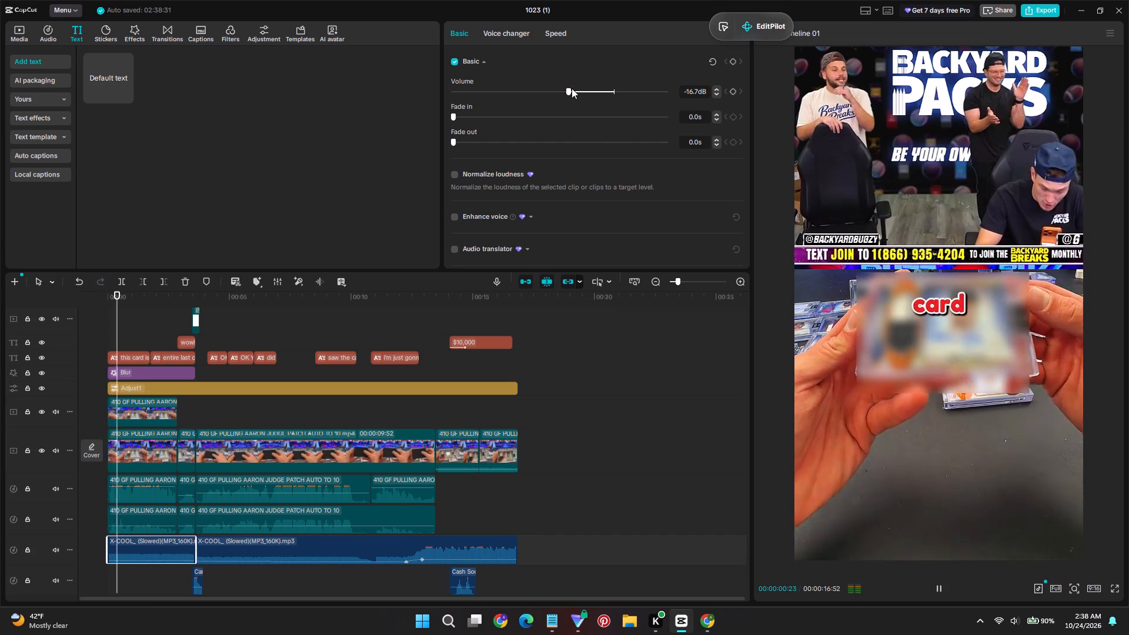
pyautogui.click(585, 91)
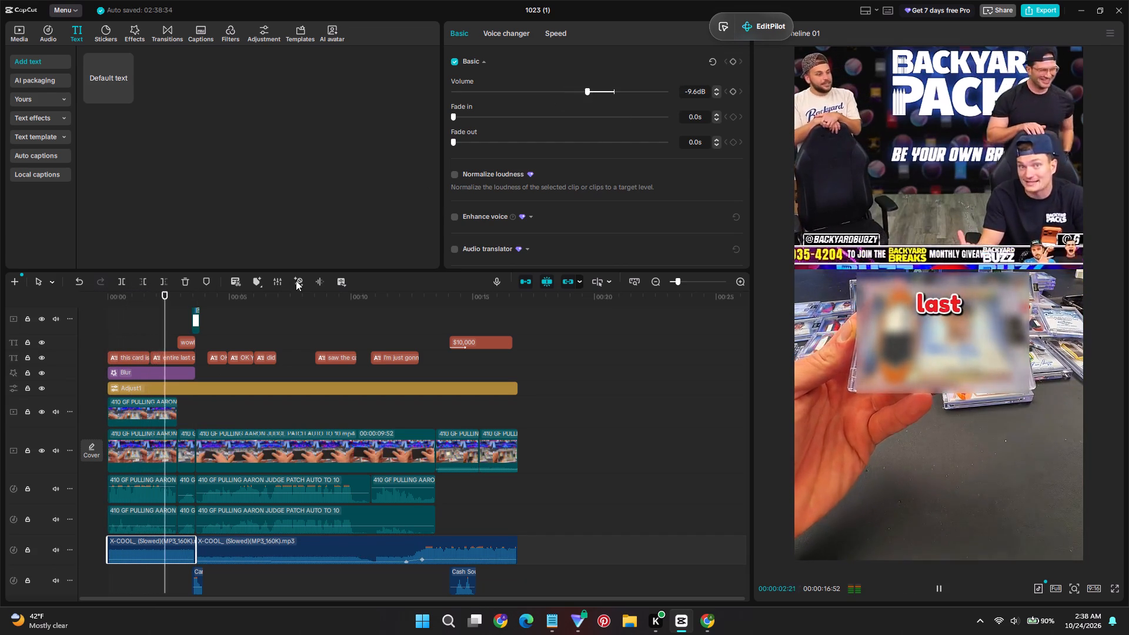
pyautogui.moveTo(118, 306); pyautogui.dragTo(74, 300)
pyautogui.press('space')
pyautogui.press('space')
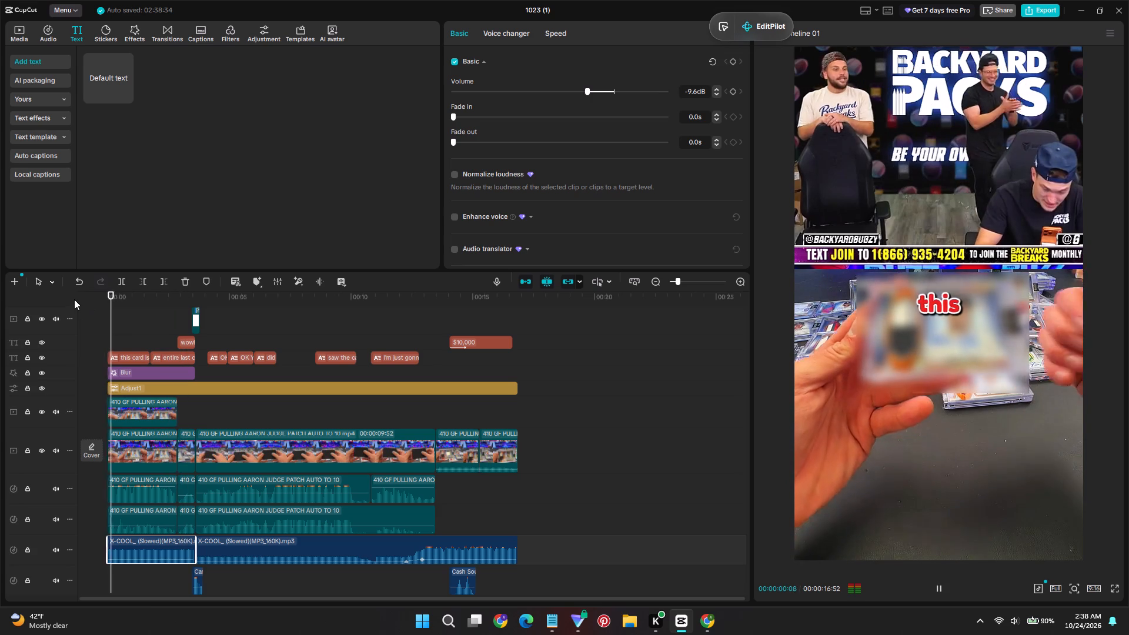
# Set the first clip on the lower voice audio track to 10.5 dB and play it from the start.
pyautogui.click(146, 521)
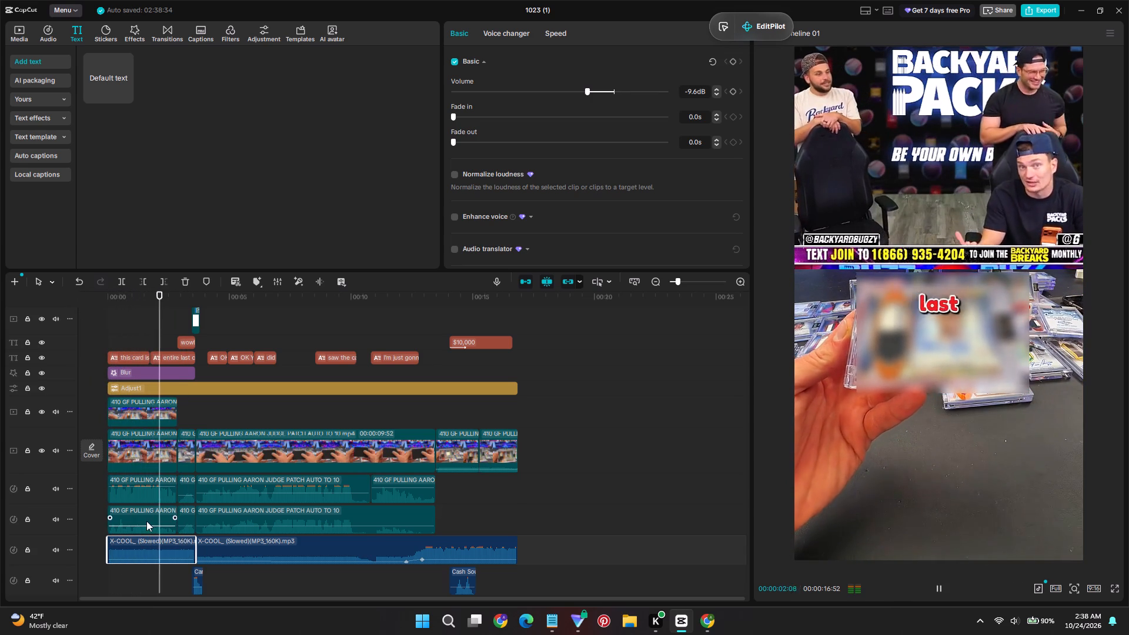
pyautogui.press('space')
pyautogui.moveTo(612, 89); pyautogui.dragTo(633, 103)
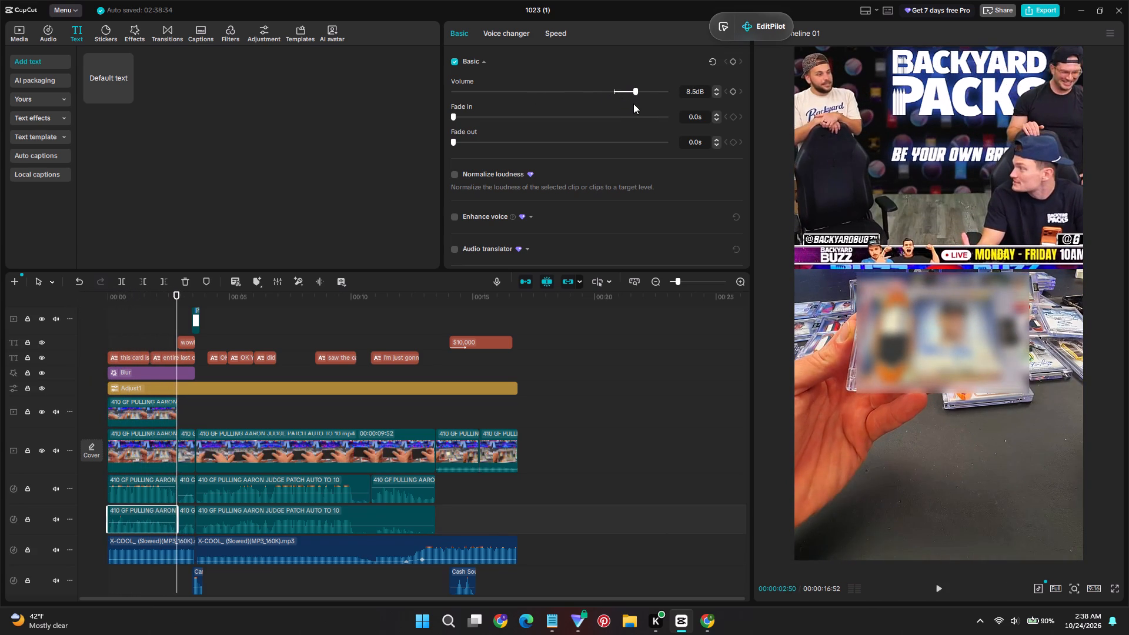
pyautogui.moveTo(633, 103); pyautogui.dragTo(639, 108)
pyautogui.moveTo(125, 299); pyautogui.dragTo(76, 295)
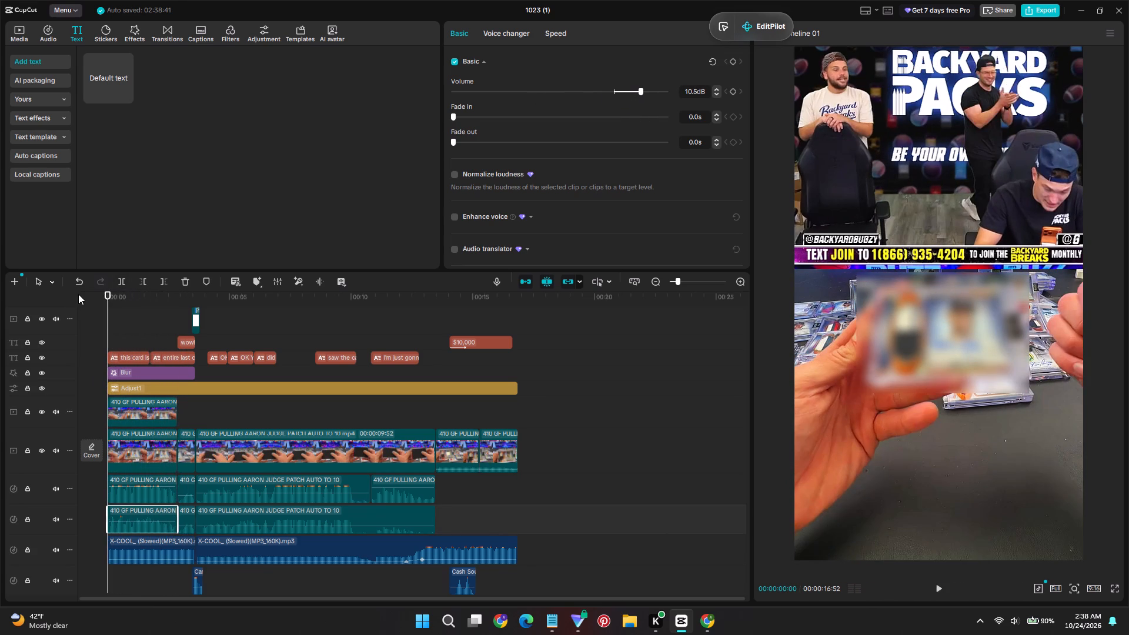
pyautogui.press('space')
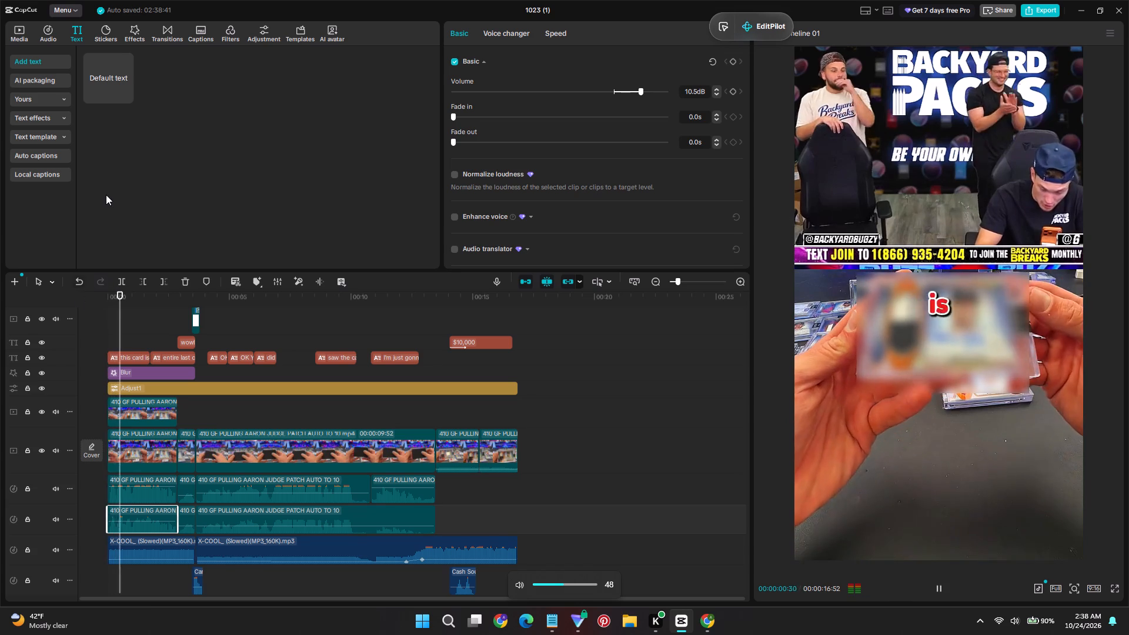
# Set the opening piece of the X-COOL music to -16.9 dB and play it from the start.
pyautogui.click(159, 553)
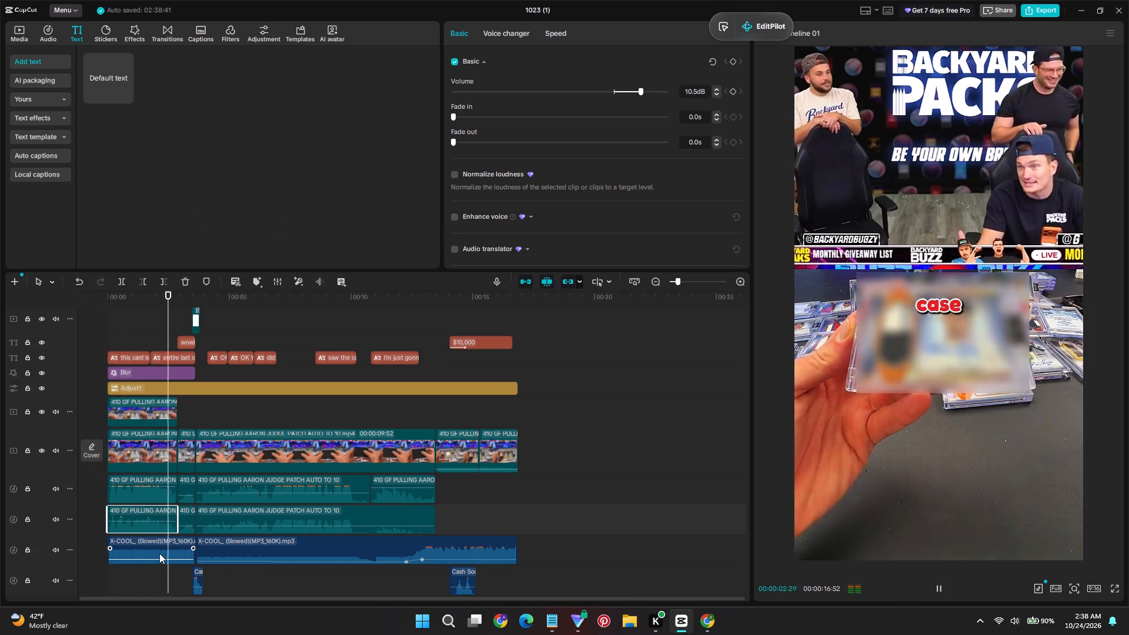
pyautogui.press('space')
pyautogui.moveTo(581, 88); pyautogui.dragTo(573, 86)
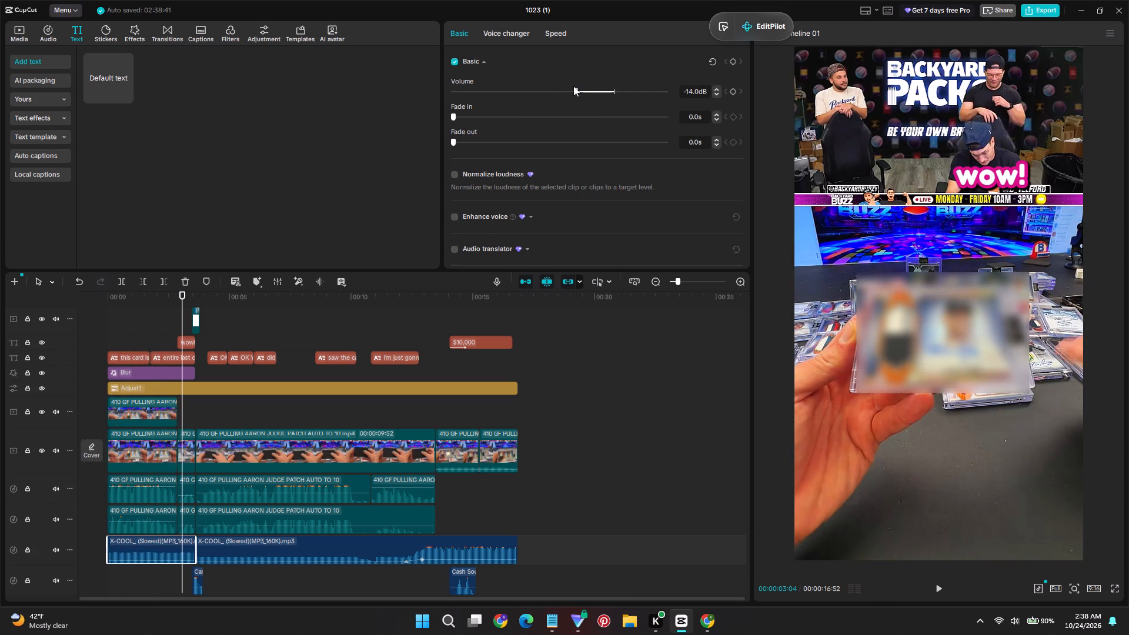
pyautogui.moveTo(573, 86); pyautogui.dragTo(566, 86)
pyautogui.moveTo(116, 299); pyautogui.dragTo(83, 300)
pyautogui.press('space')
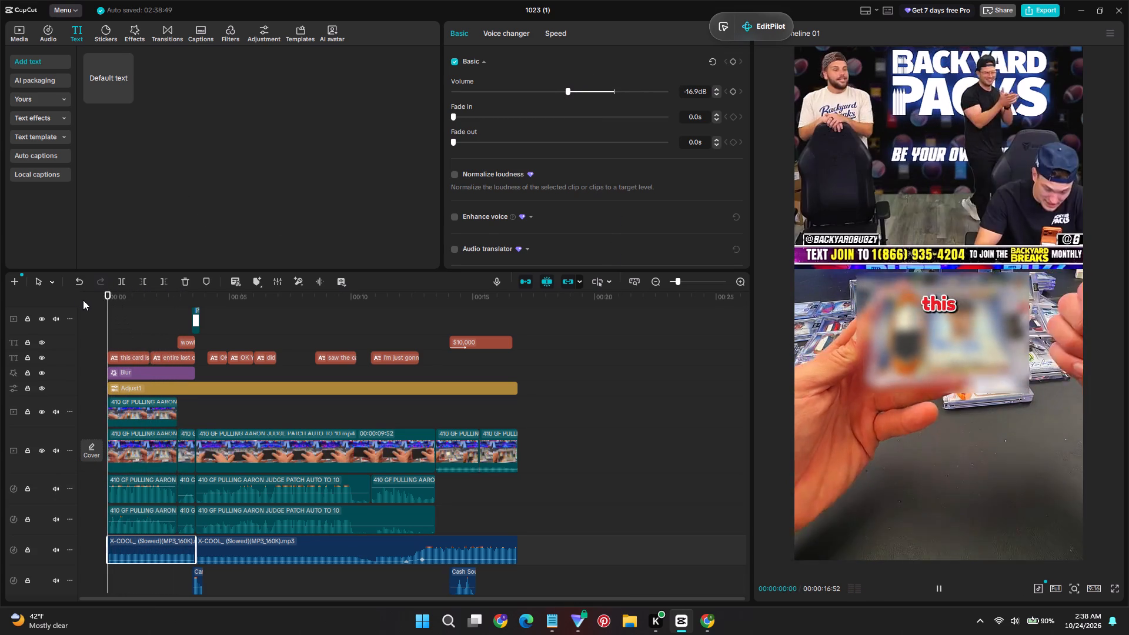
pyautogui.press('space')
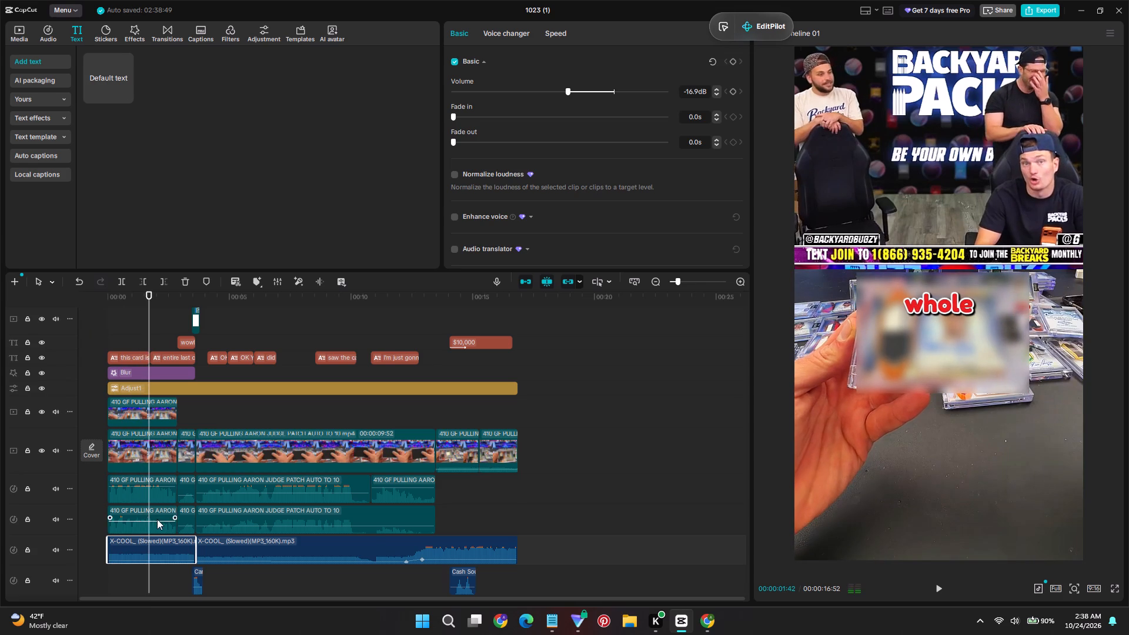
# Lower the volume of the first clip on the upper voice audio track and replay the opening.
pyautogui.click(157, 519)
pyautogui.click(123, 490)
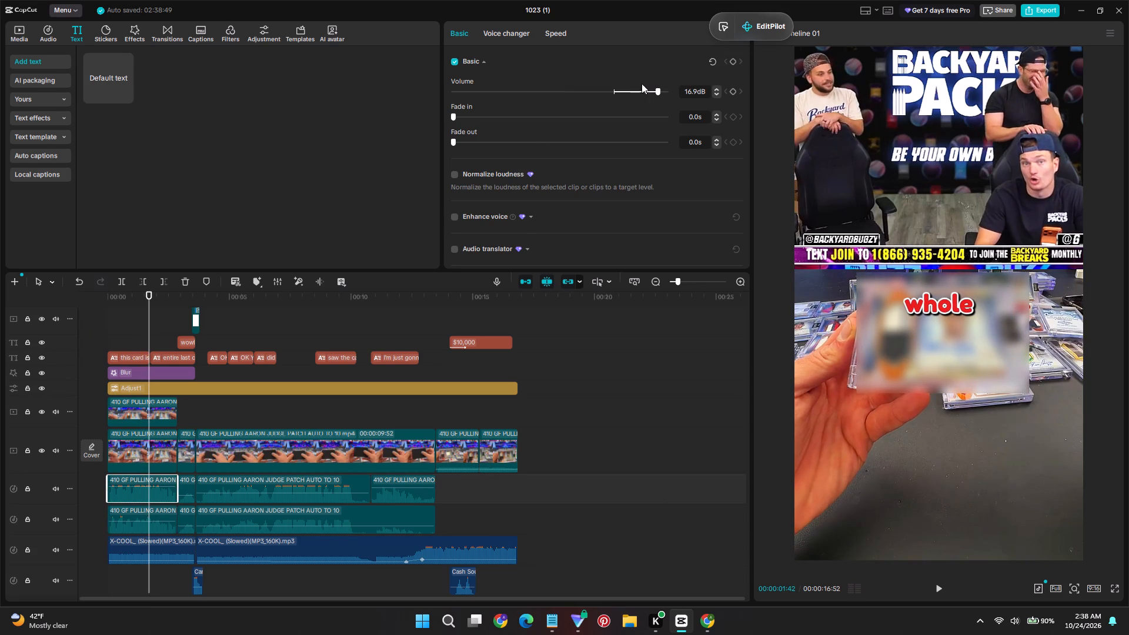
pyautogui.click(629, 90)
pyautogui.click(109, 316)
pyautogui.press('space')
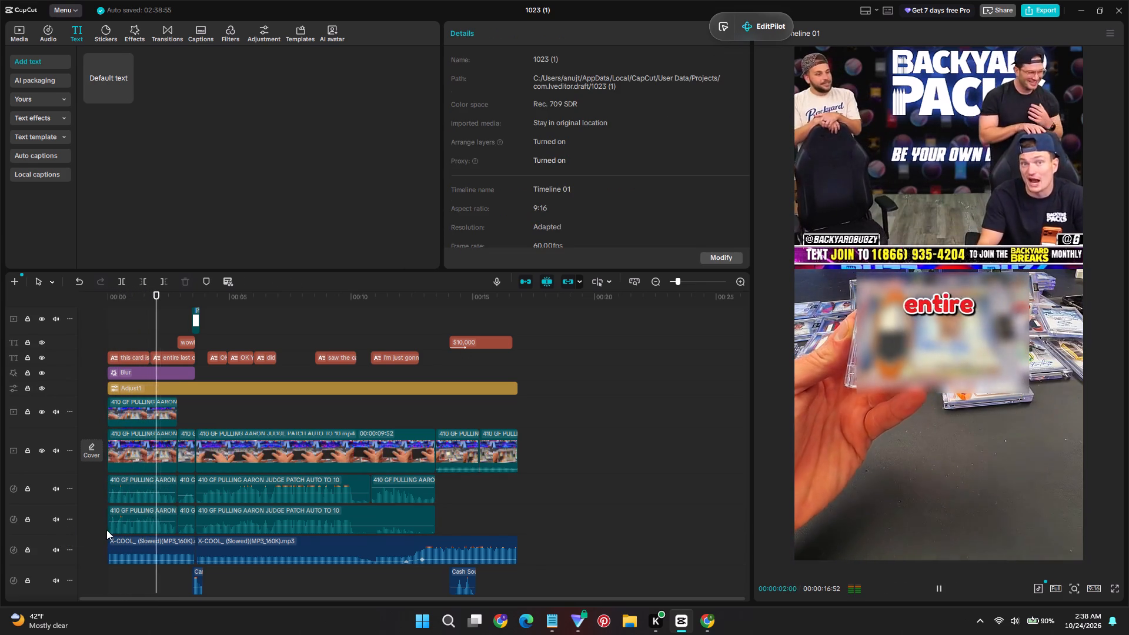
pyautogui.press('space')
# Set the first clip on the lower voice audio track to 6.1 dB and replay the video from the start.
pyautogui.click(141, 528)
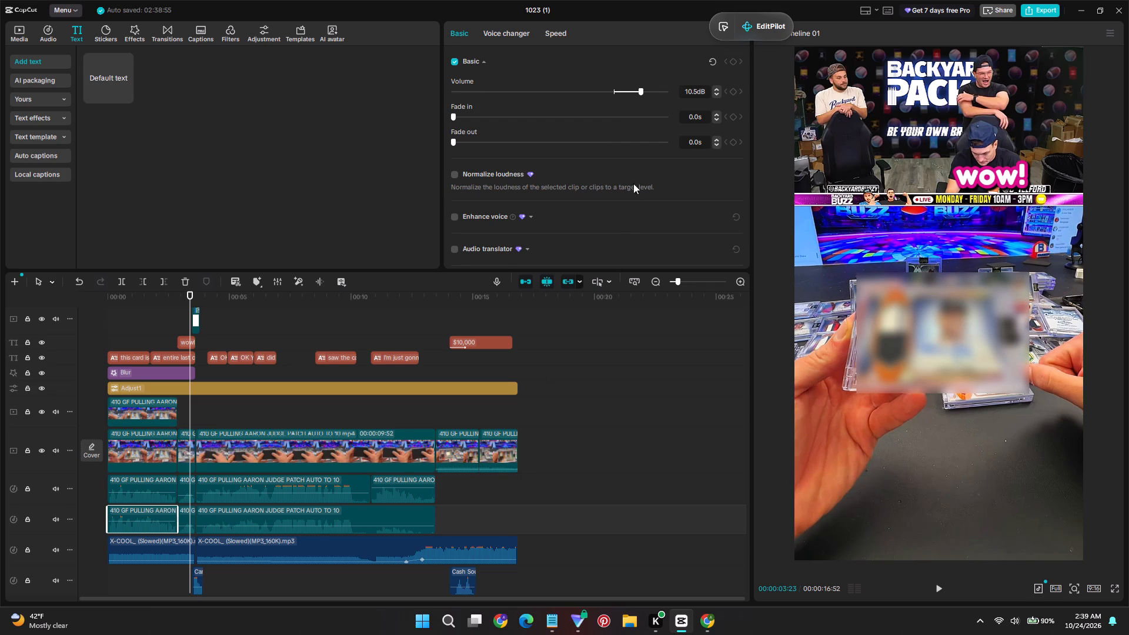
pyautogui.click(627, 89)
pyautogui.moveTo(115, 303); pyautogui.dragTo(81, 300)
pyautogui.press('space')
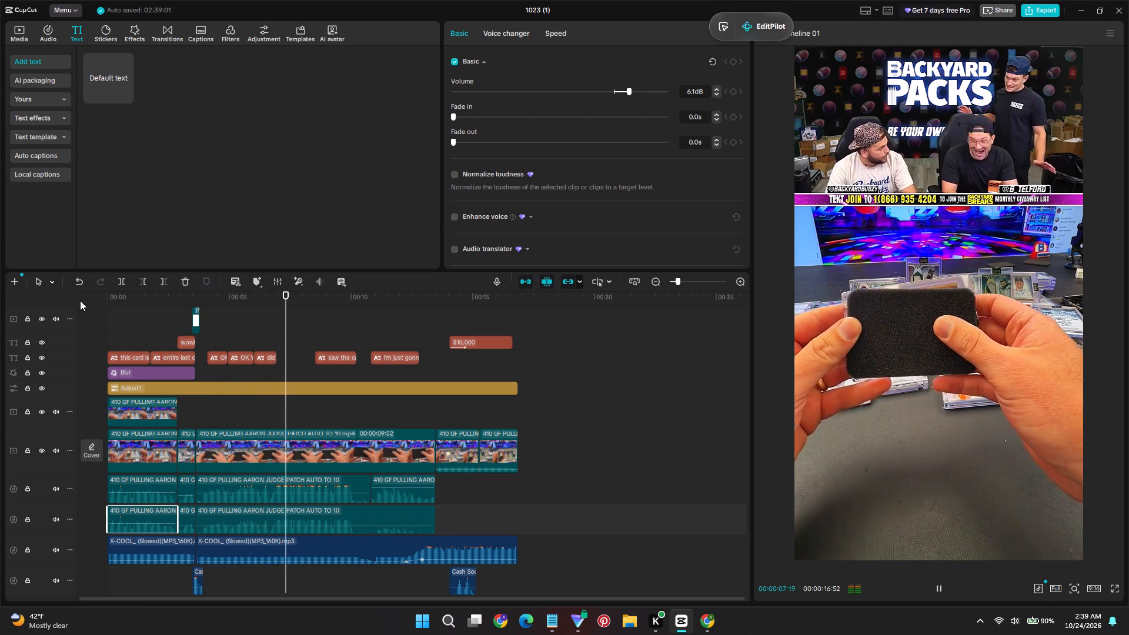
pyautogui.moveTo(116, 302); pyautogui.dragTo(83, 309)
pyautogui.press('space')
pyautogui.press('space')
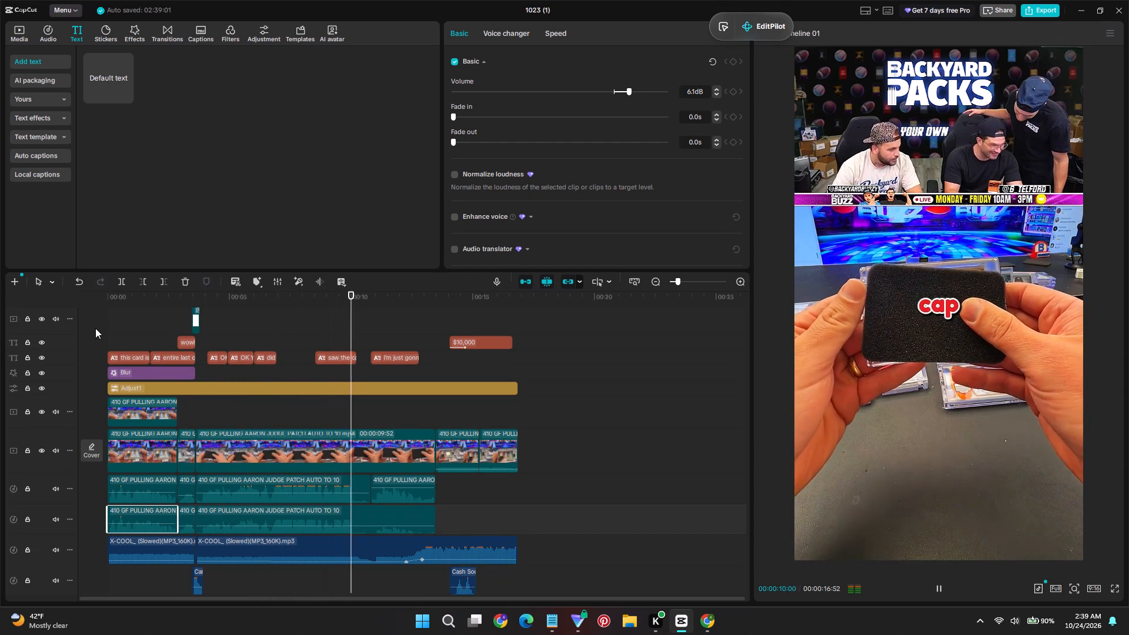
# Split the long clip on the upper voice audio track at 00:00:05:06, during the "OK" caption.
pyautogui.click(232, 403)
pyautogui.click(232, 403)
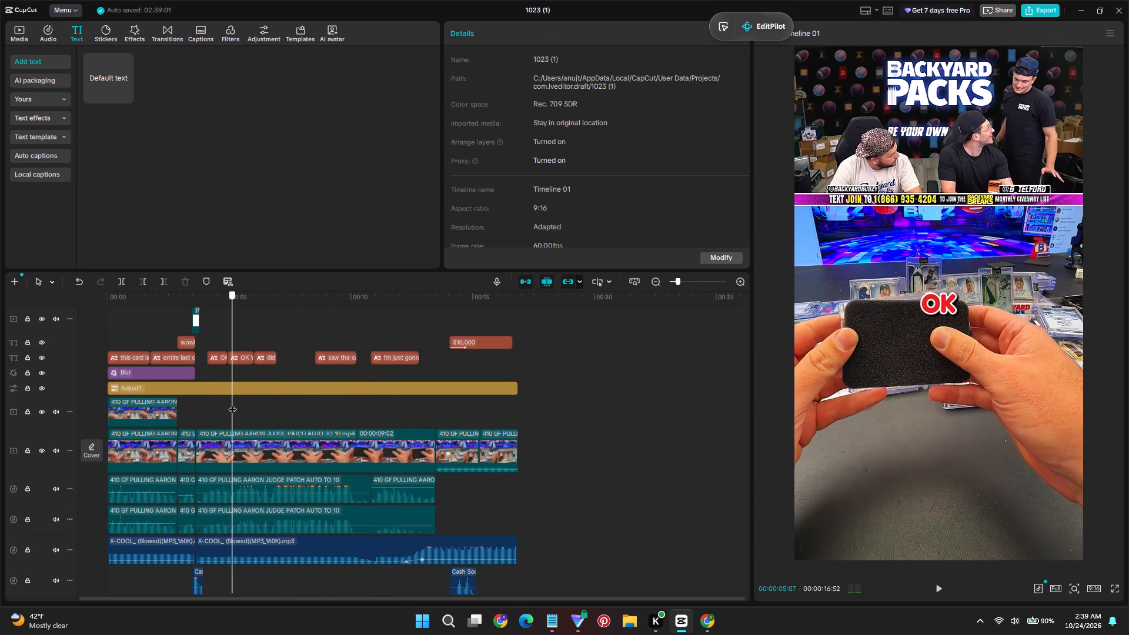
pyautogui.click(259, 487)
pyautogui.hotkey('ctrl', 'b')
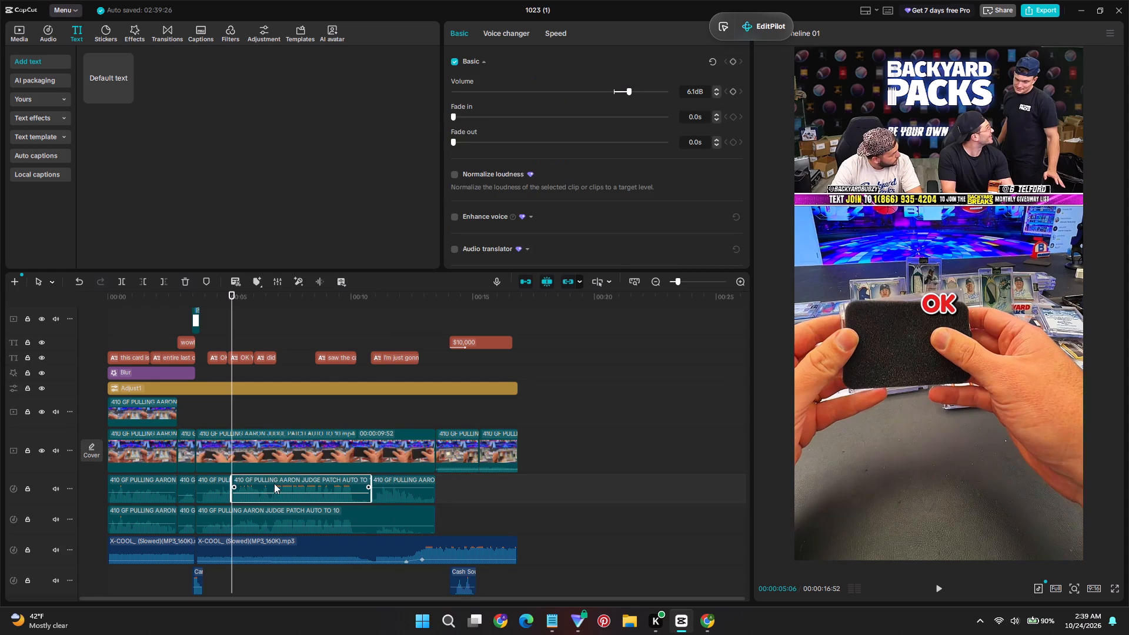
# Lower the upper voice track piece after the 00:00:05:06 split to -12.3 dB and replay from just after the flash.
pyautogui.click(614, 92)
pyautogui.click(614, 92)
pyautogui.press('space')
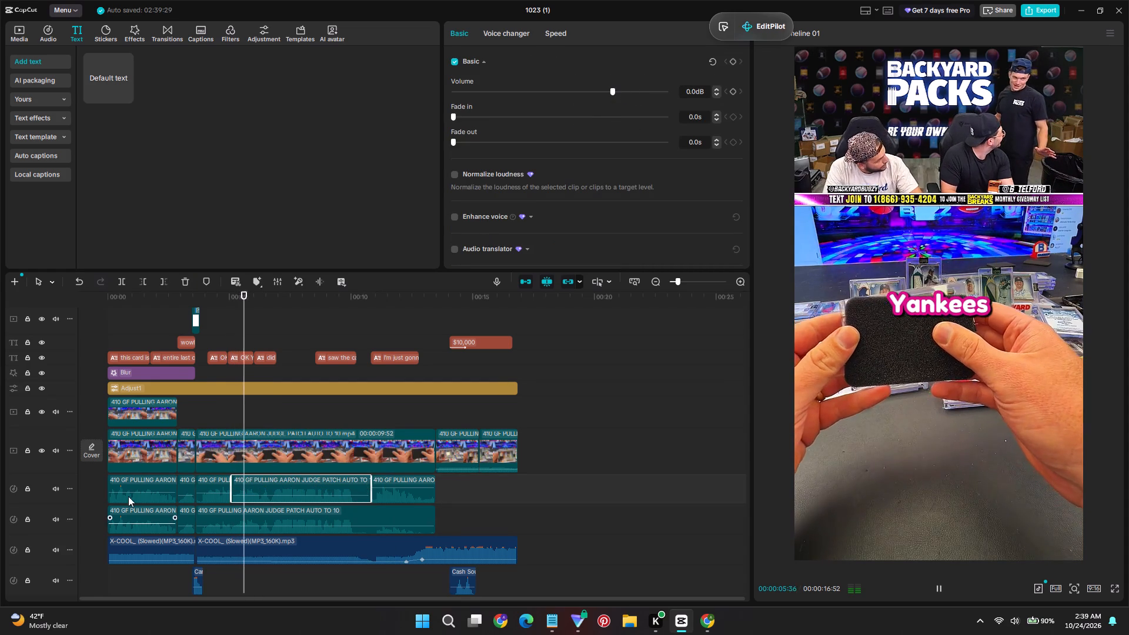
pyautogui.click(599, 89)
pyautogui.moveTo(590, 92); pyautogui.dragTo(583, 92)
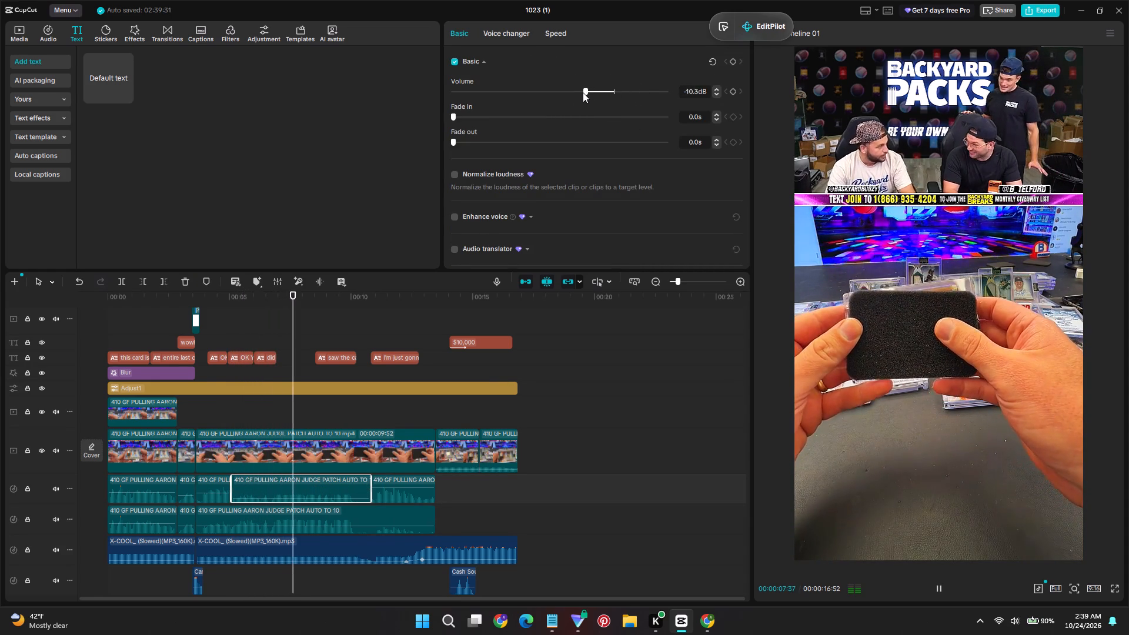
pyautogui.moveTo(583, 92); pyautogui.dragTo(578, 92)
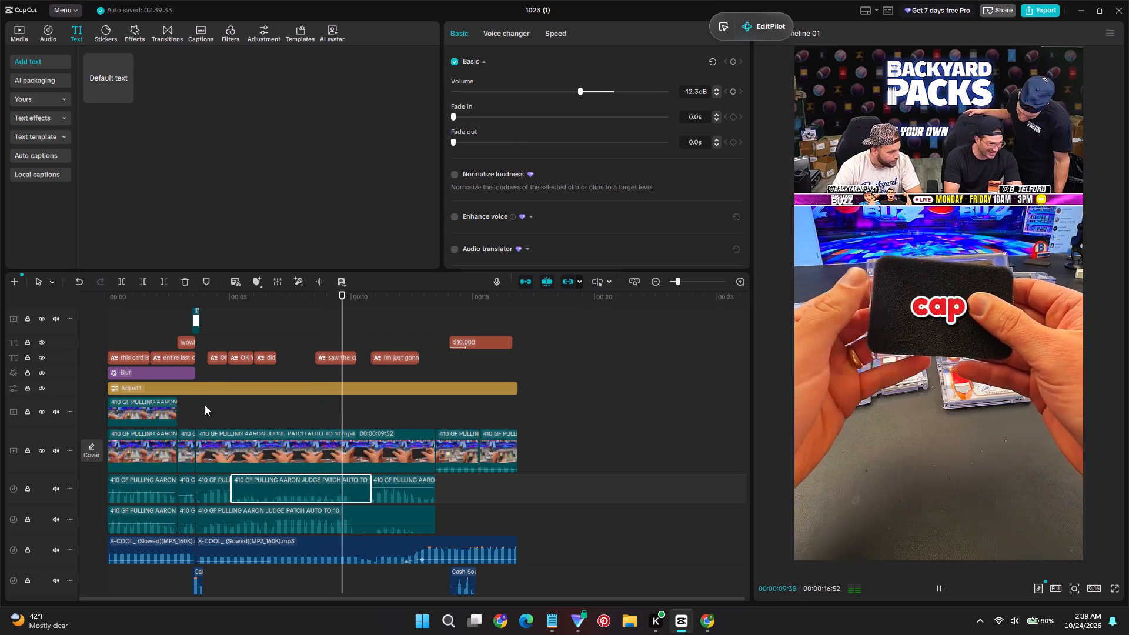
pyautogui.click(204, 413)
pyautogui.press('space')
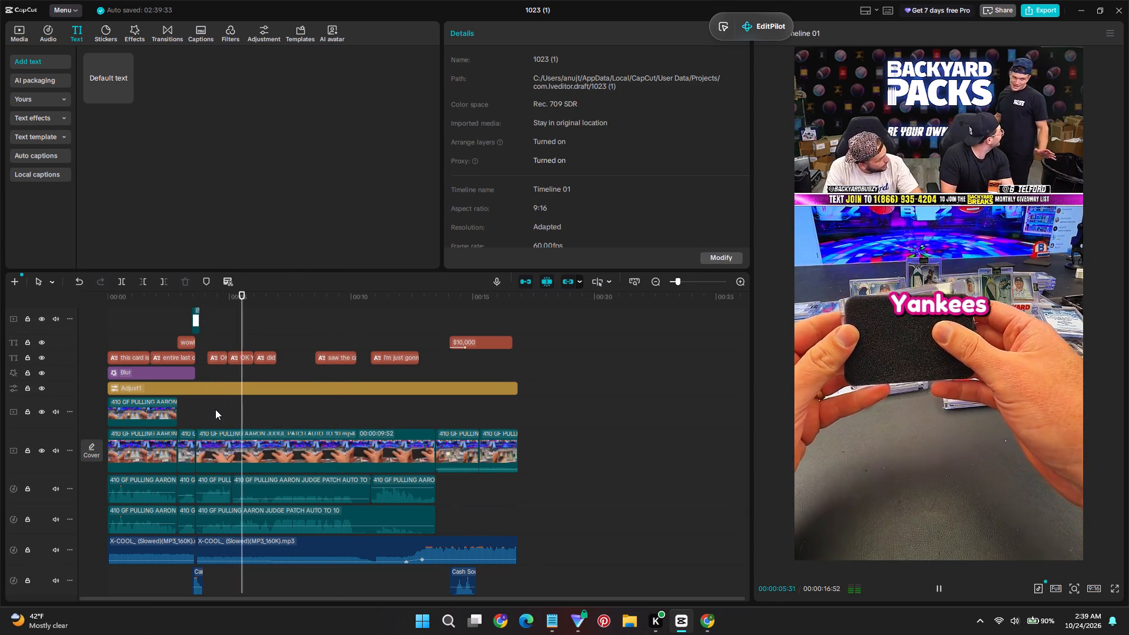
# Lower the volume of the short upper voice track piece just before the 00:00:05:06 split.
pyautogui.click(222, 481)
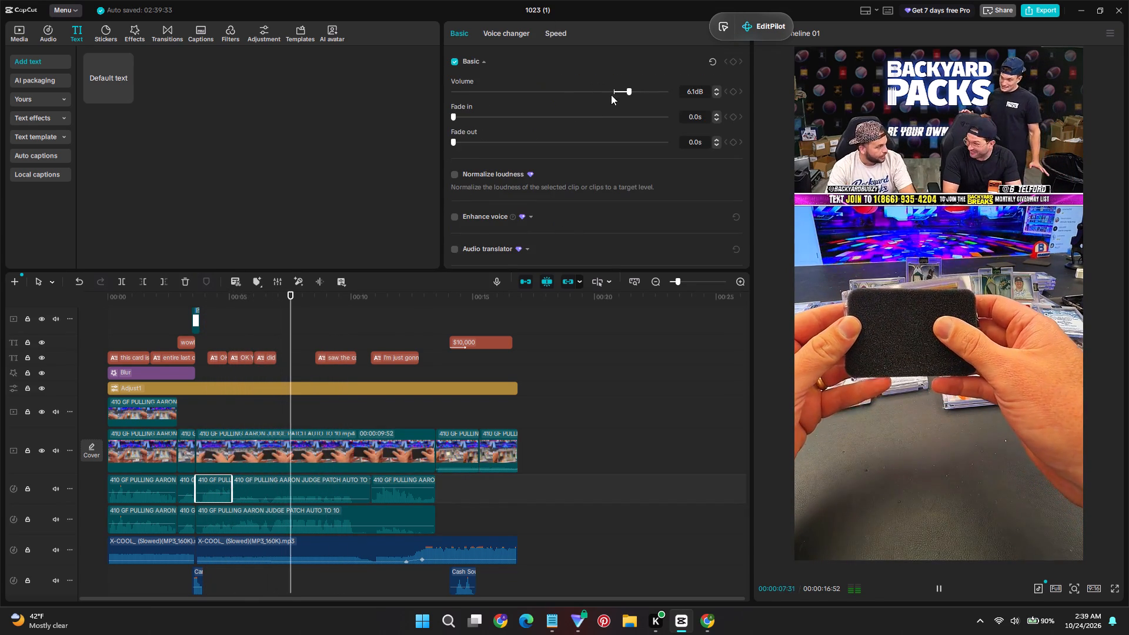
pyautogui.click(603, 92)
pyautogui.click(599, 92)
# Lower the volume of the long clip on the lower voice track below 0 dB and replay from the flash onward.
pyautogui.click(308, 517)
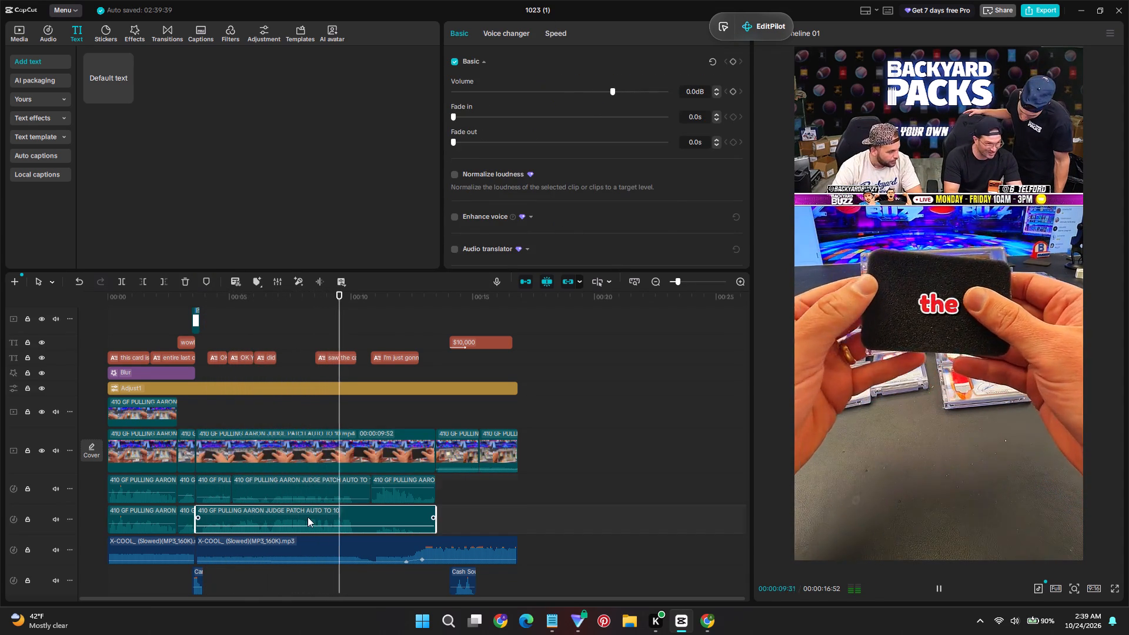
pyautogui.press('space')
pyautogui.moveTo(613, 92); pyautogui.dragTo(601, 86)
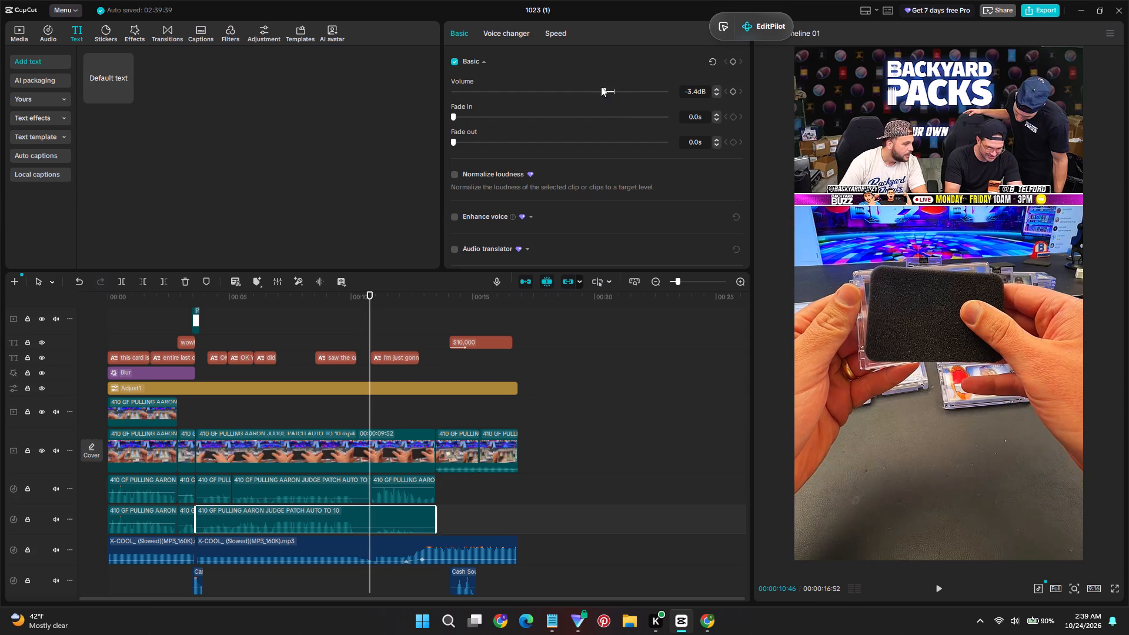
pyautogui.moveTo(601, 86); pyautogui.dragTo(598, 82)
pyautogui.click(207, 322)
pyautogui.press('space')
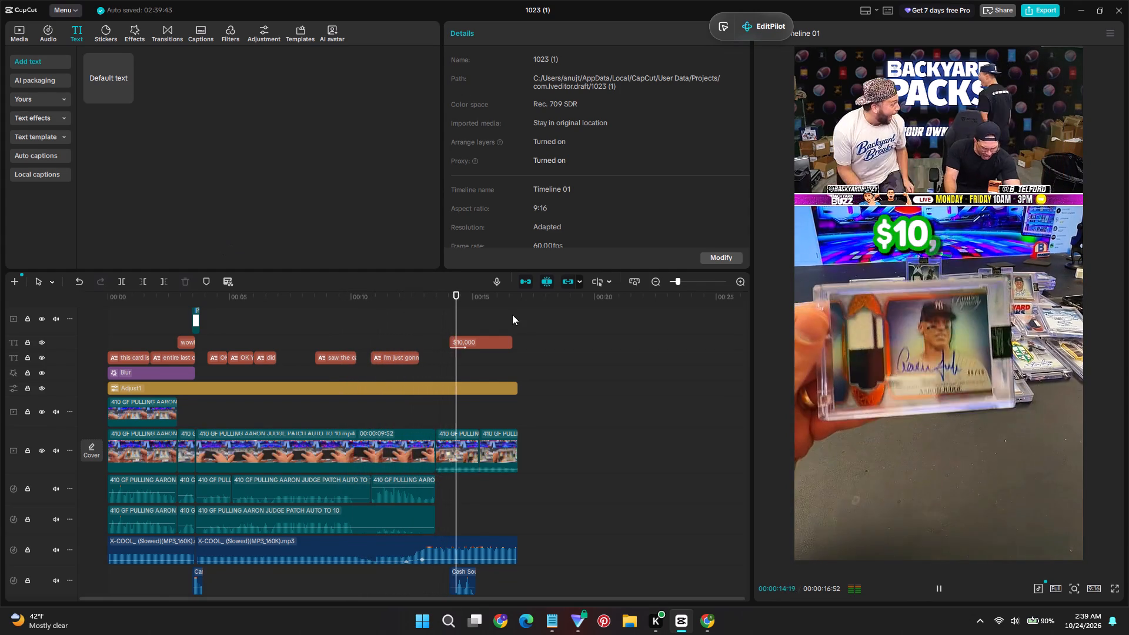
pyautogui.click(386, 323)
pyautogui.press('space')
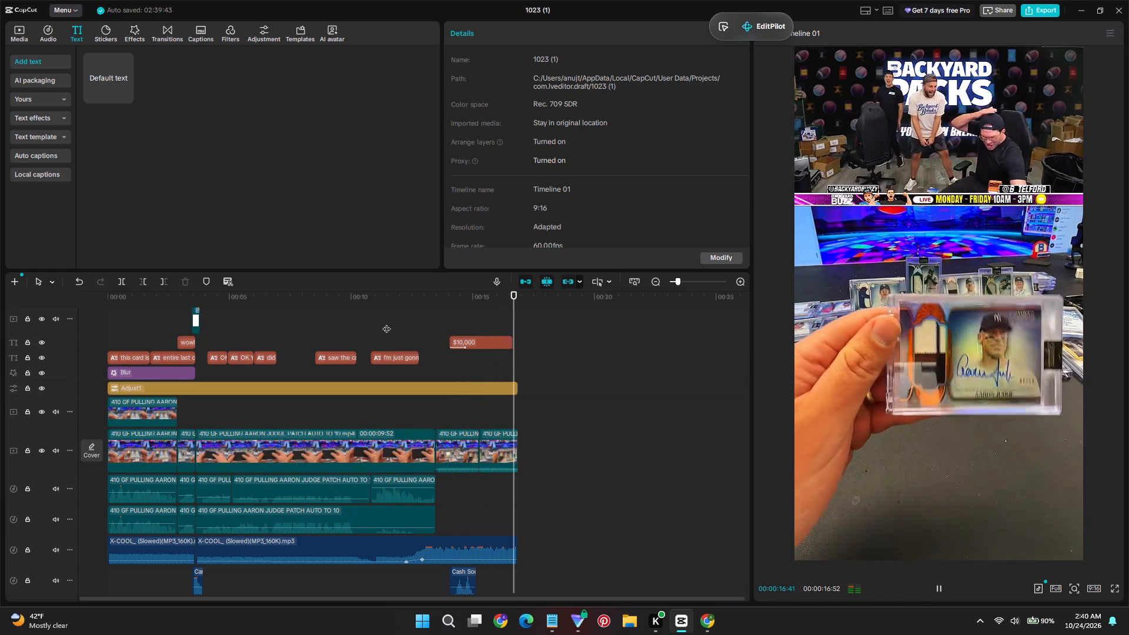
# Extend the $10,000 text clip to the end of the video and replay from the start.
pyautogui.click(493, 348)
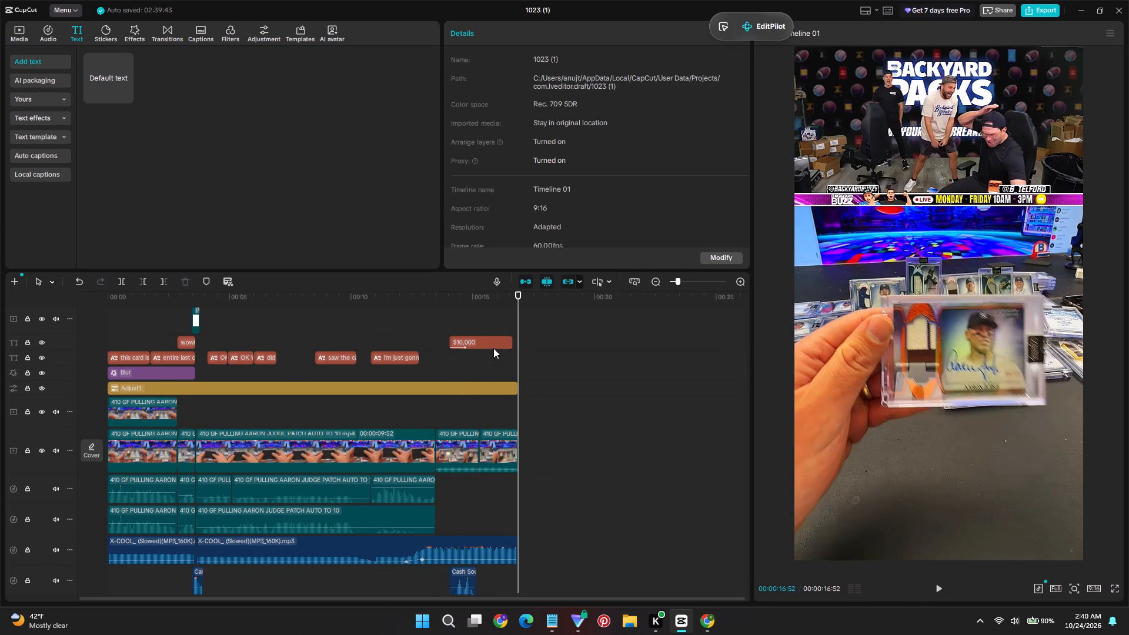
pyautogui.moveTo(510, 345); pyautogui.dragTo(517, 346)
pyautogui.moveTo(142, 296); pyautogui.dragTo(54, 296)
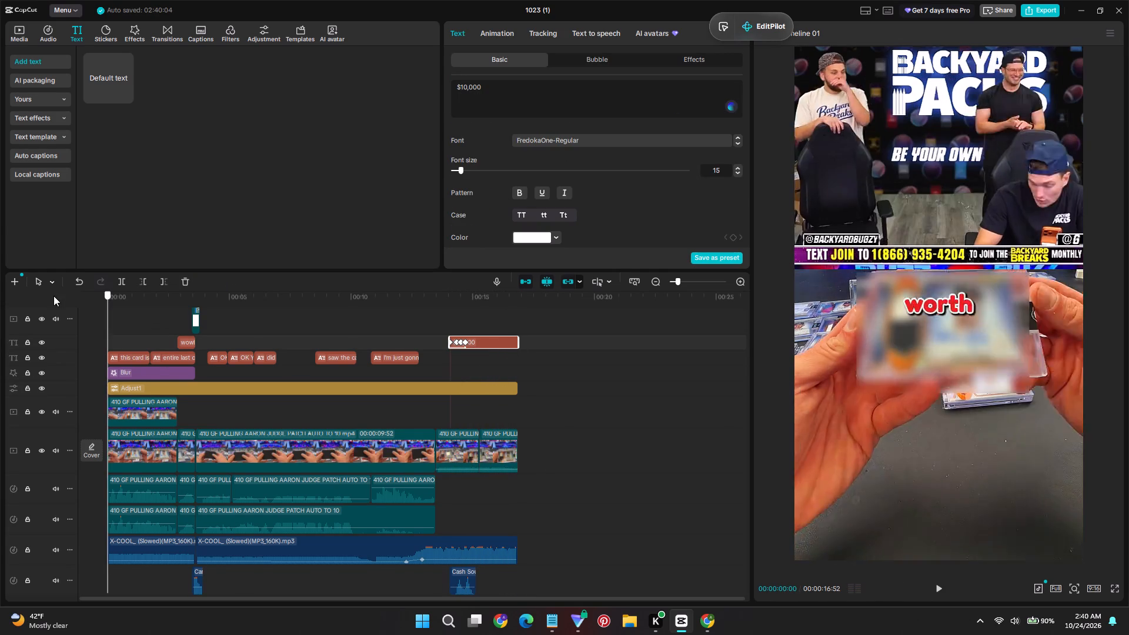
pyautogui.moveTo(54, 296); pyautogui.dragTo(54, 296)
pyautogui.press('space')
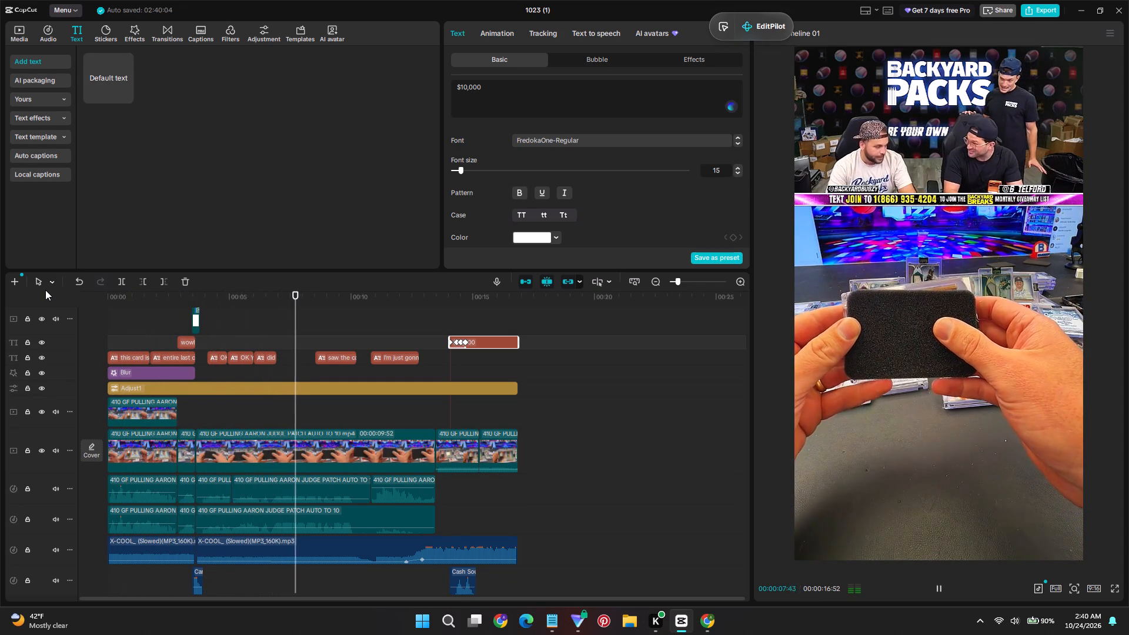
pyautogui.press('space')
pyautogui.moveTo(138, 297); pyautogui.dragTo(103, 290)
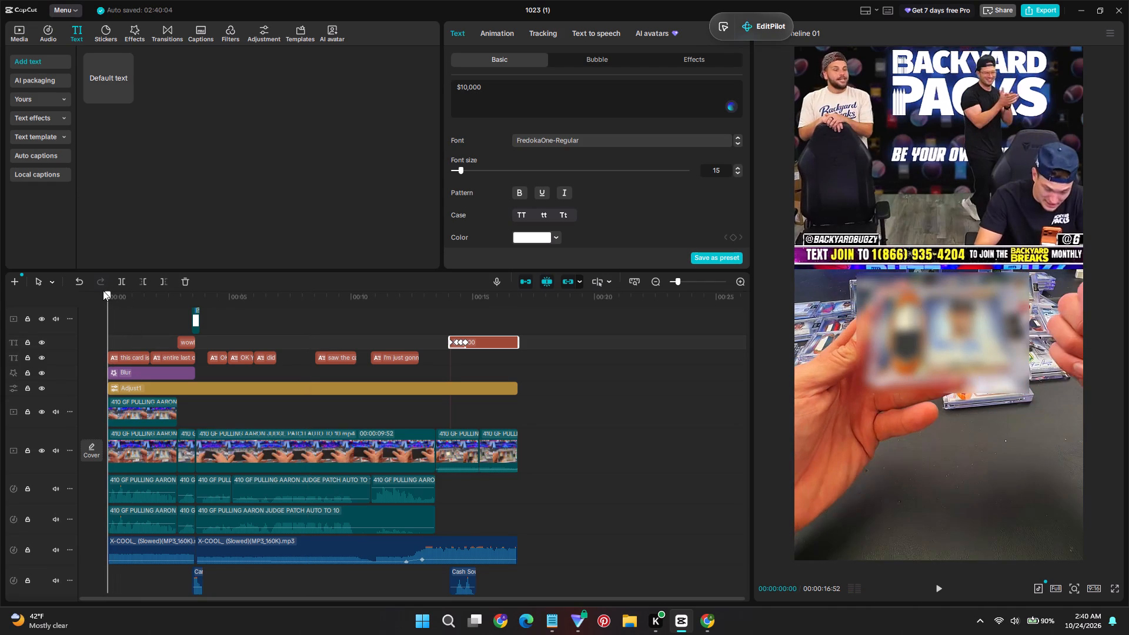
pyautogui.moveTo(103, 290); pyautogui.dragTo(102, 290)
# Combine all the caption clips, the "wow!" text and the $10,000 text into one compound clip.
pyautogui.moveTo(520, 375); pyautogui.dragTo(273, 356)
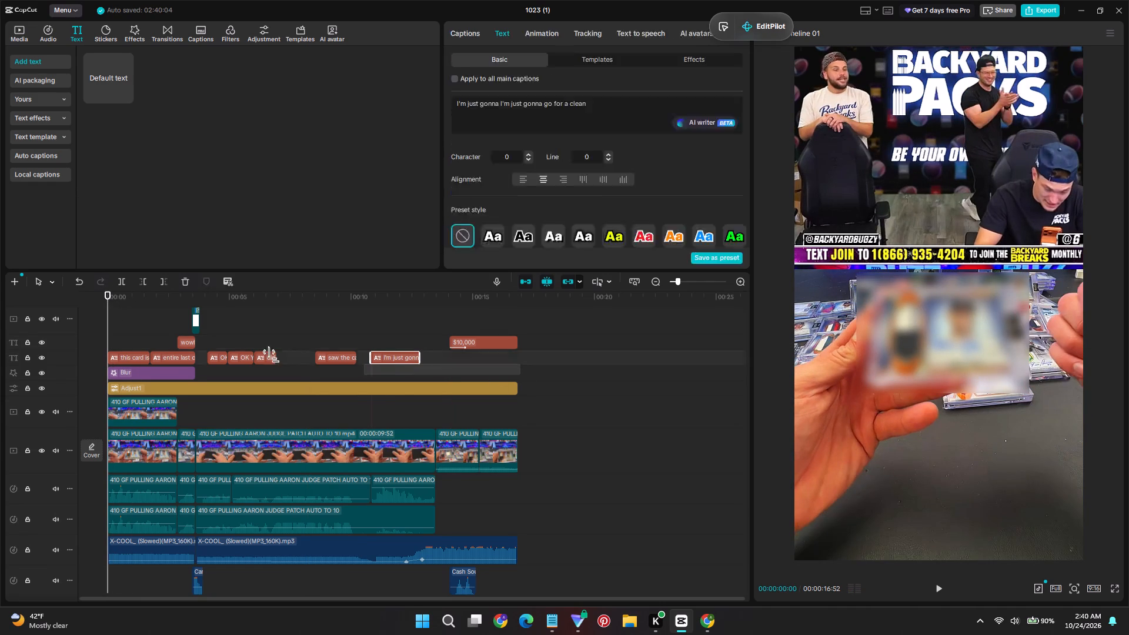
pyautogui.moveTo(273, 356); pyautogui.dragTo(108, 351)
pyautogui.click(111, 336)
pyautogui.click(464, 358)
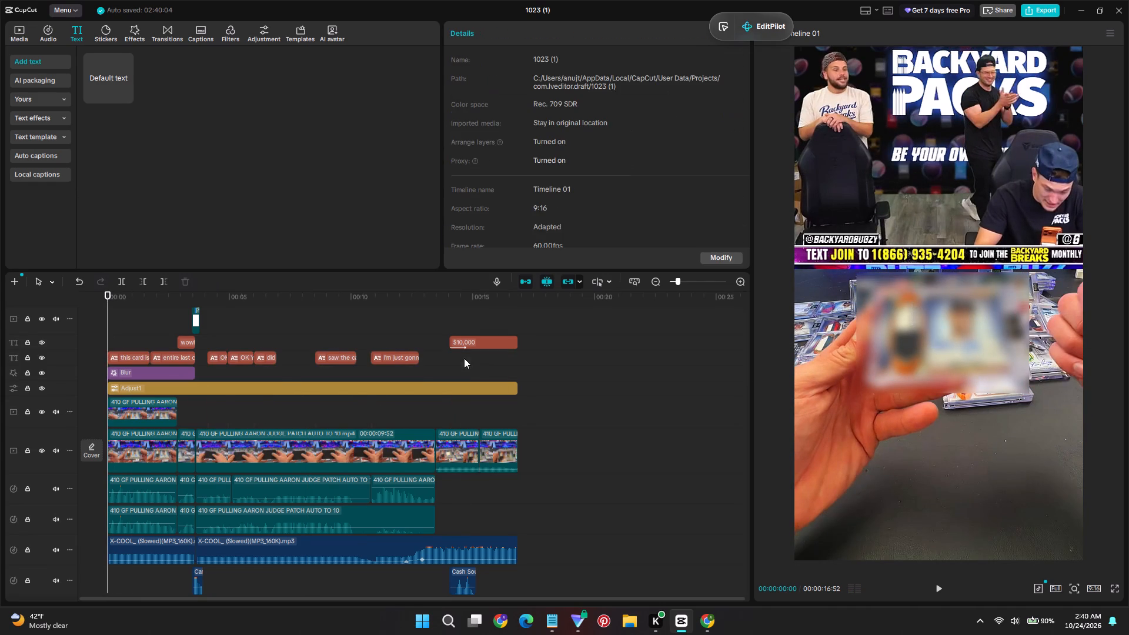
pyautogui.moveTo(505, 361); pyautogui.dragTo(105, 347)
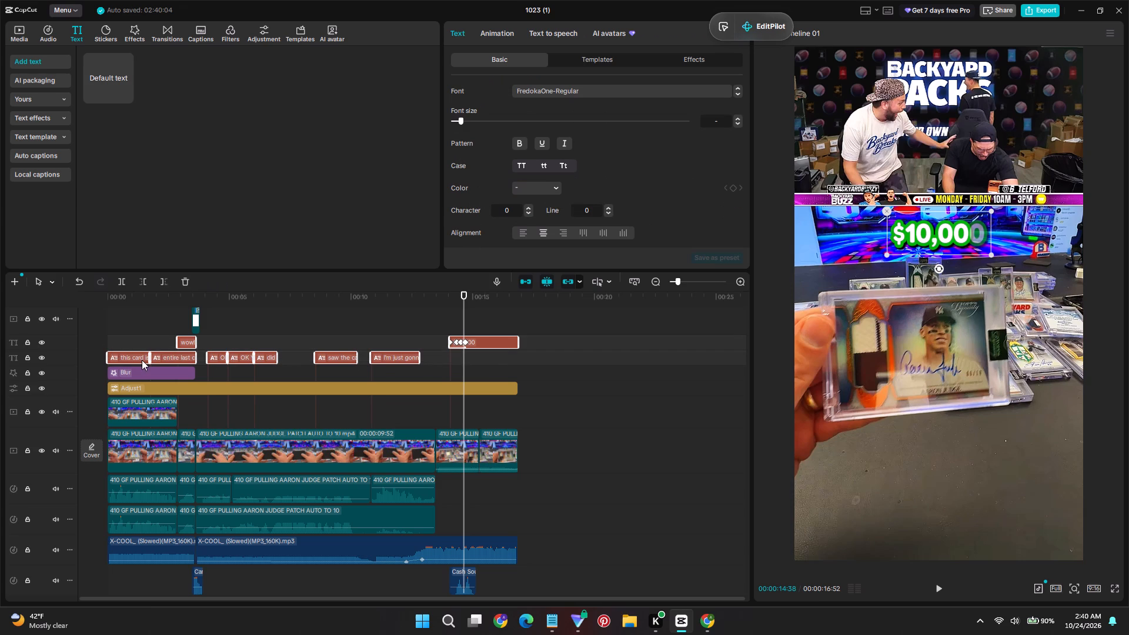
pyautogui.rightClick(142, 360)
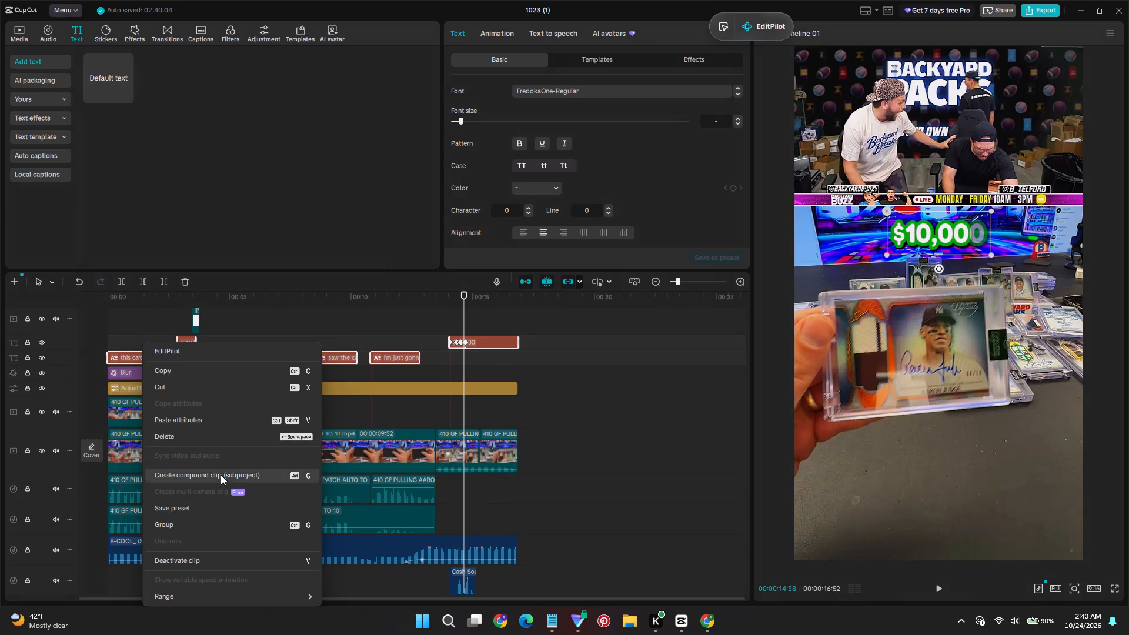
pyautogui.click(221, 474)
# Inside the caption compound clip, add the Glow 2 effect from the start to the end of the $10,000 text.
pyautogui.doubleClick(136, 346)
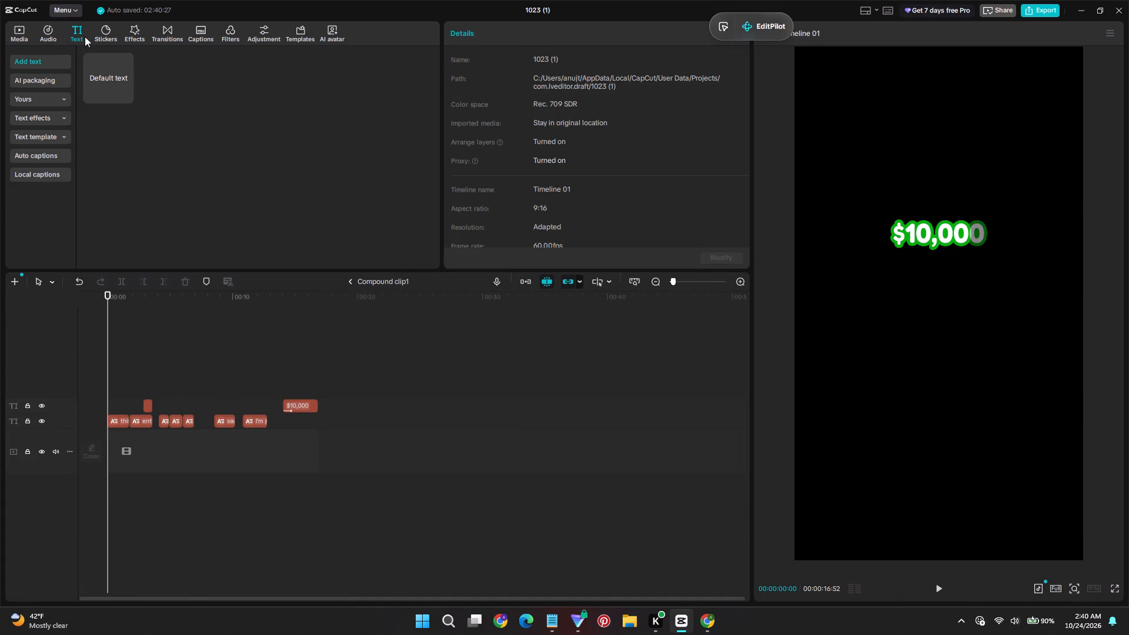
pyautogui.click(126, 31)
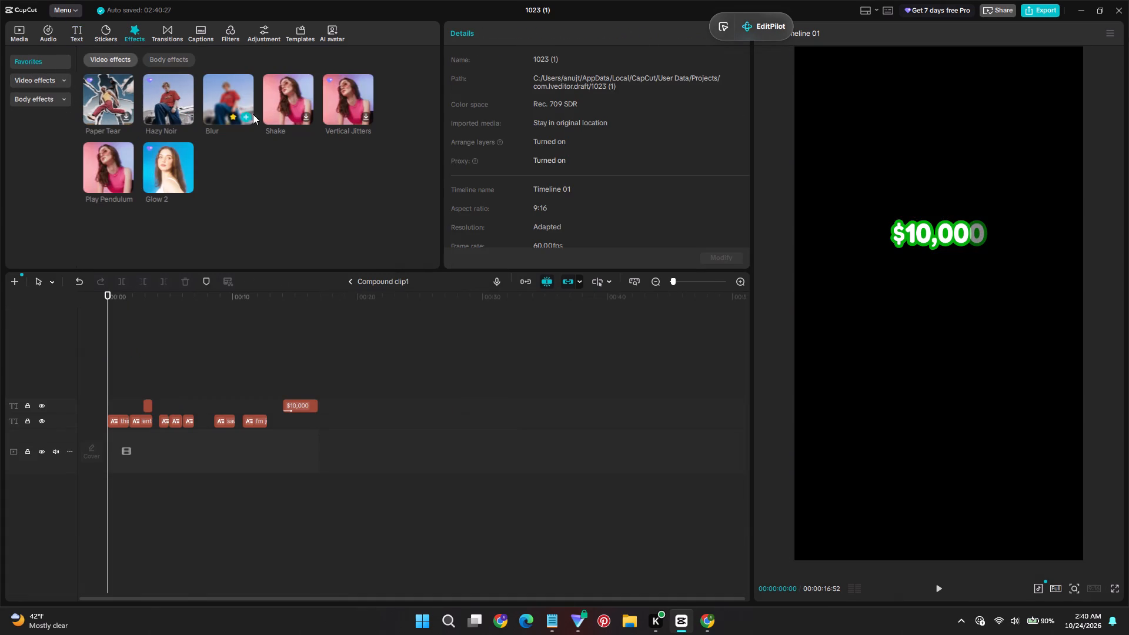
pyautogui.click(188, 185)
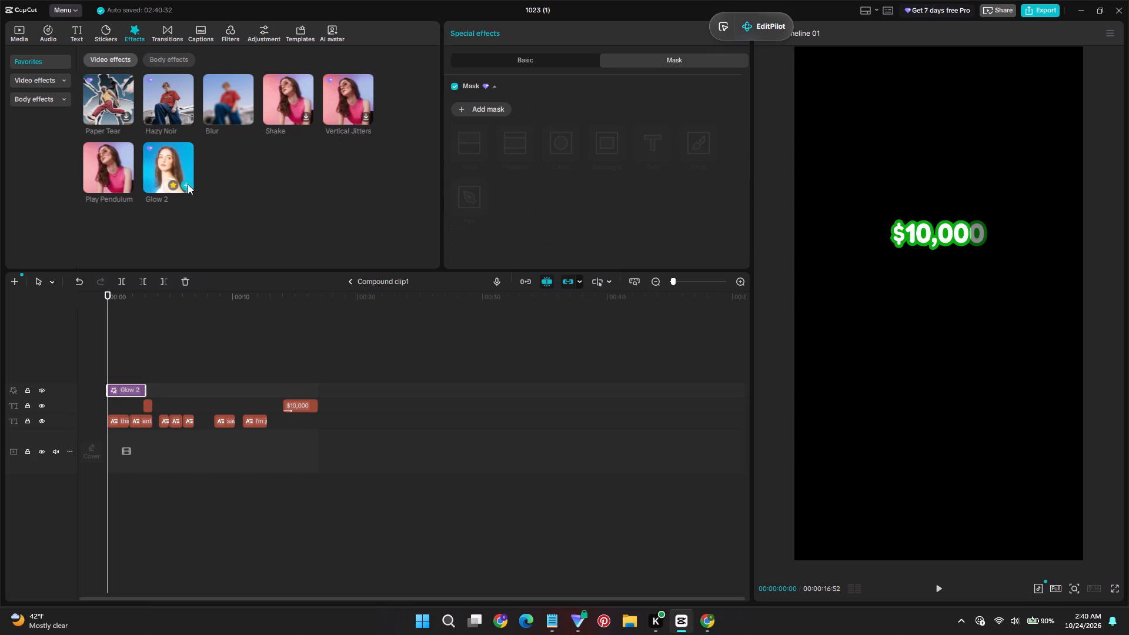
pyautogui.moveTo(145, 395); pyautogui.dragTo(315, 417)
pyautogui.press('space')
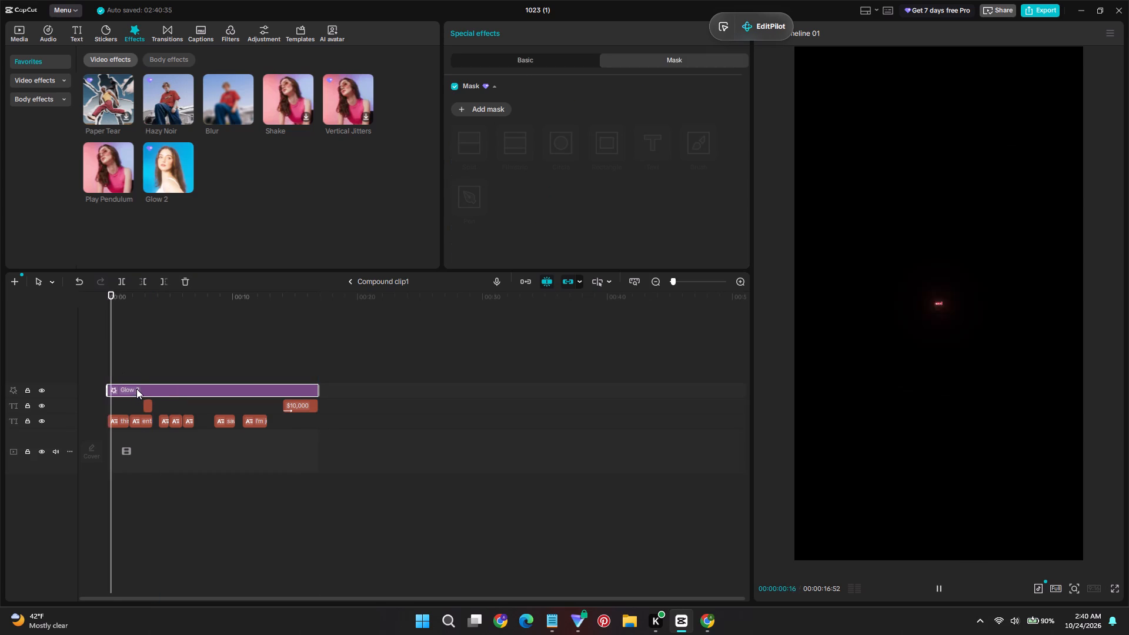
pyautogui.press('space')
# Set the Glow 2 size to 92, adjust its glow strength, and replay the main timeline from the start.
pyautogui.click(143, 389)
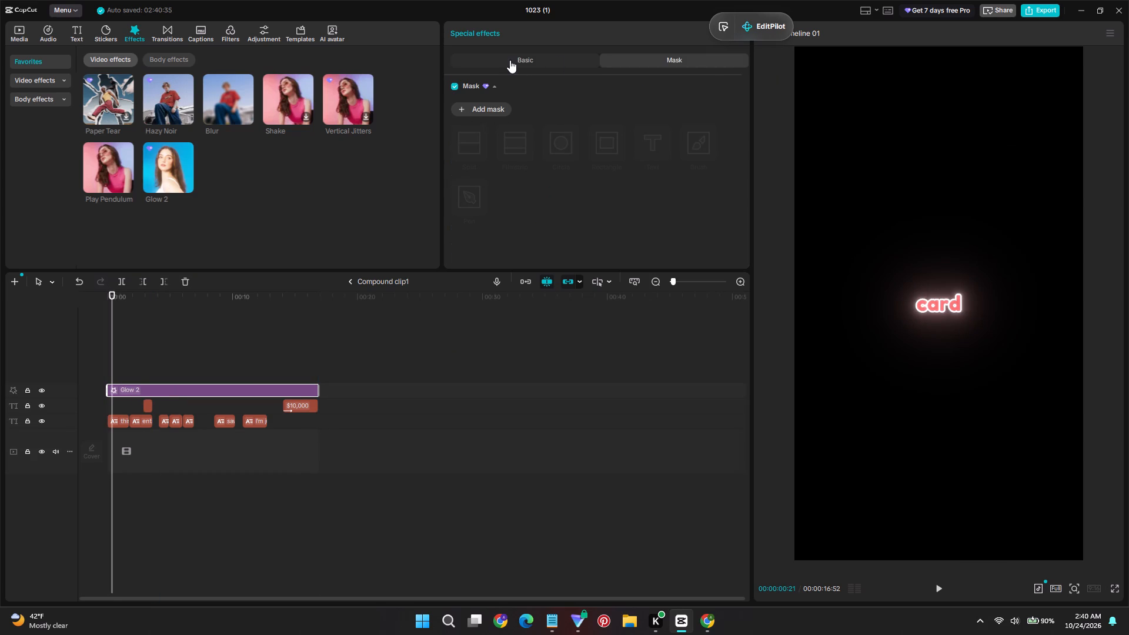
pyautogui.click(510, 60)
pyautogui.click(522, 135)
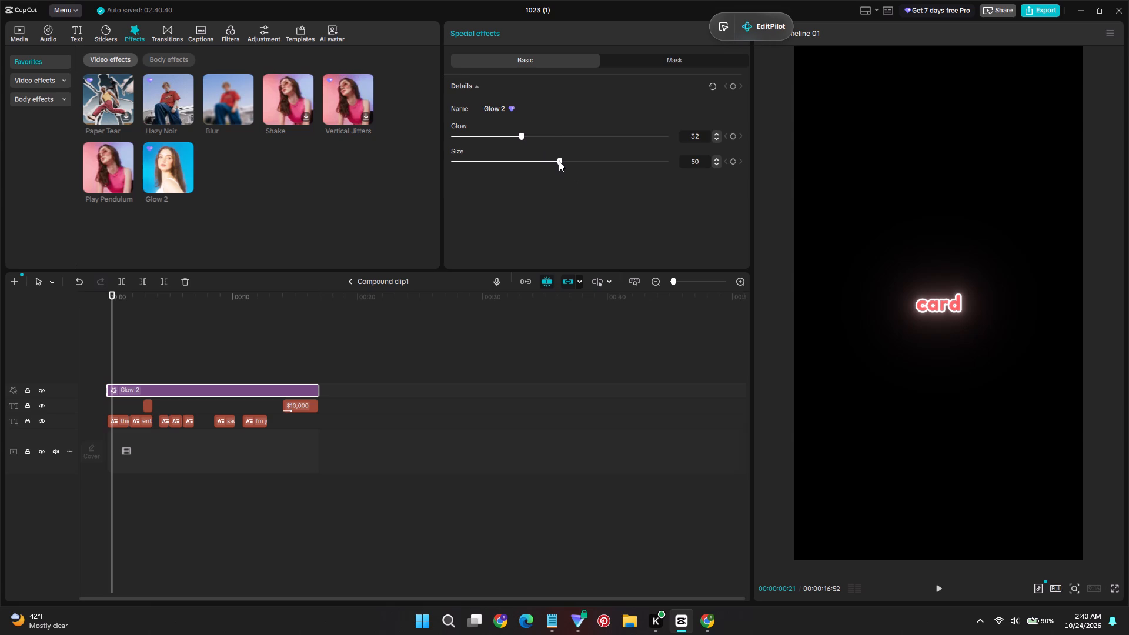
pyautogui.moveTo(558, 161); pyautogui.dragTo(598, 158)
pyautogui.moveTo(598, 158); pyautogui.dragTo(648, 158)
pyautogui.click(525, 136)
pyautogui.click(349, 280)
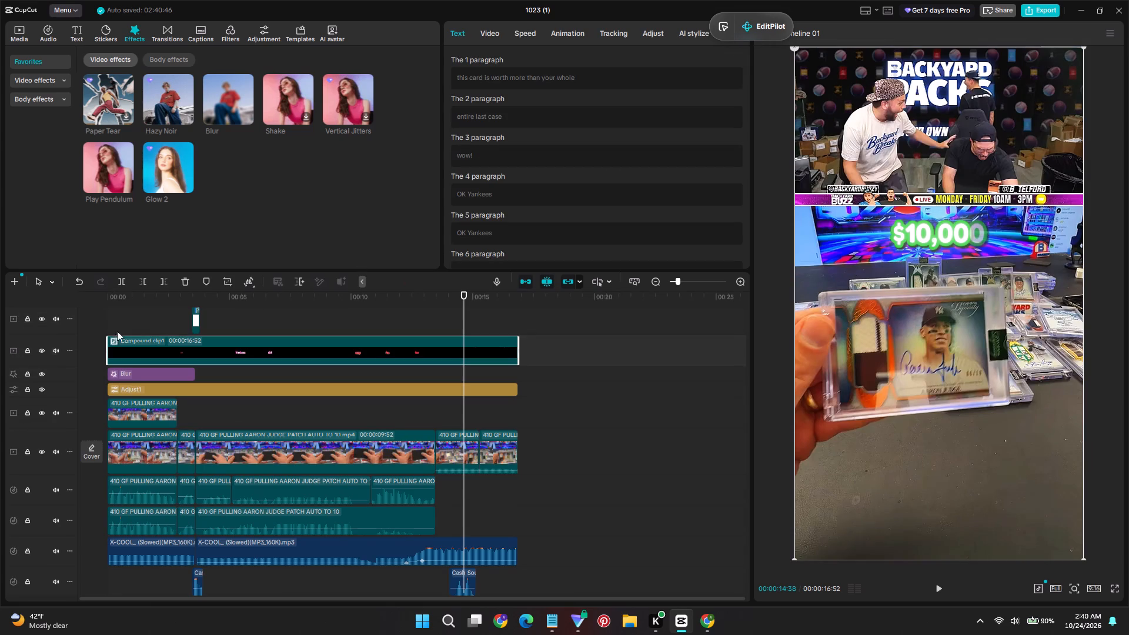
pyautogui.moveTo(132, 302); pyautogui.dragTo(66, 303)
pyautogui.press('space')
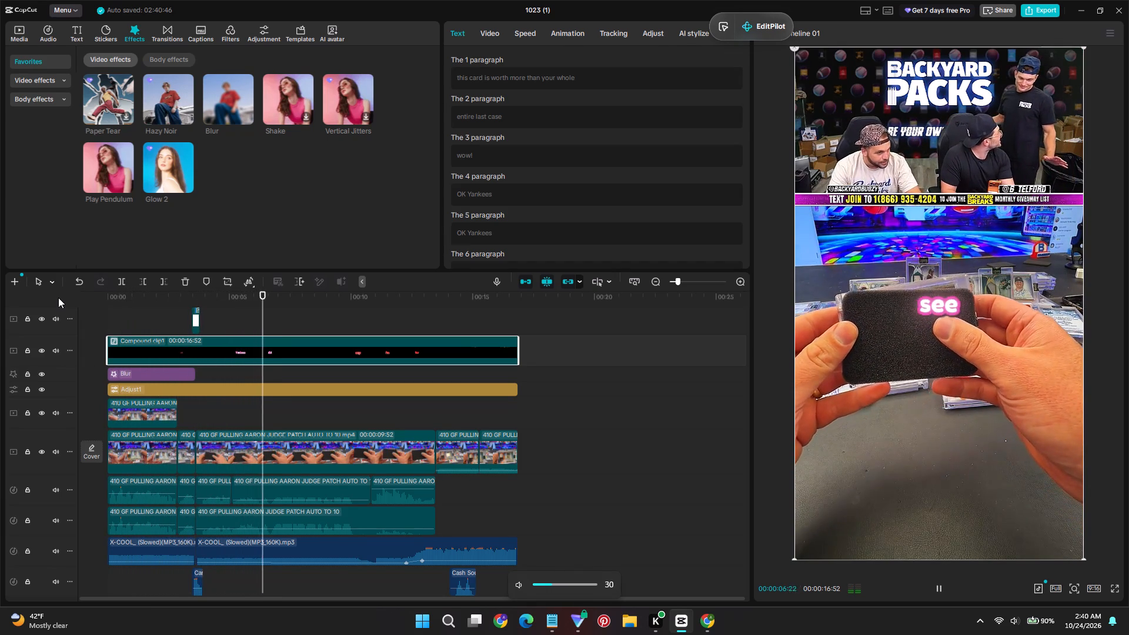
# In the caption compound clip, set the Glow 2 glow to 19, reduce its size, and play the main timeline.
pyautogui.doubleClick(265, 343)
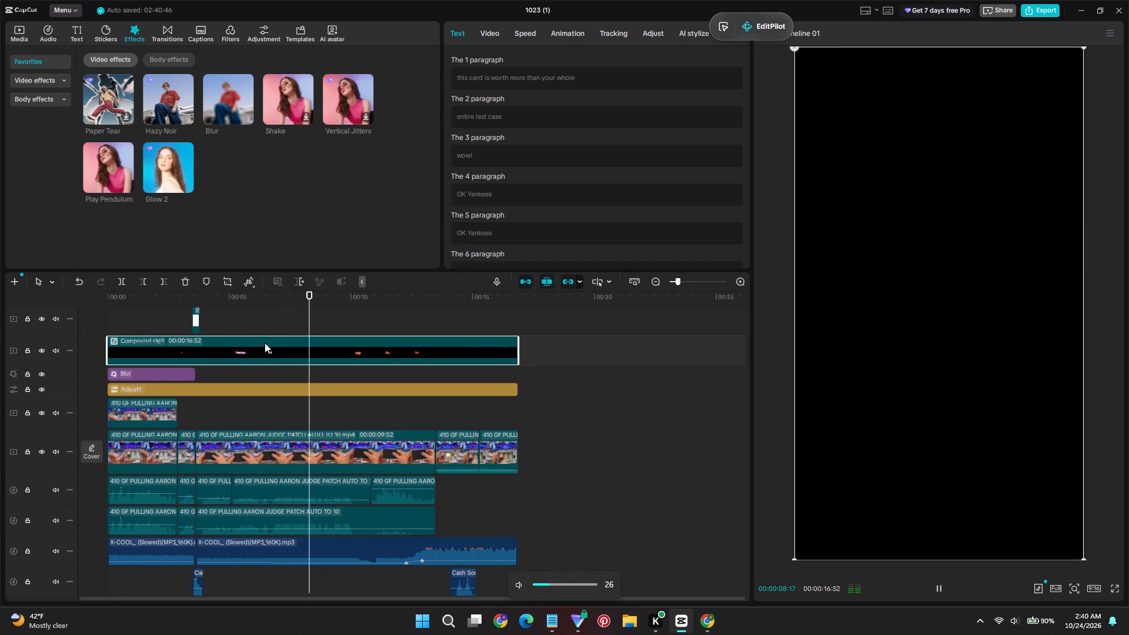
pyautogui.click(173, 388)
pyautogui.press('space')
pyautogui.click(158, 370)
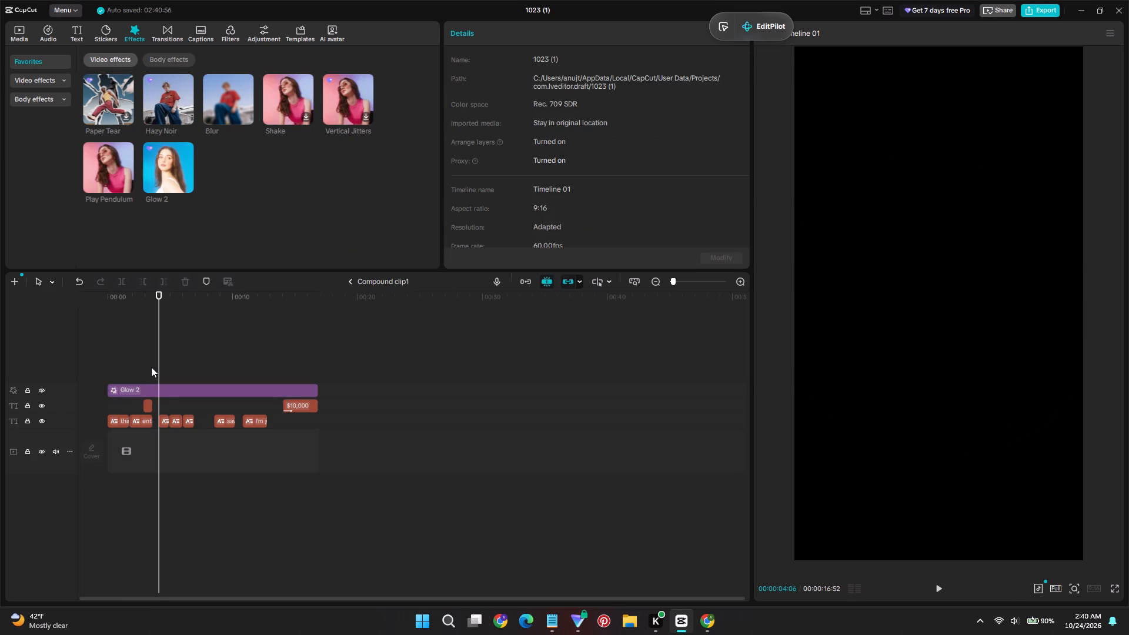
pyautogui.moveTo(158, 366); pyautogui.dragTo(164, 370)
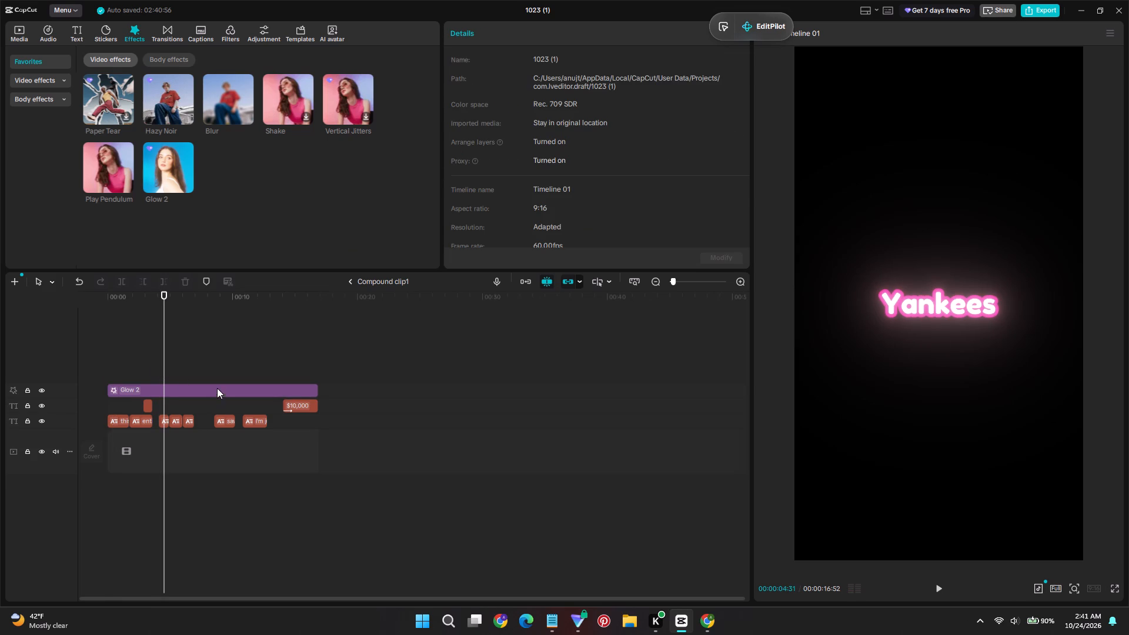
pyautogui.click(217, 388)
pyautogui.moveTo(524, 134); pyautogui.dragTo(483, 132)
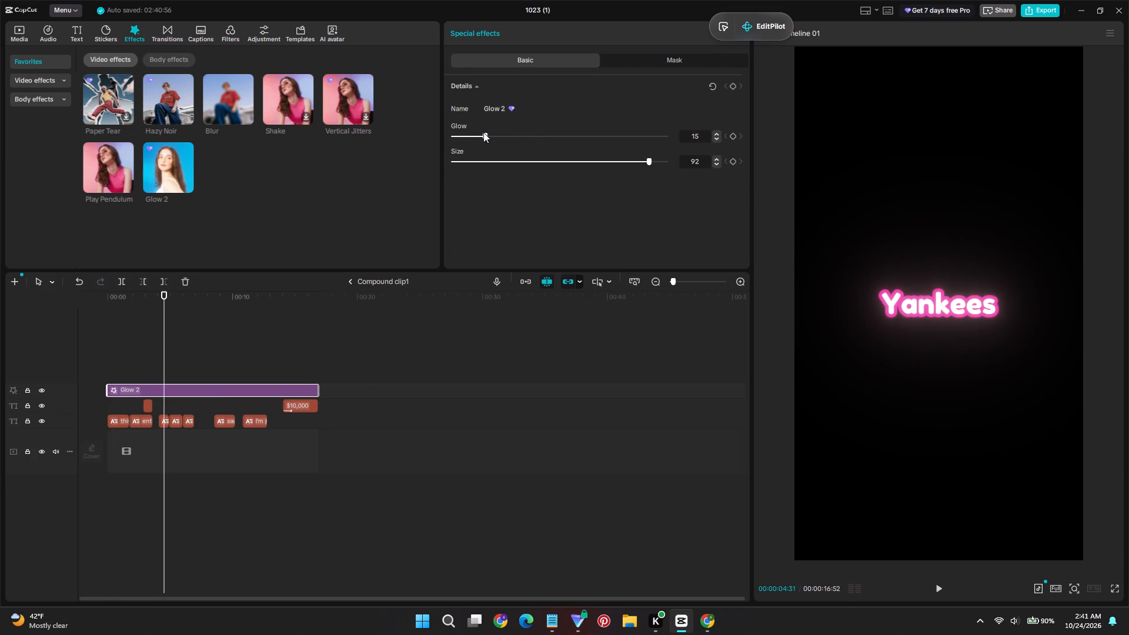
pyautogui.moveTo(483, 132); pyautogui.dragTo(499, 133)
pyautogui.moveTo(632, 157); pyautogui.dragTo(563, 159)
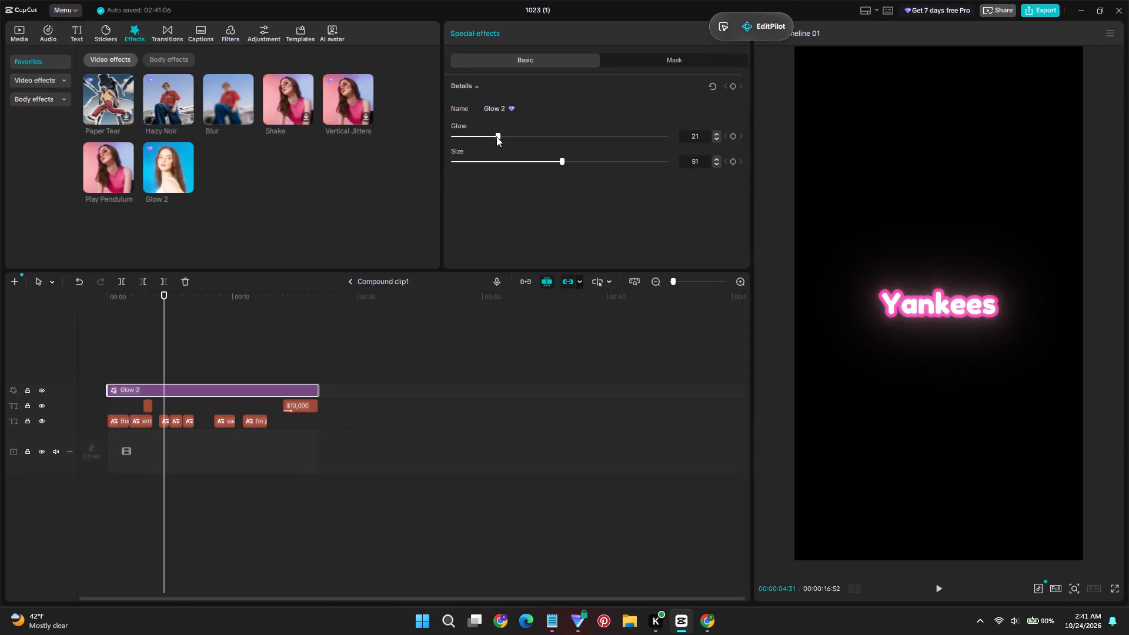
pyautogui.moveTo(499, 133); pyautogui.dragTo(485, 138)
pyautogui.moveTo(485, 138); pyautogui.dragTo(494, 139)
pyautogui.moveTo(562, 159); pyautogui.dragTo(578, 161)
pyautogui.moveTo(578, 161); pyautogui.dragTo(594, 162)
pyautogui.click(351, 285)
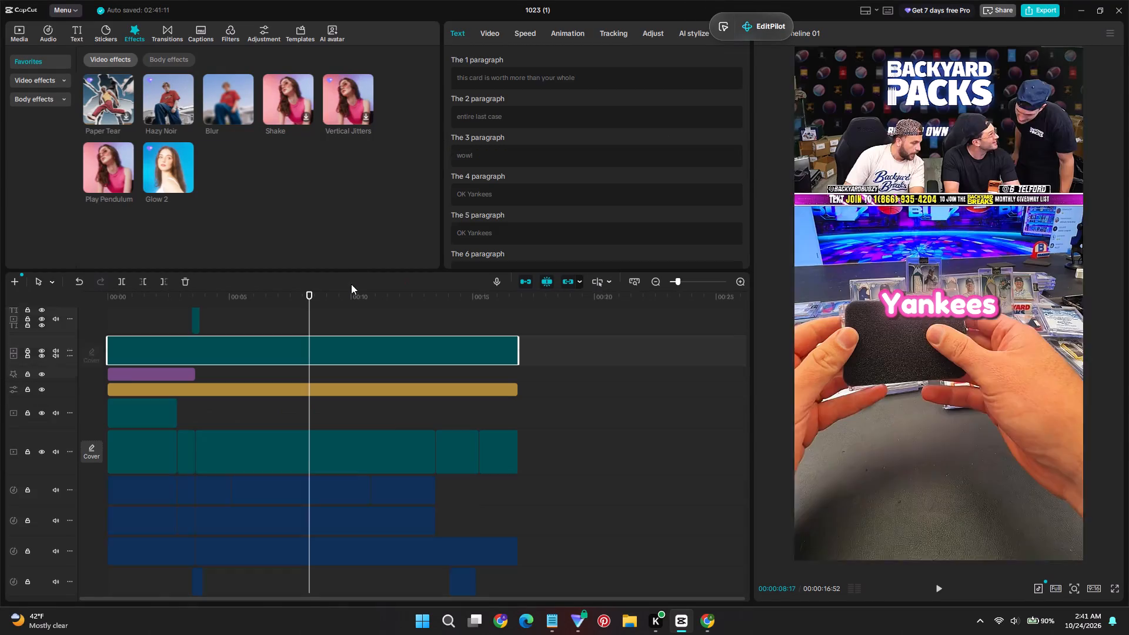
pyautogui.press('space')
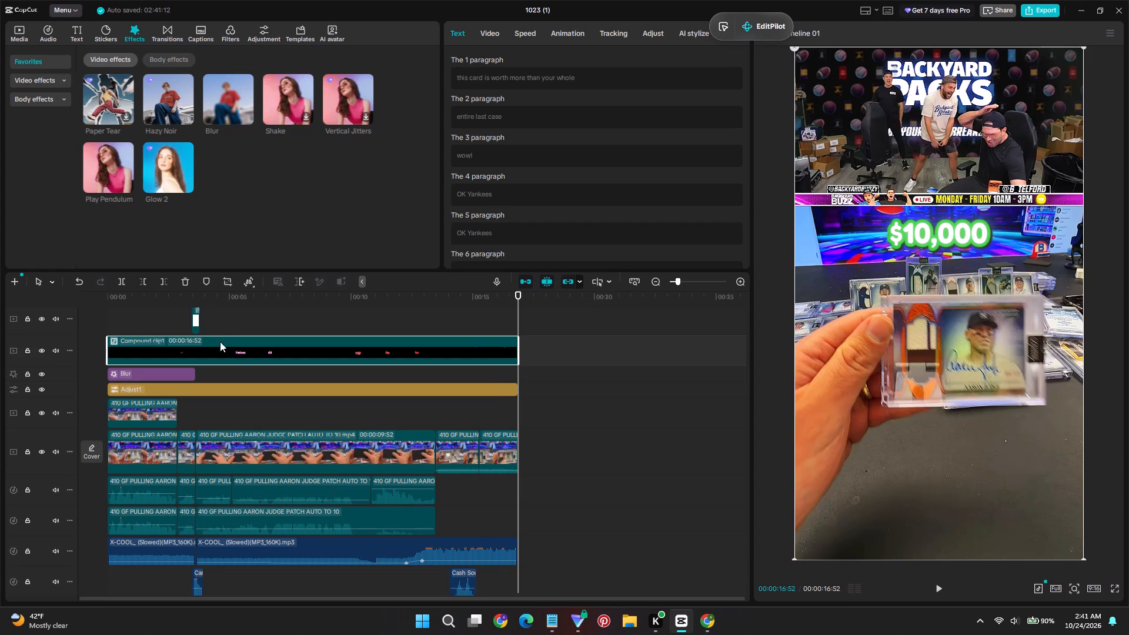
# Replay the opening, then add a default text at the start of the timeline in the Uninsta-Heavy font.
pyautogui.moveTo(109, 295); pyautogui.dragTo(93, 294)
pyautogui.press('space')
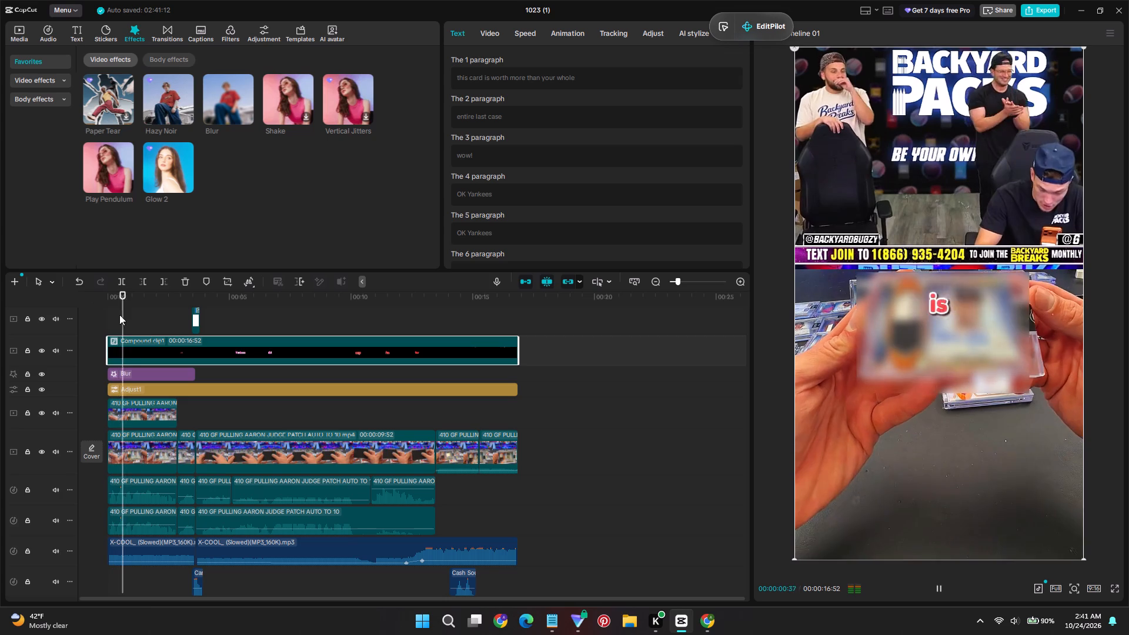
pyautogui.press('space')
pyautogui.moveTo(126, 298); pyautogui.dragTo(71, 298)
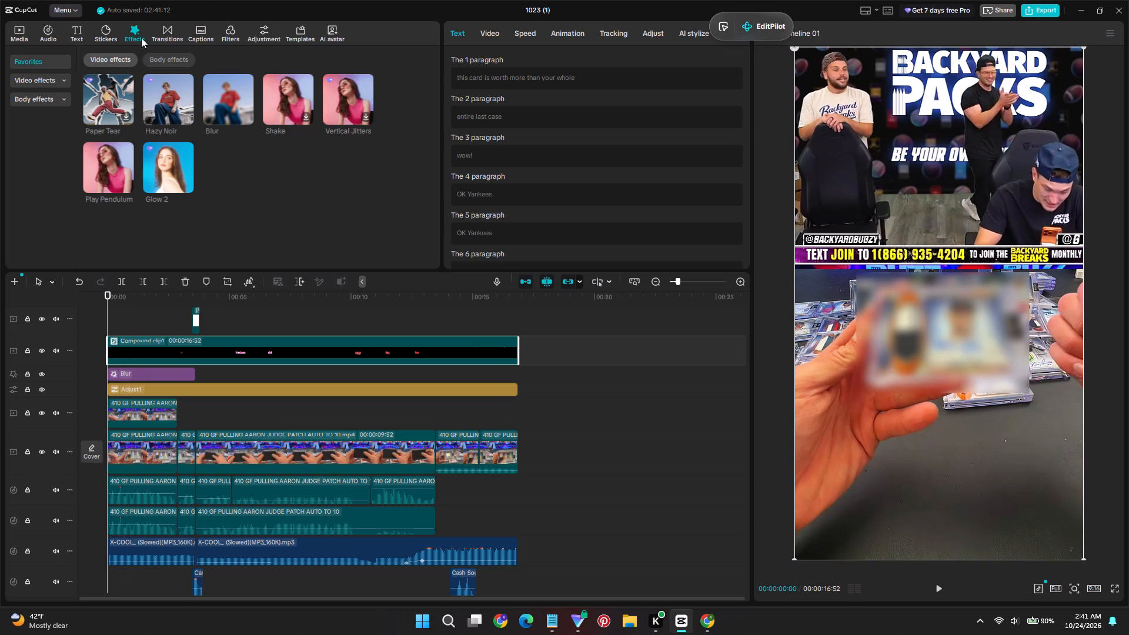
pyautogui.click(81, 34)
pyautogui.click(125, 95)
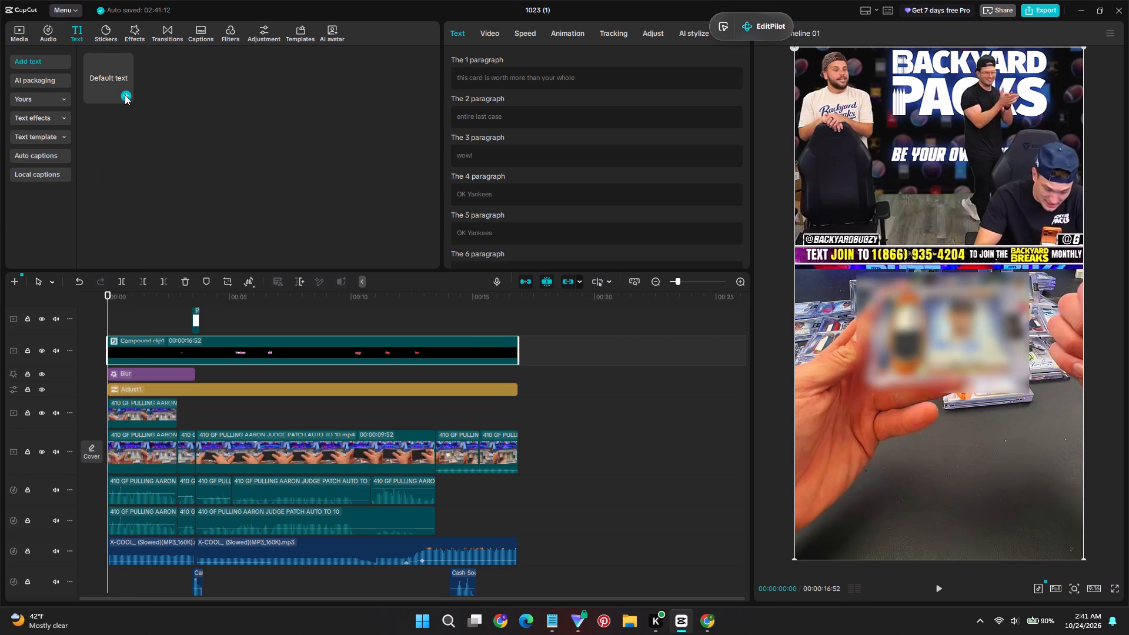
pyautogui.click(549, 142)
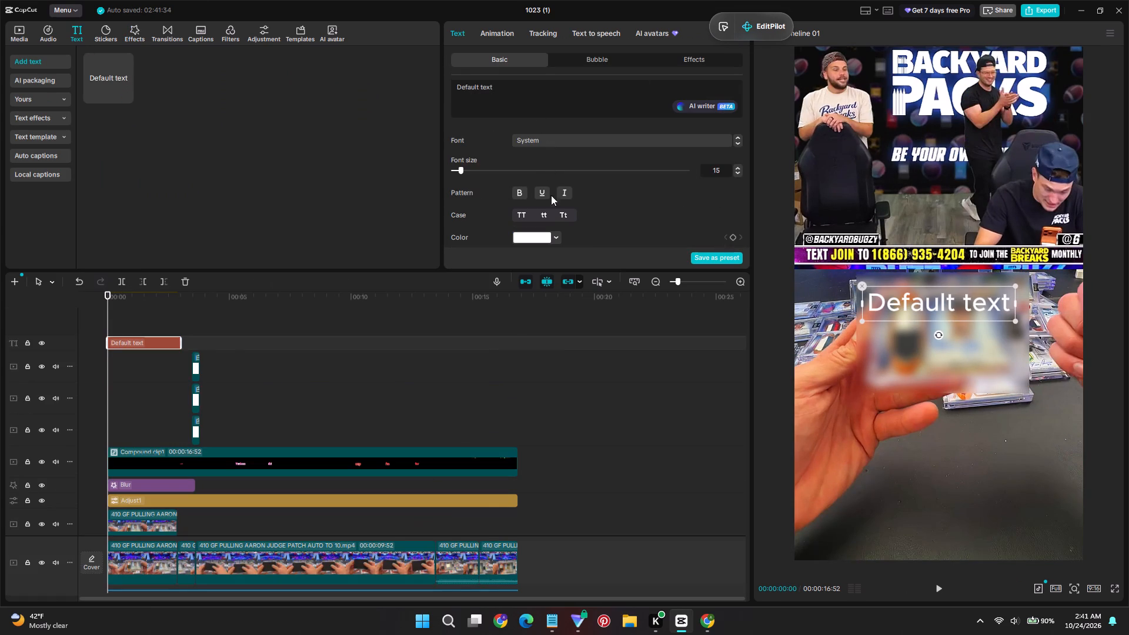
pyautogui.scroll(4, 573, 220)
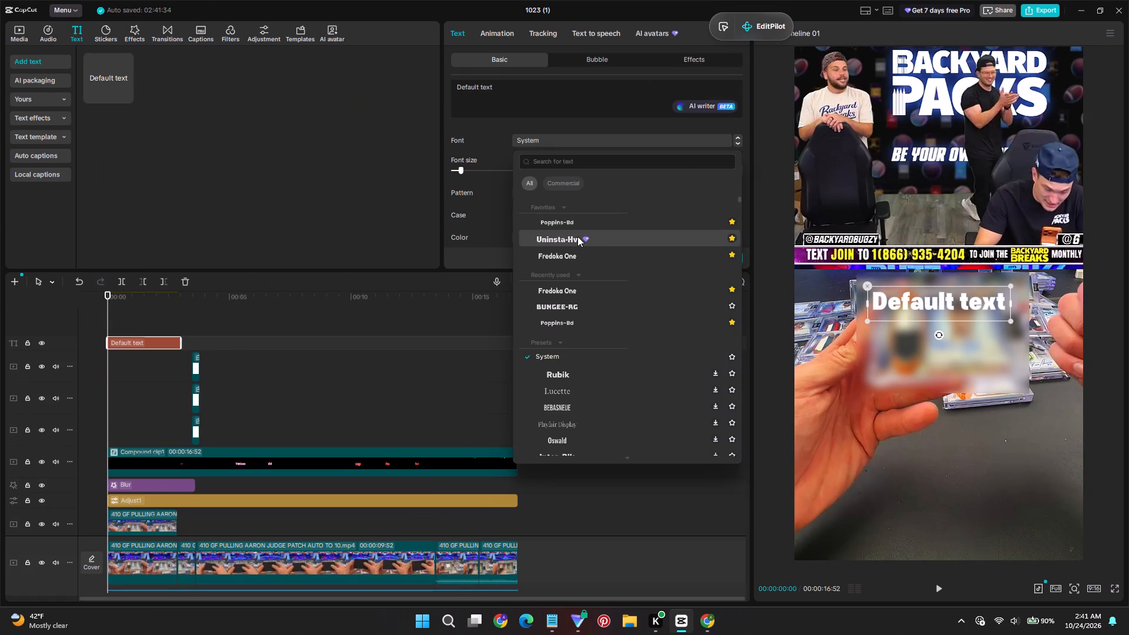
pyautogui.click(577, 236)
# Replace the new text's placeholder wording with "pulled Card Worth".
pyautogui.moveTo(505, 92); pyautogui.dragTo(356, 67)
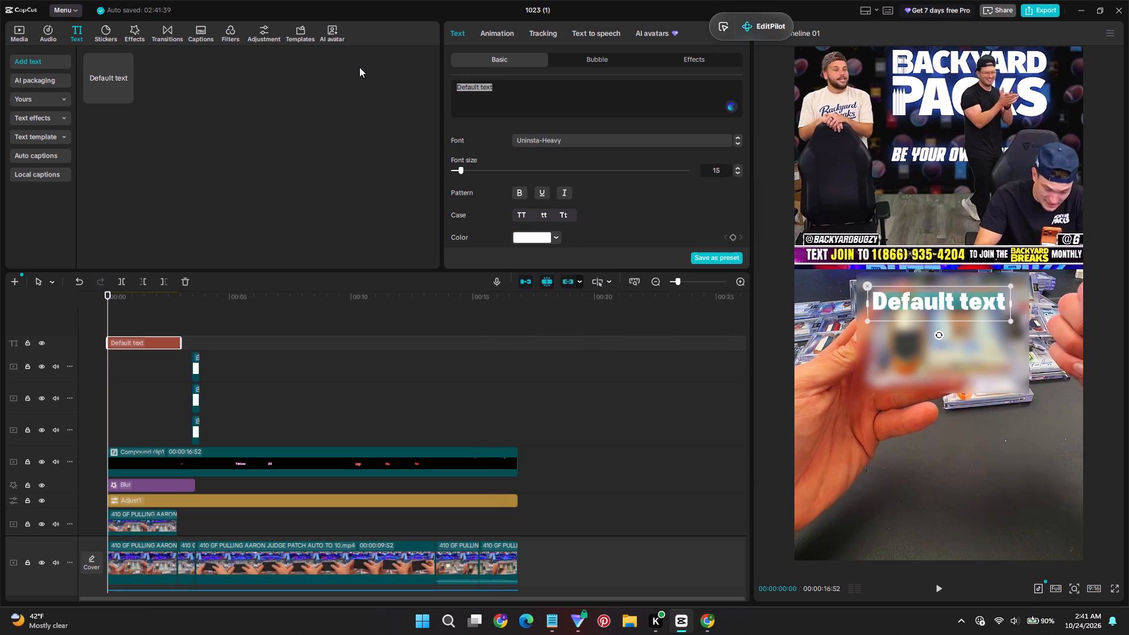
pyautogui.press('BackSpace')
pyautogui.write('pulled')
pyautogui.press('space')
pyautogui.write('Card')
pyautogui.press('space')
pyautogui.write('Worth')
pyautogui.press('space')
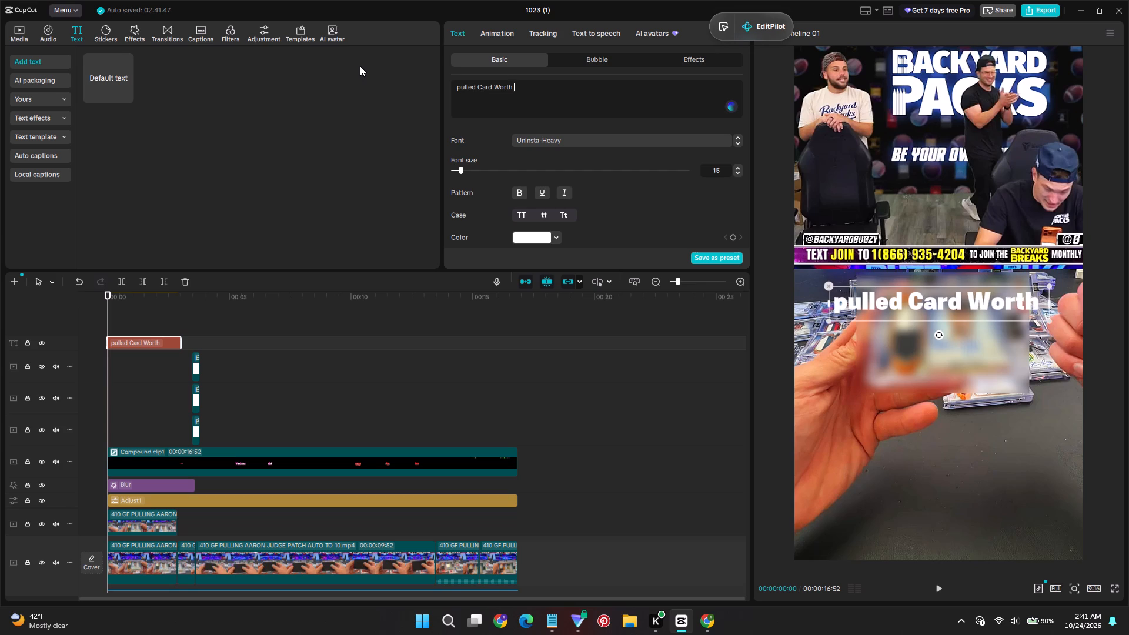
pyautogui.press('space')
# Listen to the opening line and append "more than" to the title text.
pyautogui.click(110, 298)
pyautogui.press('space')
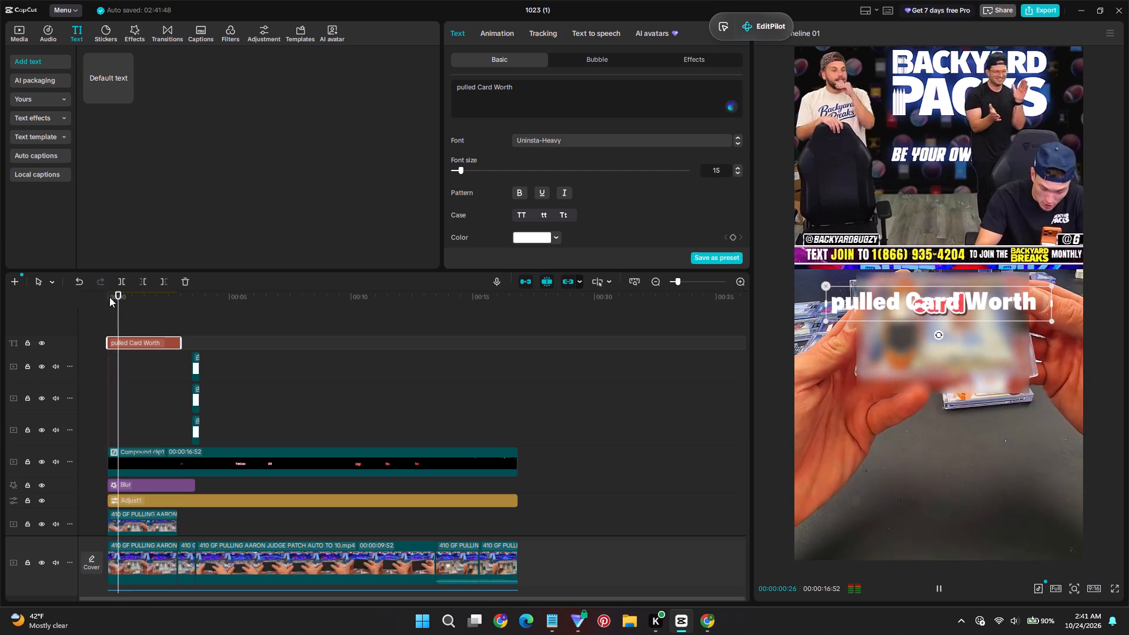
pyautogui.press('space')
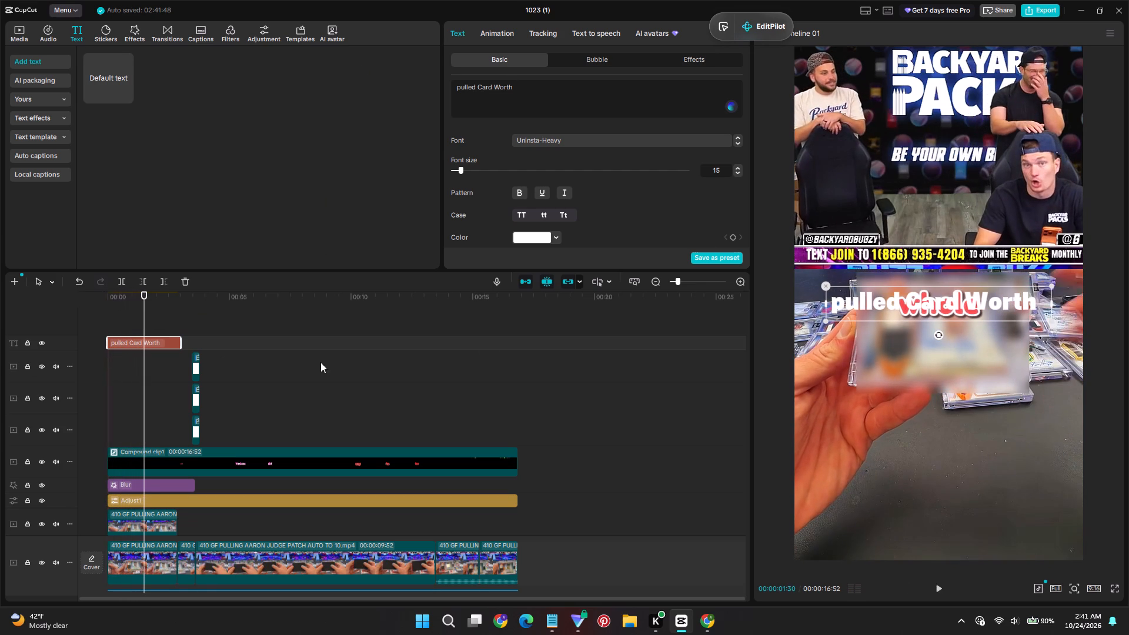
pyautogui.click(545, 89)
pyautogui.write('more tjan')
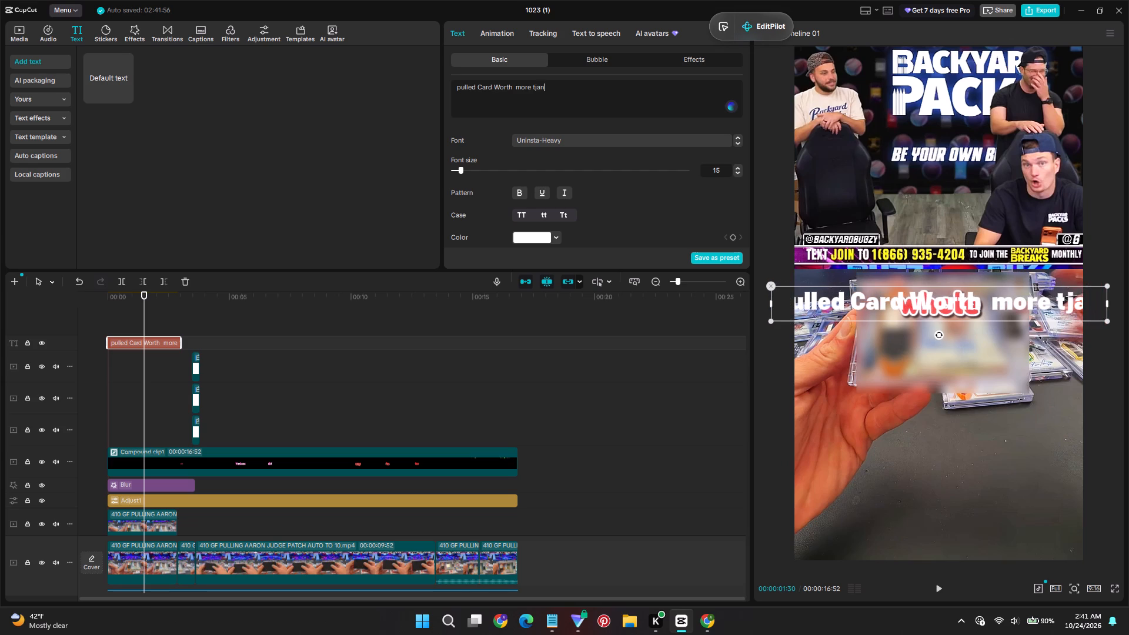
pyautogui.press('BackSpace')
pyautogui.press('BackSpace')
pyautogui.press('h')
pyautogui.press('BackSpace')
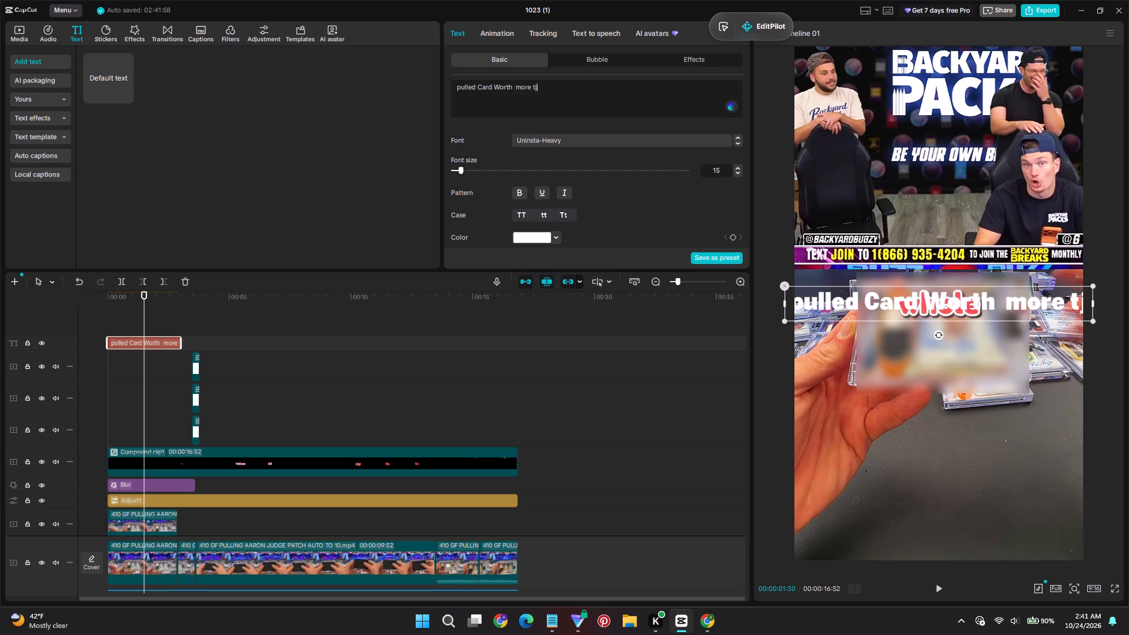
pyautogui.press('h')
pyautogui.press('BackSpace')
pyautogui.press('BackSpace')
pyautogui.write('han')
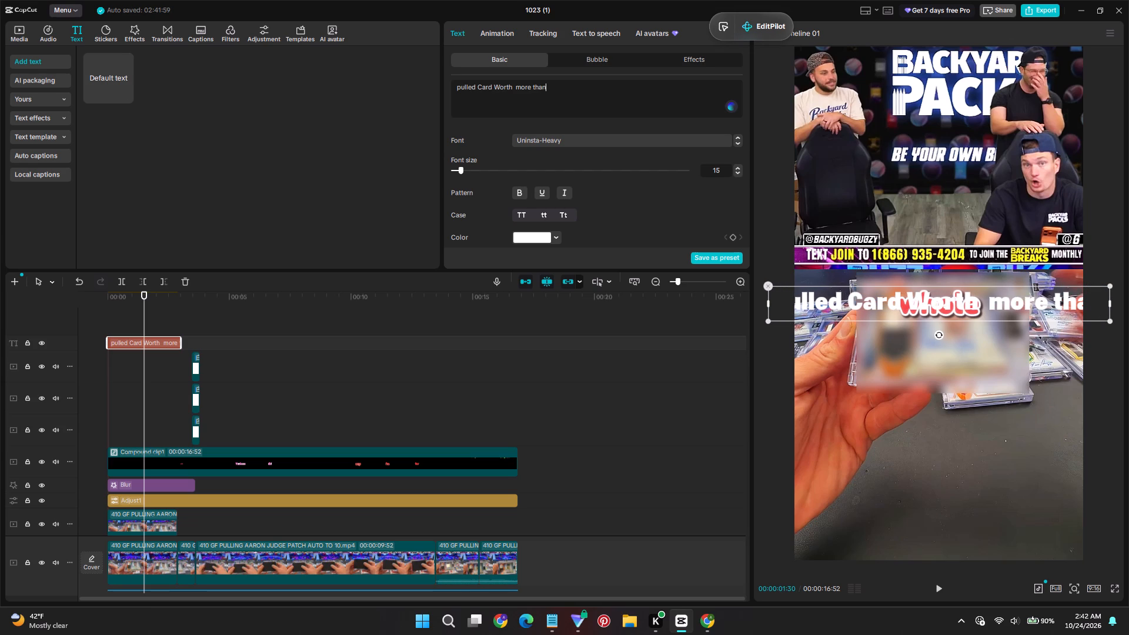
pyautogui.press('space')
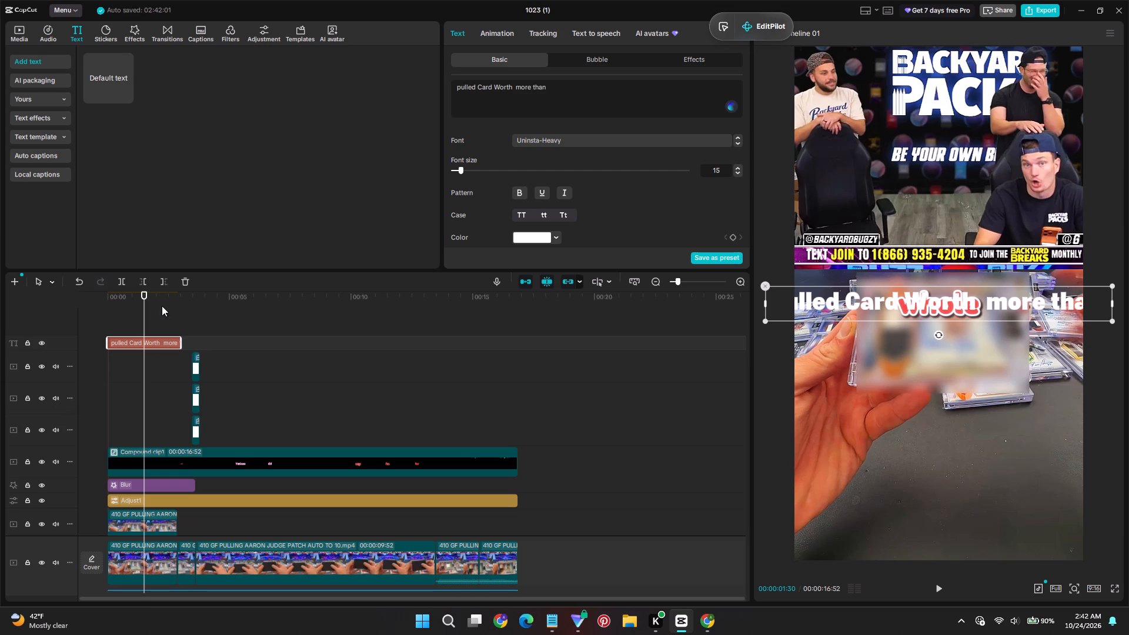
# Listen to the rest of the opening line and complete the title text with "a case".
pyautogui.click(143, 293)
pyautogui.press('space')
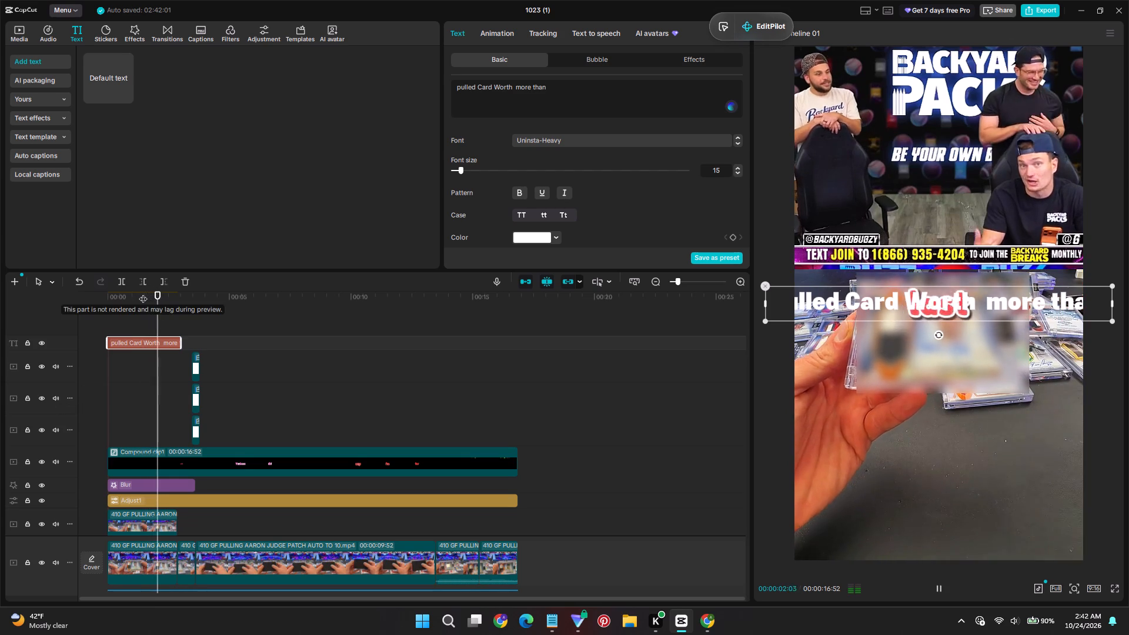
pyautogui.click(143, 293)
pyautogui.press('space')
pyautogui.press('space')
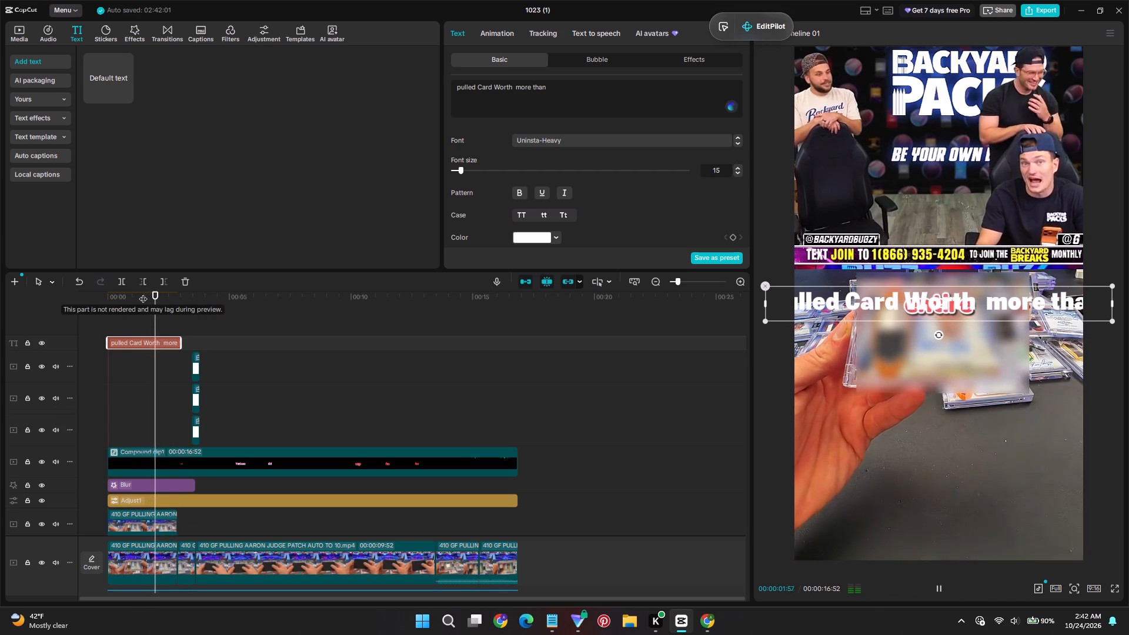
pyautogui.press('space')
pyautogui.click(588, 96)
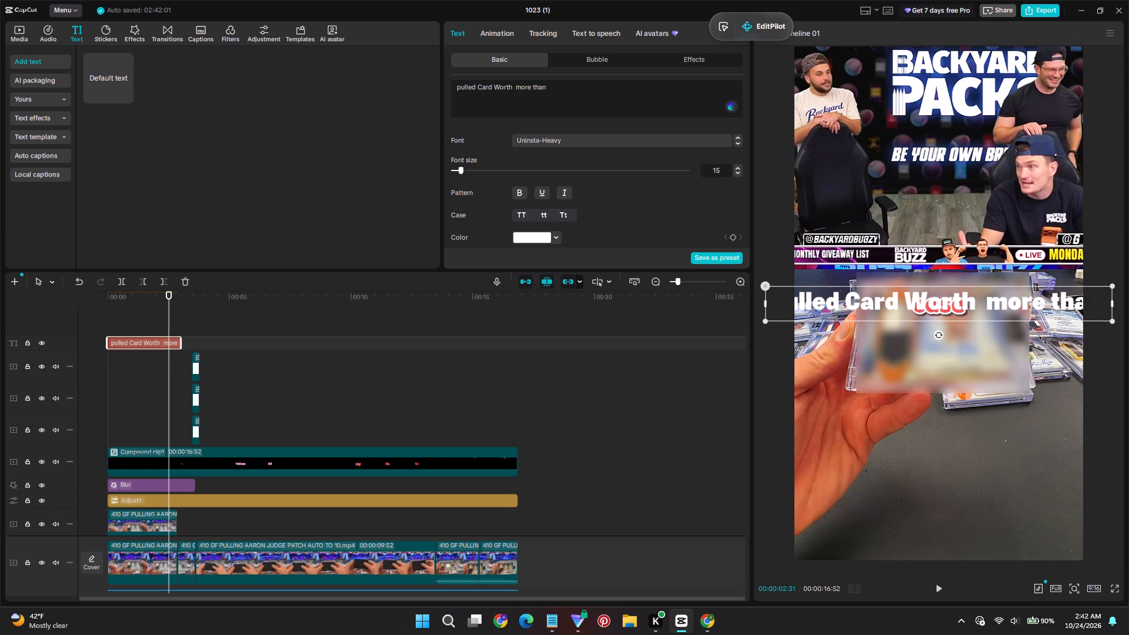
pyautogui.write('a case')
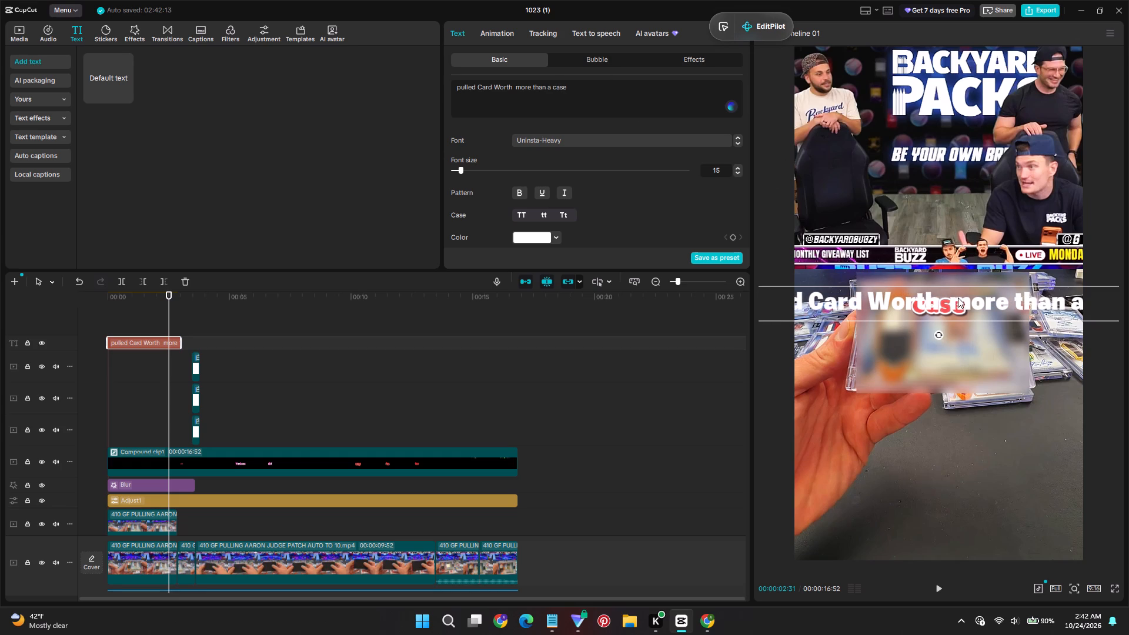
# Narrow the title's text box so it wraps onto two lines and move it up over the upper video's lower edge.
pyautogui.keyDown('ctrl'); pyautogui.scroll(-5, 948, 302); pyautogui.keyUp('ctrl')
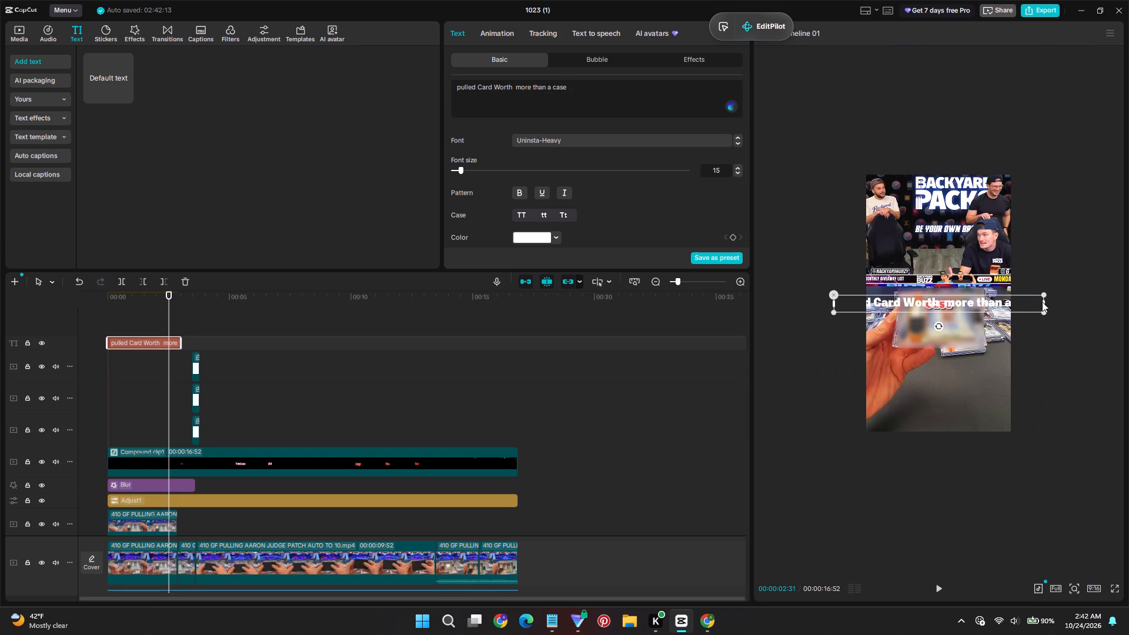
pyautogui.moveTo(1044, 303); pyautogui.dragTo(965, 307)
pyautogui.moveTo(934, 310); pyautogui.dragTo(975, 266)
# Set the title's line spacing to -4 and change its lettering to title case.
pyautogui.scroll(-2, 496, 202)
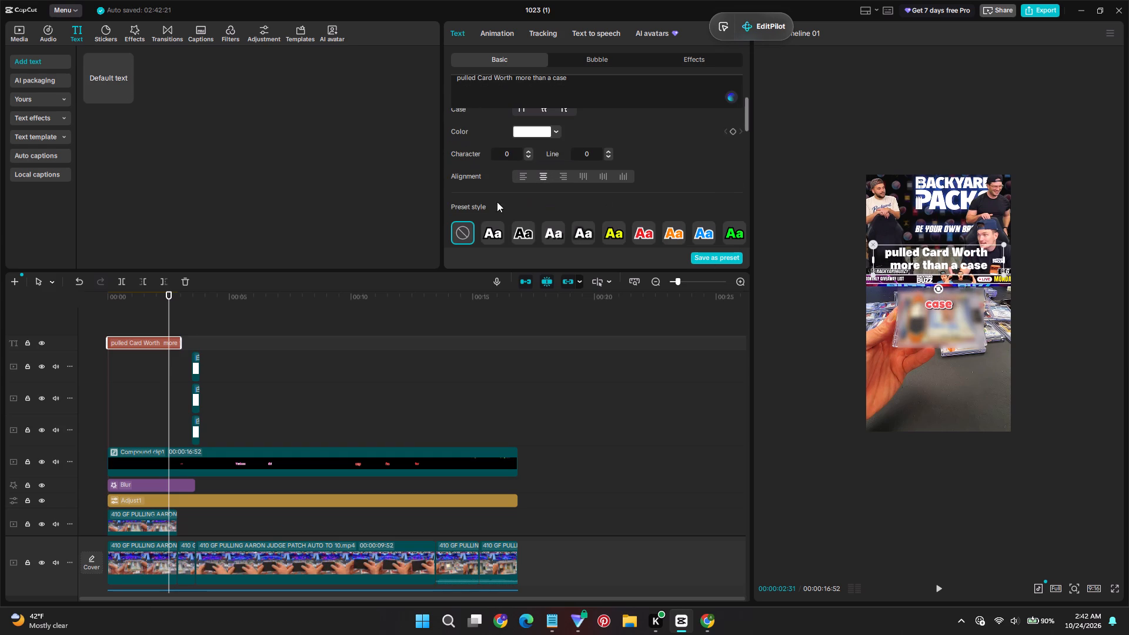
pyautogui.click(609, 151)
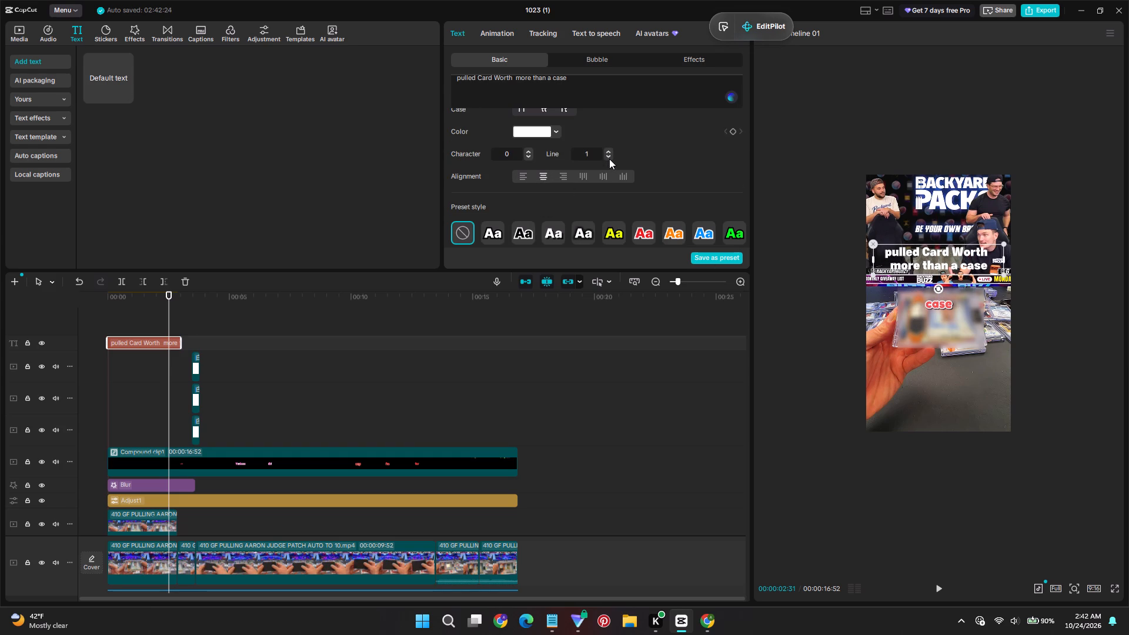
pyautogui.tripleClick(609, 158)
pyautogui.doubleClick(609, 158)
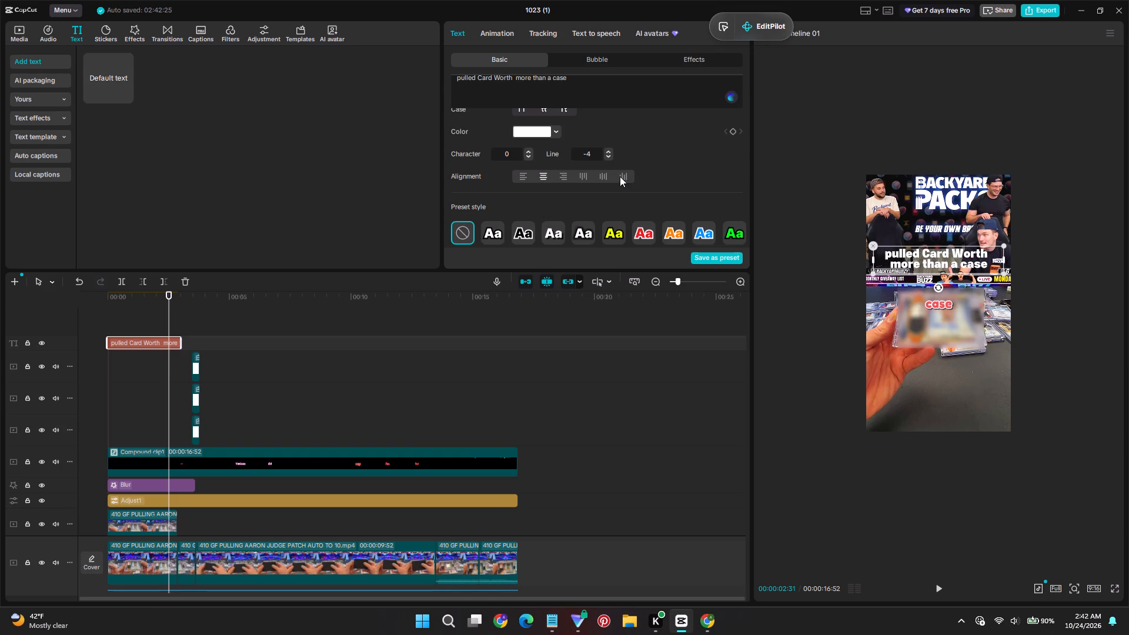
pyautogui.scroll(2, 505, 144)
pyautogui.click(563, 213)
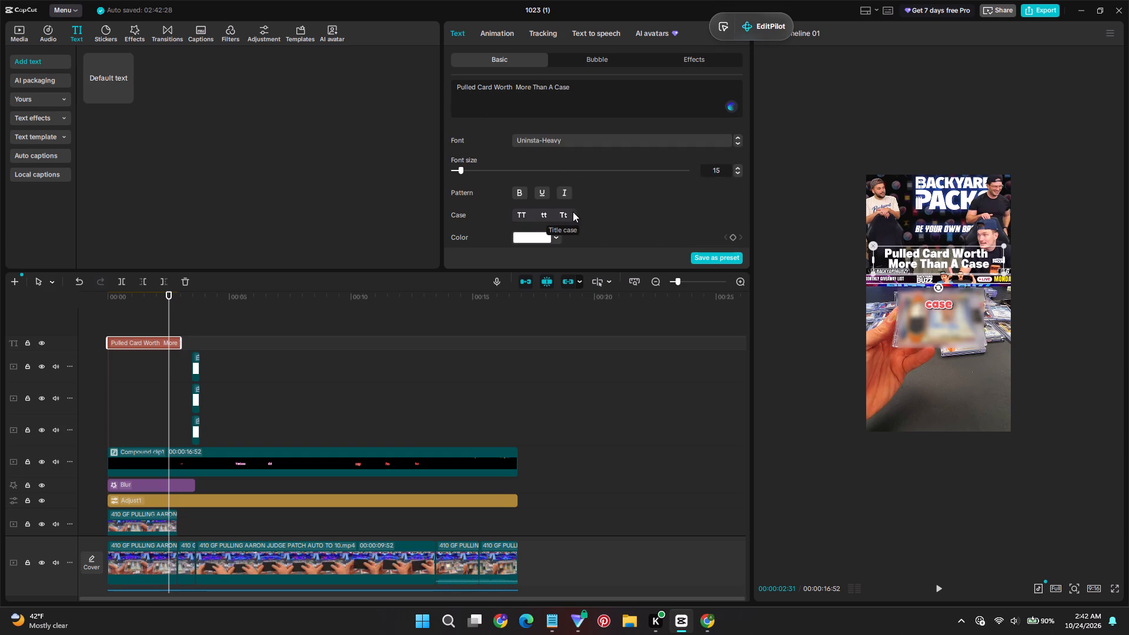
# Apply the preset style with white letters on a black background to the title.
pyautogui.scroll(-1, 579, 191)
pyautogui.scroll(1, 554, 181)
pyautogui.scroll(-2, 521, 208)
pyautogui.scroll(1, 546, 196)
pyautogui.scroll(-3, 546, 196)
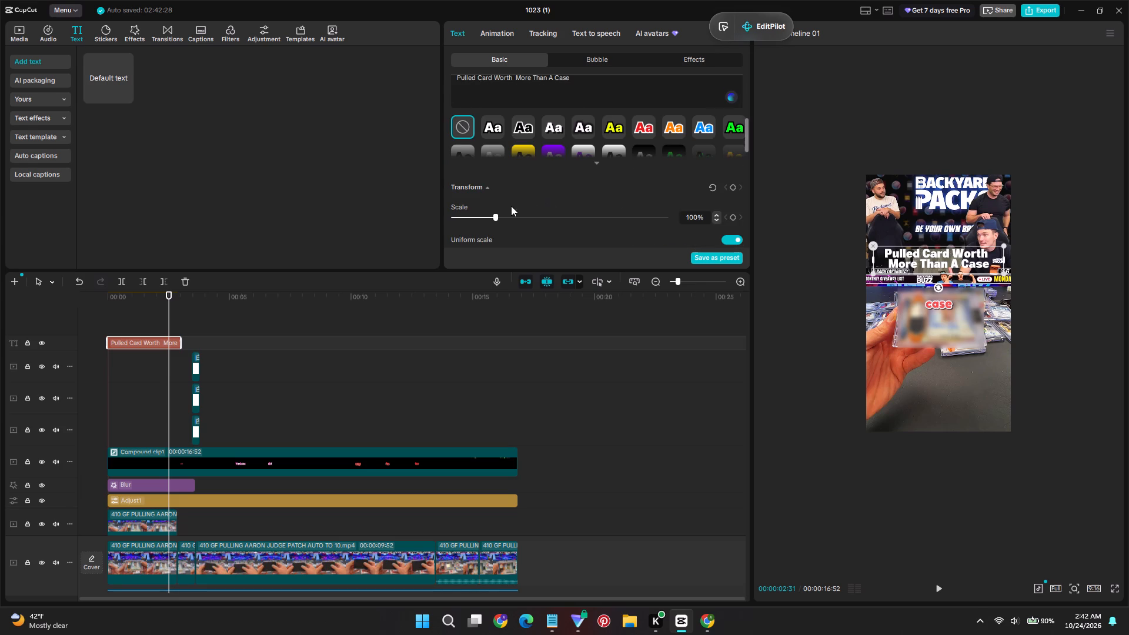
pyautogui.click(647, 152)
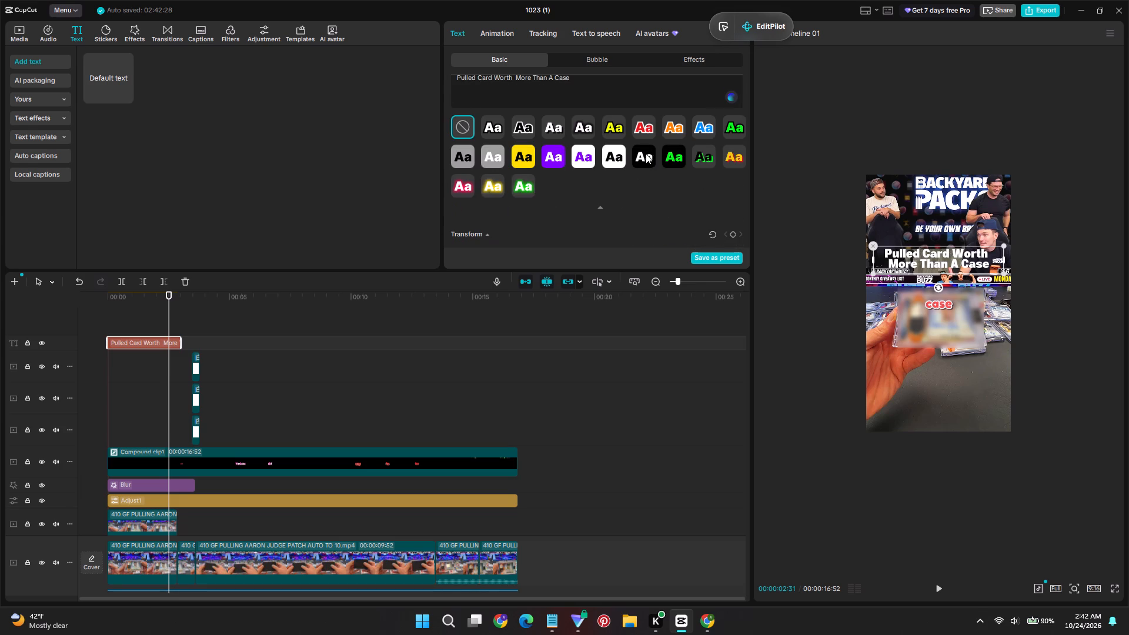
pyautogui.click(644, 156)
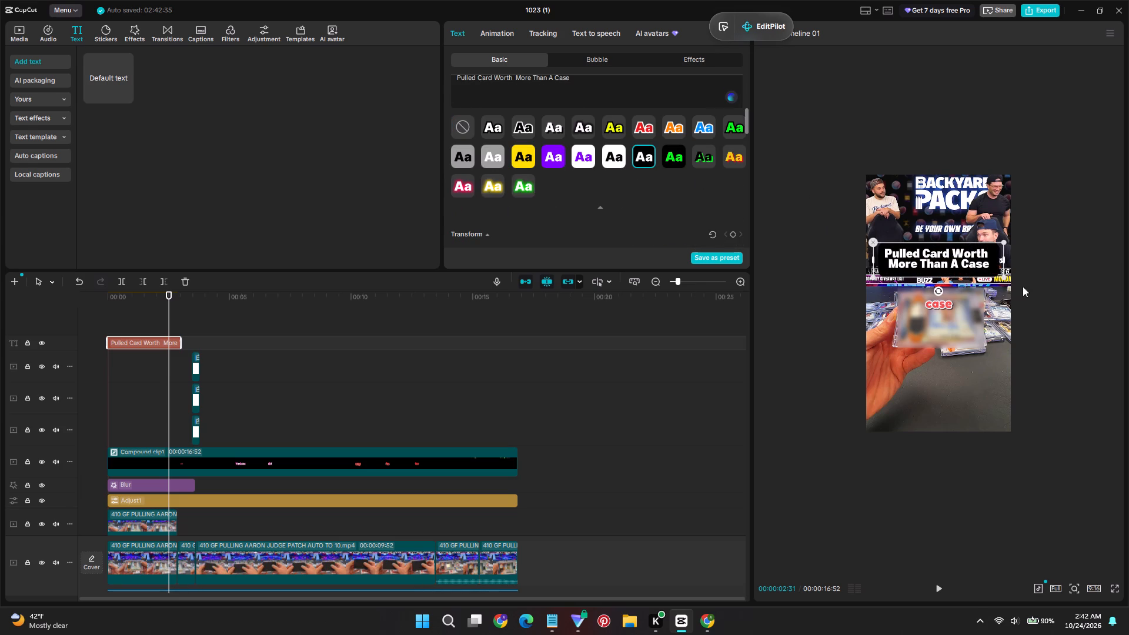
# Shrink the title and center it over the banner strip between the upper and lower videos.
pyautogui.moveTo(1002, 277); pyautogui.dragTo(978, 265)
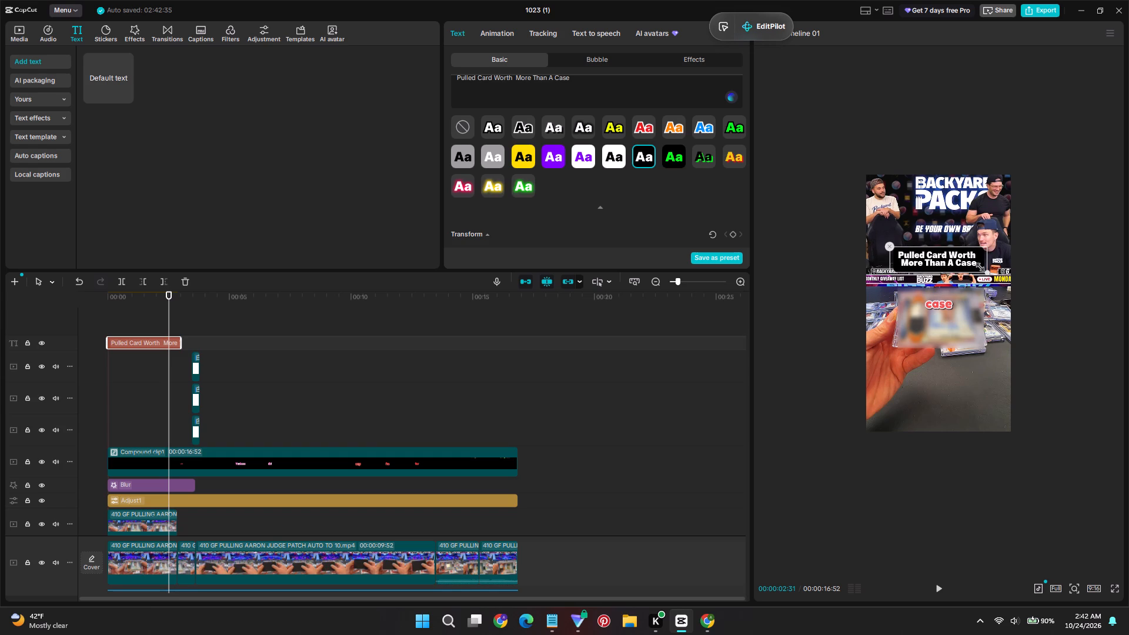
pyautogui.moveTo(978, 265); pyautogui.dragTo(973, 265)
pyautogui.moveTo(953, 260); pyautogui.dragTo(951, 276)
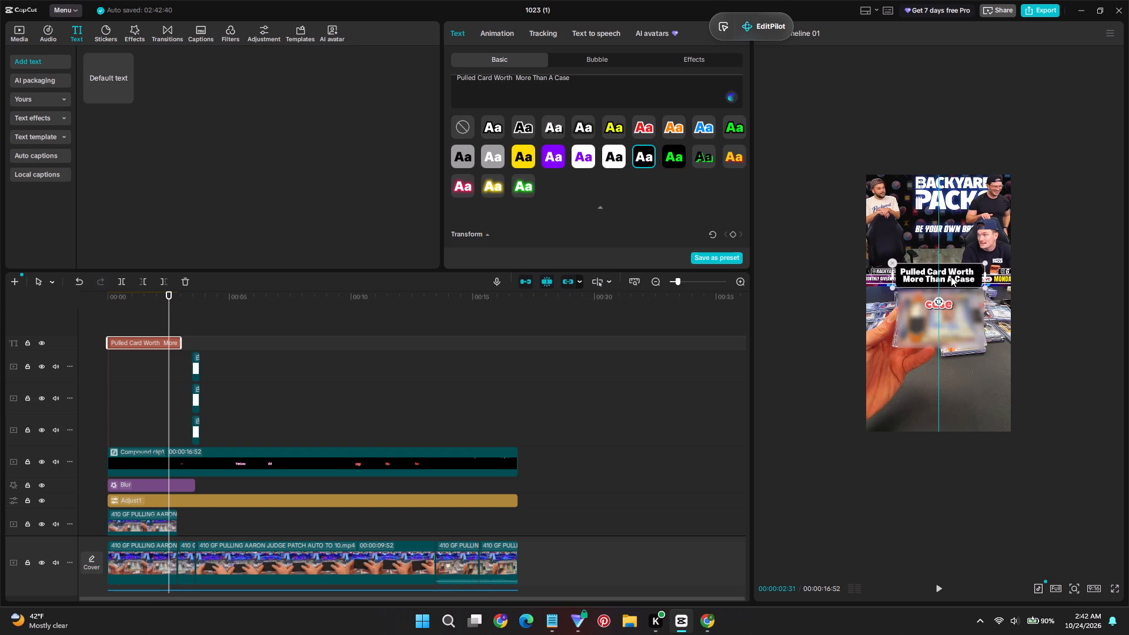
pyautogui.moveTo(951, 276); pyautogui.dragTo(953, 276)
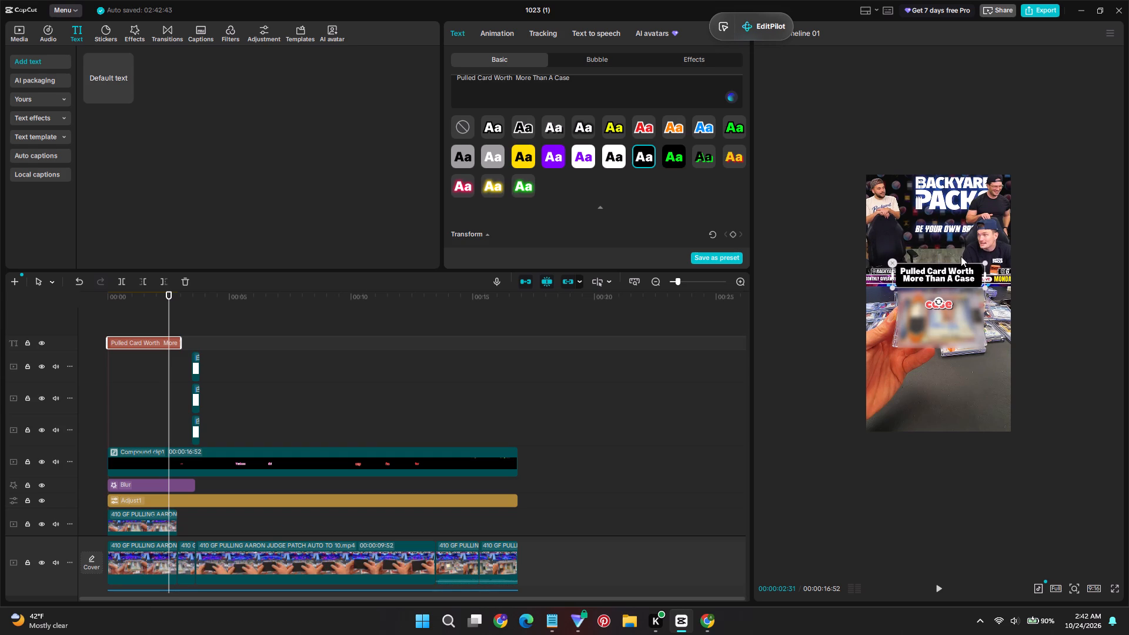
# Change the title's text color to yellow FFCC00.
pyautogui.scroll(-4, 613, 200)
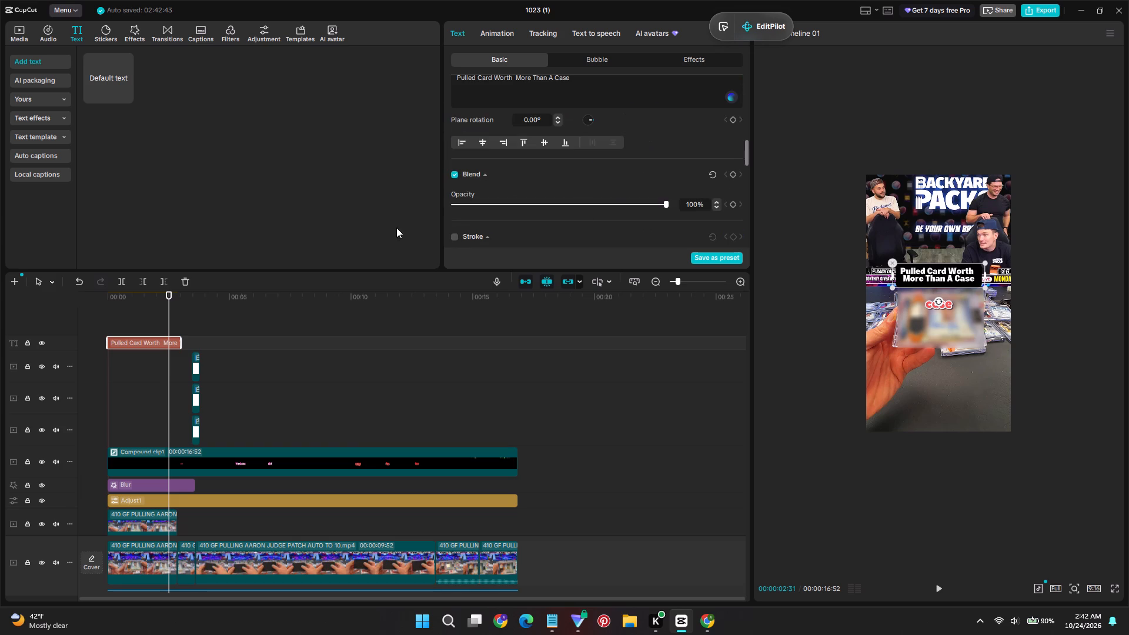
pyautogui.scroll(6, 555, 214)
pyautogui.click(532, 128)
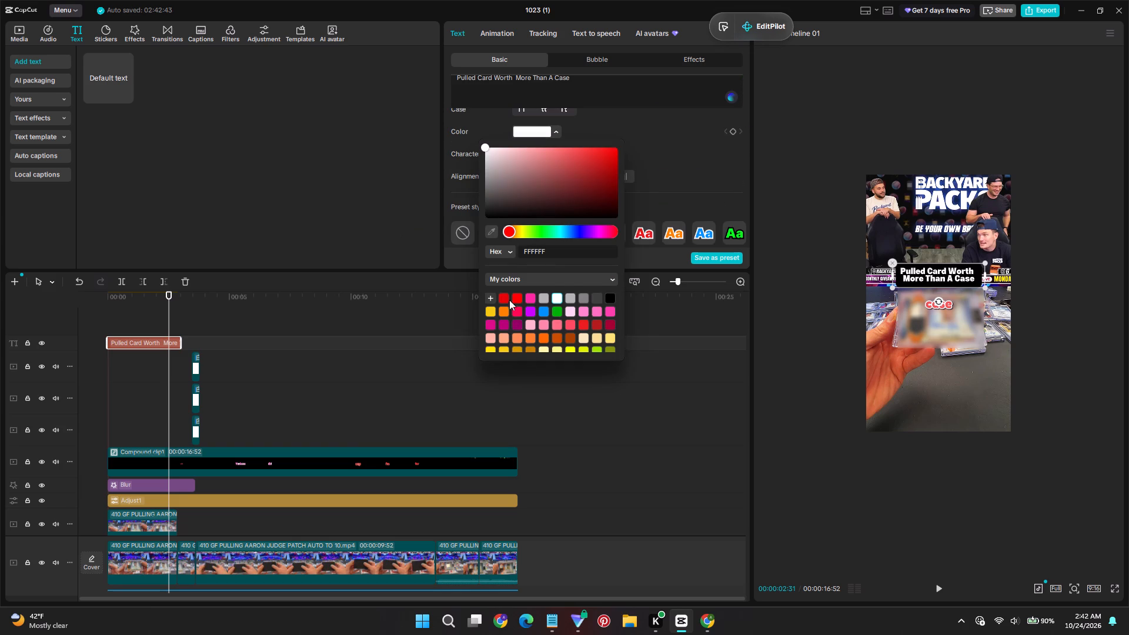
pyautogui.click(492, 308)
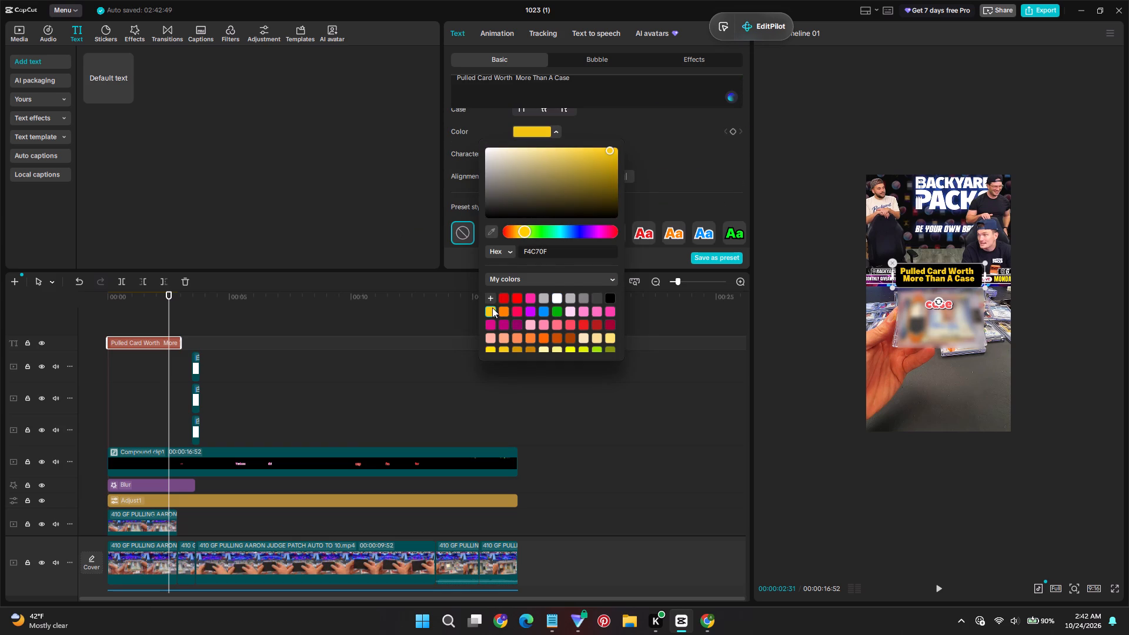
pyautogui.moveTo(607, 161); pyautogui.dragTo(654, 111)
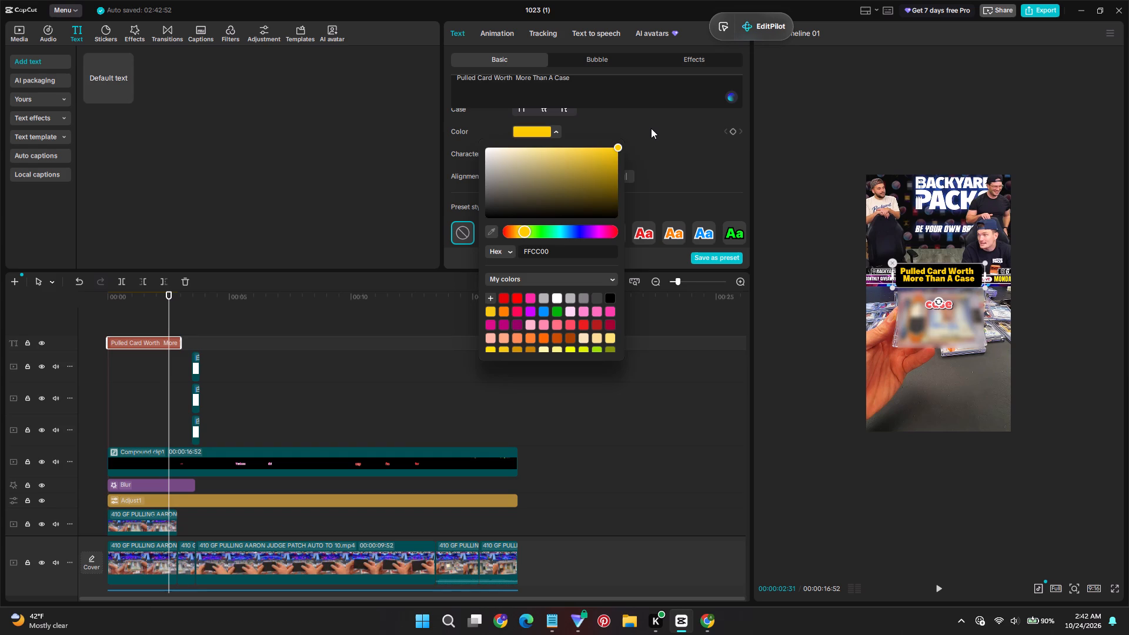
pyautogui.keyDown('ctrl'); pyautogui.scroll(2, 986, 326); pyautogui.keyUp('ctrl')
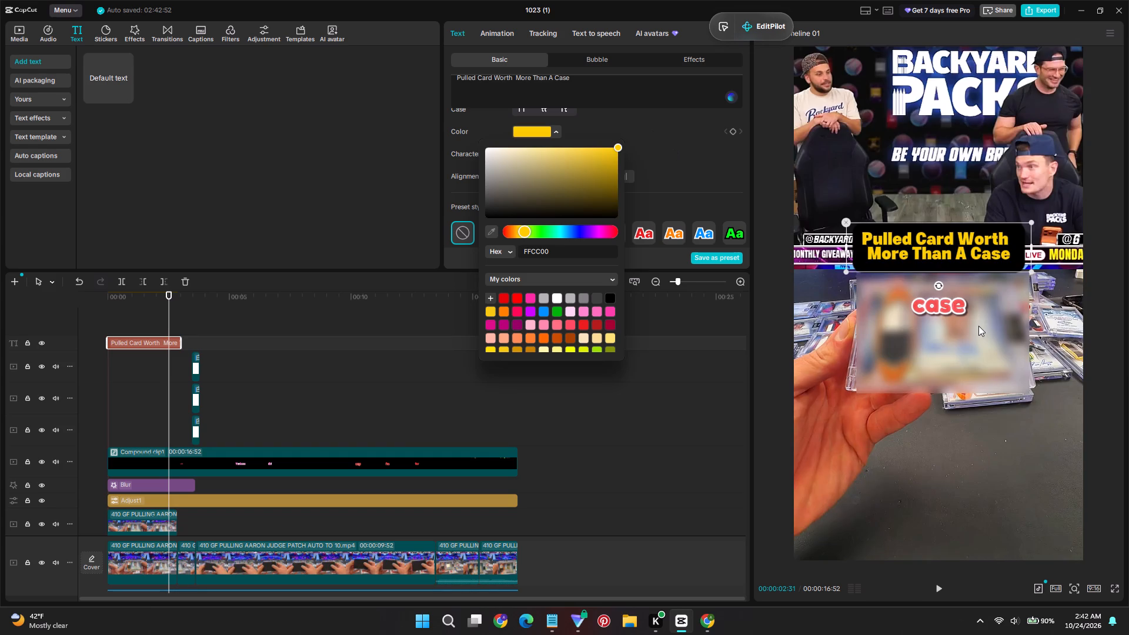
# Play back the opening and set the yellow title's line spacing to -1.
pyautogui.keyDown('ctrl'); pyautogui.scroll(-2, 978, 326); pyautogui.keyUp('ctrl')
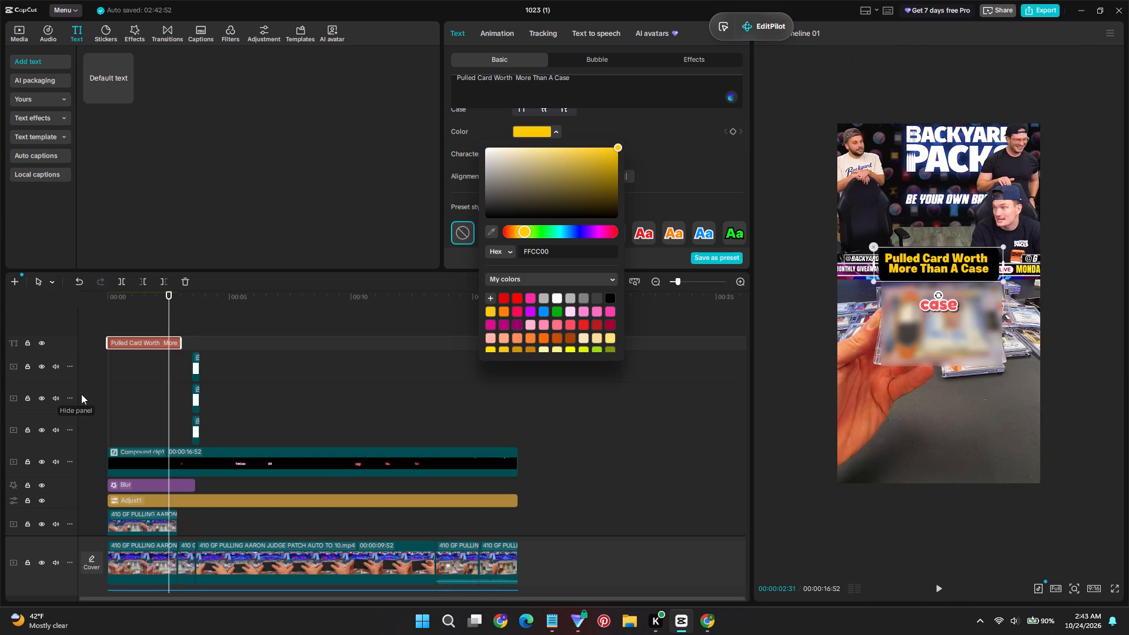
pyautogui.moveTo(126, 289); pyautogui.dragTo(101, 296)
pyautogui.moveTo(109, 298); pyautogui.dragTo(91, 293)
pyautogui.press('space')
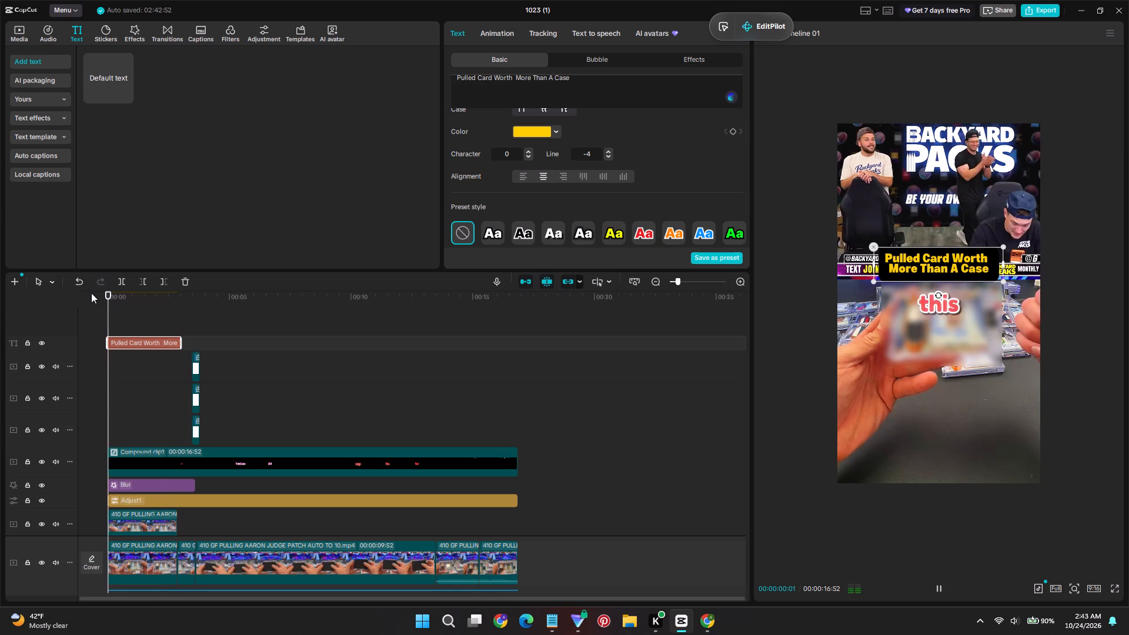
pyautogui.click(161, 344)
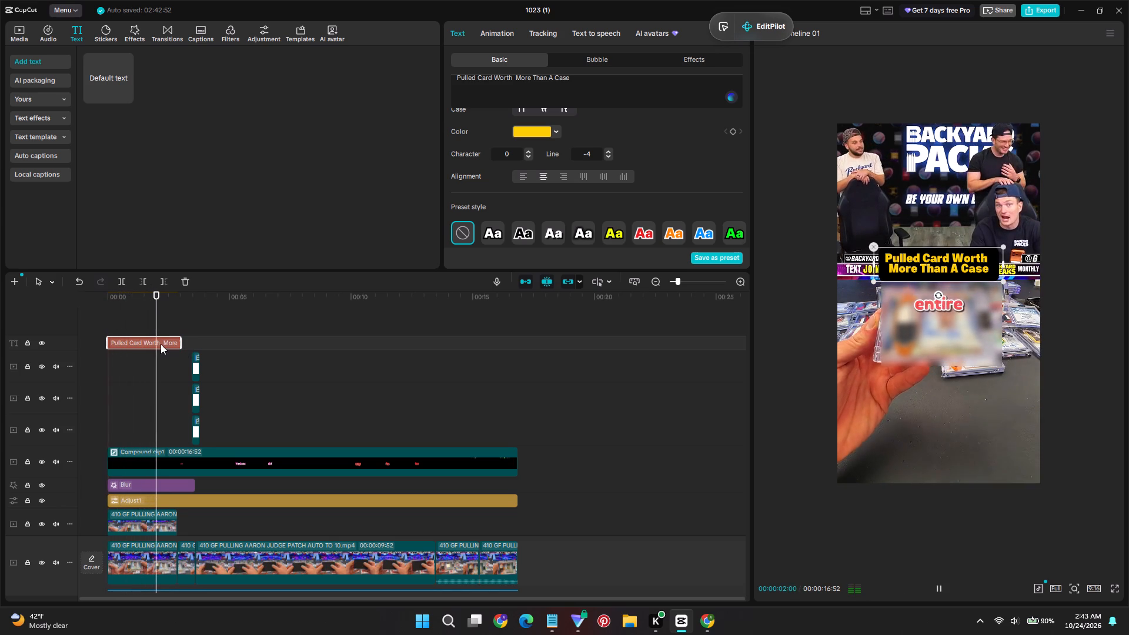
pyautogui.press('space')
pyautogui.click(607, 156)
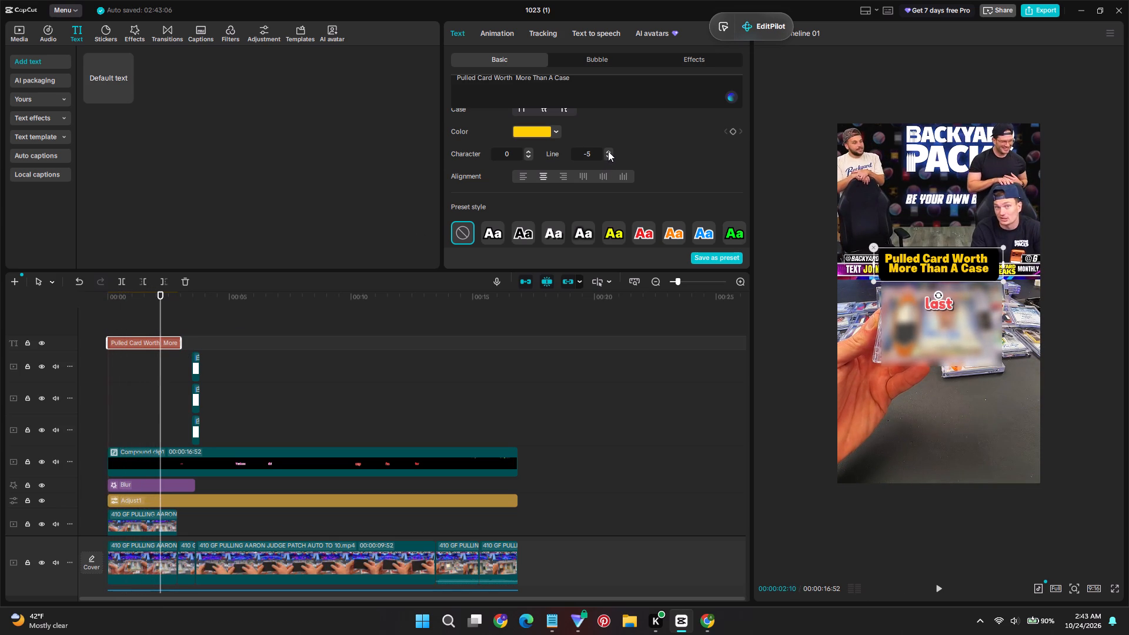
pyautogui.tripleClick(608, 149)
pyautogui.click(608, 149)
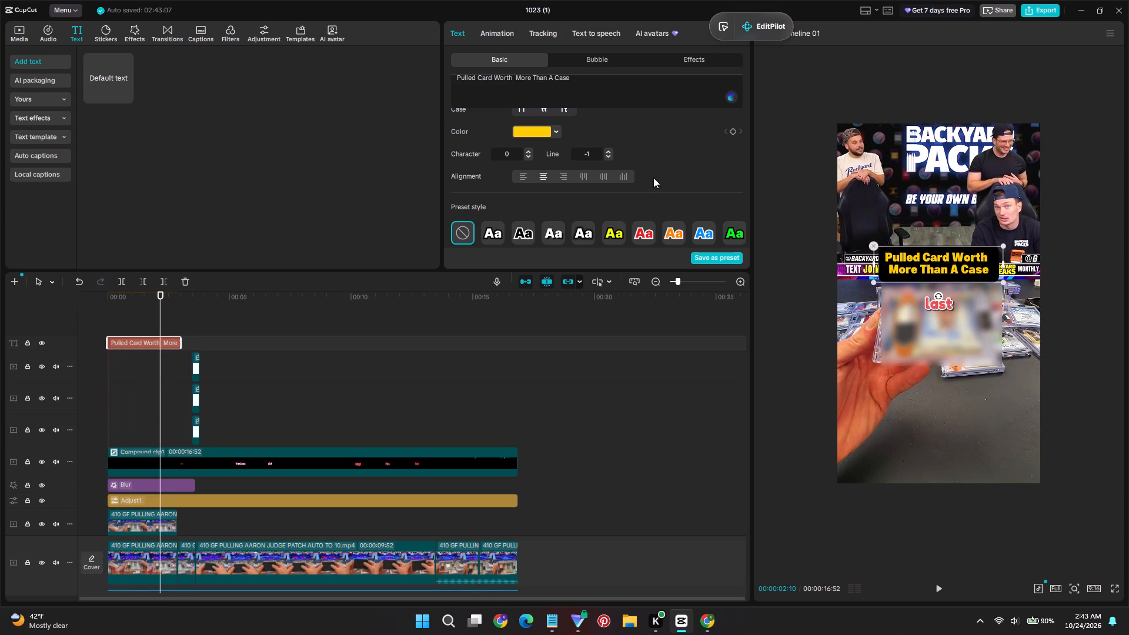
pyautogui.click(654, 174)
# Replay the opening and extend the end of the title clip to the start of the short stacked overlay clips.
pyautogui.moveTo(126, 300); pyautogui.dragTo(94, 296)
pyautogui.press('space')
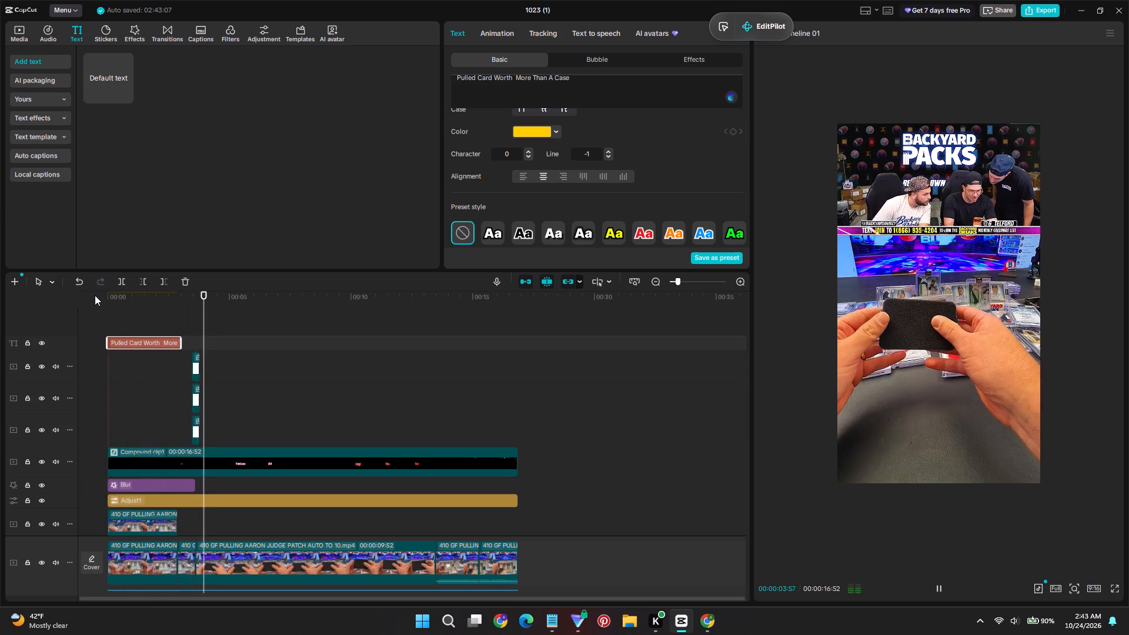
pyautogui.moveTo(119, 299); pyautogui.dragTo(66, 300)
pyautogui.press('space')
pyautogui.press('space')
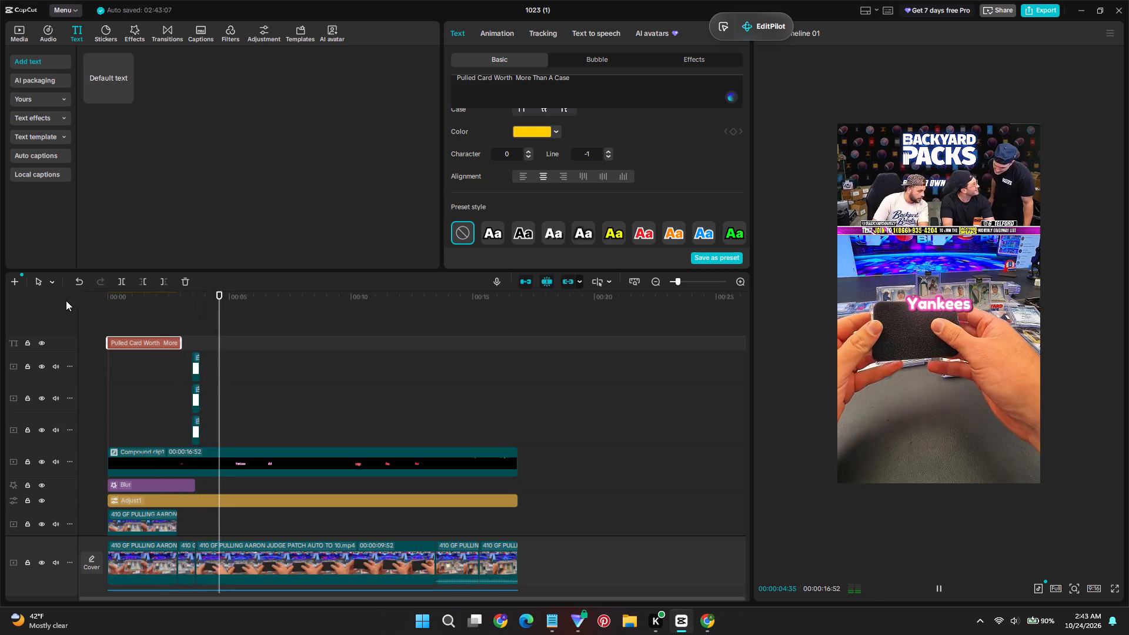
pyautogui.press('space')
pyautogui.moveTo(179, 343); pyautogui.dragTo(191, 350)
pyautogui.click(181, 326)
# Play through the short and raise the long middle clip on the upper detached audio track to -5.9 dB.
pyautogui.press('space')
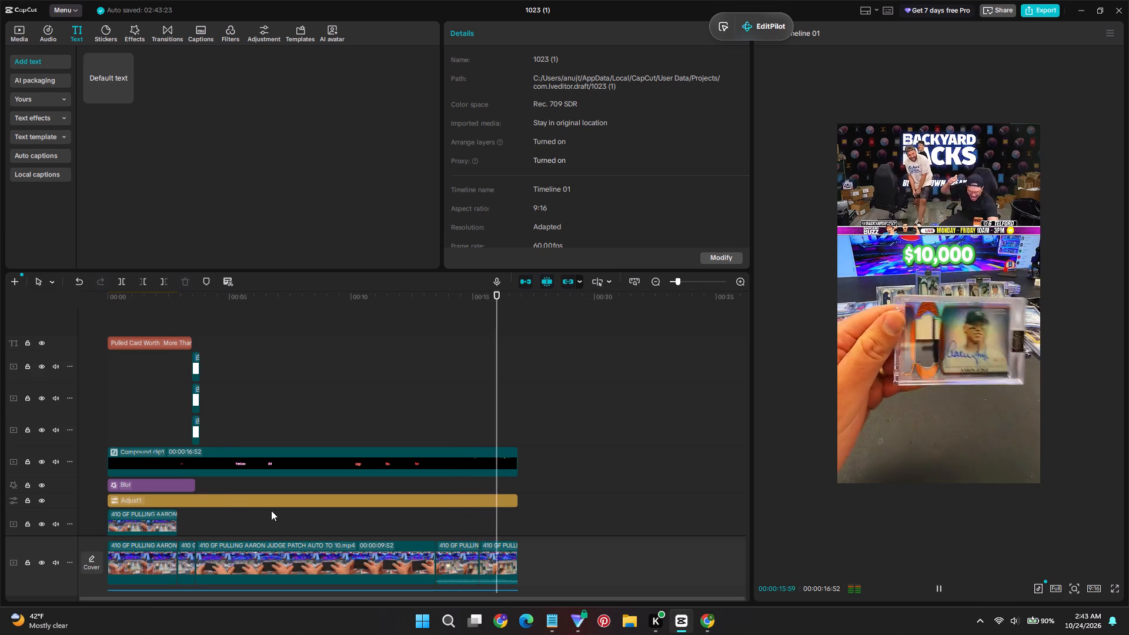
pyautogui.keyDown('ctrl'); pyautogui.scroll(-5, 271, 510); pyautogui.keyUp('ctrl')
pyautogui.click(295, 429)
pyautogui.press('space')
pyautogui.keyDown('ctrl'); pyautogui.scroll(-4, 299, 437); pyautogui.keyUp('ctrl')
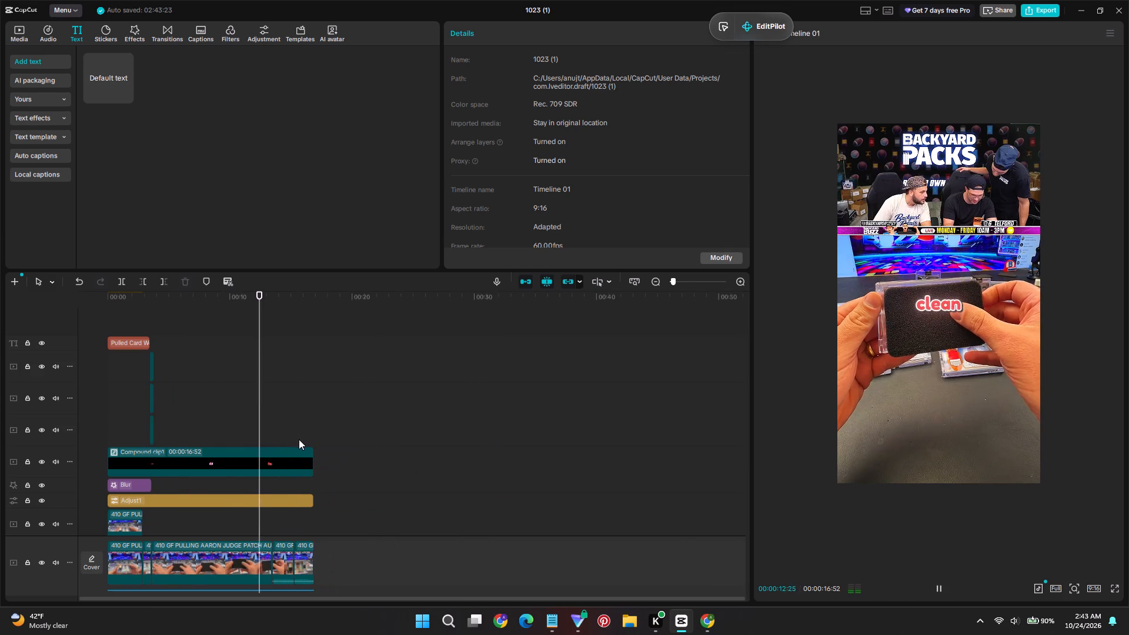
pyautogui.scroll(-4, 224, 470)
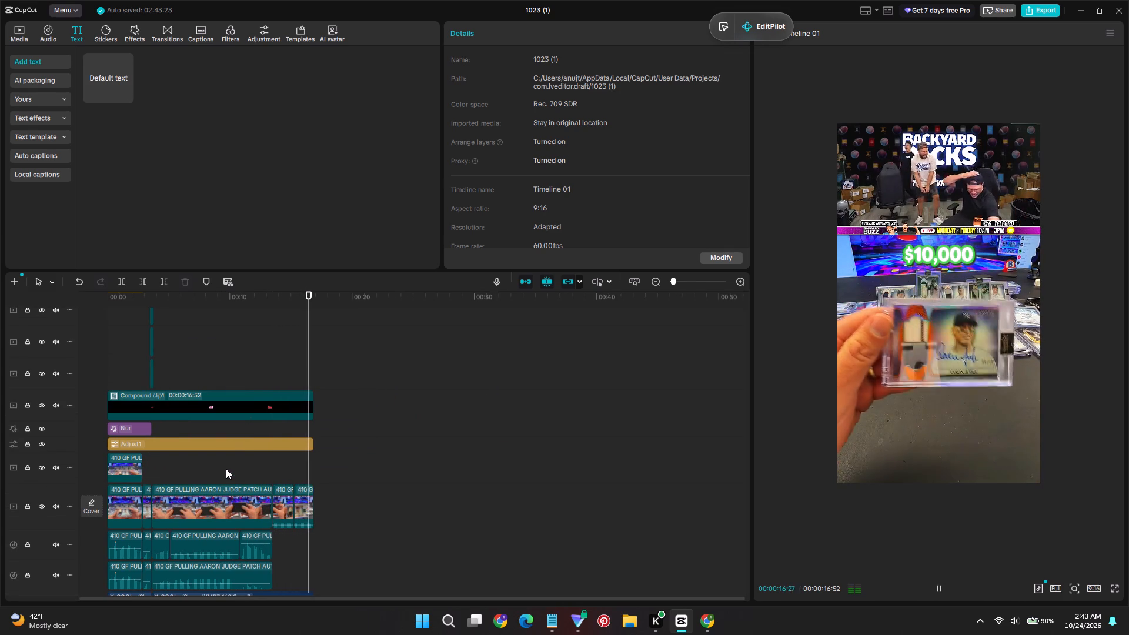
pyautogui.press('space')
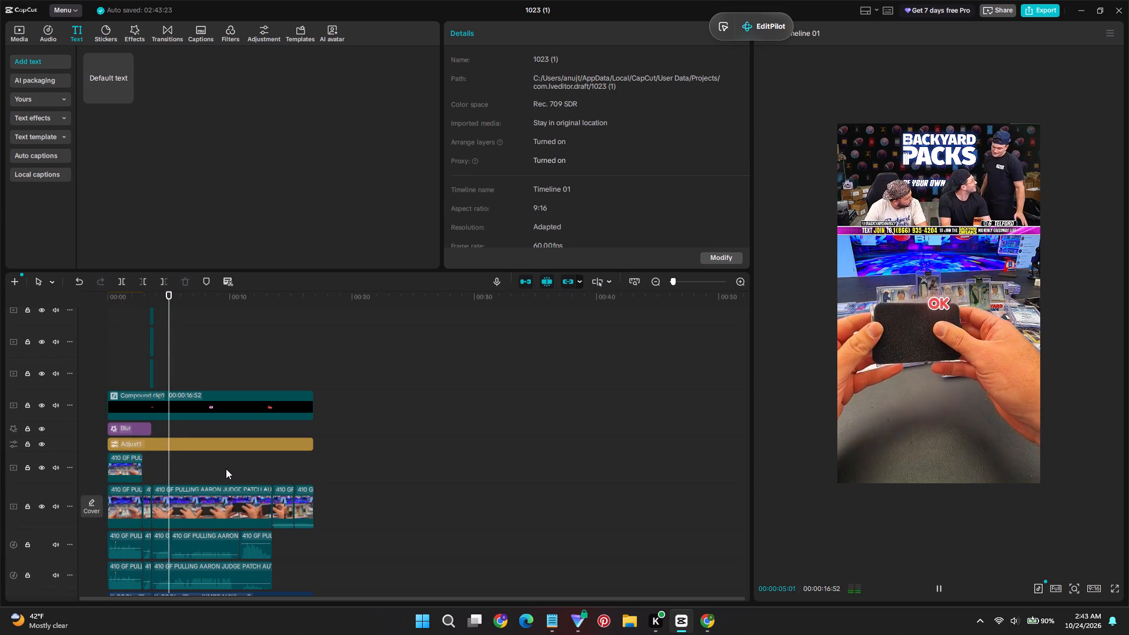
pyautogui.keyDown('ctrl'); pyautogui.scroll(-2, 205, 483); pyautogui.keyUp('ctrl')
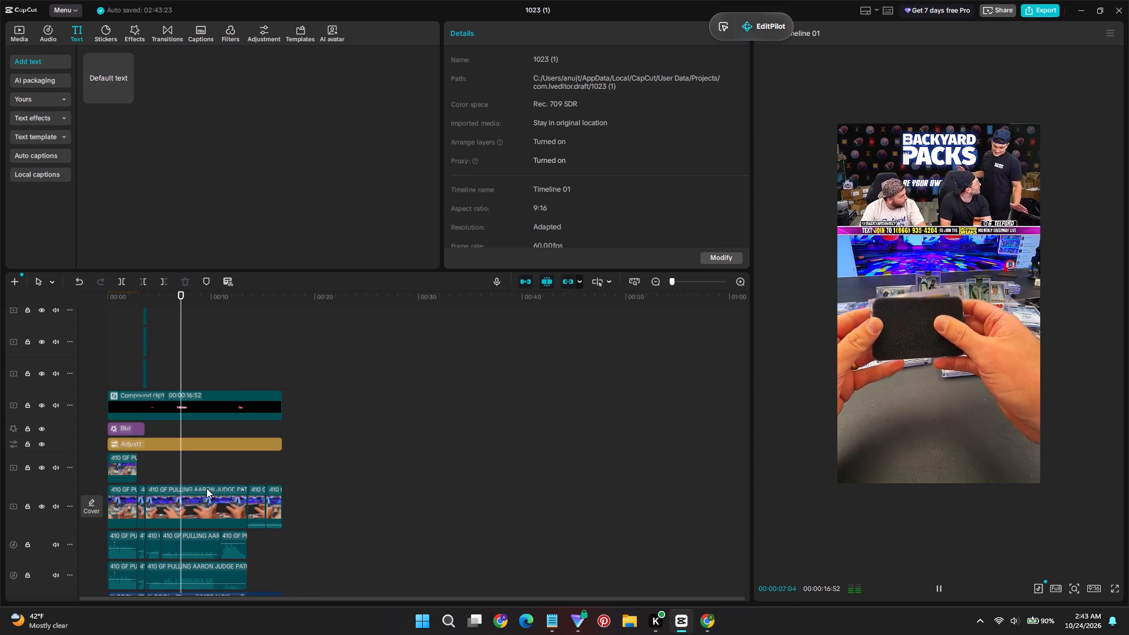
pyautogui.scroll(-4, 206, 488)
pyautogui.click(206, 484)
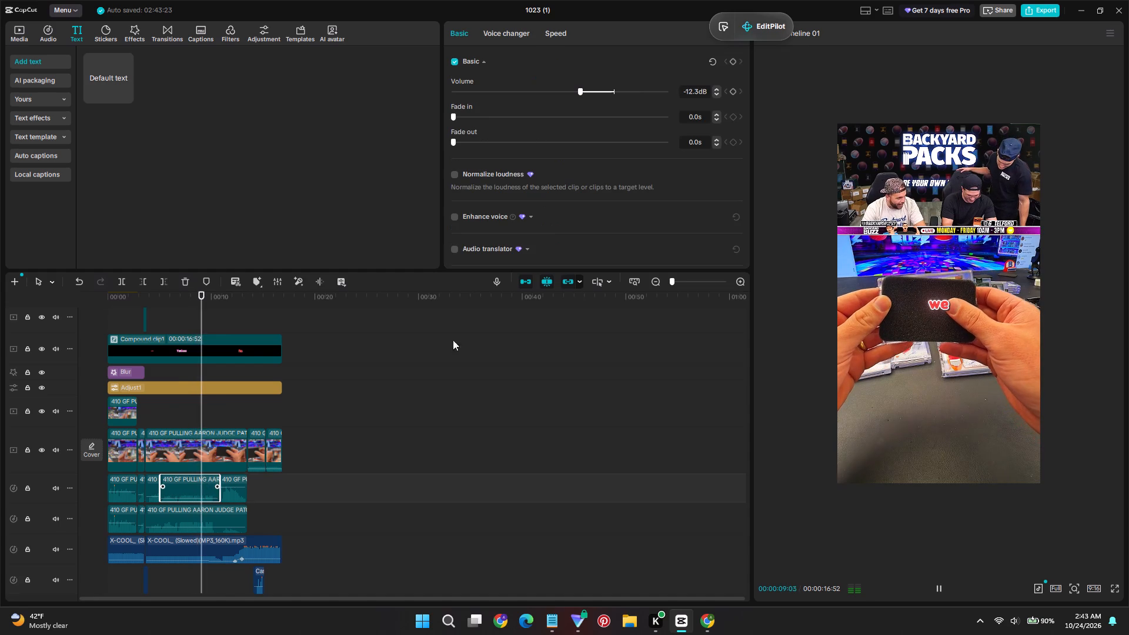
pyautogui.press('space')
pyautogui.click(595, 90)
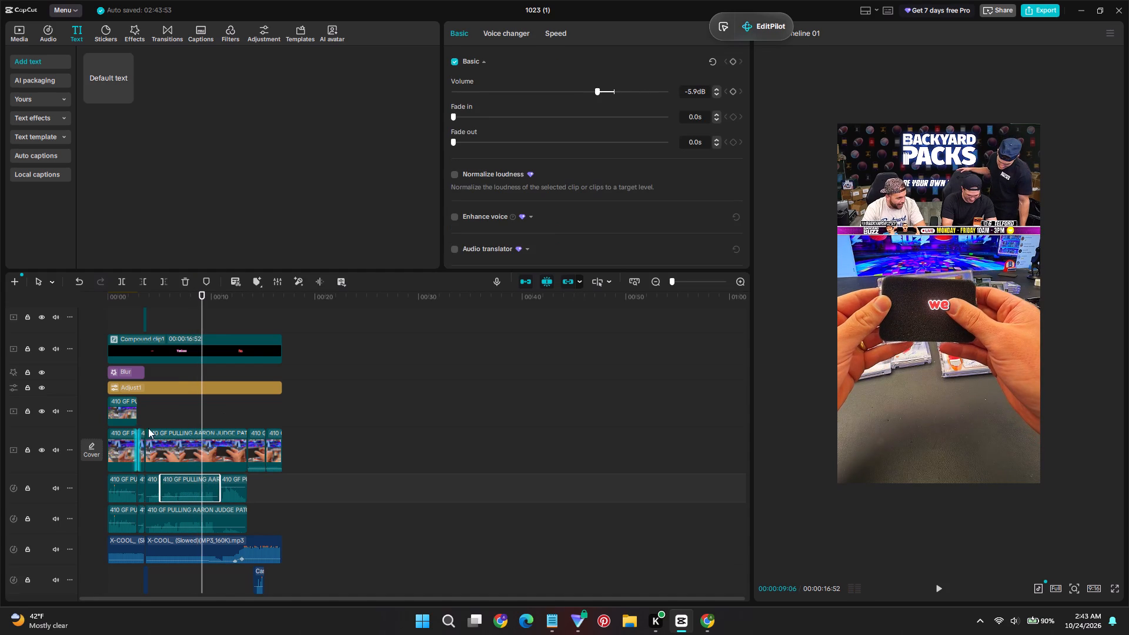
# Open the captions compound clip and turn off applying changes to all main captions for "I'm just gonna I'm just gonna go for a clean".
pyautogui.click(148, 424)
pyautogui.press('space')
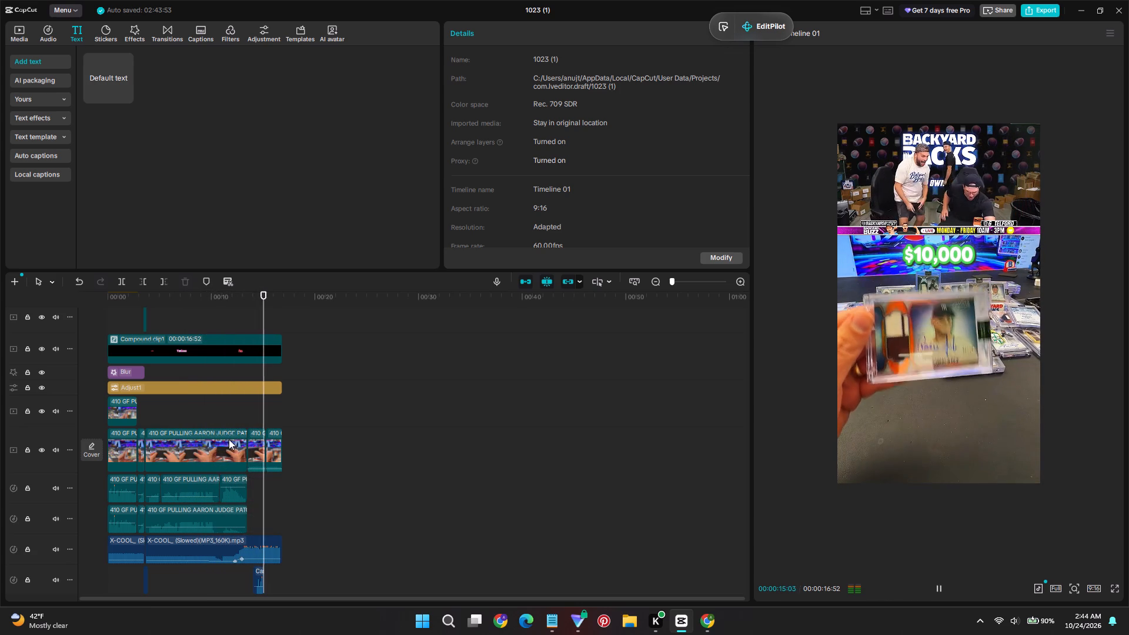
pyautogui.press('space')
pyautogui.doubleClick(233, 349)
pyautogui.keyDown('ctrl'); pyautogui.scroll(15, 259, 414); pyautogui.keyUp('ctrl')
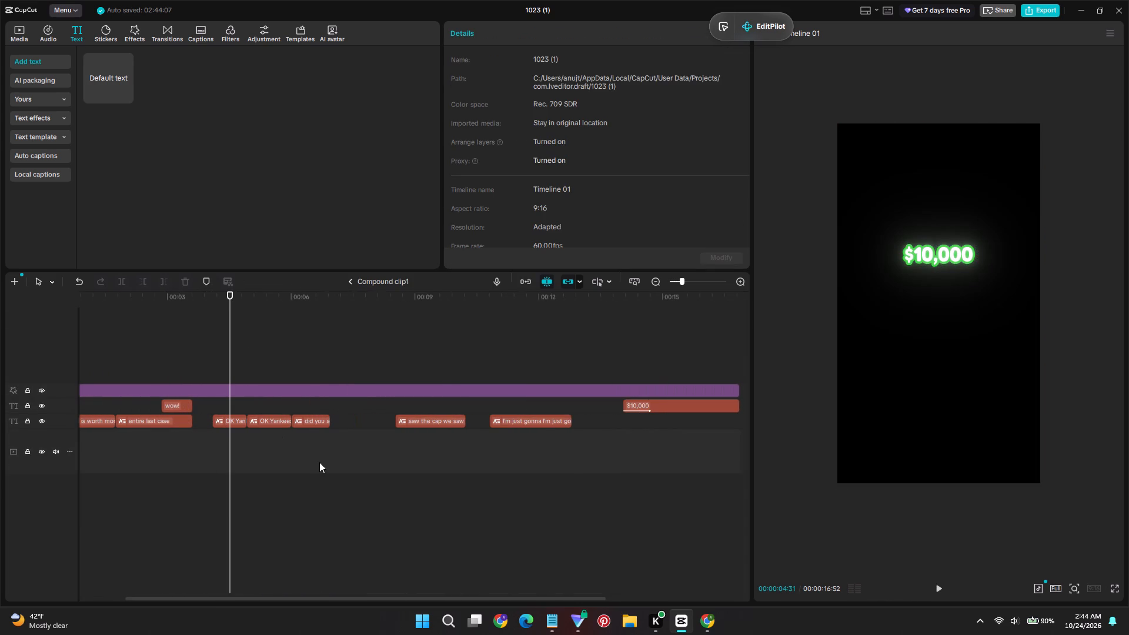
pyautogui.keyDown('ctrl'); pyautogui.scroll(1, 319, 462); pyautogui.keyUp('ctrl')
pyautogui.moveTo(319, 596); pyautogui.dragTo(468, 576)
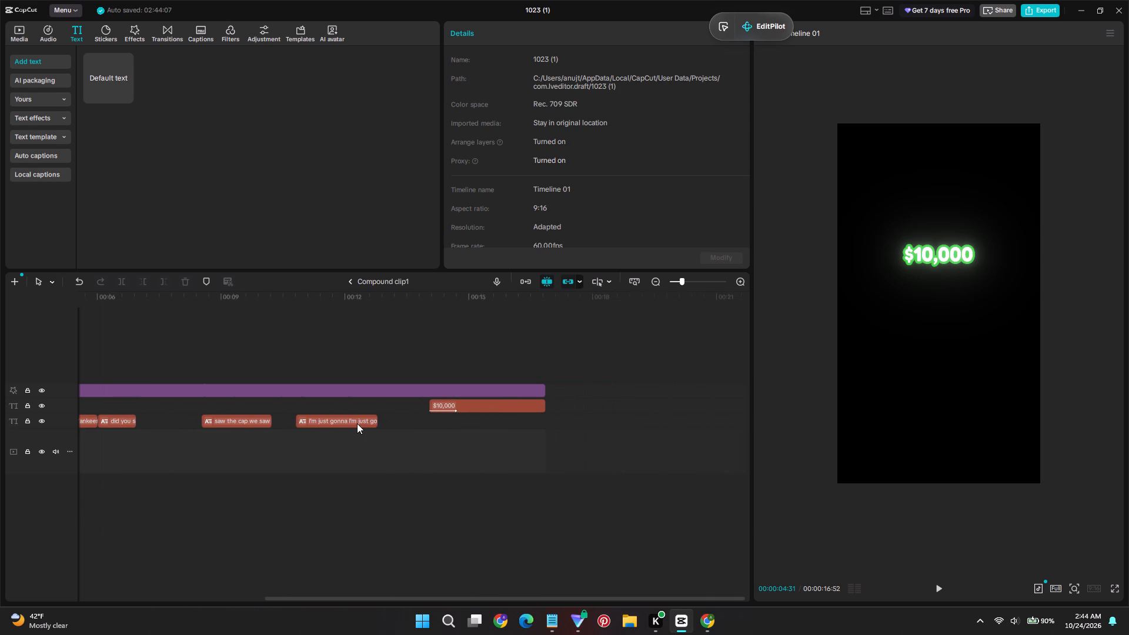
pyautogui.click(357, 423)
pyautogui.click(457, 78)
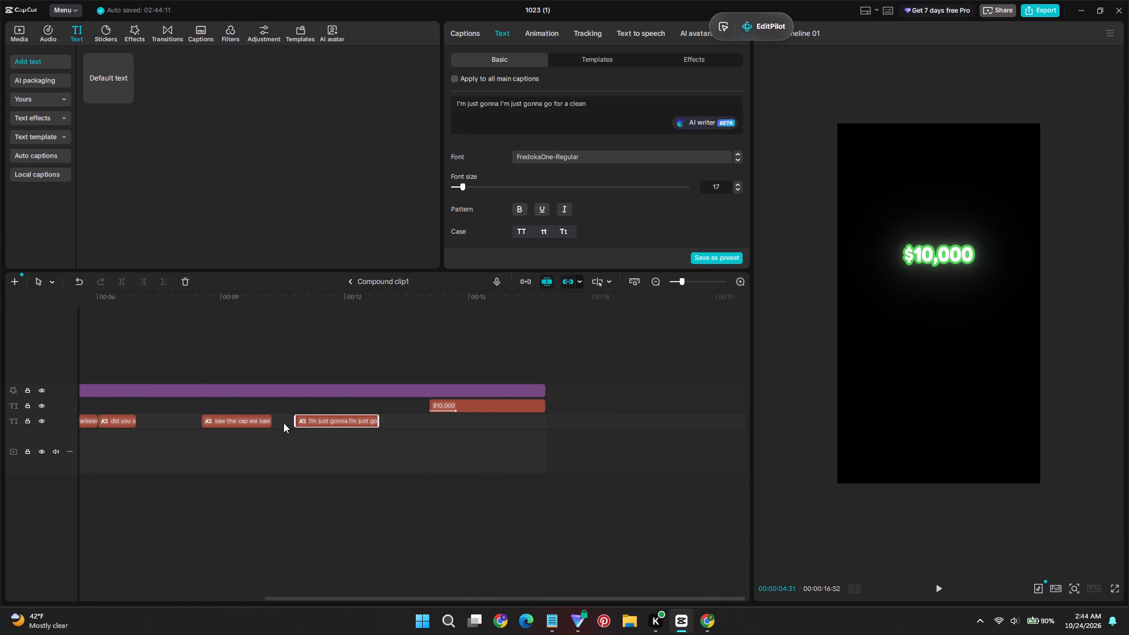
# Check the later captions and choose the Fredoka One font for the "I'm just gonna" caption.
pyautogui.click(293, 372)
pyautogui.press('space')
pyautogui.click(228, 376)
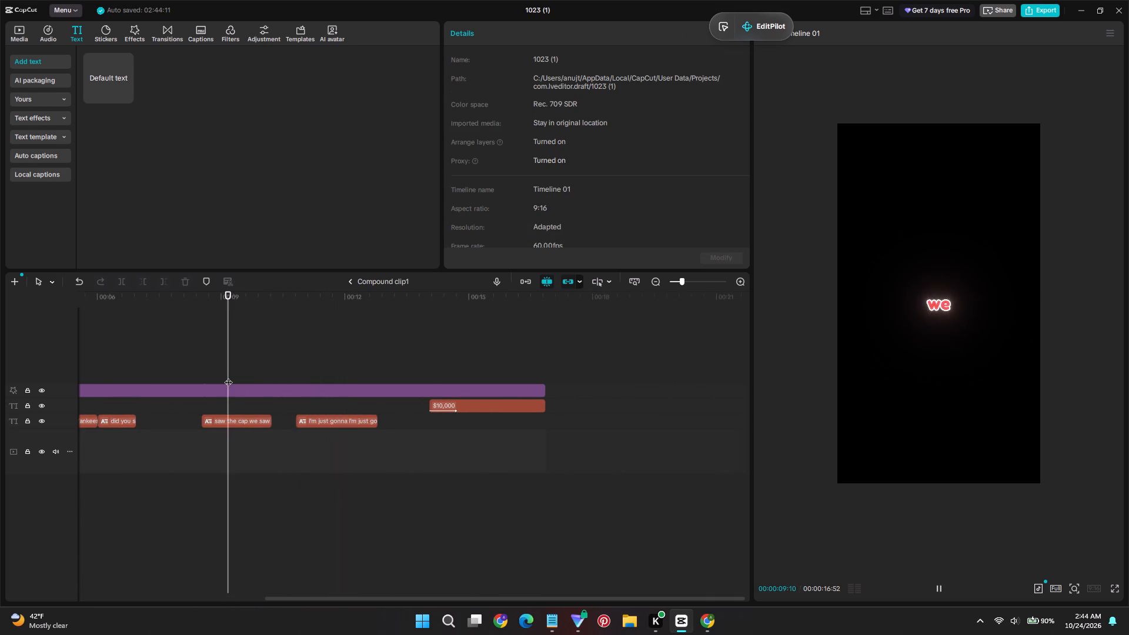
pyautogui.press('space')
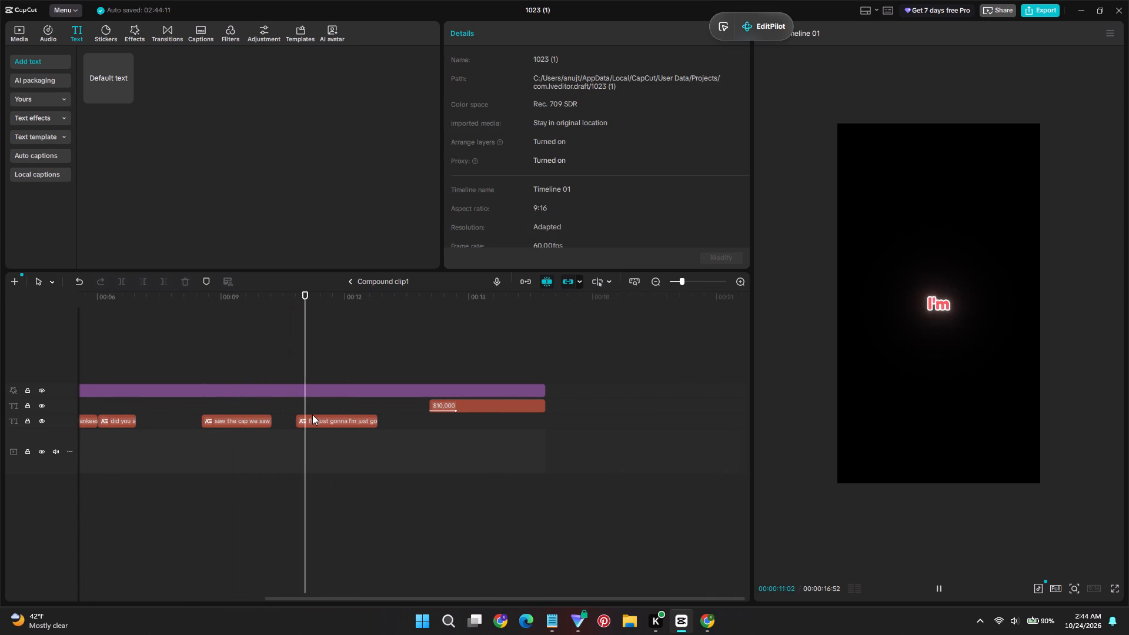
pyautogui.keyDown('ctrl'); pyautogui.scroll(-3, 324, 454); pyautogui.keyUp('ctrl')
pyautogui.press('space')
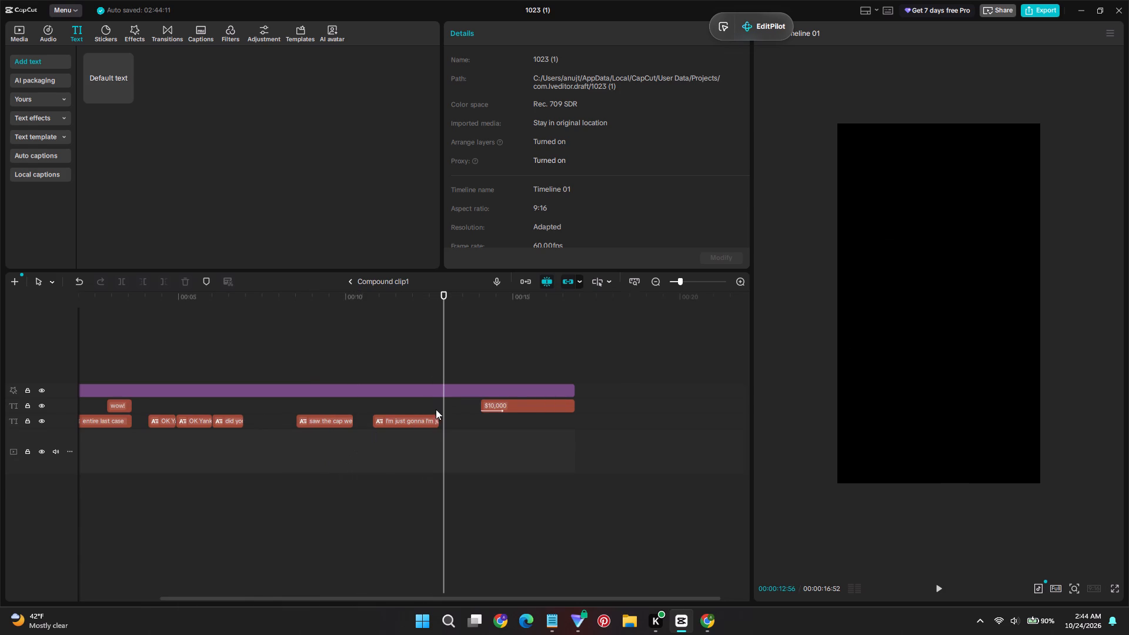
pyautogui.click(417, 420)
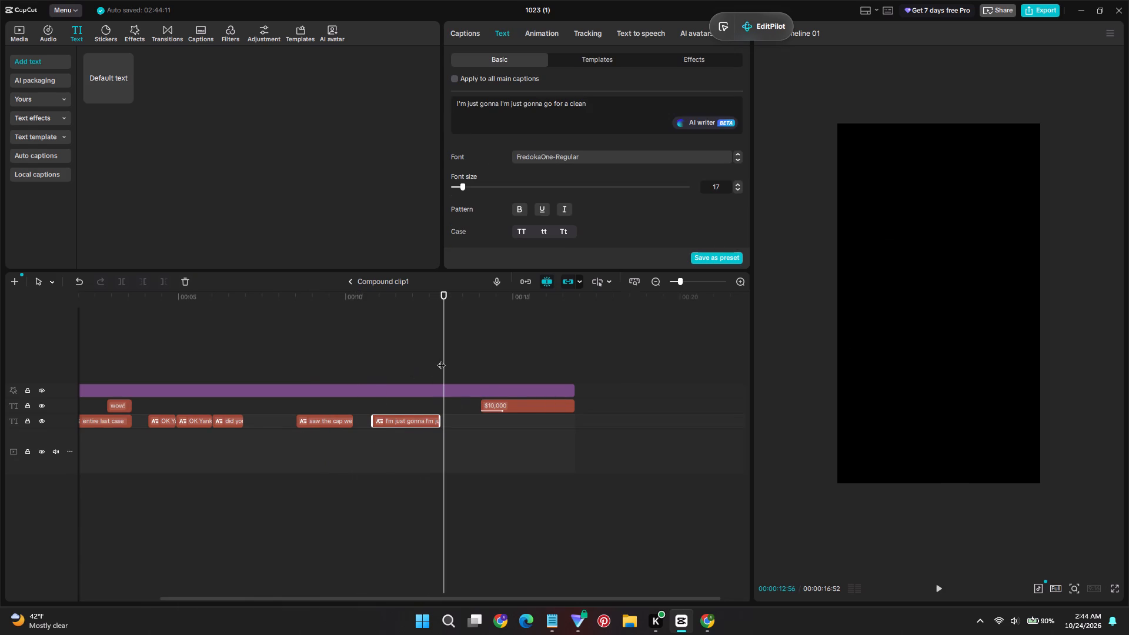
pyautogui.moveTo(442, 359); pyautogui.dragTo(359, 357)
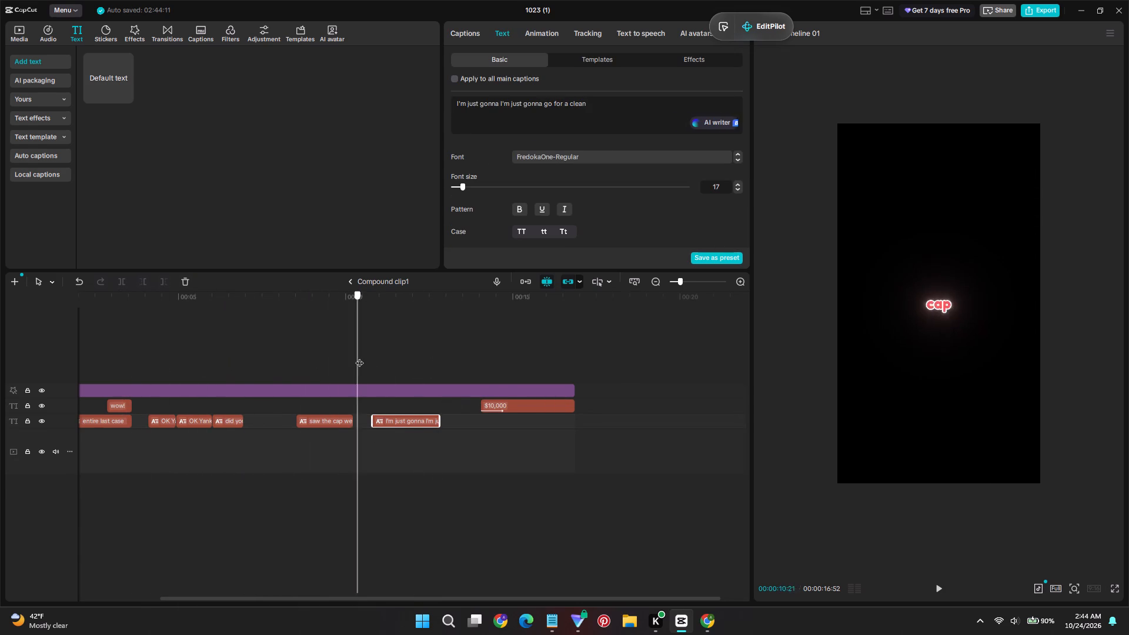
pyautogui.moveTo(359, 357); pyautogui.dragTo(410, 359)
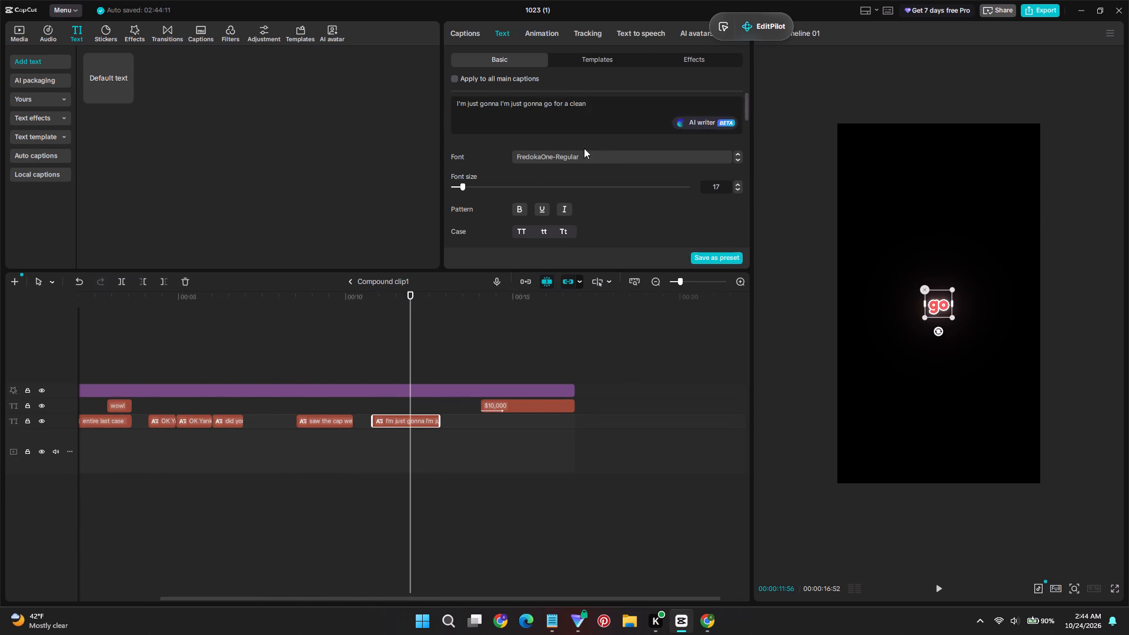
pyautogui.click(596, 156)
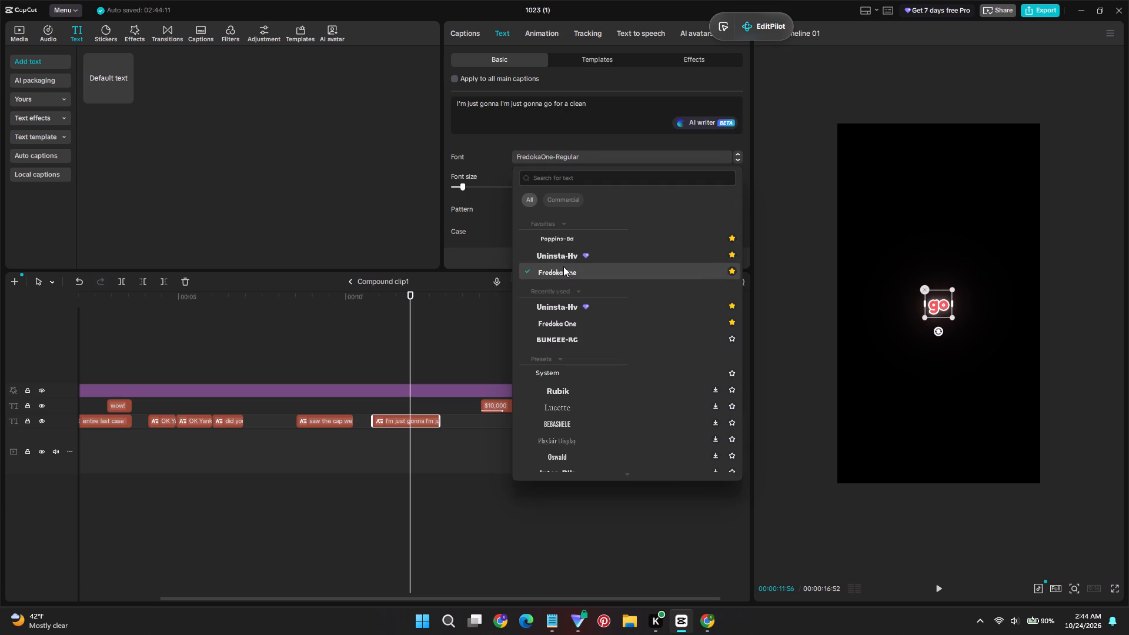
pyautogui.click(563, 266)
# Change the "I'm just gonna" caption's text color to white.
pyautogui.scroll(-1, 566, 230)
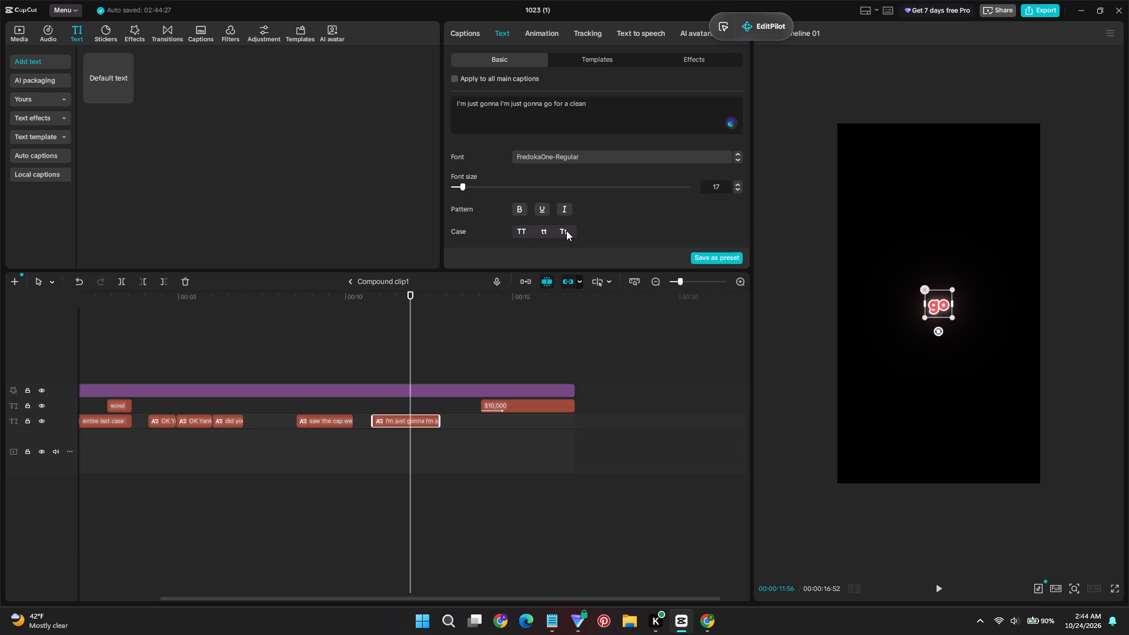
pyautogui.scroll(-3, 566, 230)
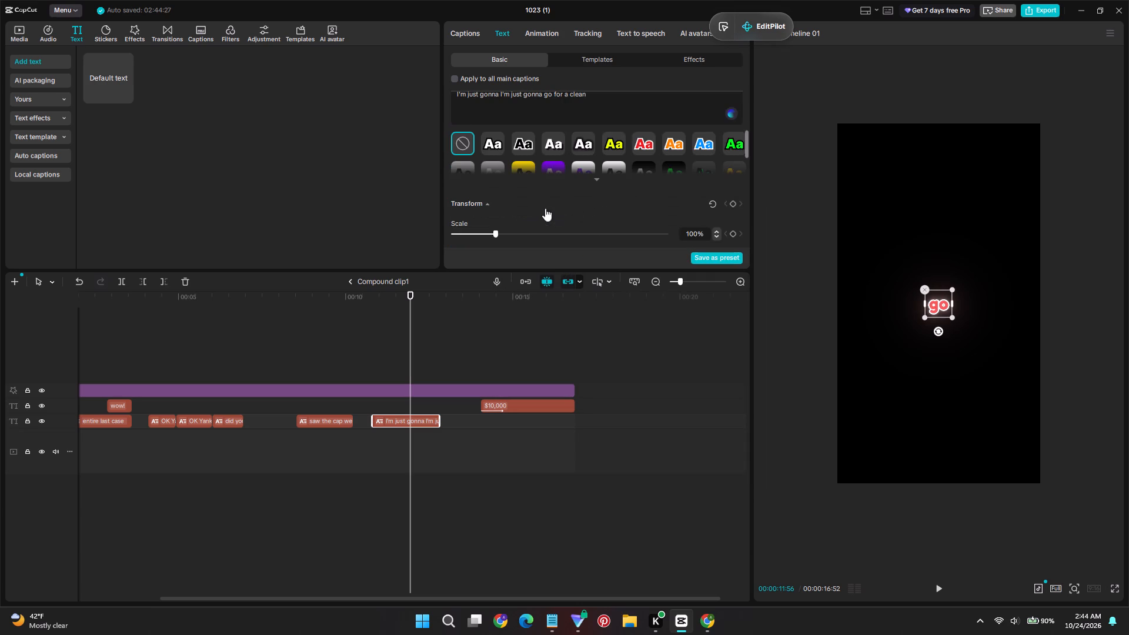
pyautogui.scroll(3, 544, 213)
pyautogui.click(531, 196)
pyautogui.moveTo(557, 239); pyautogui.dragTo(498, 202)
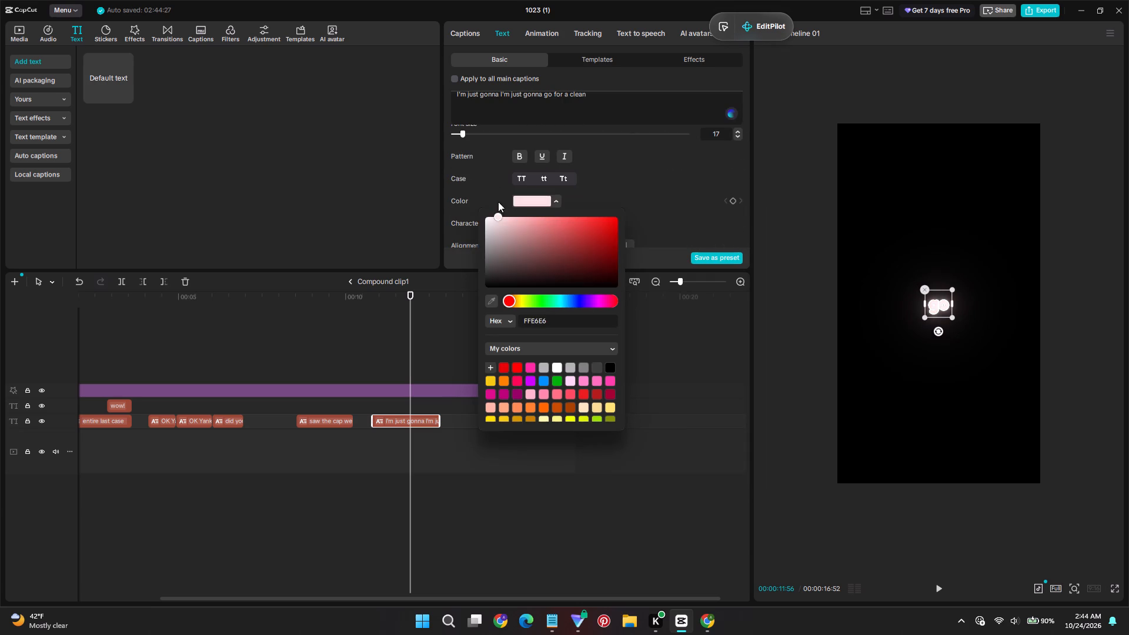
pyautogui.moveTo(498, 202); pyautogui.dragTo(407, 179)
pyautogui.click(650, 178)
# Change the "I'm just gonna" caption's stroke color to pink DC0C89.
pyautogui.scroll(-3, 587, 206)
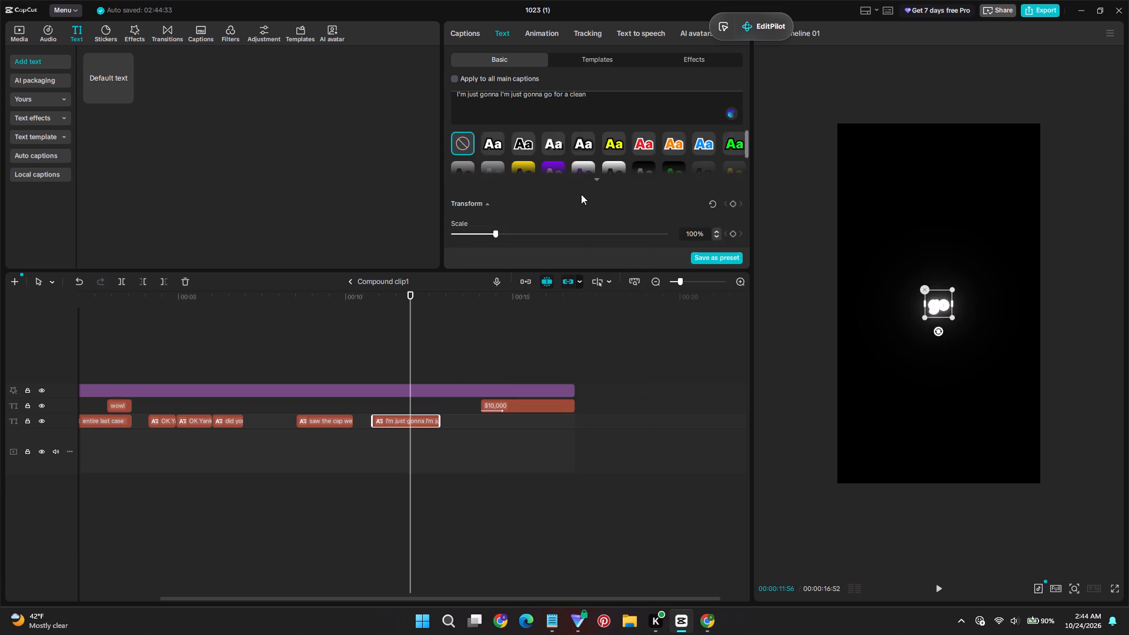
pyautogui.scroll(-6, 581, 194)
pyautogui.scroll(1, 488, 195)
pyautogui.click(529, 178)
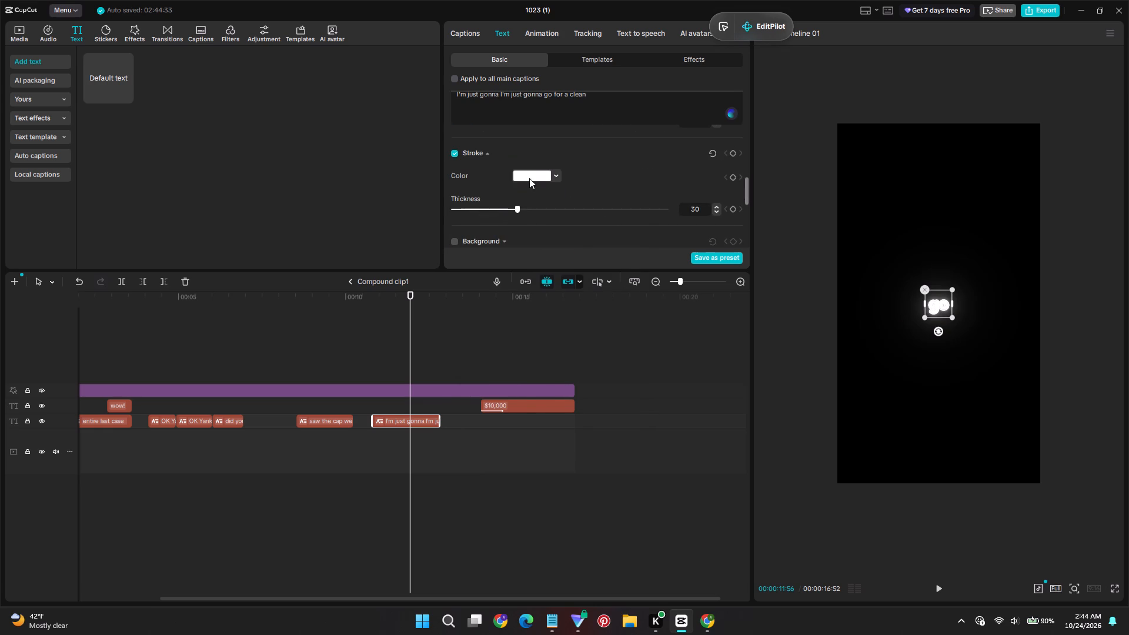
pyautogui.click(489, 365)
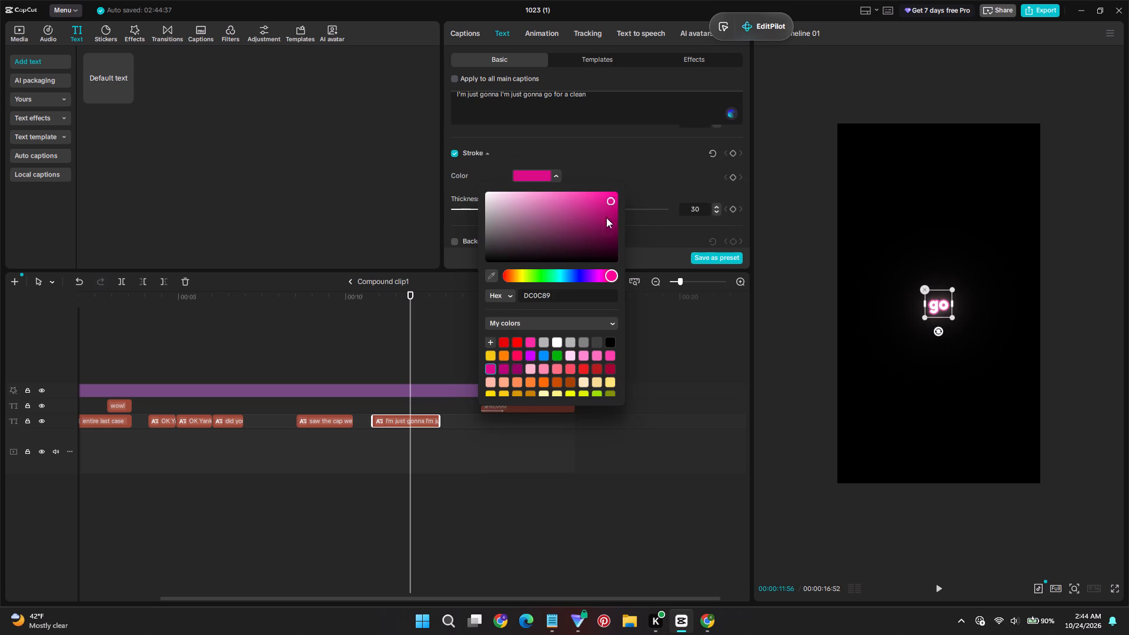
pyautogui.click(612, 151)
pyautogui.click(485, 158)
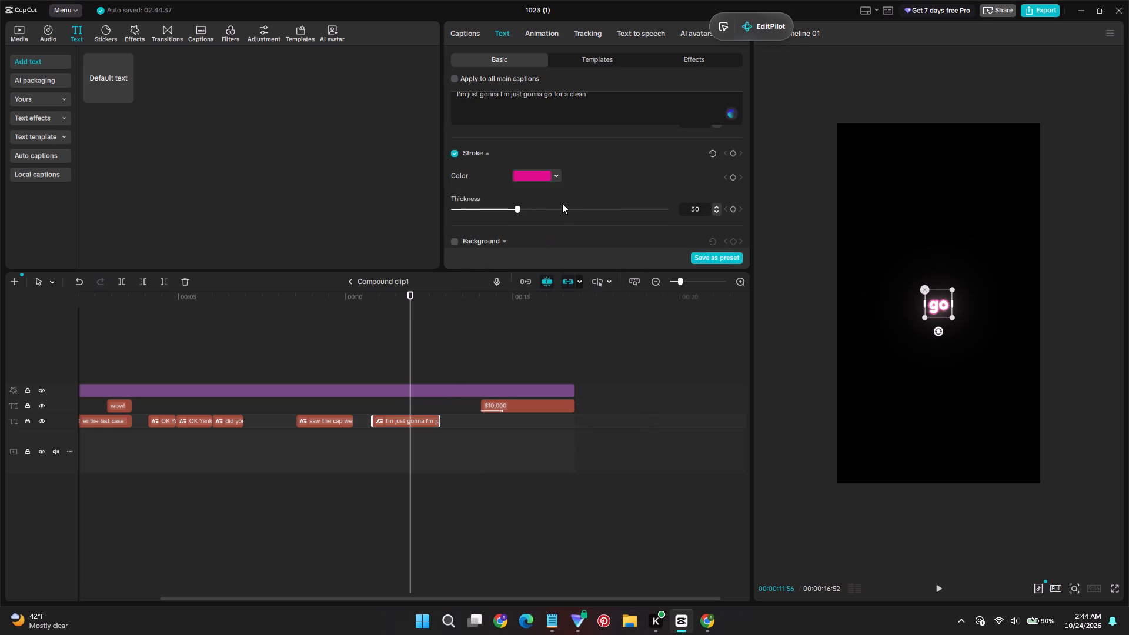
# Thicken the caption's pink stroke to just under 57 and return to the main timeline.
pyautogui.moveTo(566, 204); pyautogui.dragTo(574, 209)
pyautogui.moveTo(574, 209); pyautogui.dragTo(571, 209)
pyautogui.scroll(-3, 571, 240)
pyautogui.scroll(-2, 510, 246)
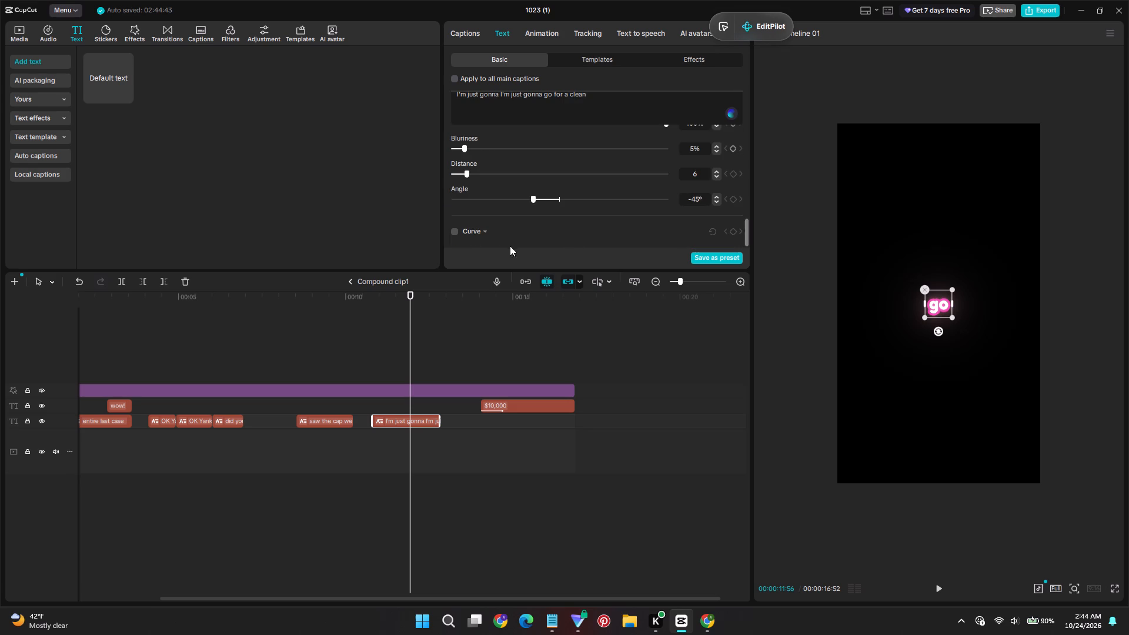
pyautogui.click(354, 283)
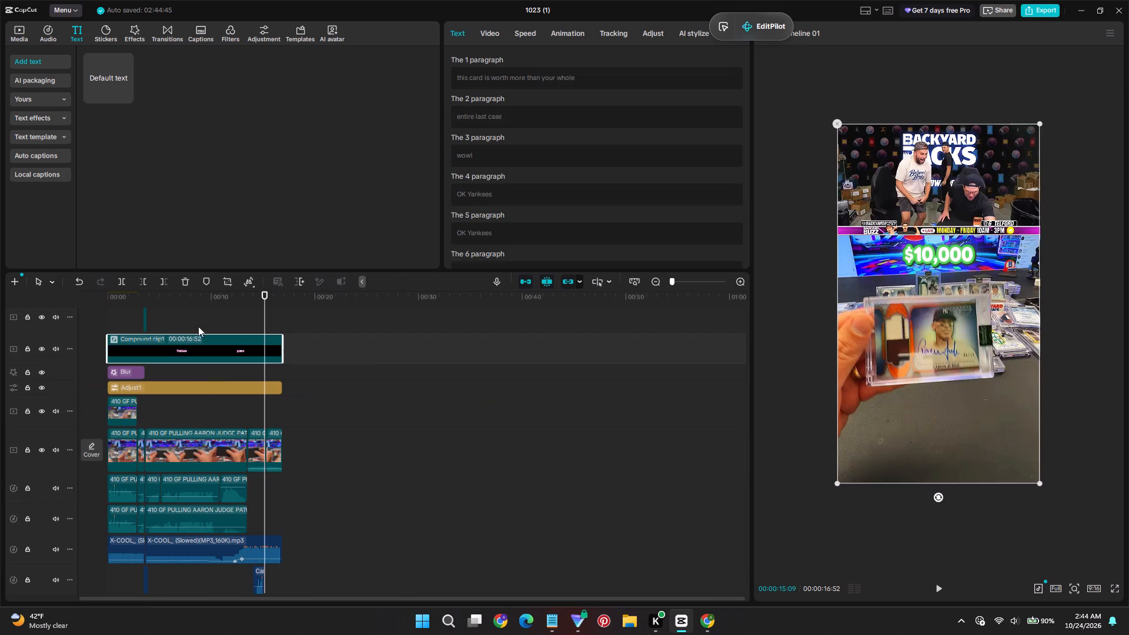
# Play back the end and the opening seconds of the short to review the captions and title.
pyautogui.click(198, 323)
pyautogui.press('space')
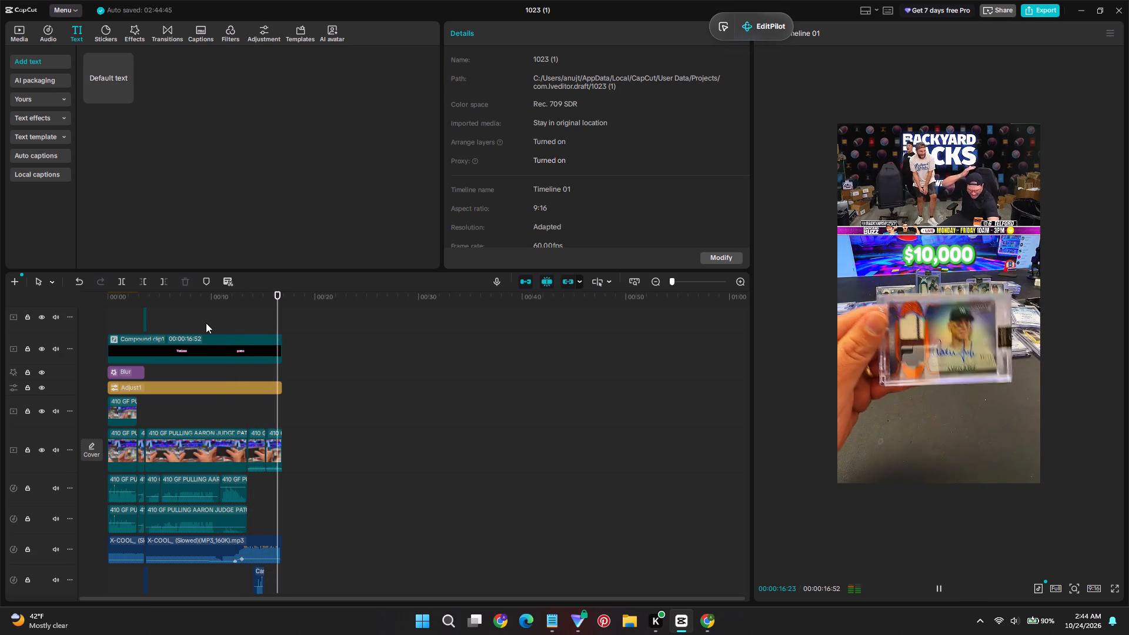
pyautogui.click(224, 315)
pyautogui.press('space')
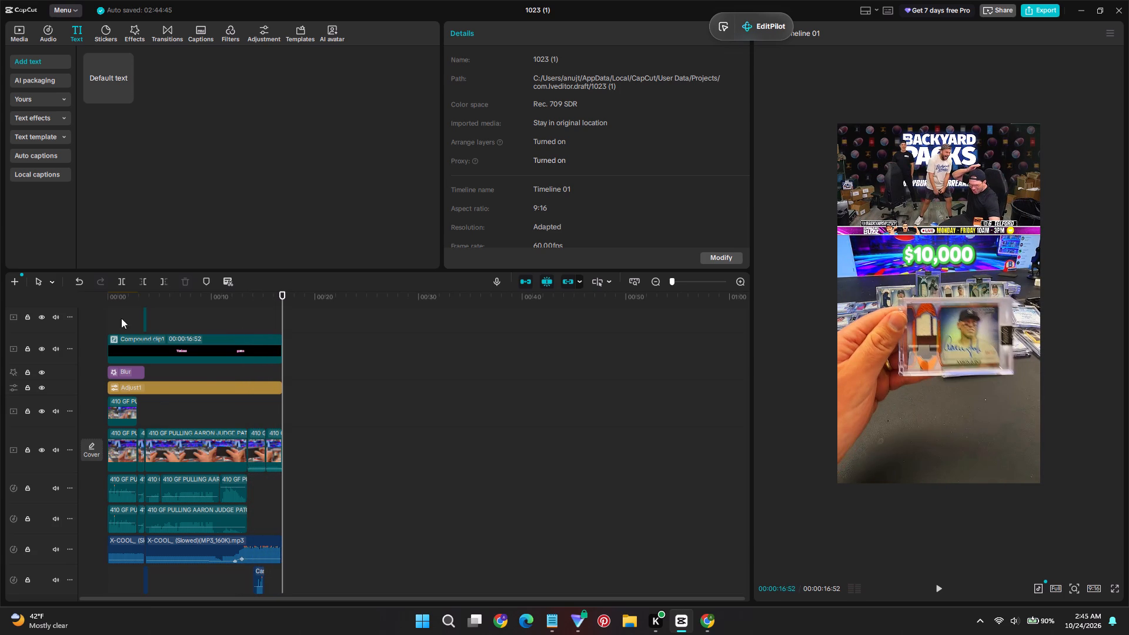
pyautogui.moveTo(126, 293); pyautogui.dragTo(91, 290)
pyautogui.press('space')
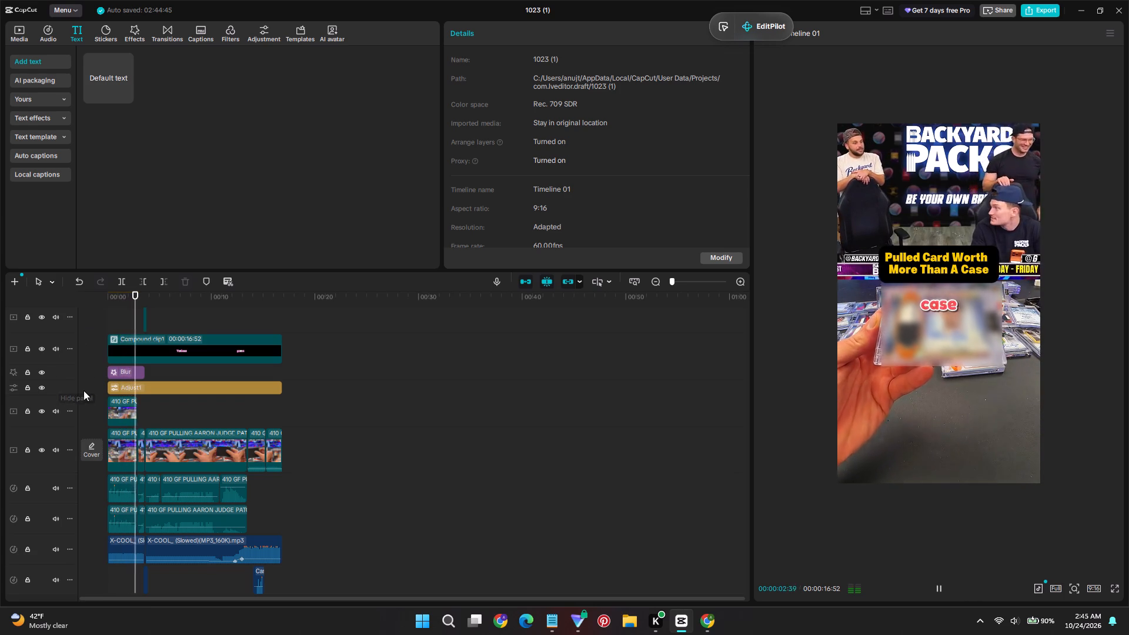
pyautogui.press('space')
pyautogui.keyDown('ctrl'); pyautogui.scroll(7, 172, 403); pyautogui.keyUp('ctrl')
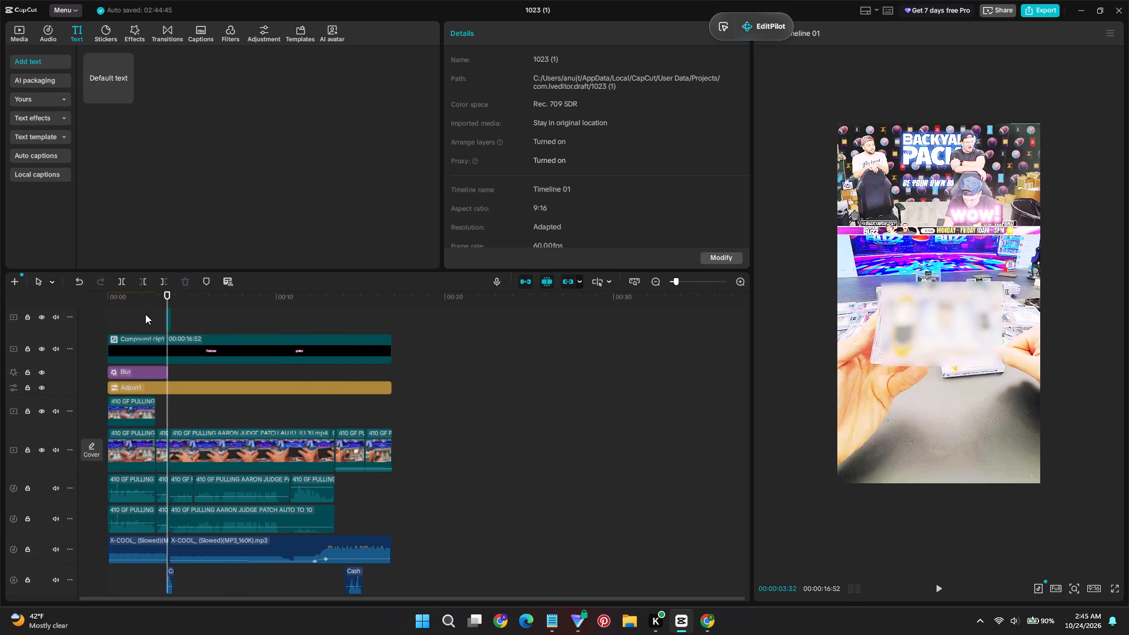
pyautogui.moveTo(145, 302); pyautogui.dragTo(93, 300)
pyautogui.press('space')
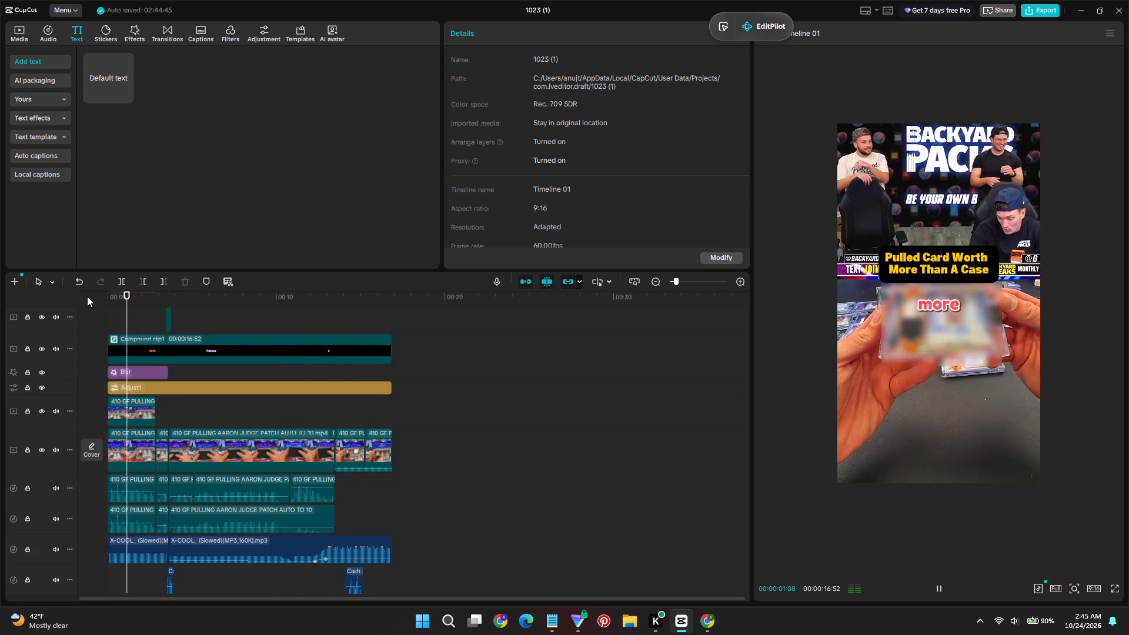
pyautogui.press('space')
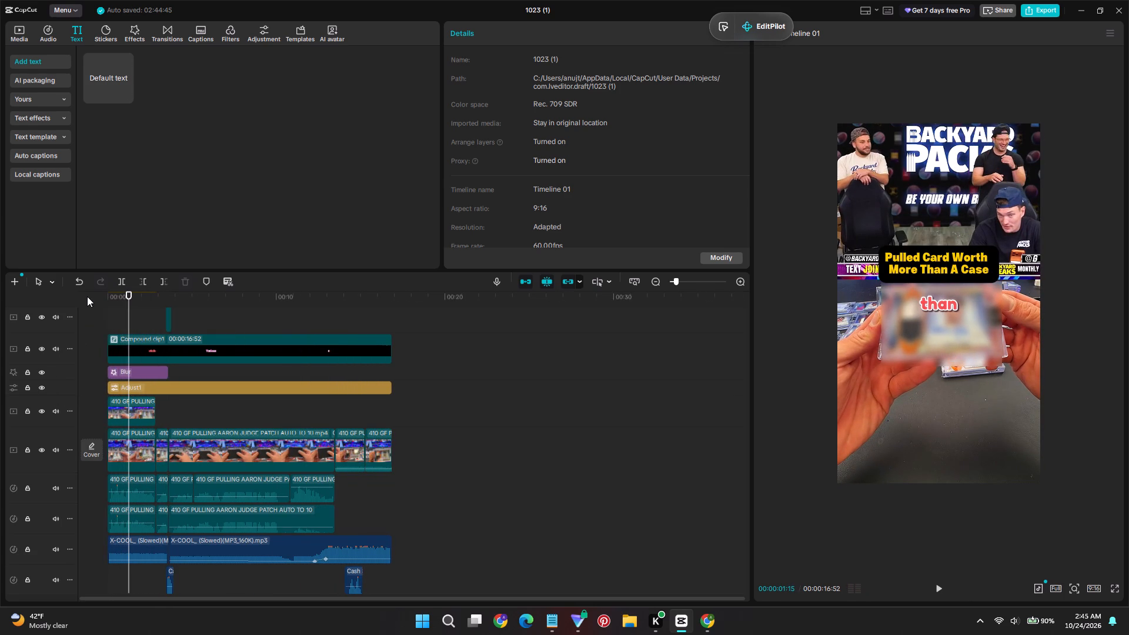
# Insert "A" into the opening title so it reads "Pulled A Card Worth More Than A Case".
pyautogui.scroll(3, 132, 375)
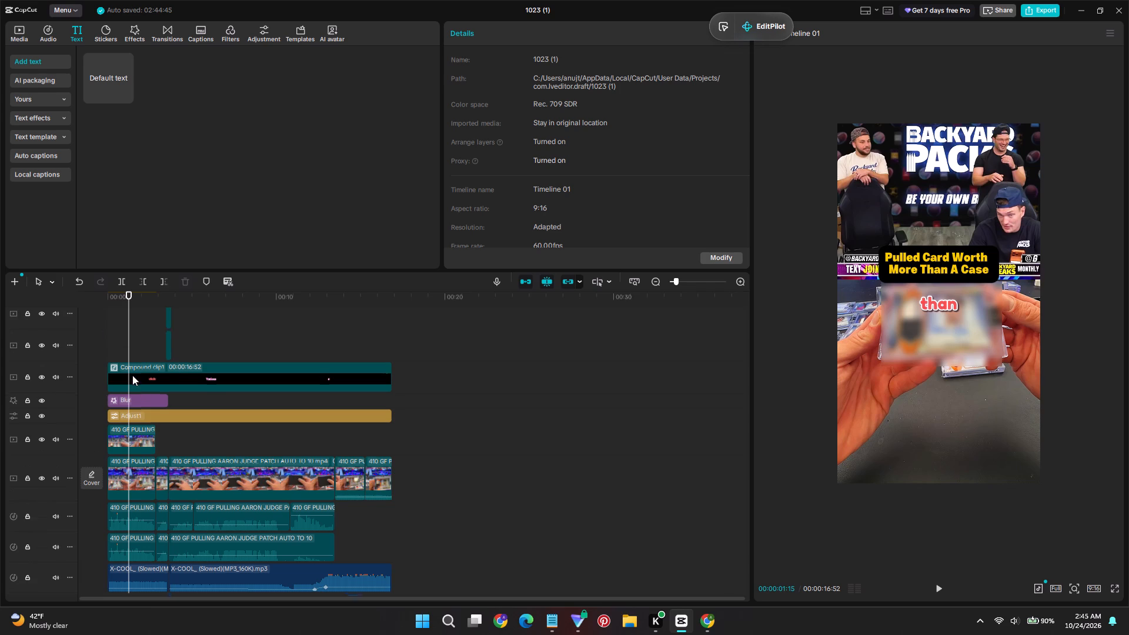
pyautogui.scroll(8, 132, 375)
pyautogui.click(128, 345)
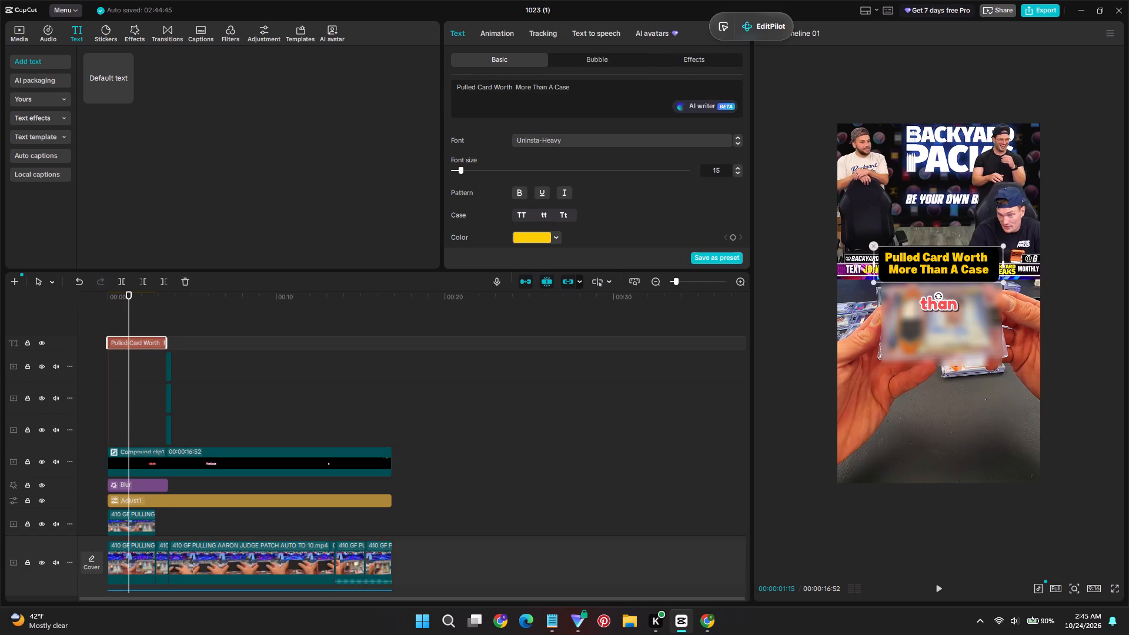
pyautogui.click(477, 83)
pyautogui.hotkey('shift', 'a')
pyautogui.press('v')
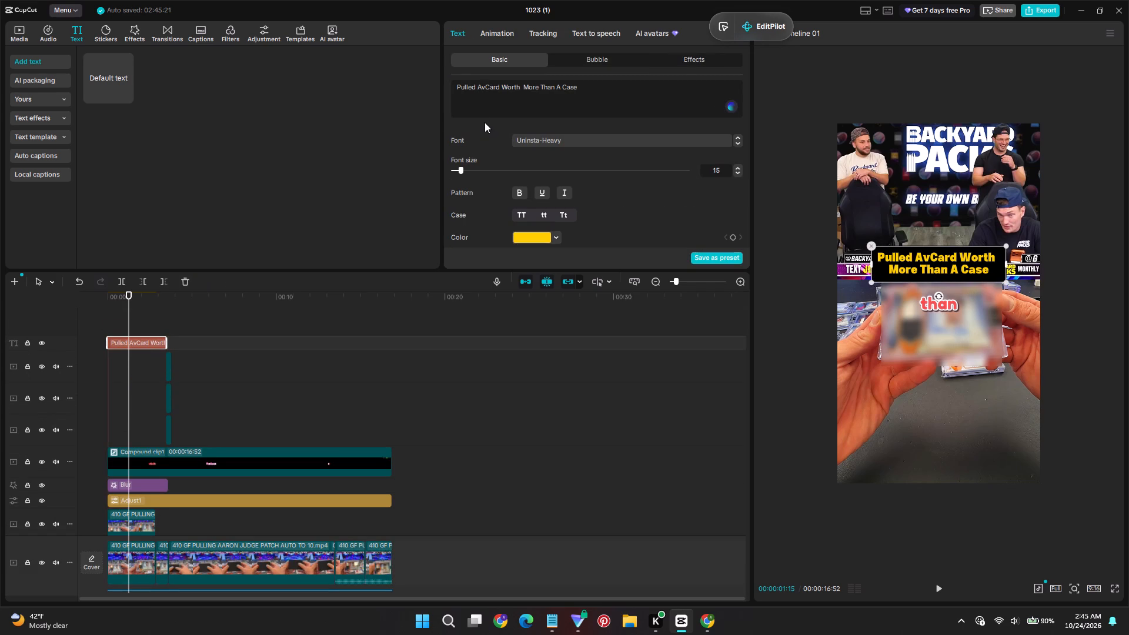
pyautogui.press('BackSpace')
pyautogui.press('space')
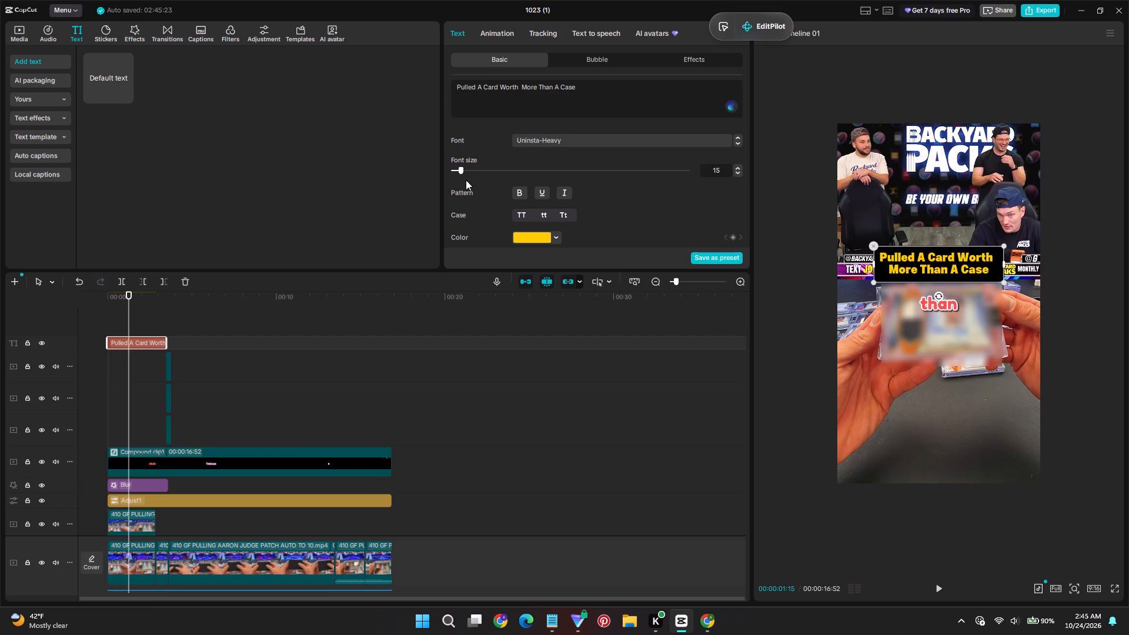
# Switch the opening title's black background to the second style, which wraps each line separately.
pyautogui.scroll(-13, 550, 181)
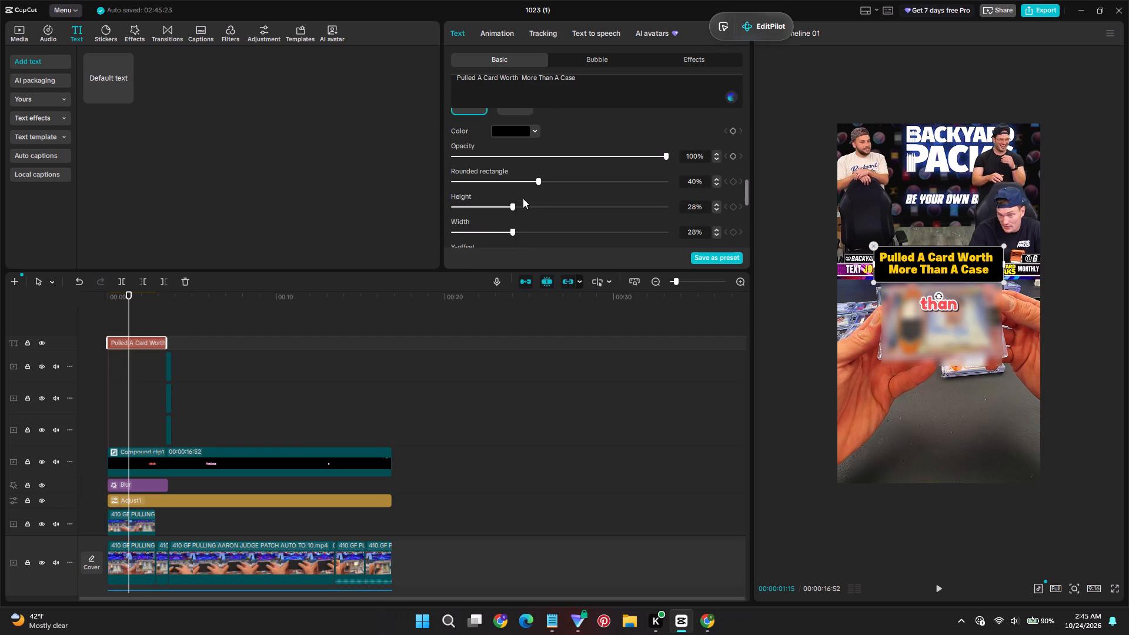
pyautogui.scroll(1, 522, 149)
pyautogui.click(520, 143)
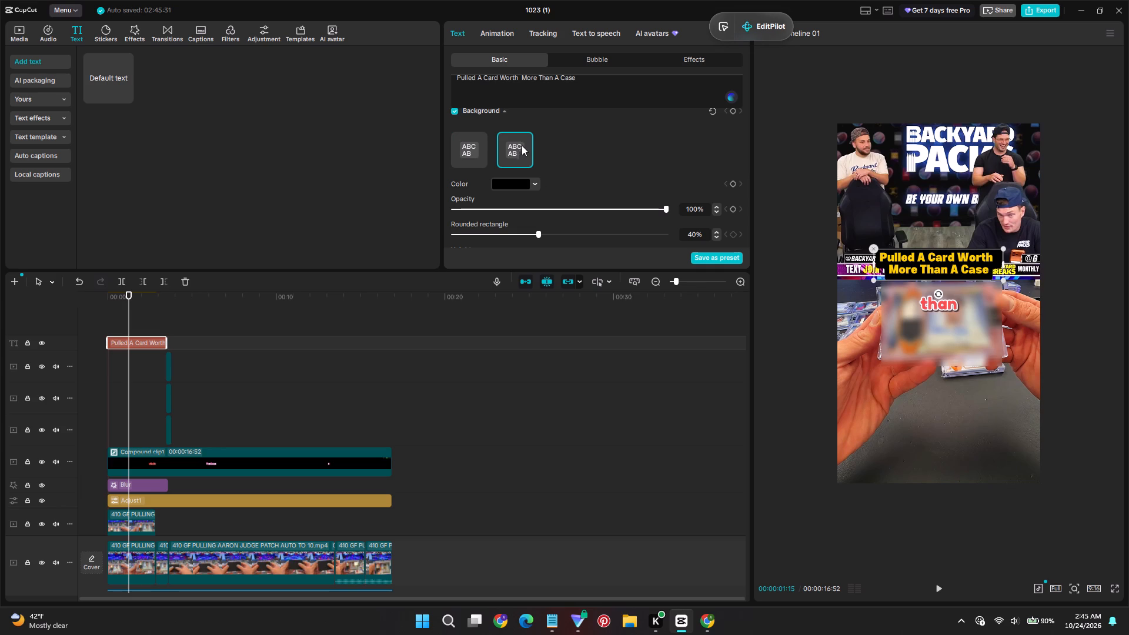
pyautogui.click(569, 171)
pyautogui.click(120, 305)
pyautogui.click(125, 357)
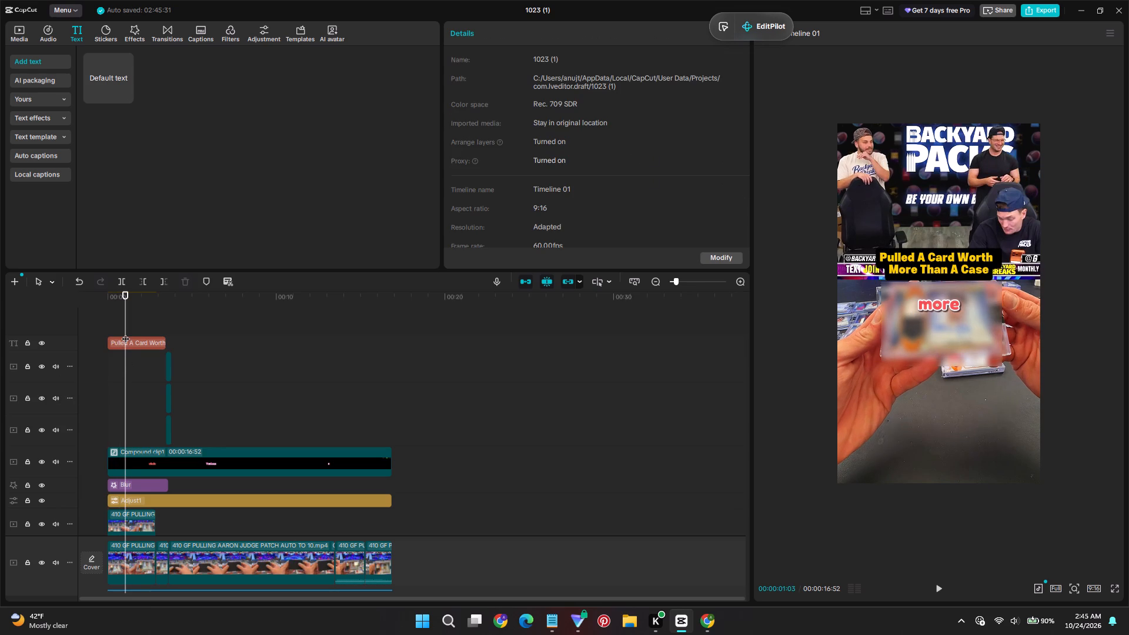
# Recolor only the word "Worth" in the opening title to bright, fully saturated red.
pyautogui.click(137, 335)
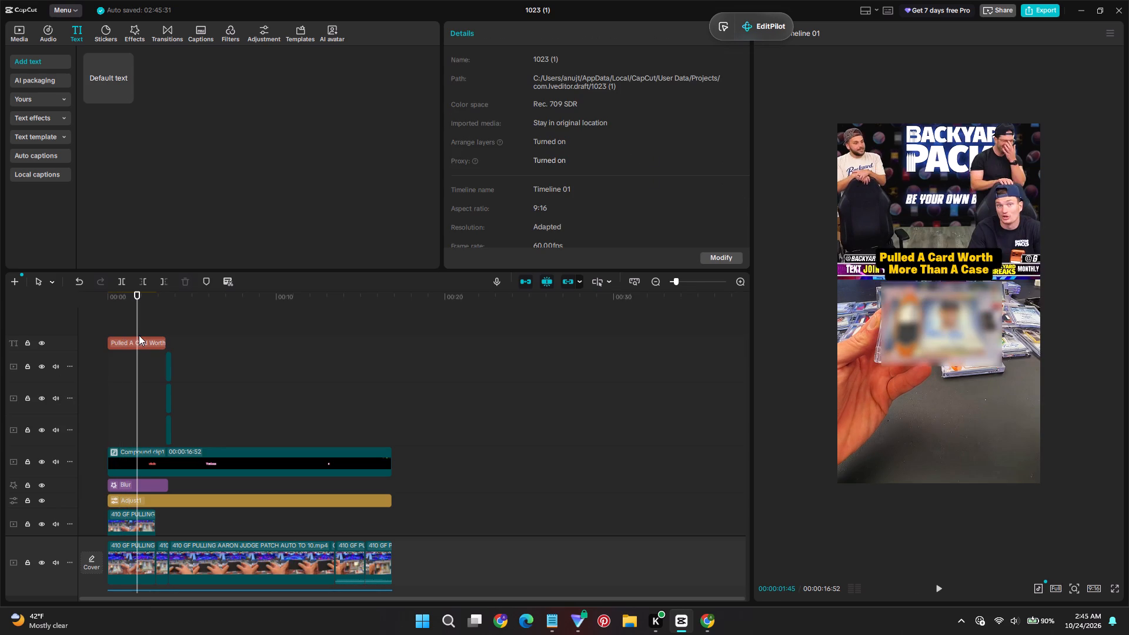
pyautogui.click(138, 342)
pyautogui.scroll(-2, 542, 204)
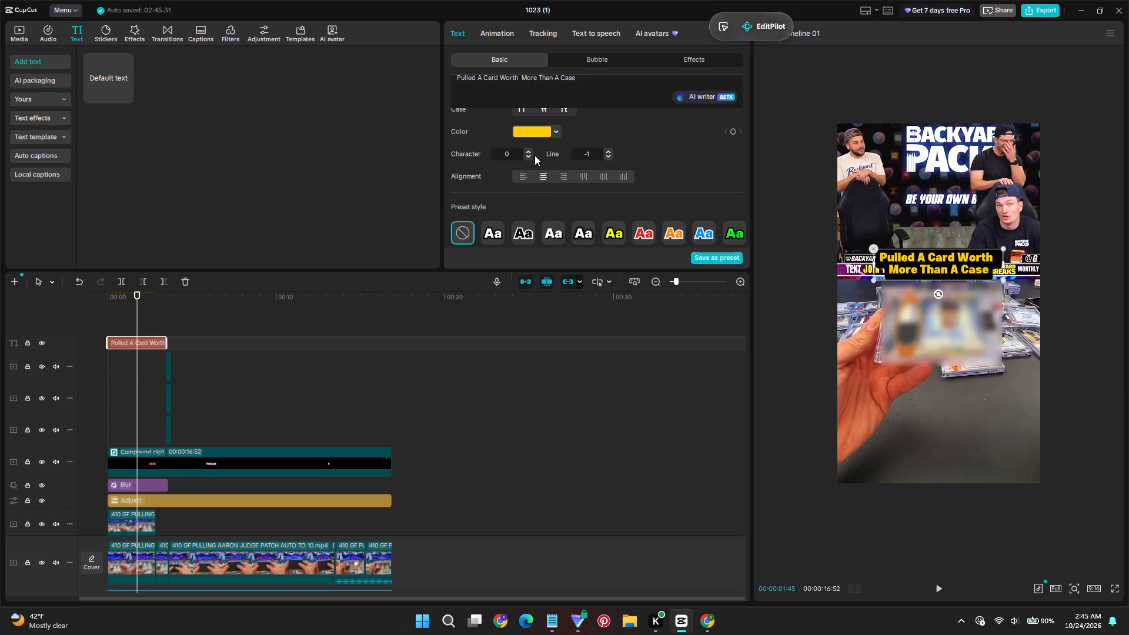
pyautogui.scroll(5, 551, 171)
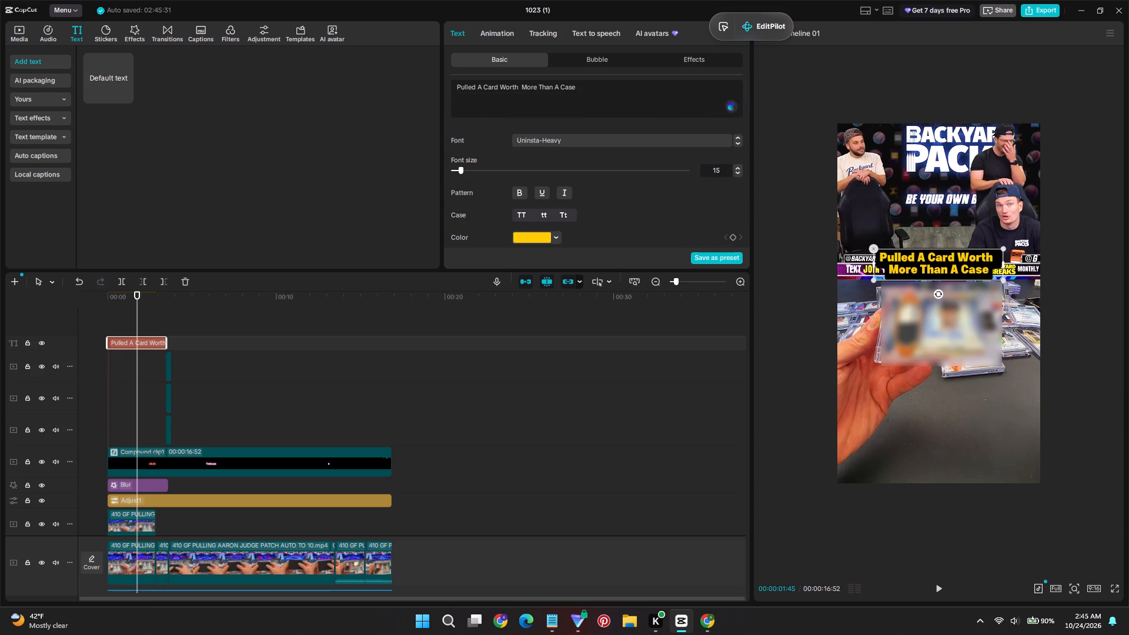
pyautogui.doubleClick(509, 85)
pyautogui.scroll(-2, 541, 205)
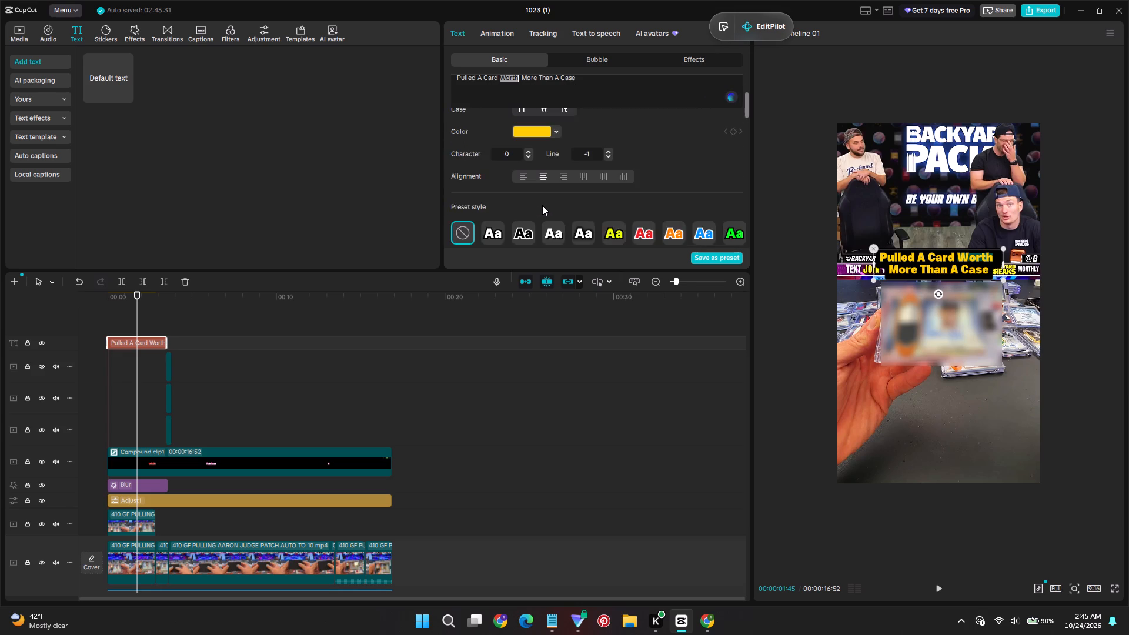
pyautogui.scroll(-4, 541, 205)
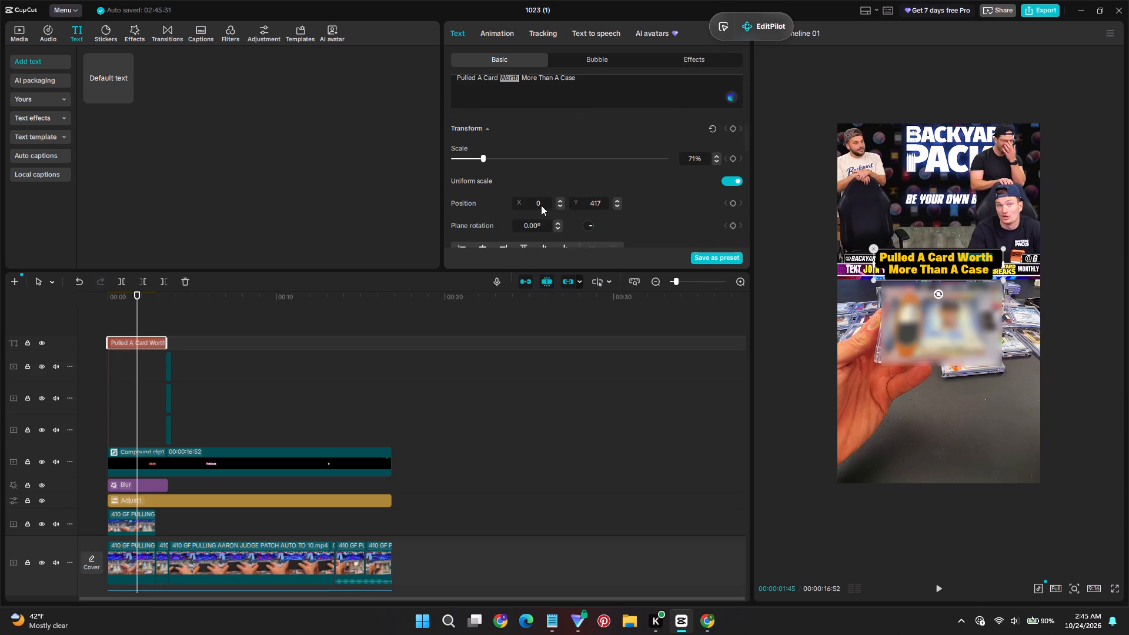
pyautogui.scroll(-2, 541, 205)
pyautogui.scroll(6, 541, 205)
pyautogui.click(530, 129)
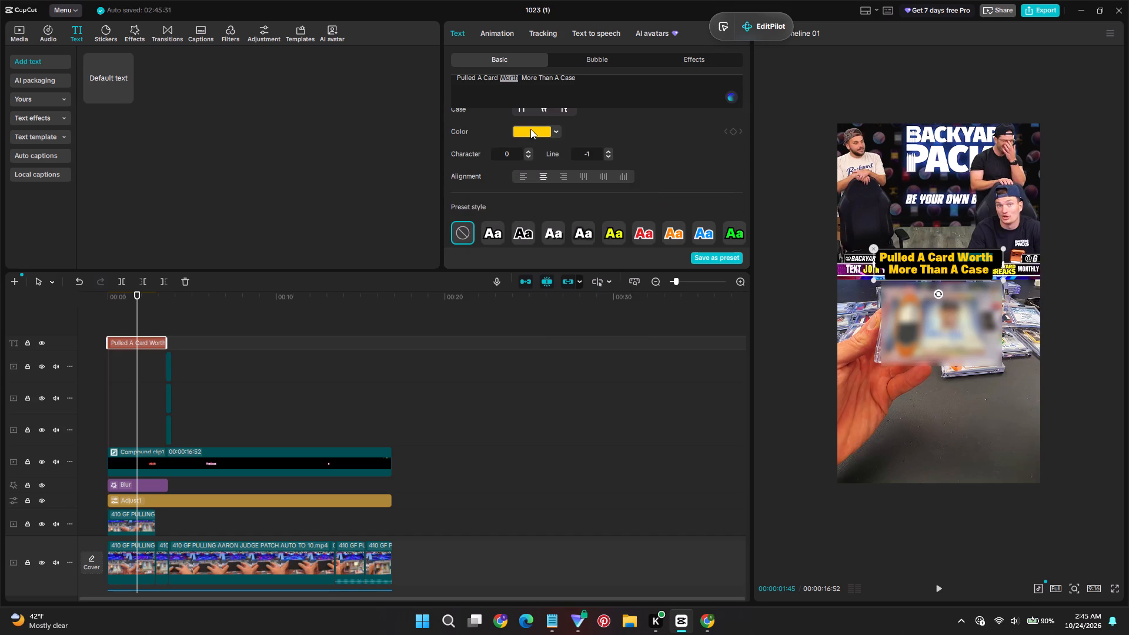
pyautogui.click(507, 297)
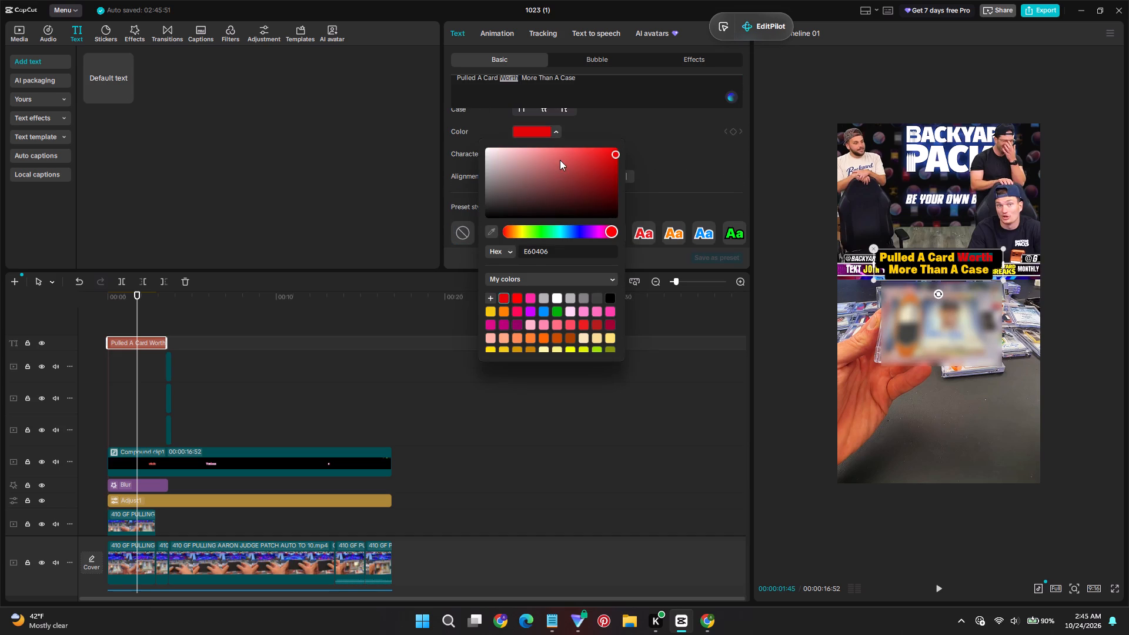
pyautogui.moveTo(583, 162); pyautogui.dragTo(634, 132)
pyautogui.click(638, 131)
# Recolor the words "A Case" in the opening title to the same bright red and deselect the title.
pyautogui.scroll(4, 572, 154)
pyautogui.moveTo(553, 88); pyautogui.dragTo(596, 88)
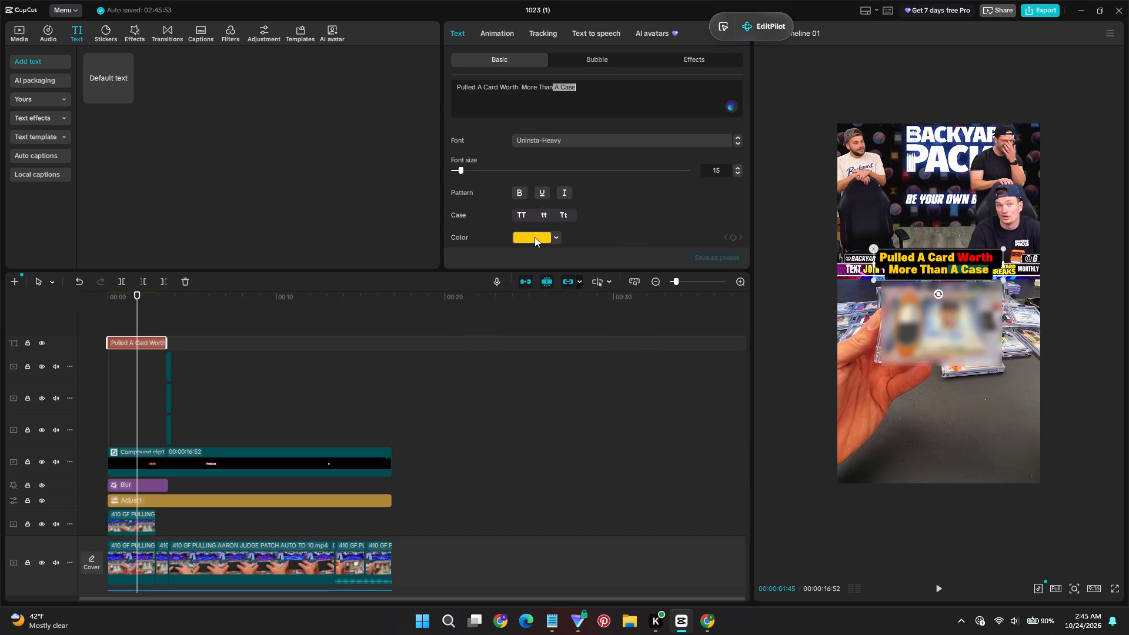
pyautogui.click(535, 238)
pyautogui.moveTo(603, 268); pyautogui.dragTo(633, 223)
pyautogui.click(637, 209)
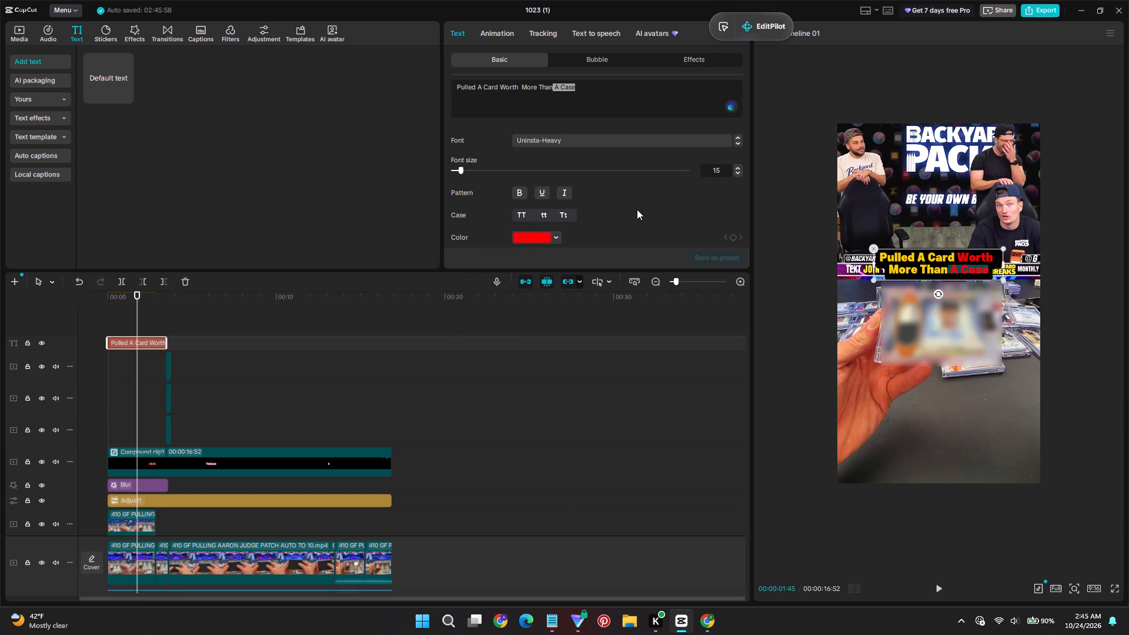
pyautogui.click(225, 377)
# Replay the opening seconds from the start to check the recolored title.
pyautogui.click(126, 313)
pyautogui.press('space')
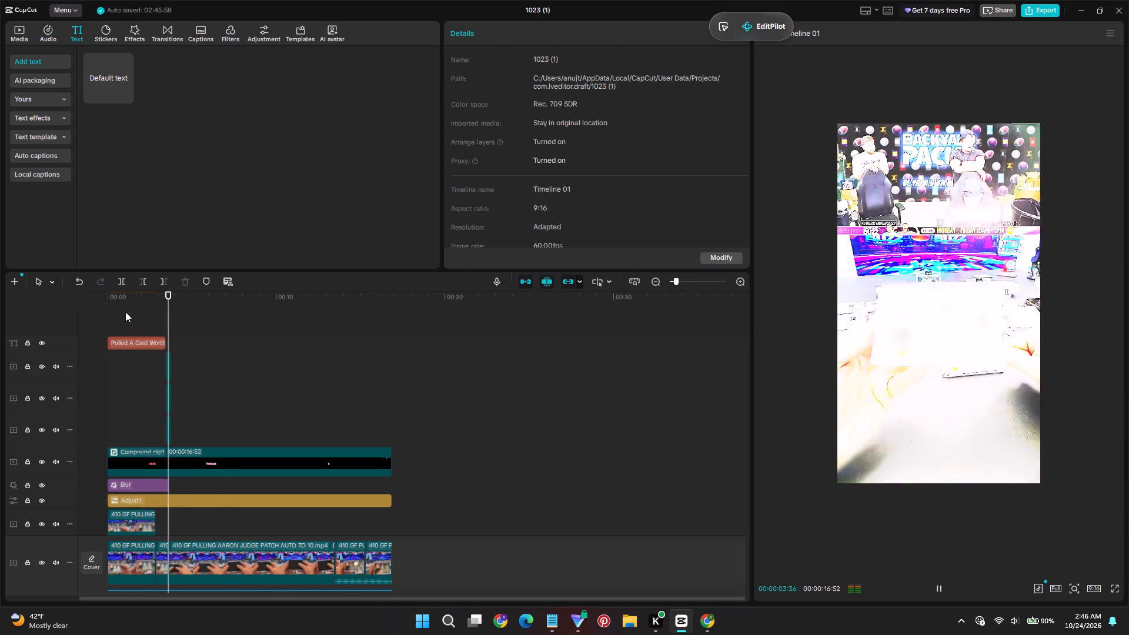
pyautogui.click(112, 312)
pyautogui.press('space')
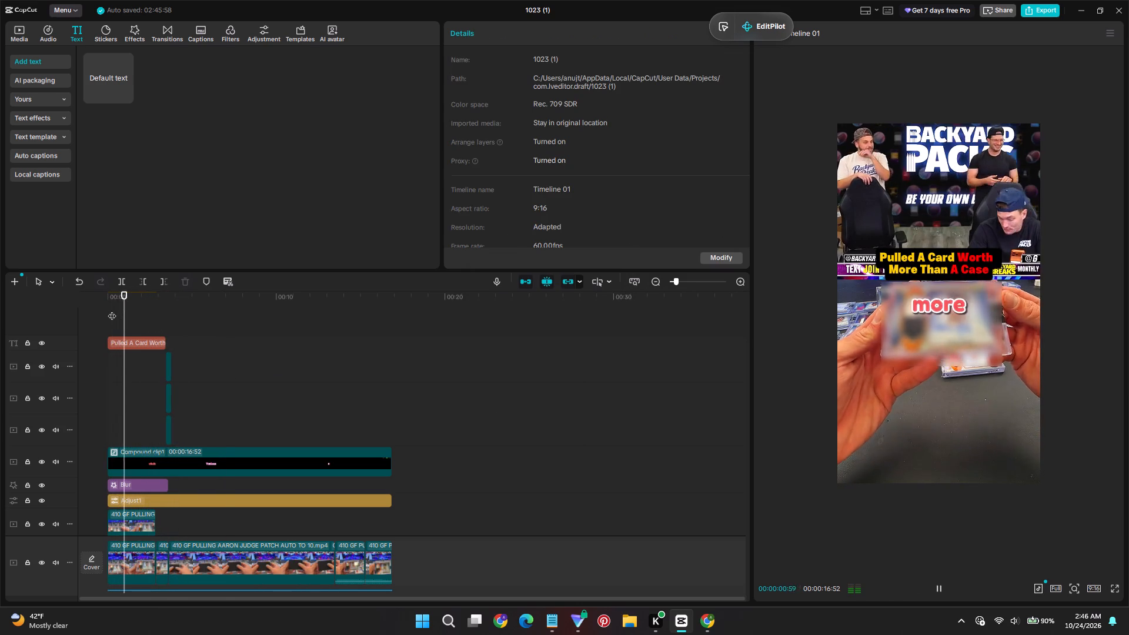
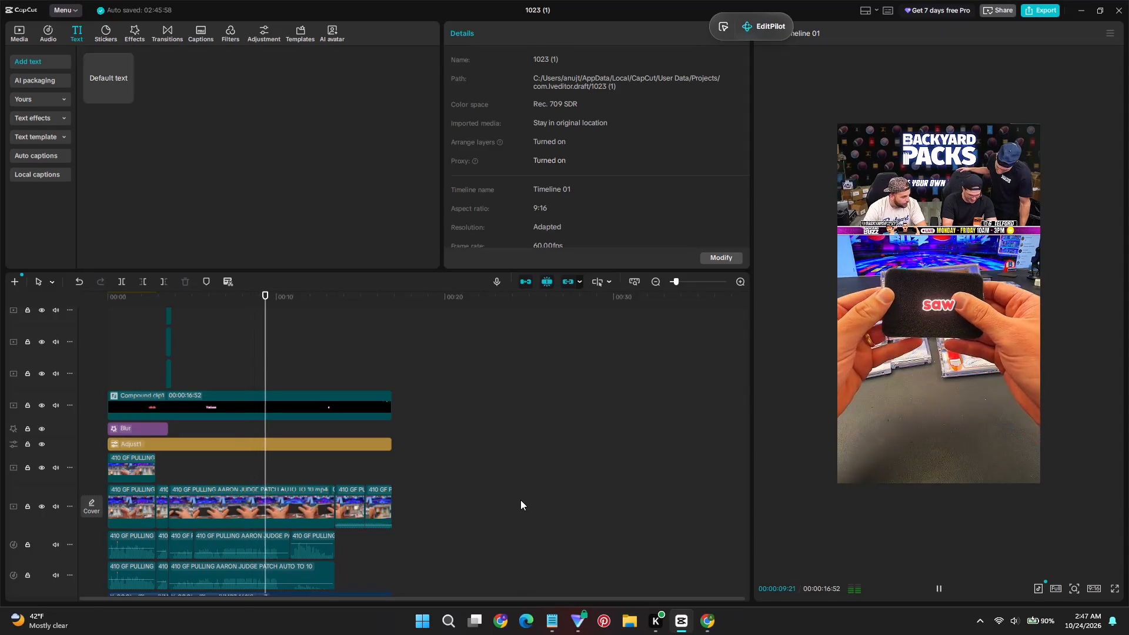
# Play the video through to its end, then replay the opening seconds to check the framing of the overlay clip.
pyautogui.keyDown('ctrl'); pyautogui.scroll(2, 940, 384); pyautogui.keyUp('ctrl')
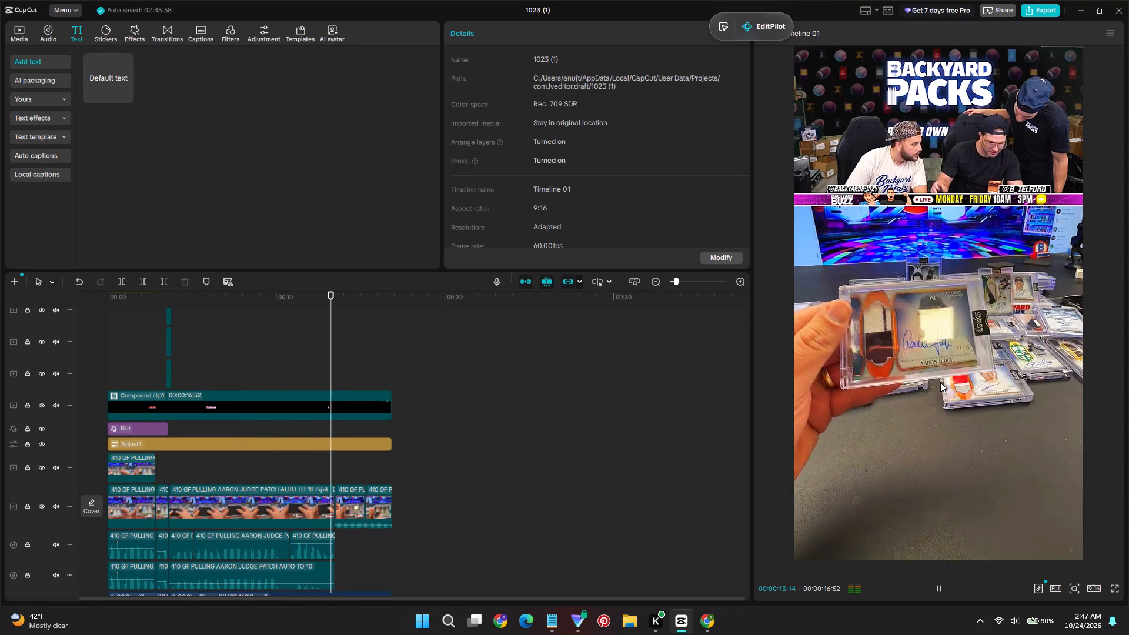
pyautogui.scroll(1, 835, 401)
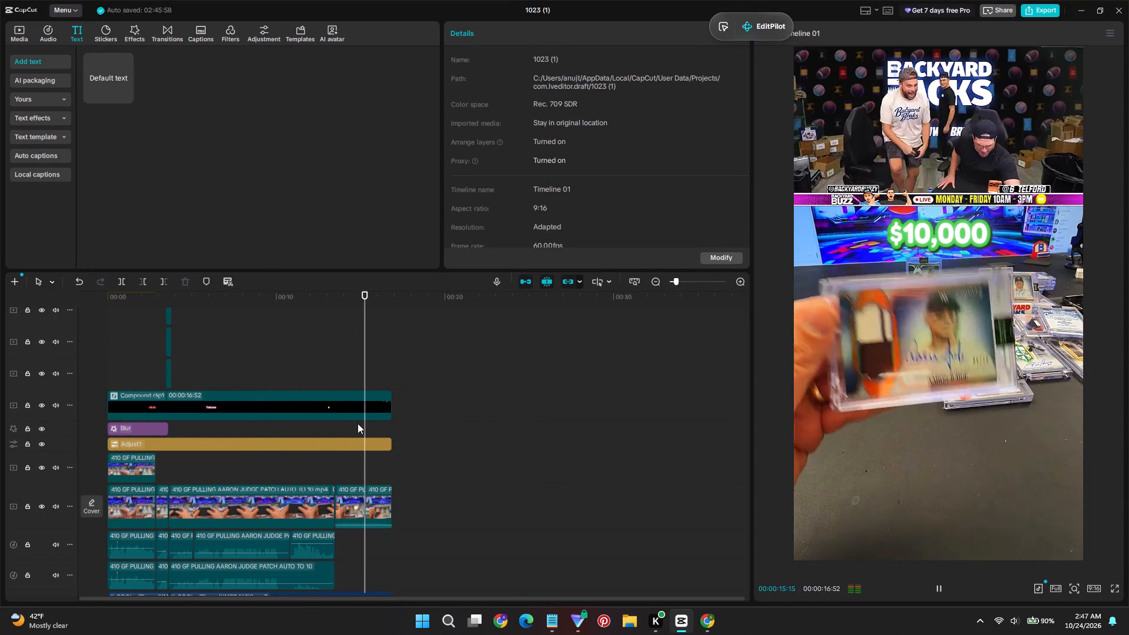
pyautogui.click(321, 369)
pyautogui.press('space')
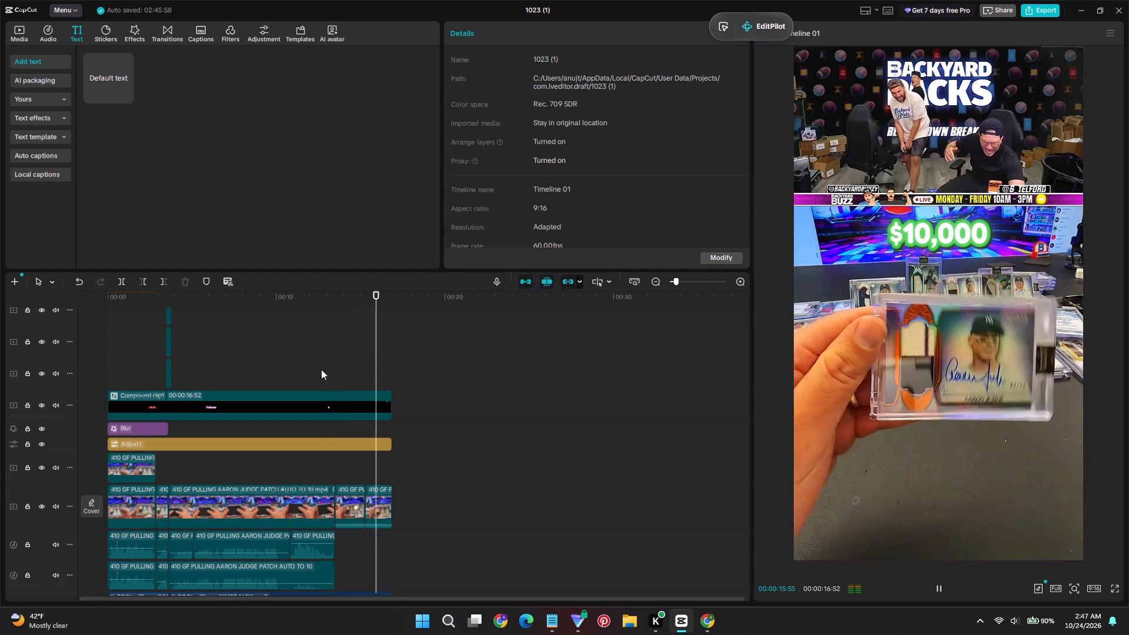
pyautogui.moveTo(141, 296); pyautogui.dragTo(118, 297)
pyautogui.press('space')
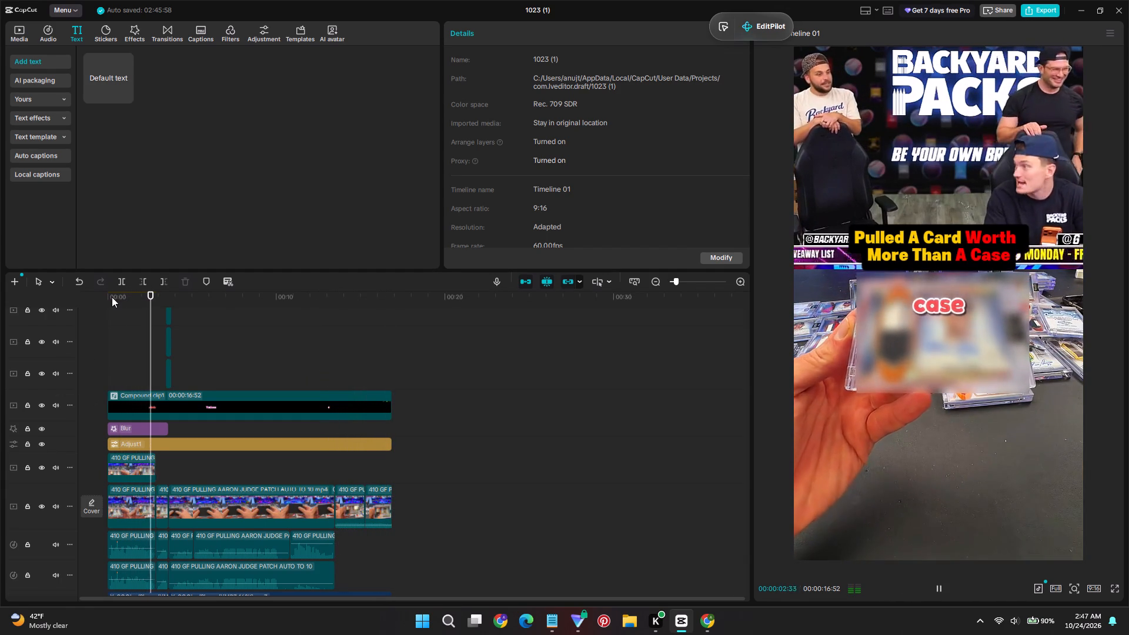
pyautogui.moveTo(121, 298); pyautogui.dragTo(66, 306)
pyautogui.press('space')
pyautogui.press('space')
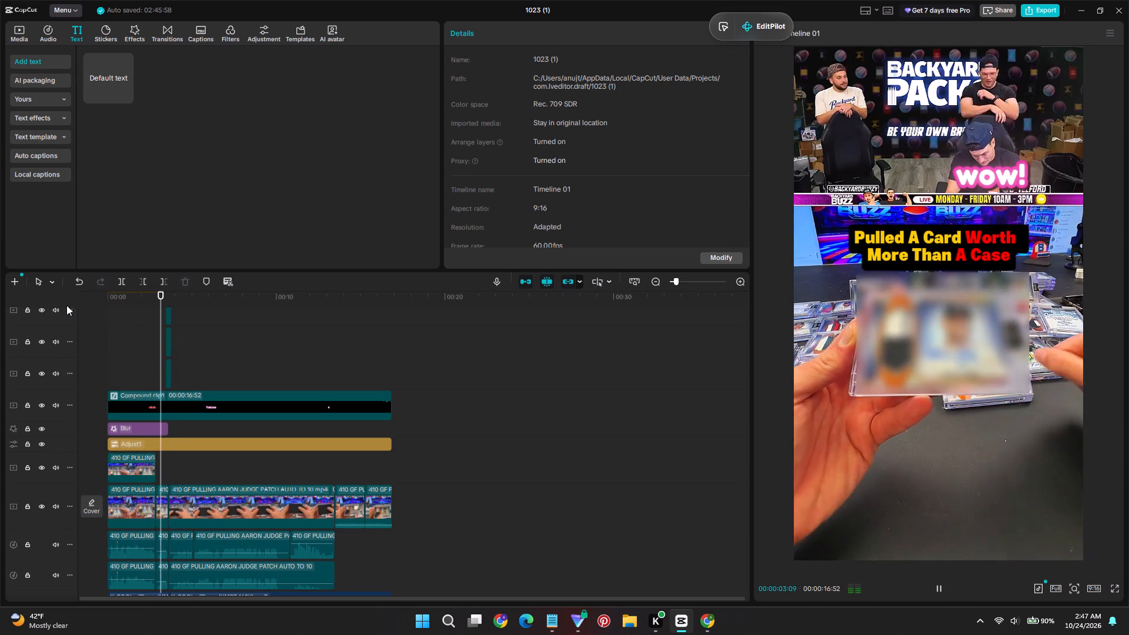
pyautogui.click(151, 367)
pyautogui.press('space')
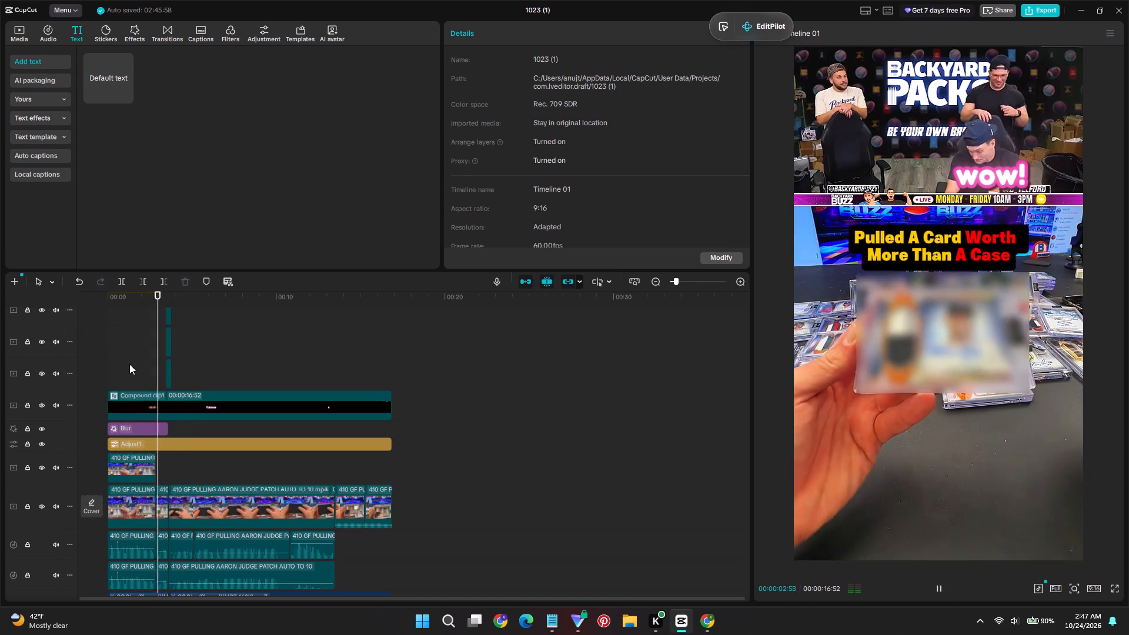
pyautogui.click(129, 364)
pyautogui.press('space')
pyautogui.press('space')
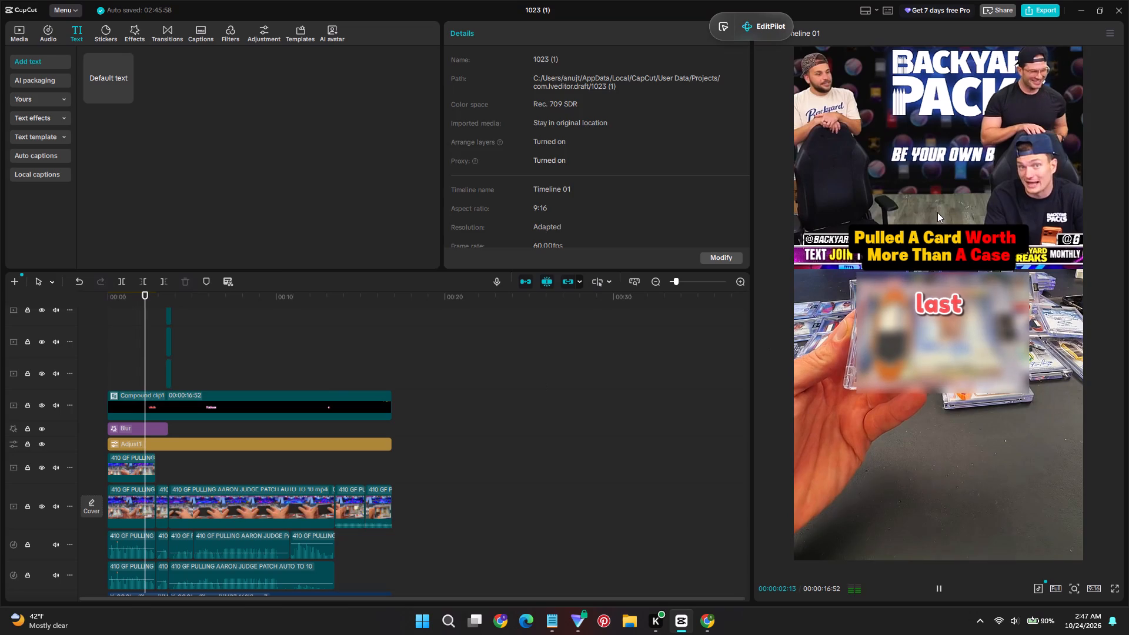
# Scale the opening overlay clip of the streamers to 126% and shift it horizontally to X 132.
pyautogui.click(937, 212)
pyautogui.scroll(-2, 900, 291)
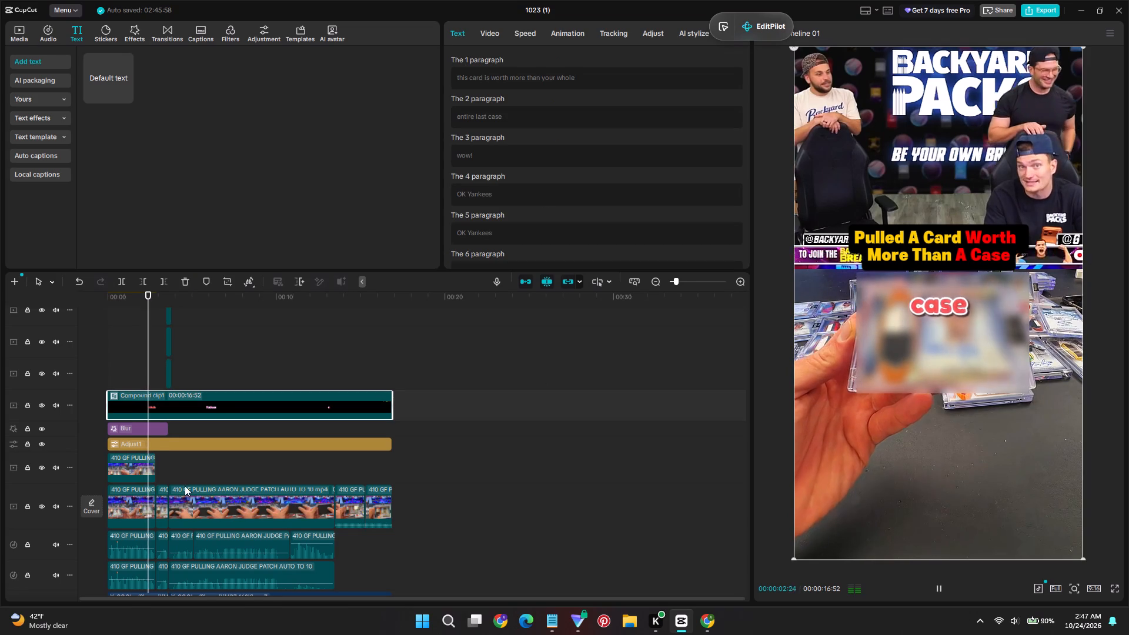
pyautogui.keyDown('ctrl'); pyautogui.scroll(-1, 165, 493); pyautogui.keyUp('ctrl')
pyautogui.press('space')
pyautogui.click(138, 472)
pyautogui.keyDown('ctrl'); pyautogui.scroll(-3, 920, 295); pyautogui.keyUp('ctrl')
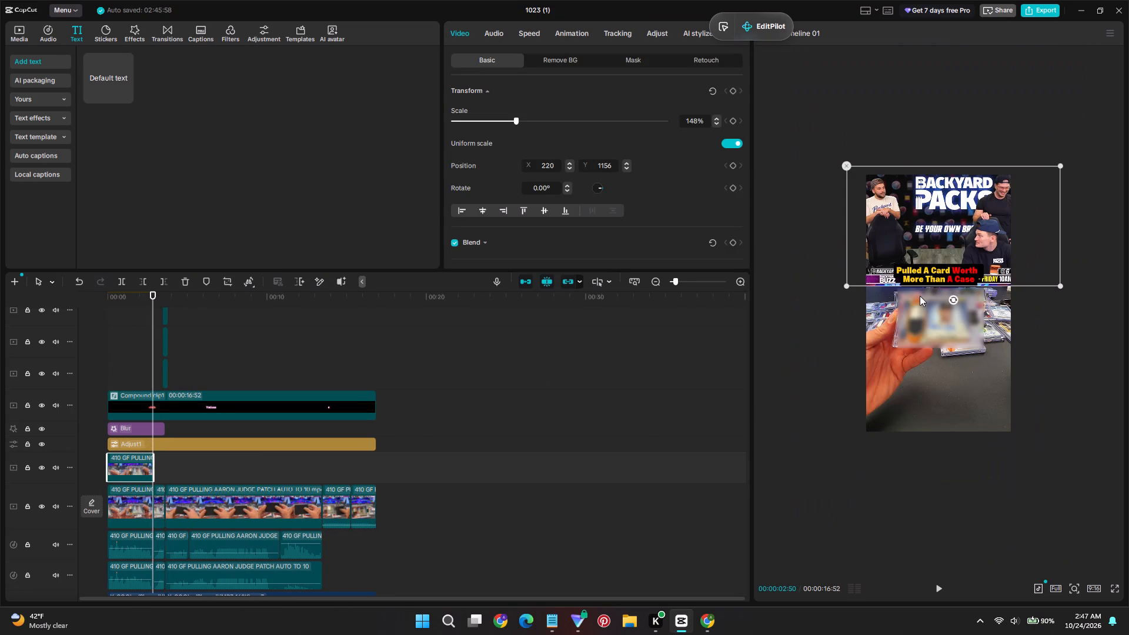
pyautogui.moveTo(1059, 288); pyautogui.dragTo(1051, 286)
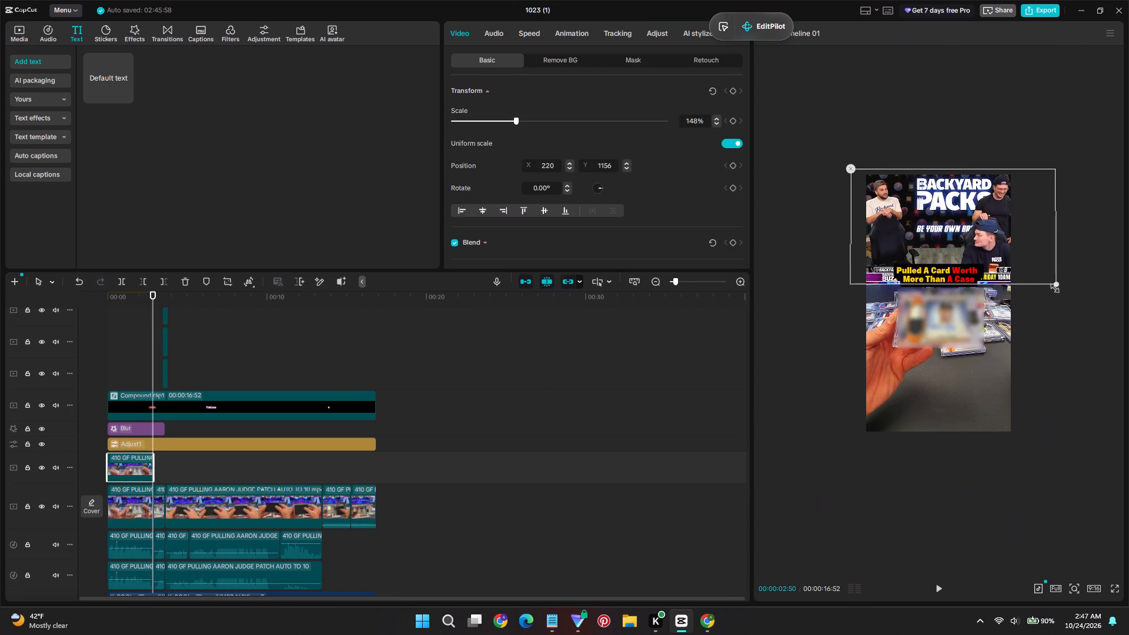
pyautogui.moveTo(1051, 286); pyautogui.dragTo(1044, 282)
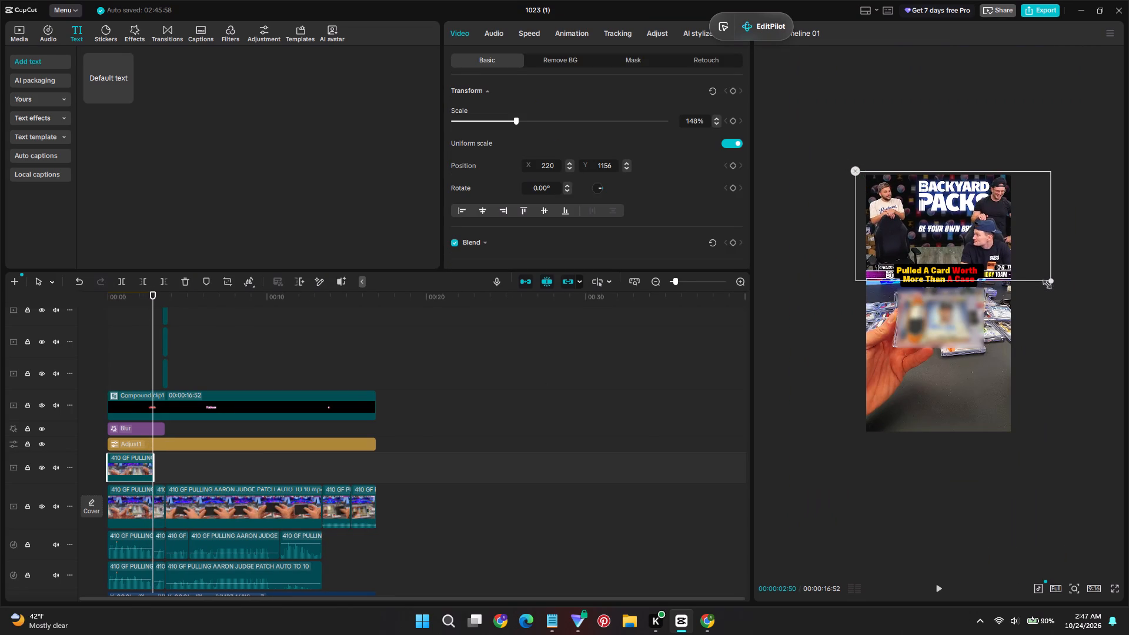
pyautogui.moveTo(1044, 282); pyautogui.dragTo(1042, 280)
pyautogui.moveTo(1030, 250); pyautogui.dragTo(1026, 248)
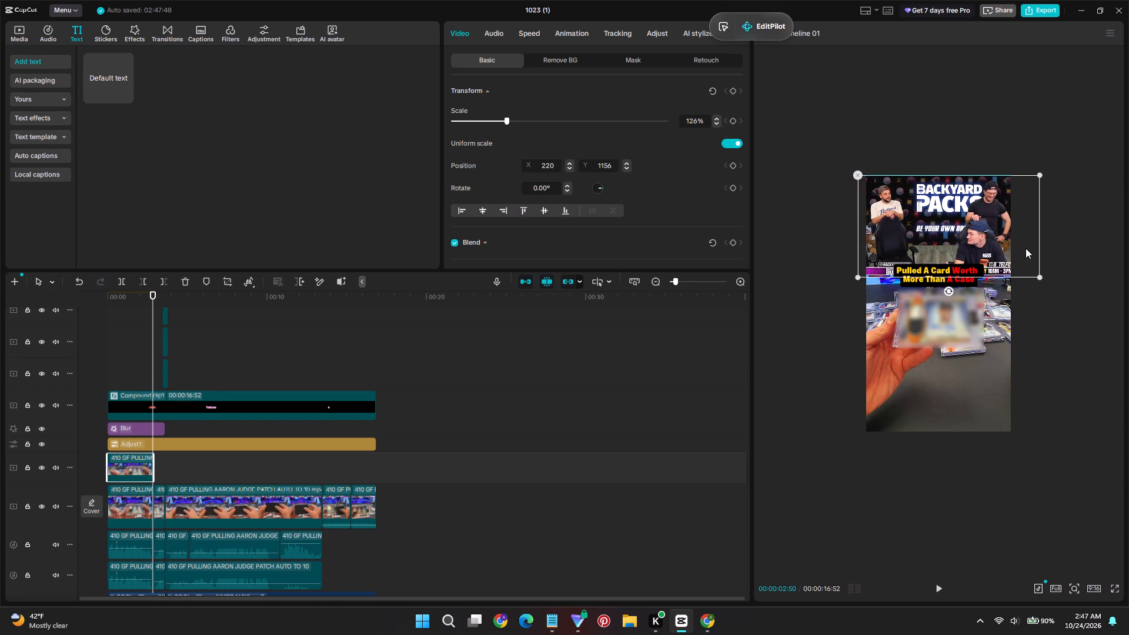
pyautogui.moveTo(1026, 248); pyautogui.dragTo(1024, 248)
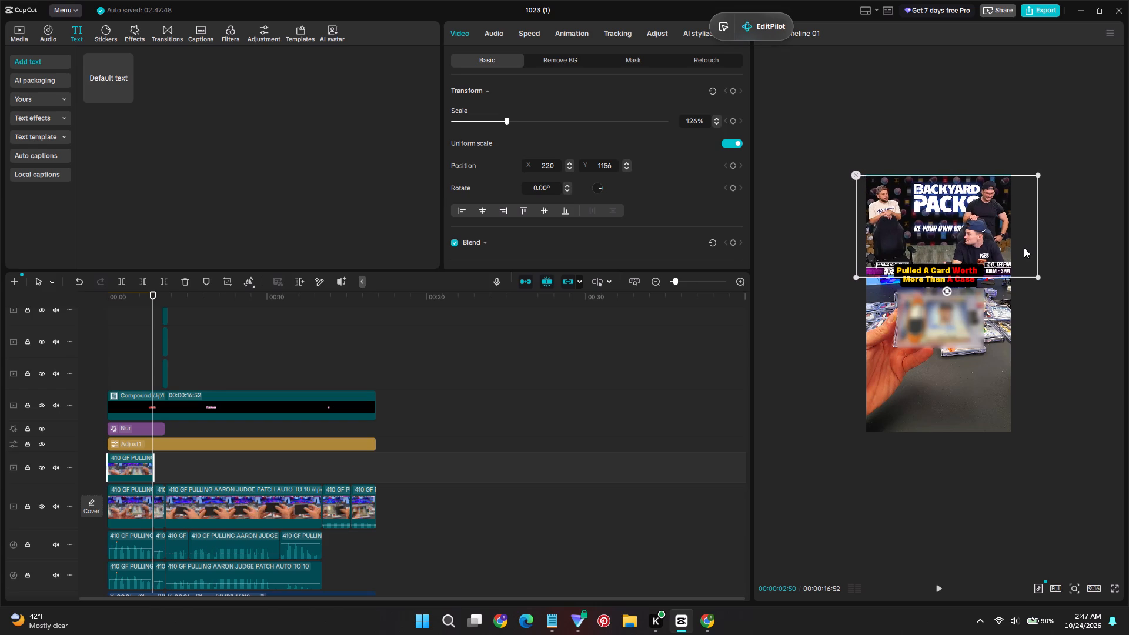
pyautogui.moveTo(1024, 248); pyautogui.dragTo(1024, 248)
# Replay the video from the start to check the resized overlay clip and the sequence after it.
pyautogui.press('space')
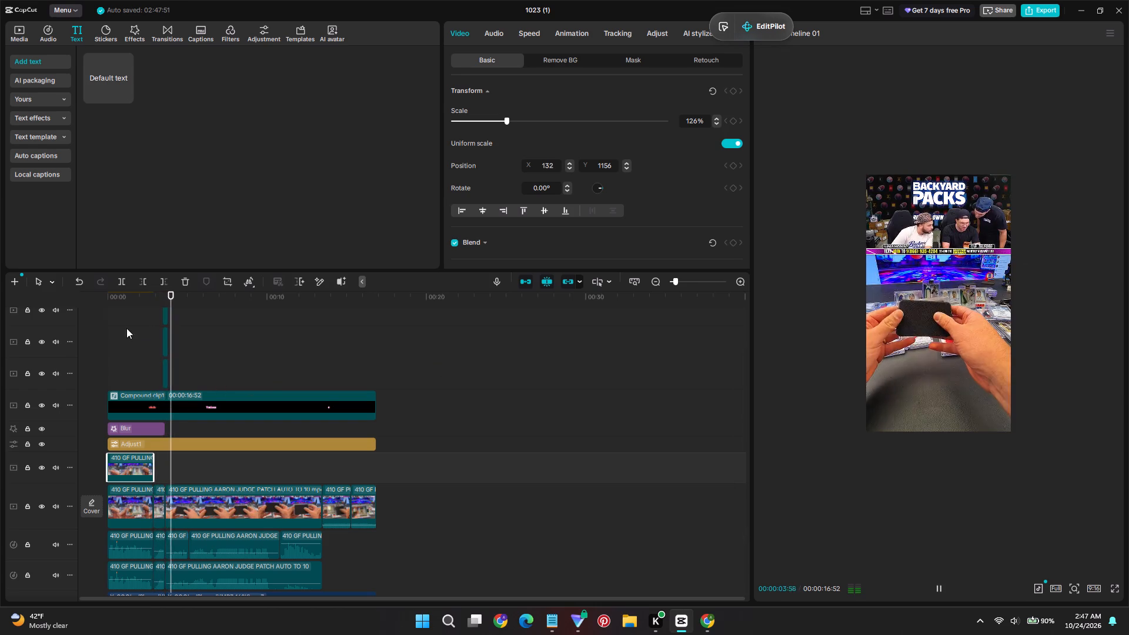
pyautogui.moveTo(117, 303); pyautogui.dragTo(83, 303)
pyautogui.press('space')
pyautogui.keyDown('ctrl'); pyautogui.scroll(4, 967, 300); pyautogui.keyUp('ctrl')
pyautogui.press('space')
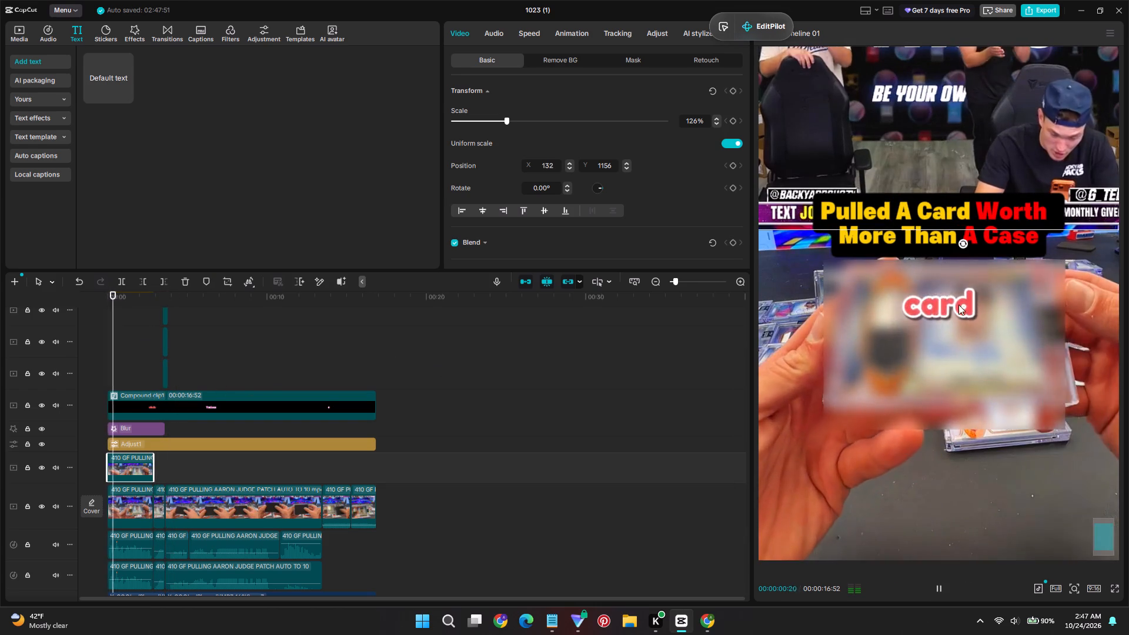
pyautogui.click(630, 349)
pyautogui.click(118, 366)
pyautogui.press('space')
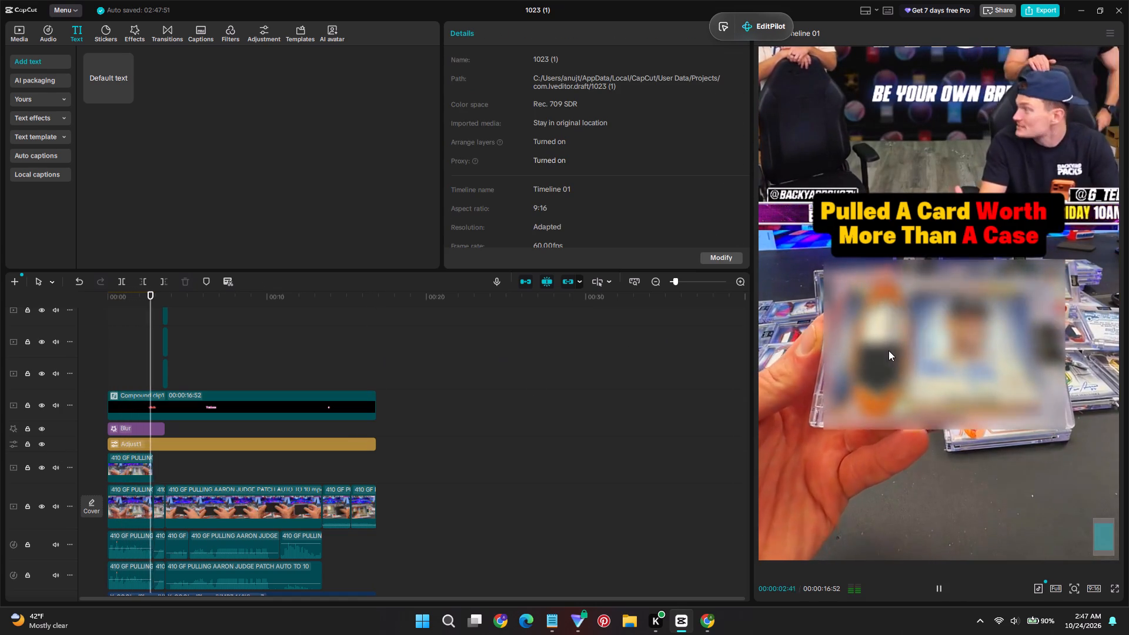
pyautogui.keyDown('ctrl'); pyautogui.scroll(-4, 889, 350); pyautogui.keyUp('ctrl')
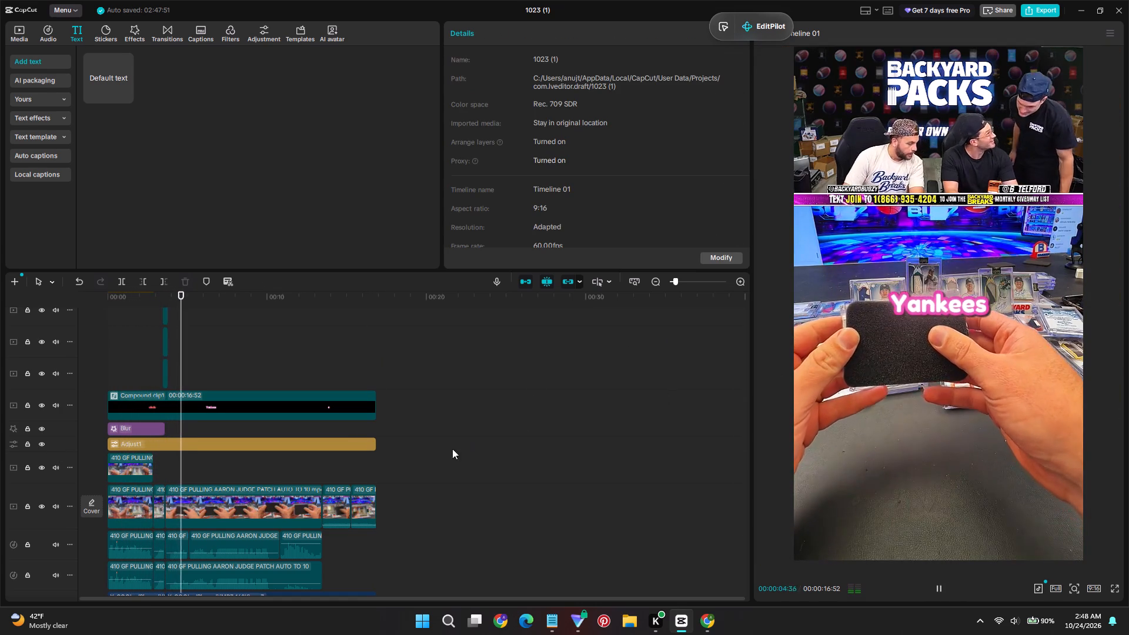
pyautogui.keyDown('ctrl'); pyautogui.scroll(-2, 913, 401); pyautogui.keyUp('ctrl')
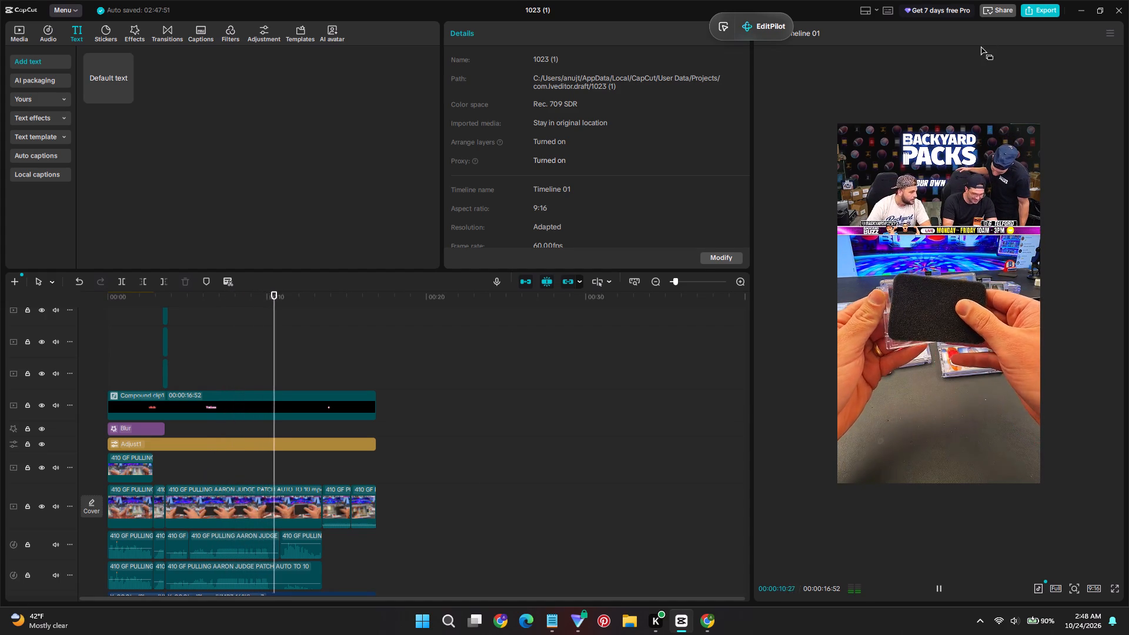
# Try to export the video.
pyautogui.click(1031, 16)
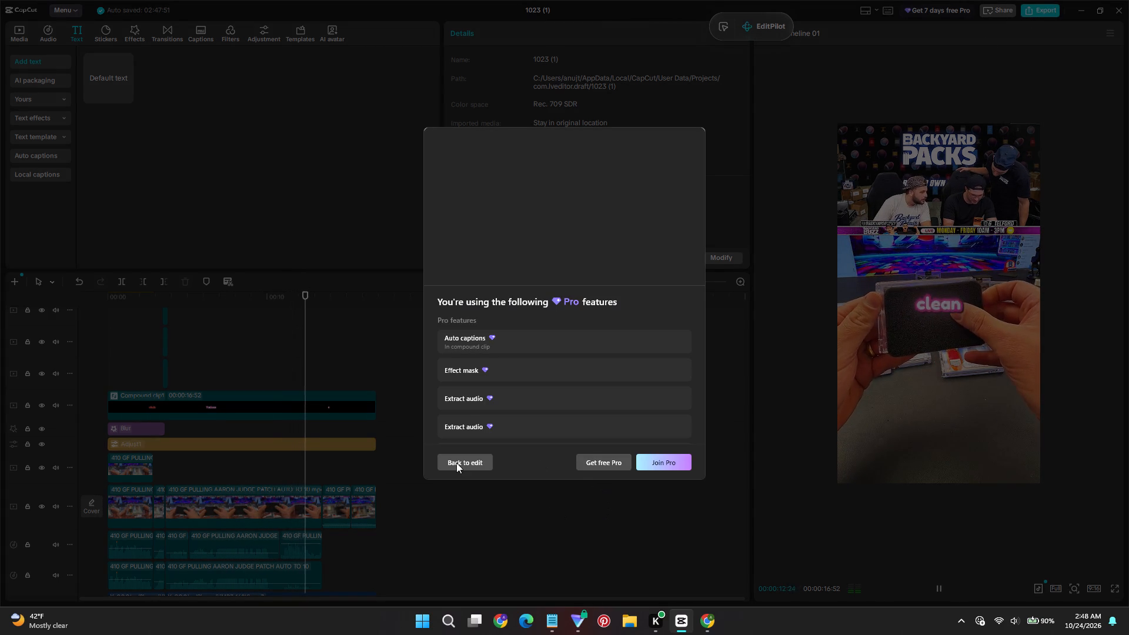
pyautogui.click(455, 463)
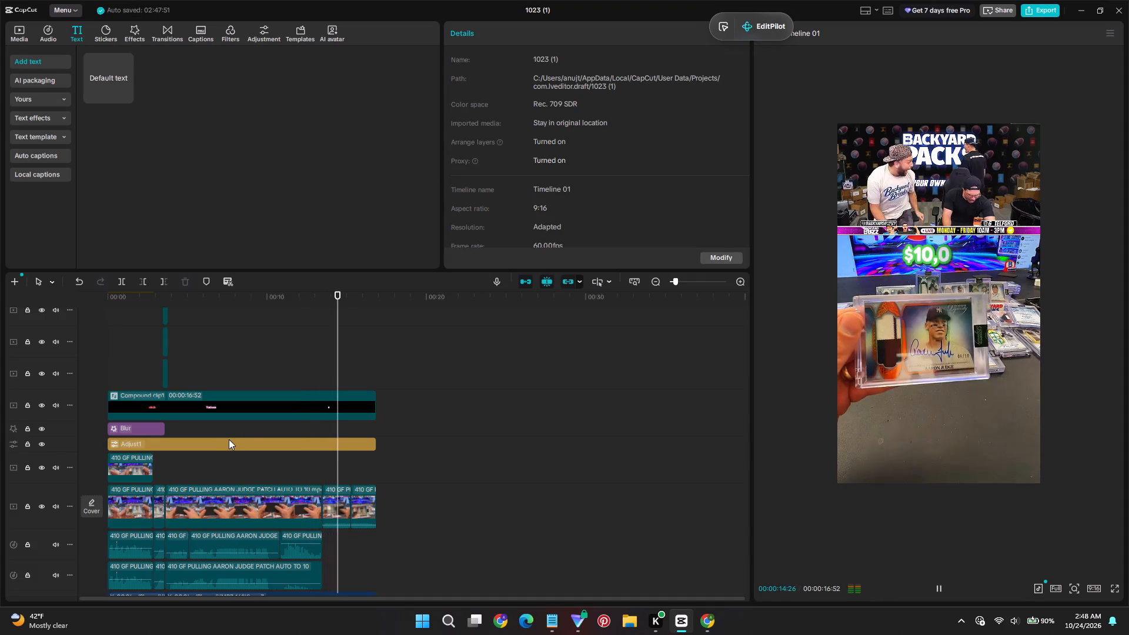
# Combine all clips, effects and audio on the timeline into a single compound clip.
pyautogui.press('space')
pyautogui.keyDown('ctrl'); pyautogui.scroll(-7, 143, 359); pyautogui.keyUp('ctrl')
pyautogui.scroll(4, 149, 388)
pyautogui.scroll(-4, 149, 388)
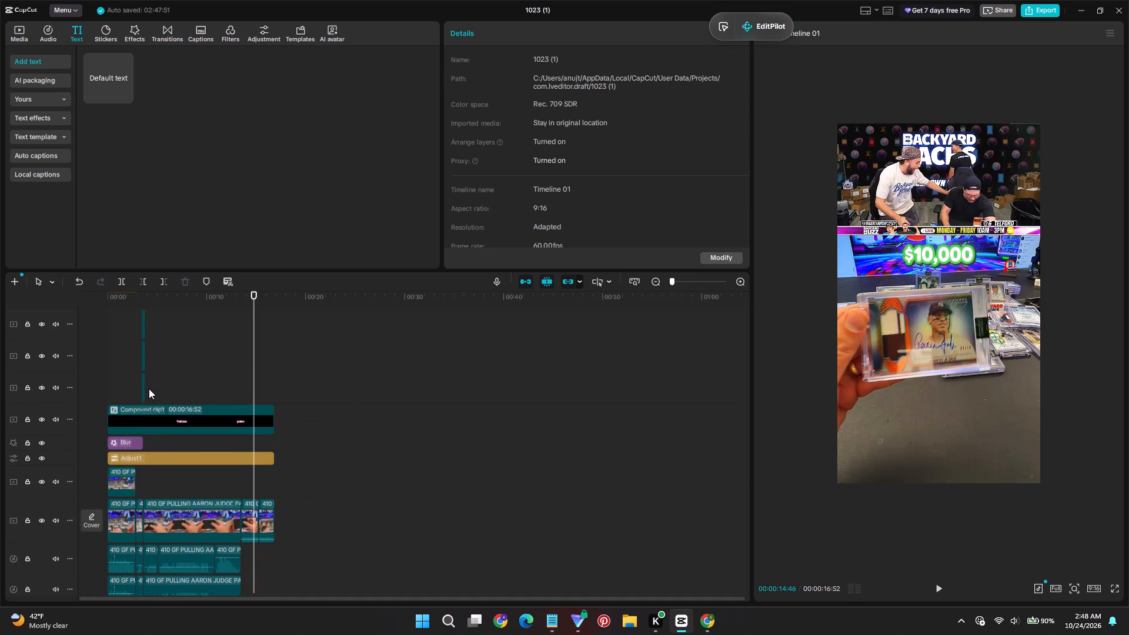
pyautogui.scroll(-2, 149, 389)
pyautogui.hotkey('ctrl', 'a')
pyautogui.keyDown('ctrl'); pyautogui.scroll(-1, 149, 392); pyautogui.keyUp('ctrl')
pyautogui.rightClick(193, 462)
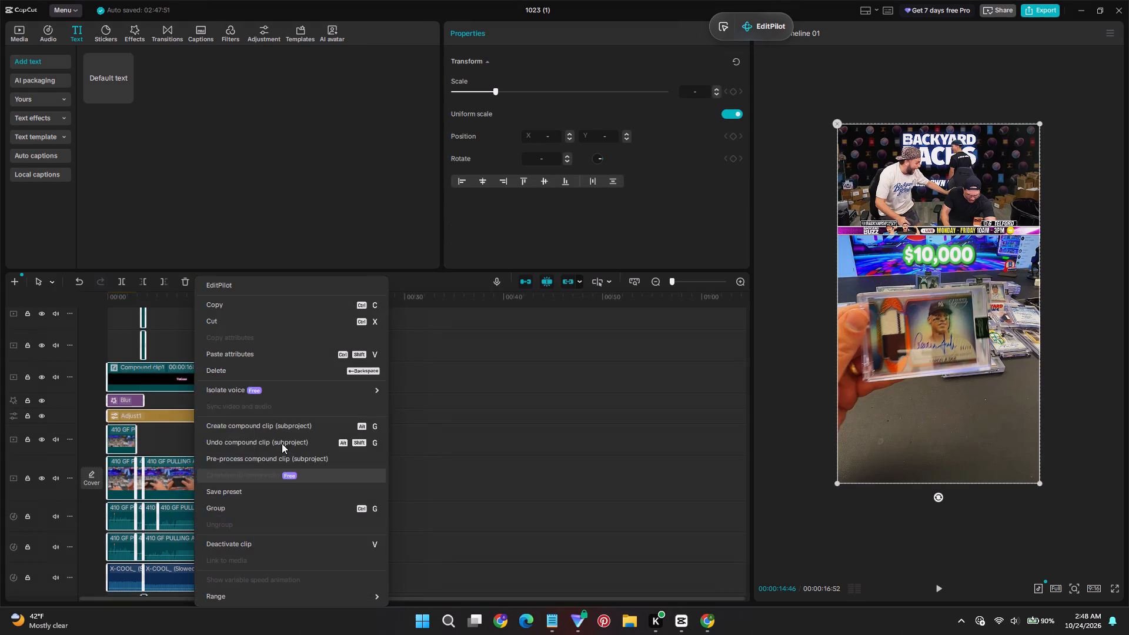
pyautogui.click(248, 431)
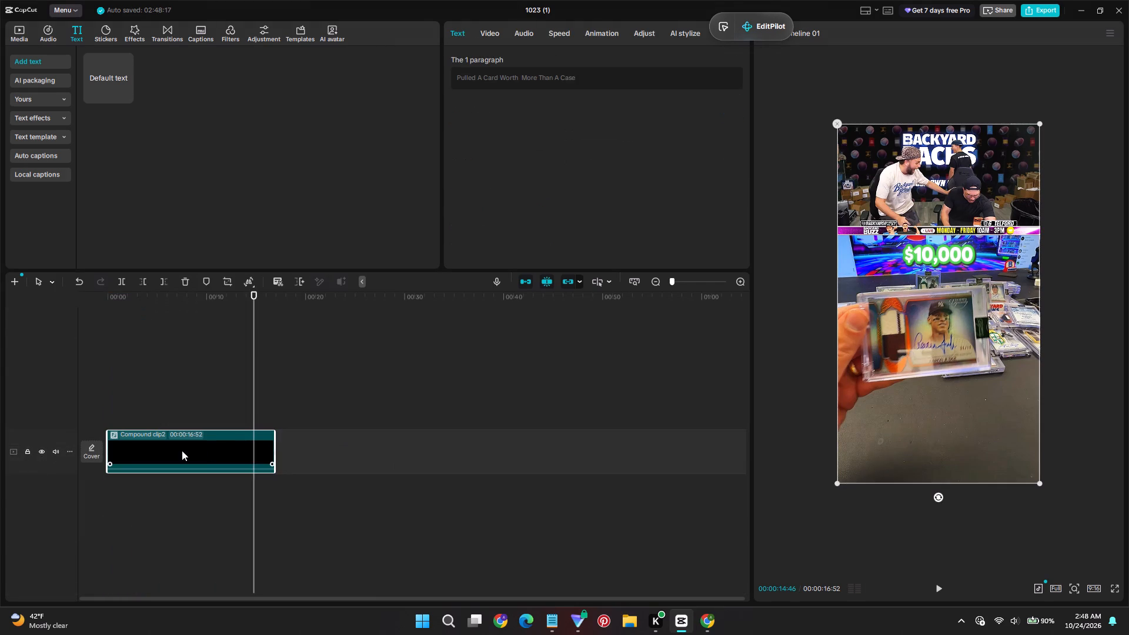
# Pre-process the new compound clip.
pyautogui.rightClick(181, 450)
pyautogui.click(245, 355)
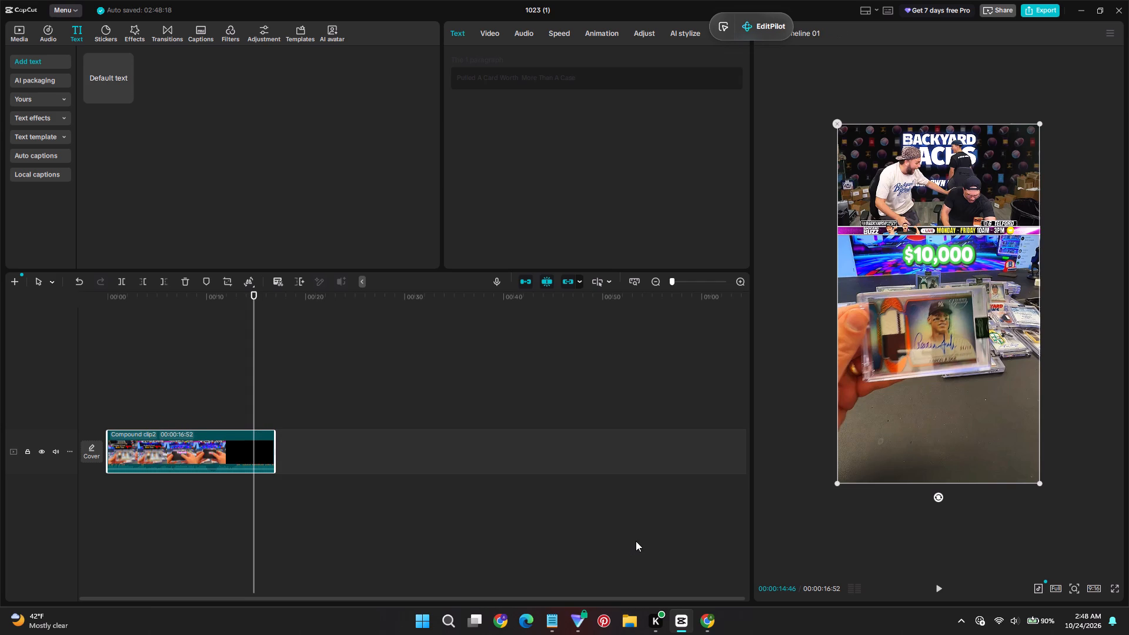
pyautogui.press('F17')
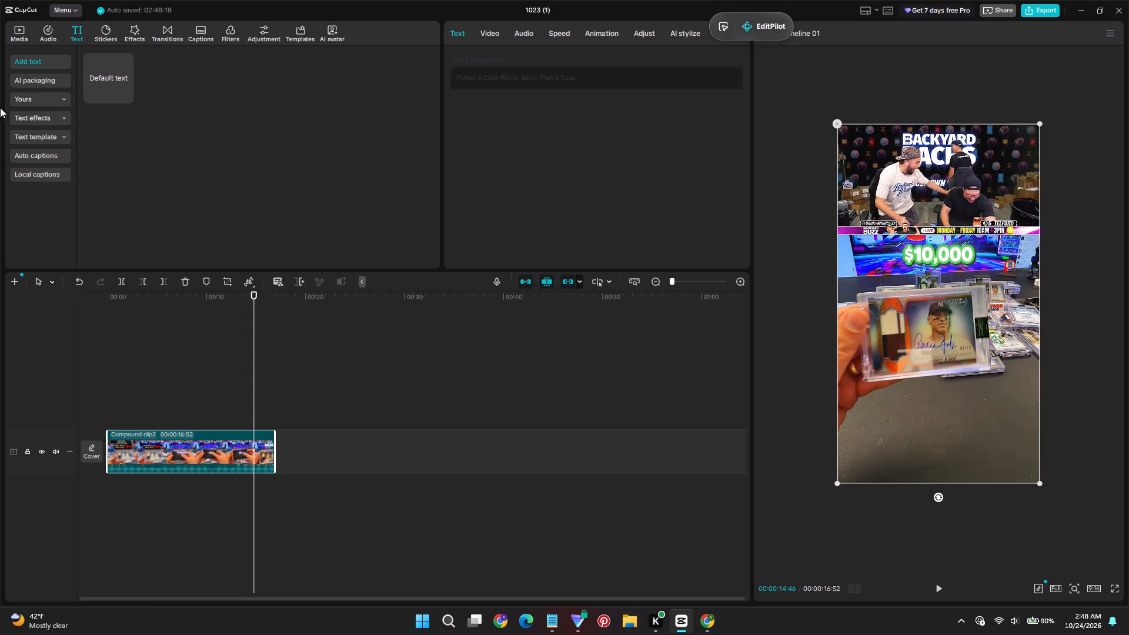
# Rename the project to "bb02 3" in the project settings and save.
pyautogui.doubleClick(536, 11)
pyautogui.click(416, 433)
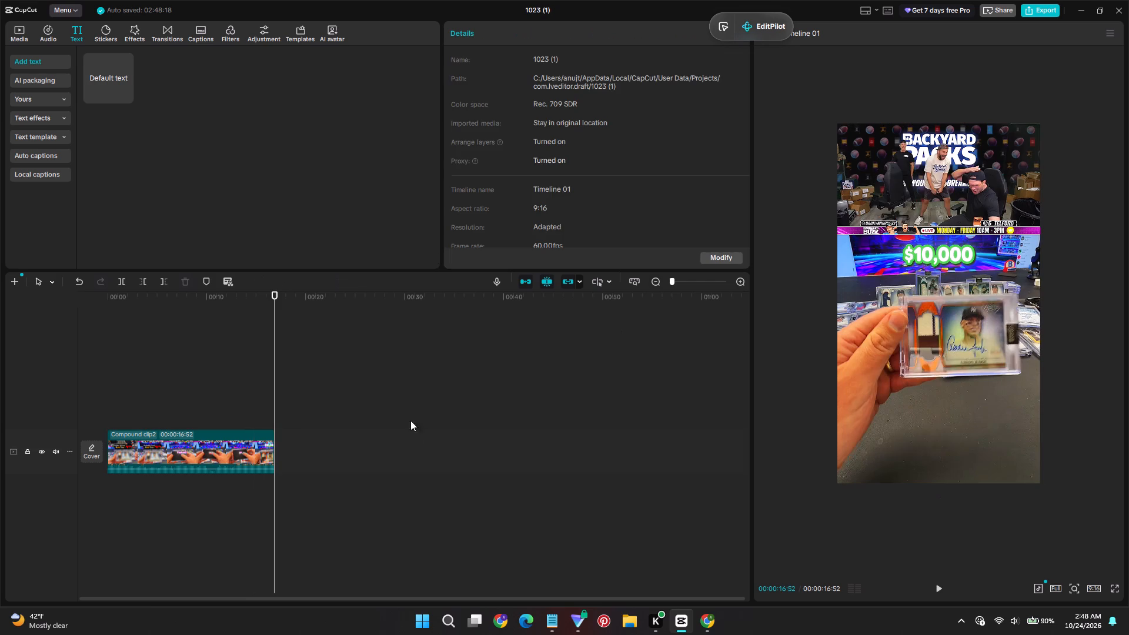
pyautogui.click(720, 255)
pyautogui.moveTo(587, 206); pyautogui.dragTo(493, 199)
pyautogui.press('BackSpace')
pyautogui.write('bb01')
pyautogui.press('BackSpace')
pyautogui.write('2')
pyautogui.press('space')
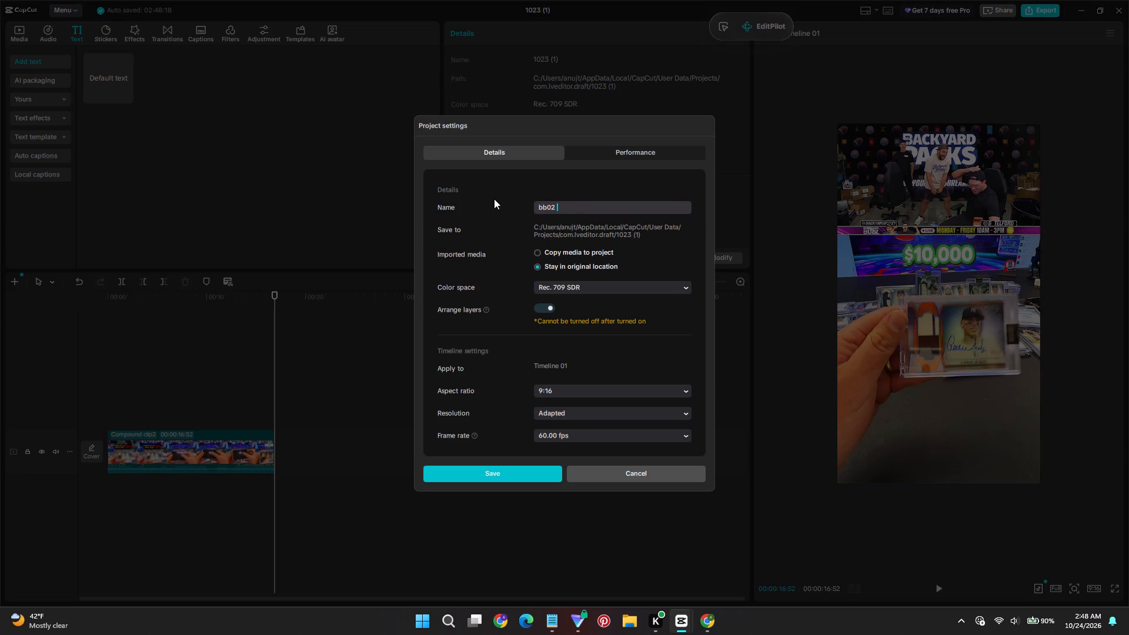
pyautogui.press('3')
pyautogui.click(517, 476)
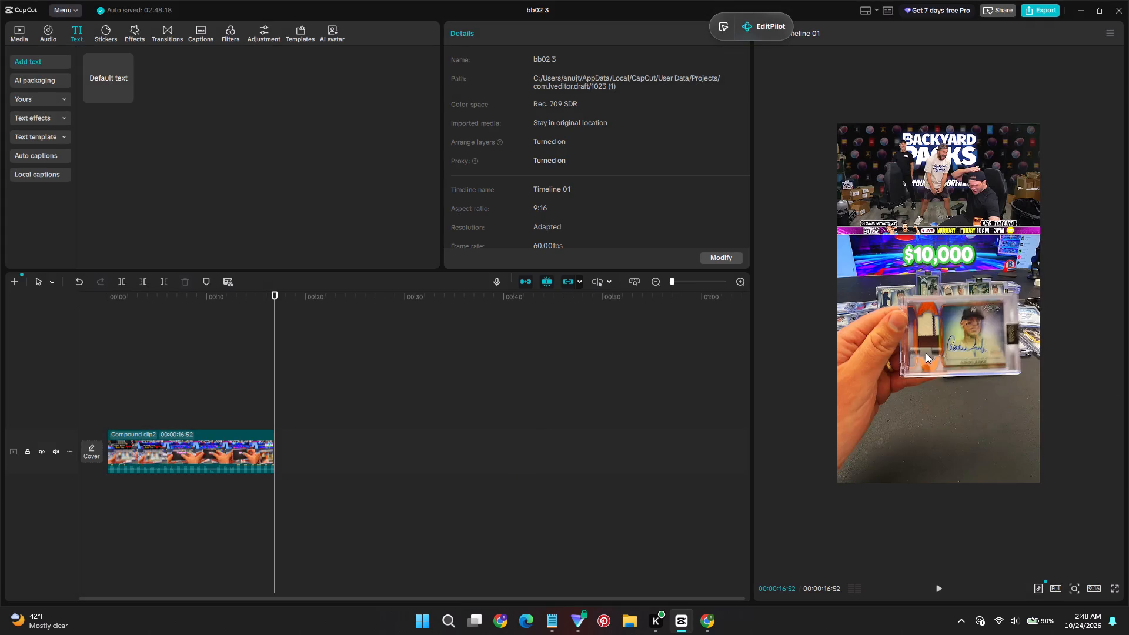
# Open the text overlay Compound clip1 nested inside Compound clip2 and go to the $10,000 text at about 15 seconds.
pyautogui.click(234, 407)
pyautogui.doubleClick(243, 460)
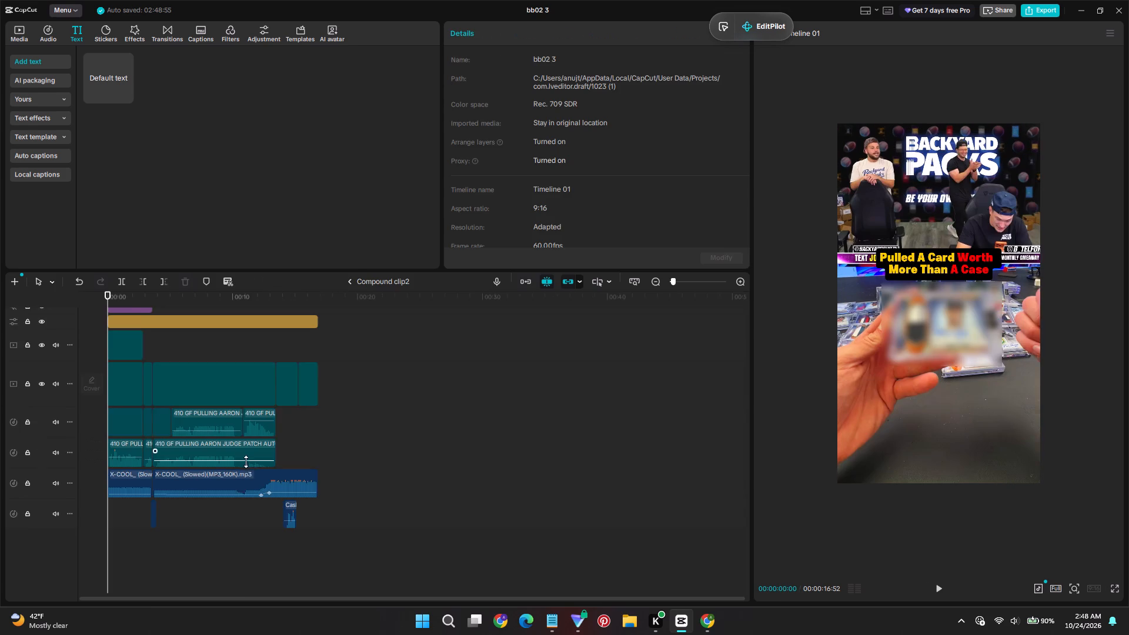
pyautogui.scroll(8, 293, 390)
pyautogui.doubleClick(292, 389)
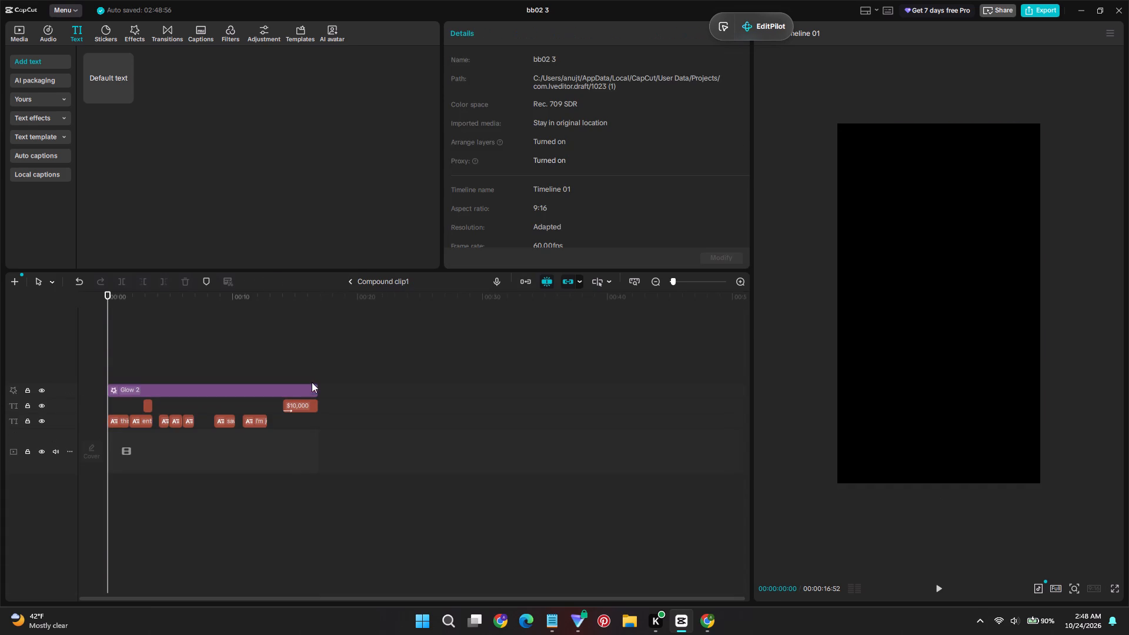
pyautogui.click(308, 367)
pyautogui.moveTo(306, 367); pyautogui.dragTo(298, 369)
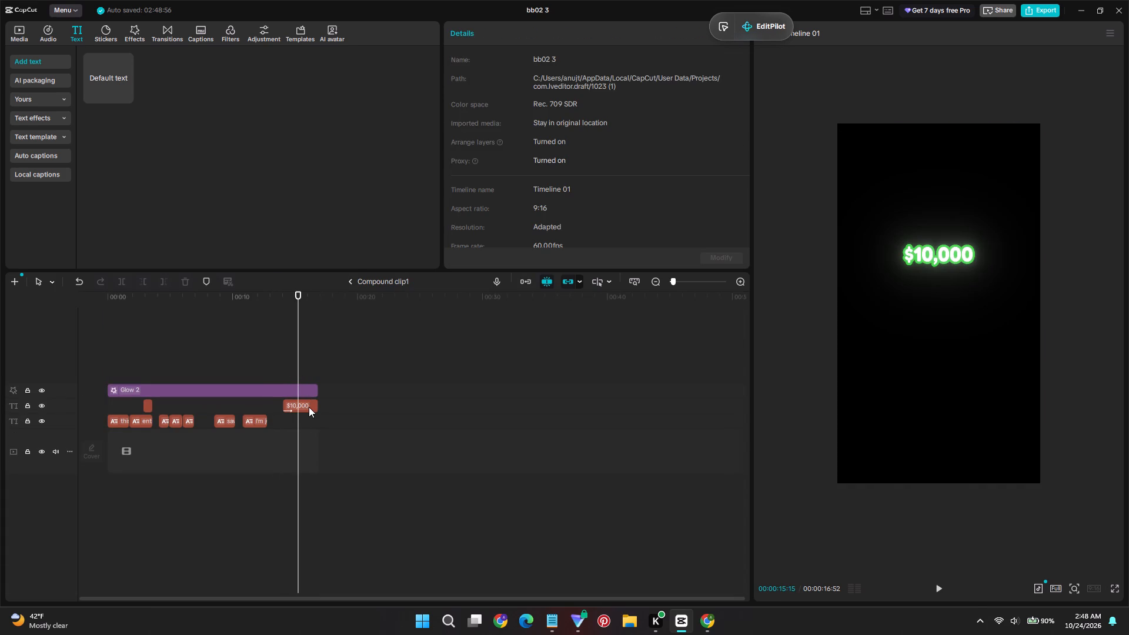
# Change the stroke colour of the $10,000 text to a brighter, nearly pure green.
pyautogui.click(309, 407)
pyautogui.scroll(-8, 582, 175)
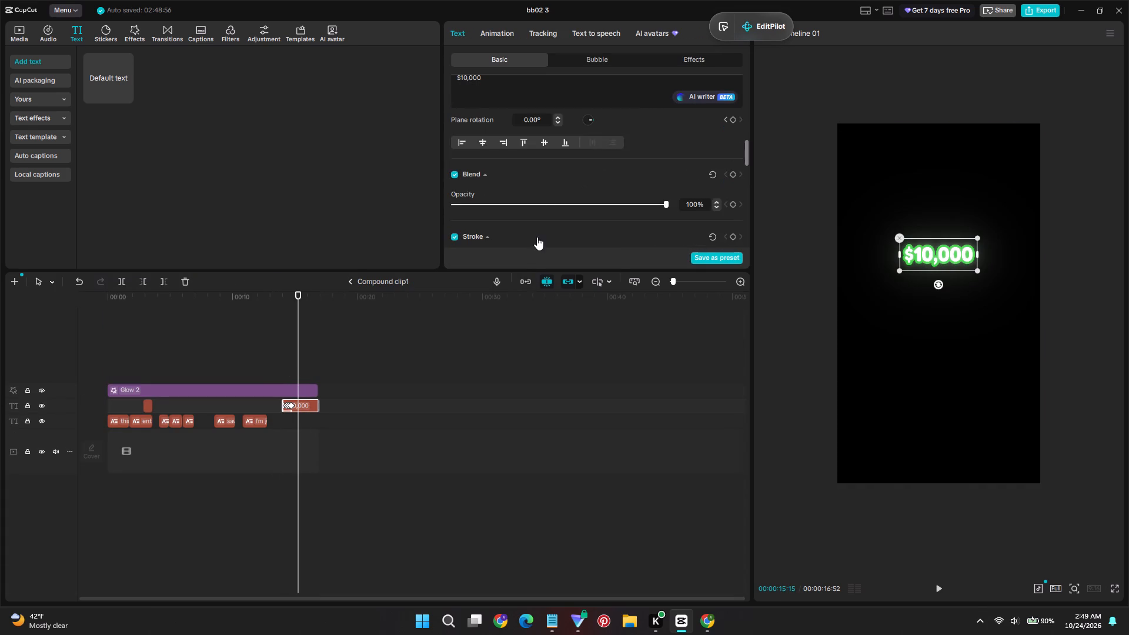
pyautogui.scroll(-3, 536, 238)
pyautogui.scroll(1, 532, 233)
pyautogui.click(529, 150)
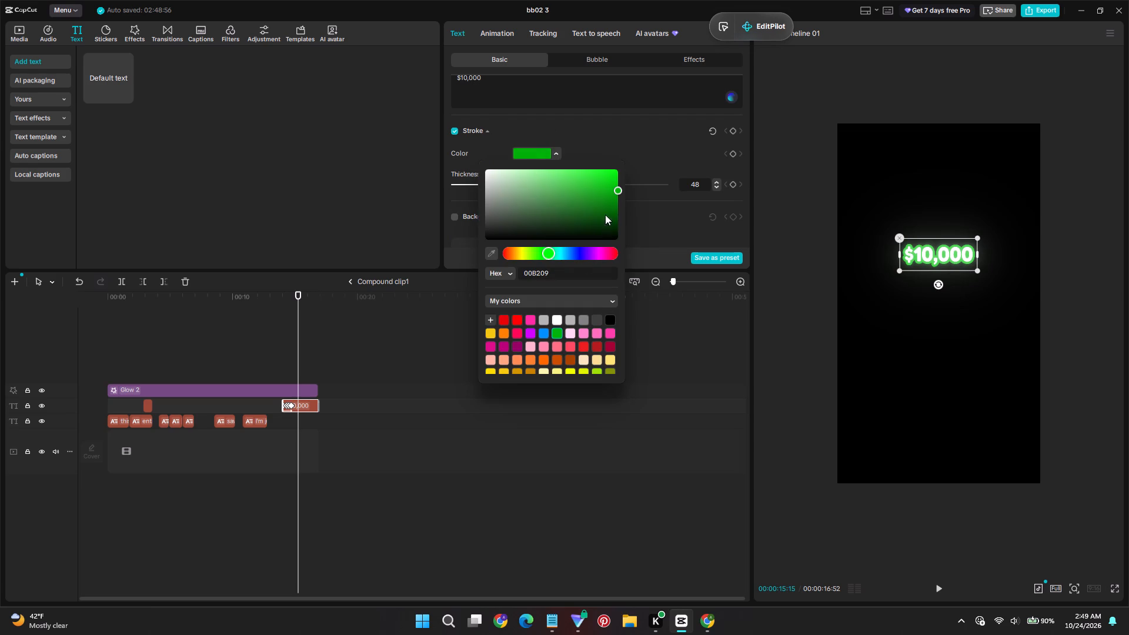
pyautogui.moveTo(619, 193); pyautogui.dragTo(606, 213)
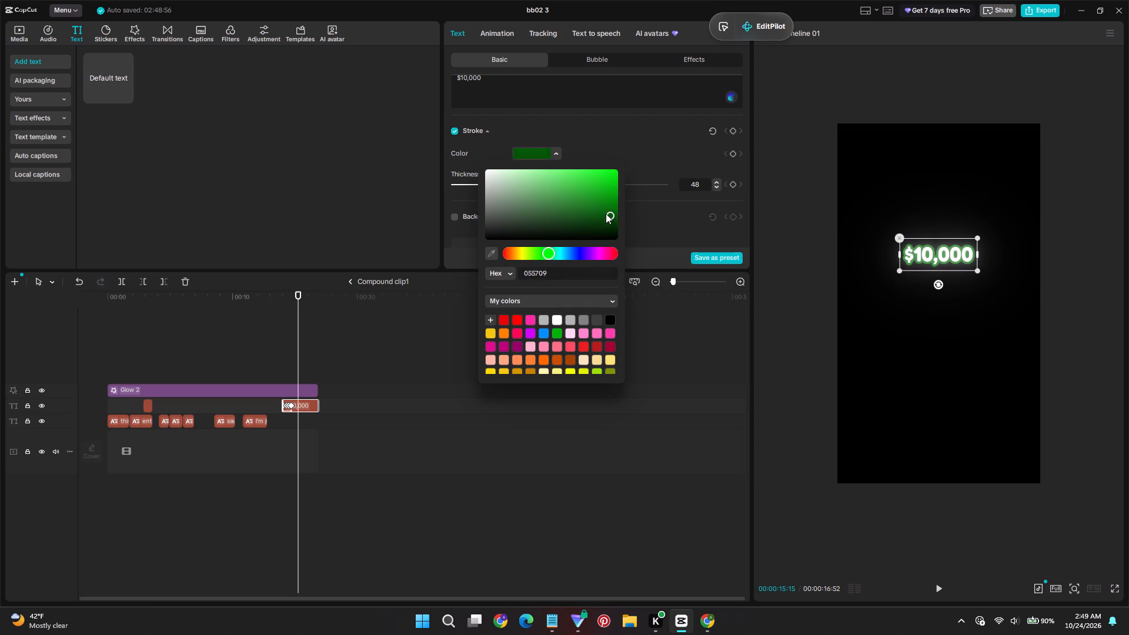
pyautogui.moveTo(606, 213); pyautogui.dragTo(632, 133)
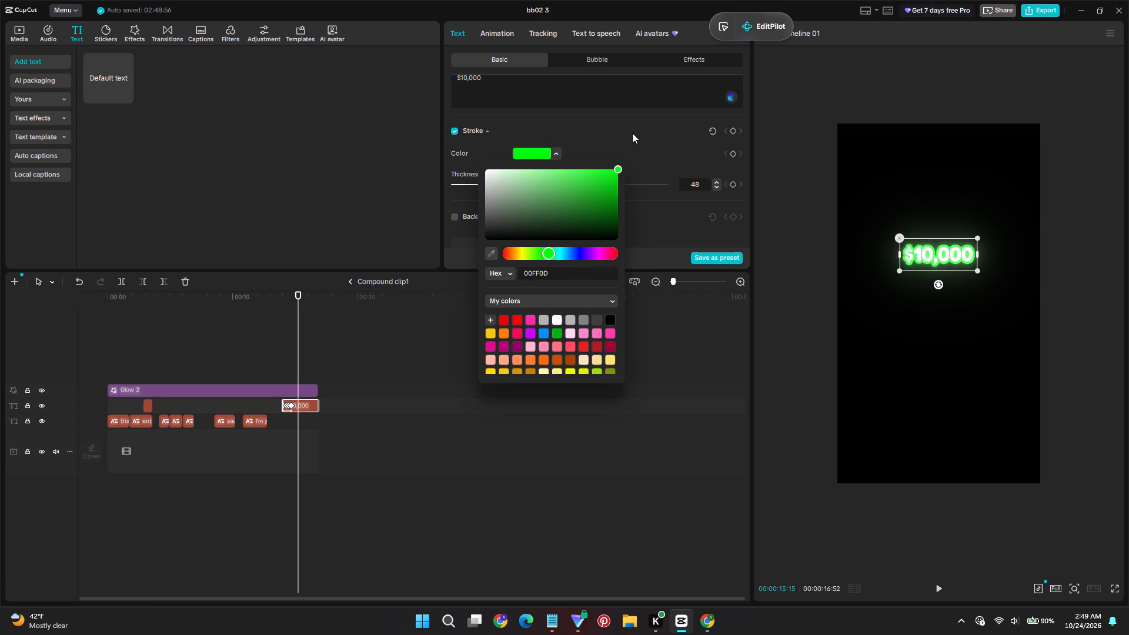
pyautogui.moveTo(632, 133); pyautogui.dragTo(619, 172)
pyautogui.moveTo(619, 172); pyautogui.dragTo(619, 182)
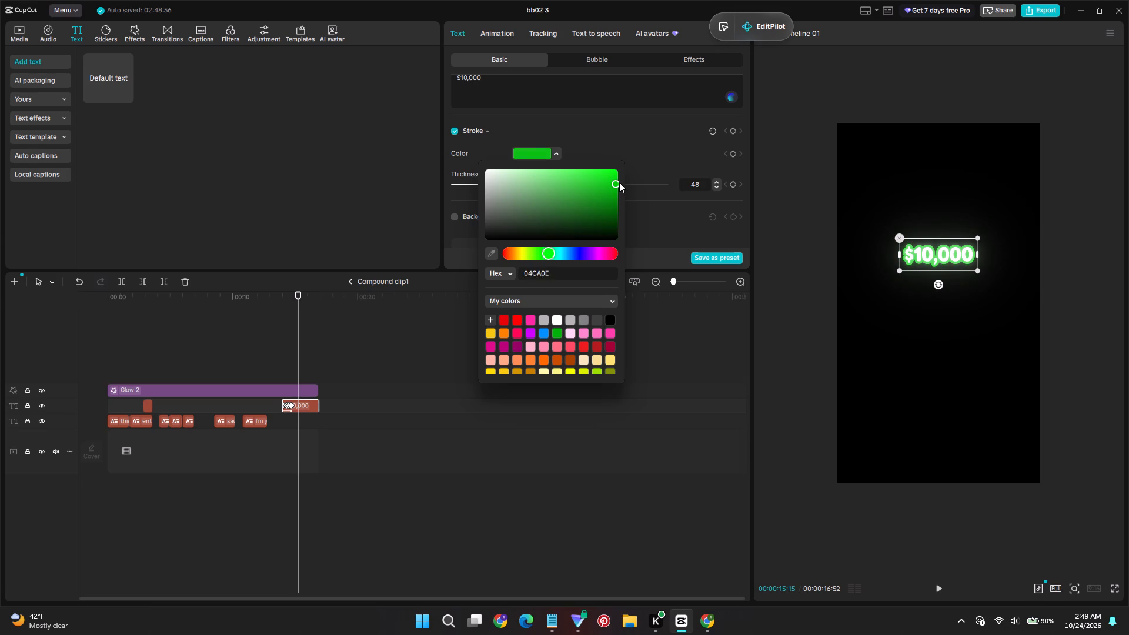
pyautogui.moveTo(619, 182); pyautogui.dragTo(627, 174)
pyautogui.click(651, 154)
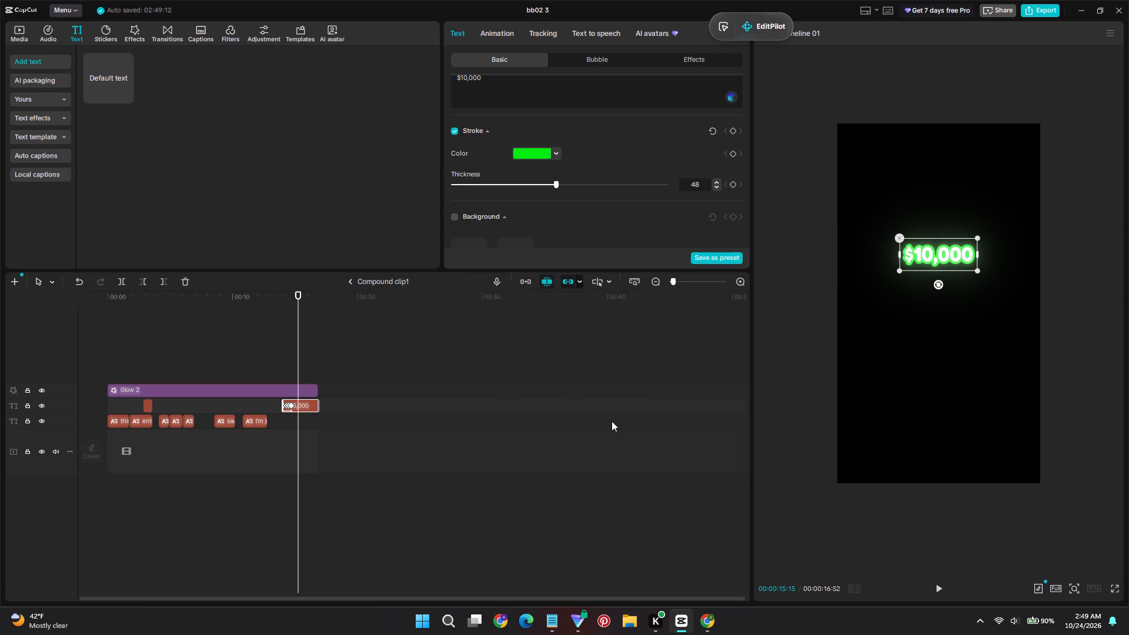
pyautogui.click(716, 406)
# Return to Compound clip2 and check the recoloured $10,000 text over the footage between about 14 and 15 seconds.
pyautogui.moveTo(356, 276); pyautogui.dragTo(356, 283)
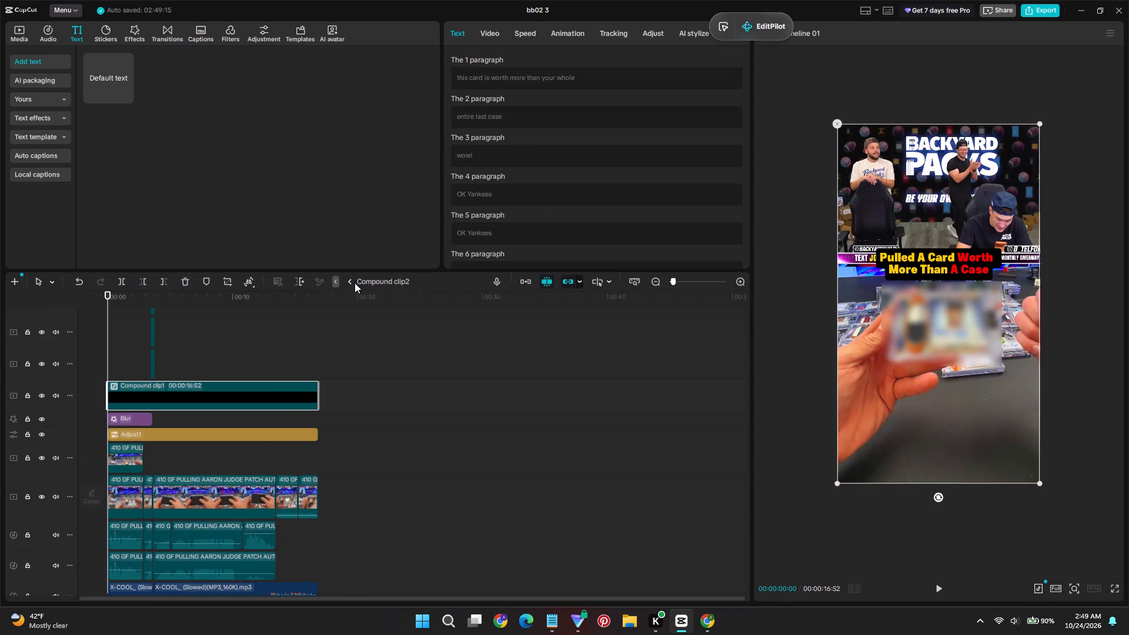
pyautogui.click(271, 359)
pyautogui.moveTo(283, 360); pyautogui.dragTo(289, 360)
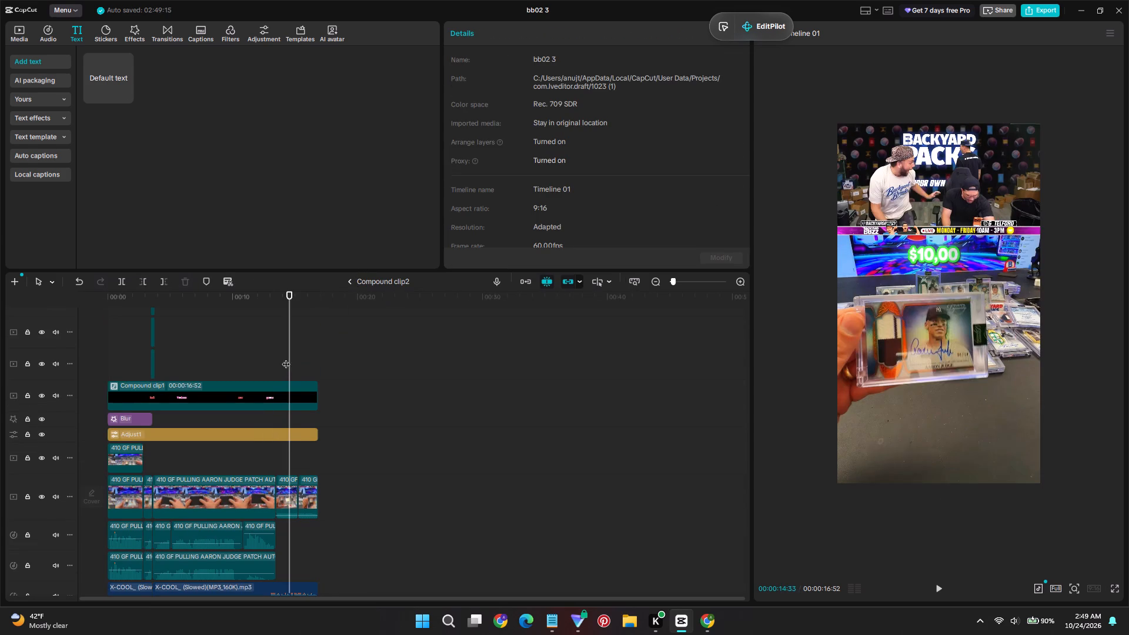
pyautogui.moveTo(287, 358); pyautogui.dragTo(301, 370)
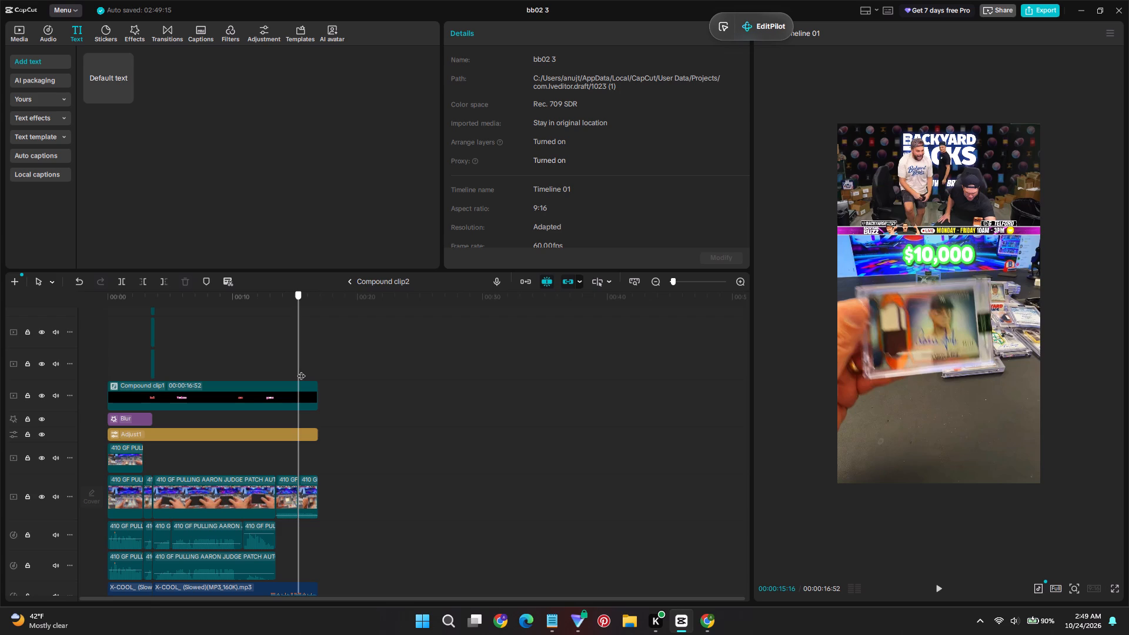
pyautogui.moveTo(301, 370); pyautogui.dragTo(302, 370)
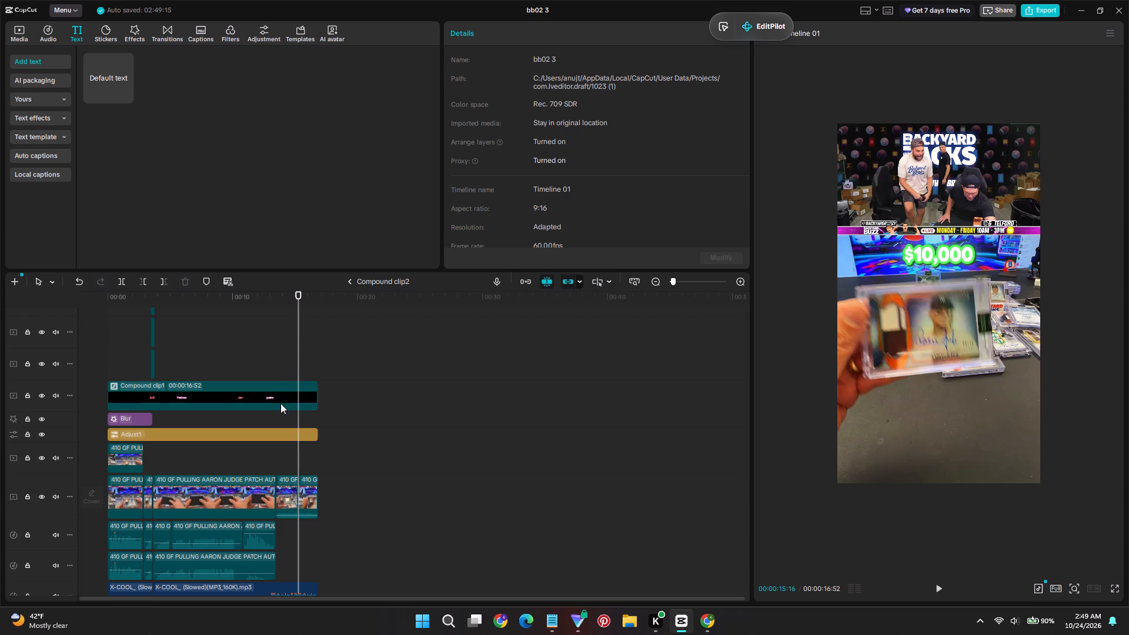
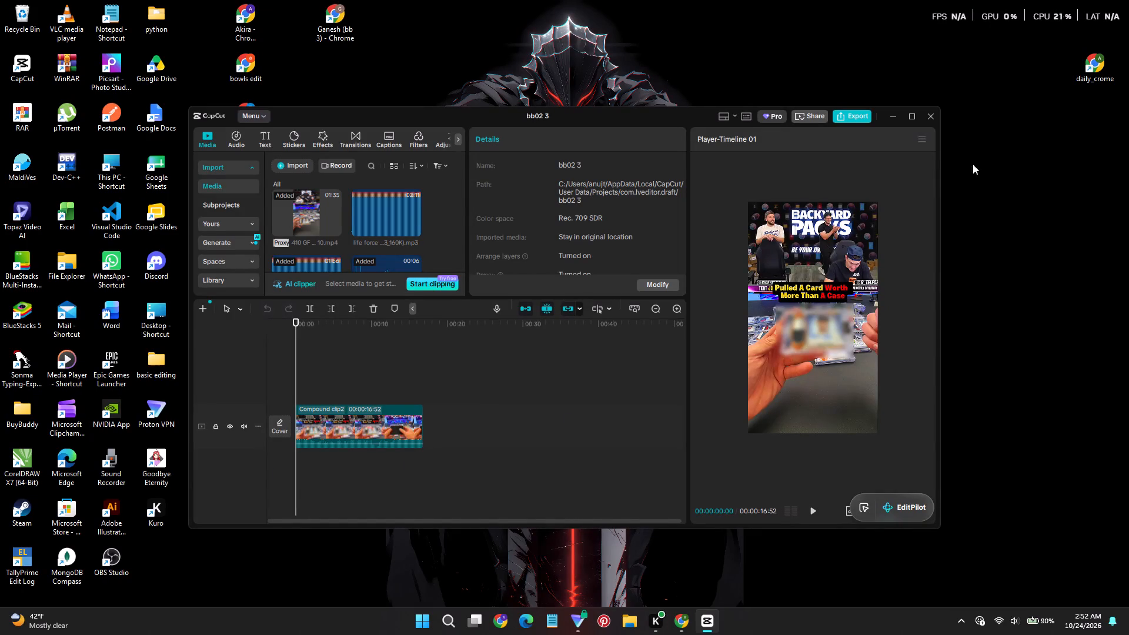
# Open the bb02 3 draft folder's Resources > combination subfolder in File Explorer to reach the rendered compound clip video.
pyautogui.click(912, 118)
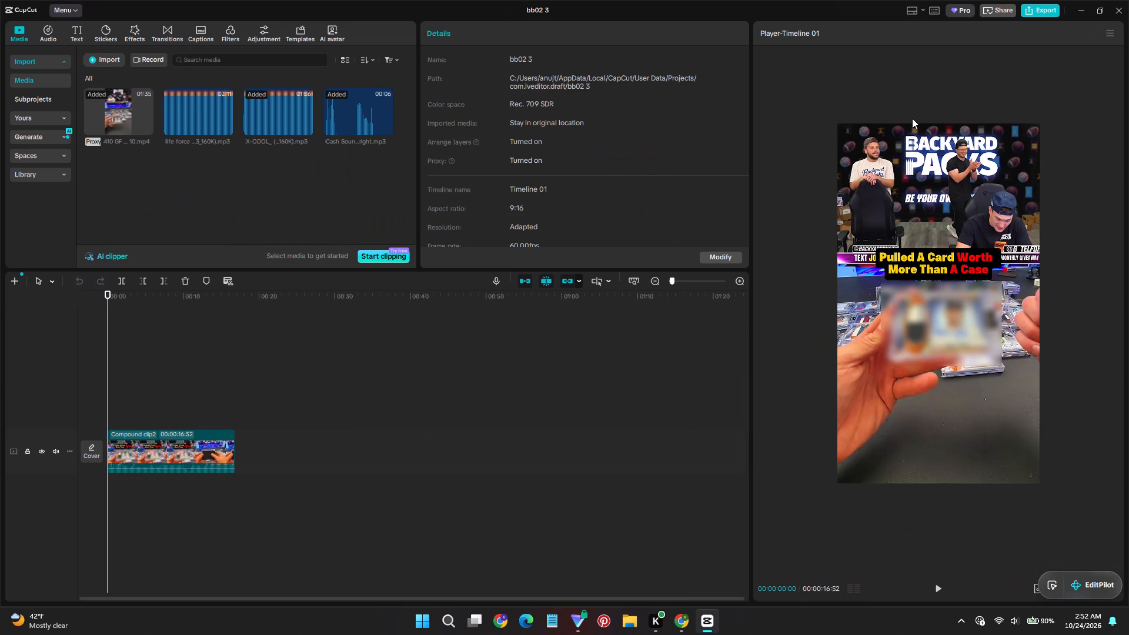
pyautogui.write('fi')
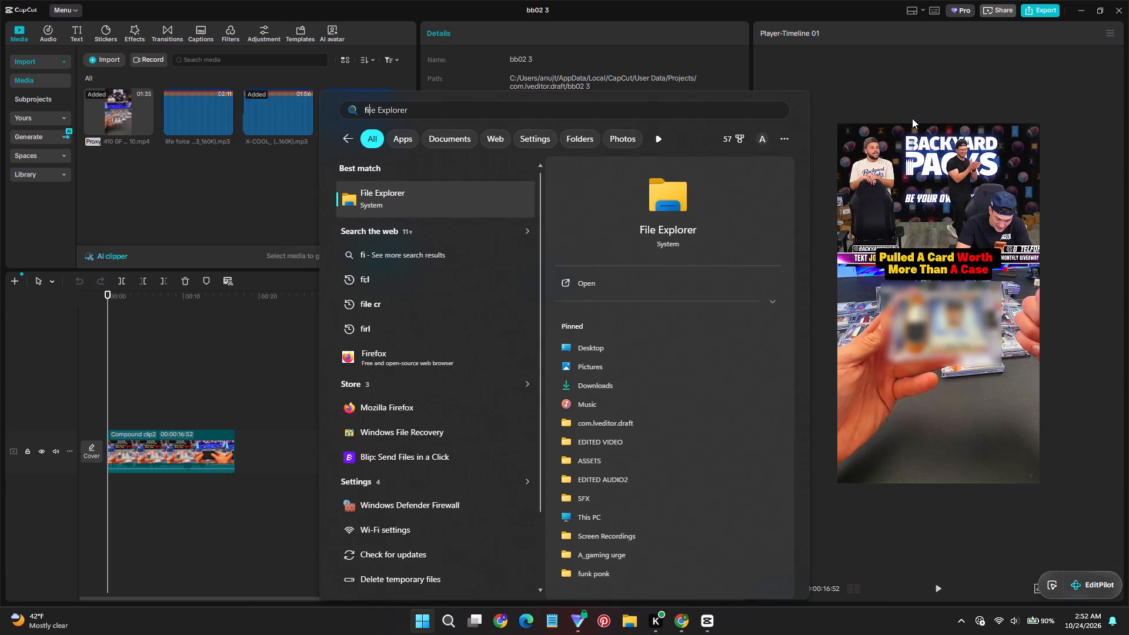
pyautogui.doubleClick(405, 201)
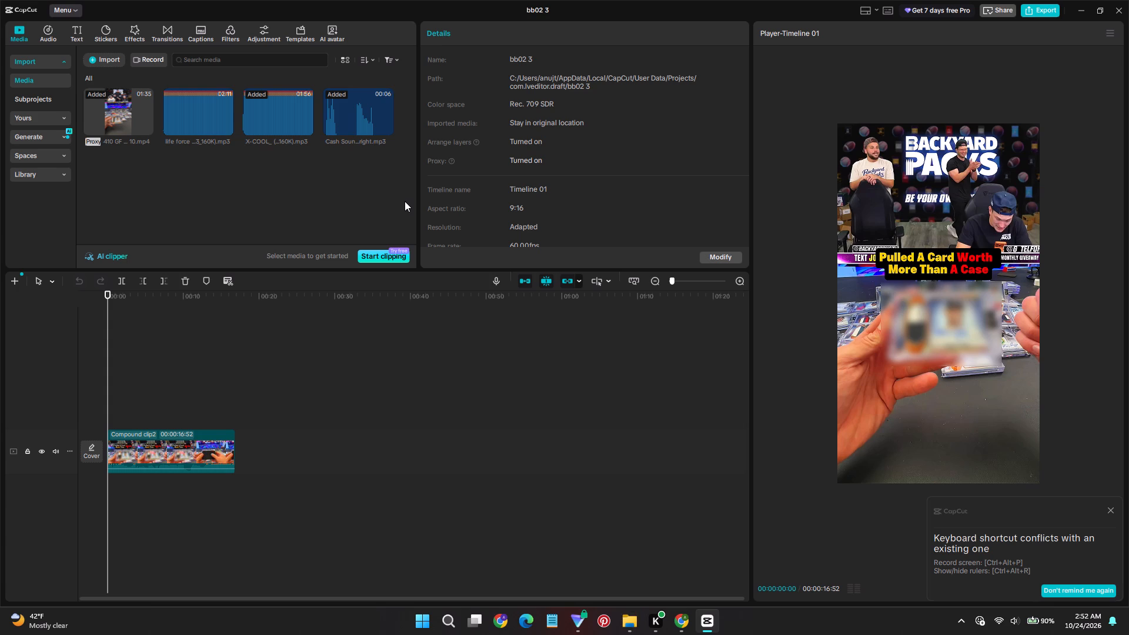
pyautogui.click(625, 621)
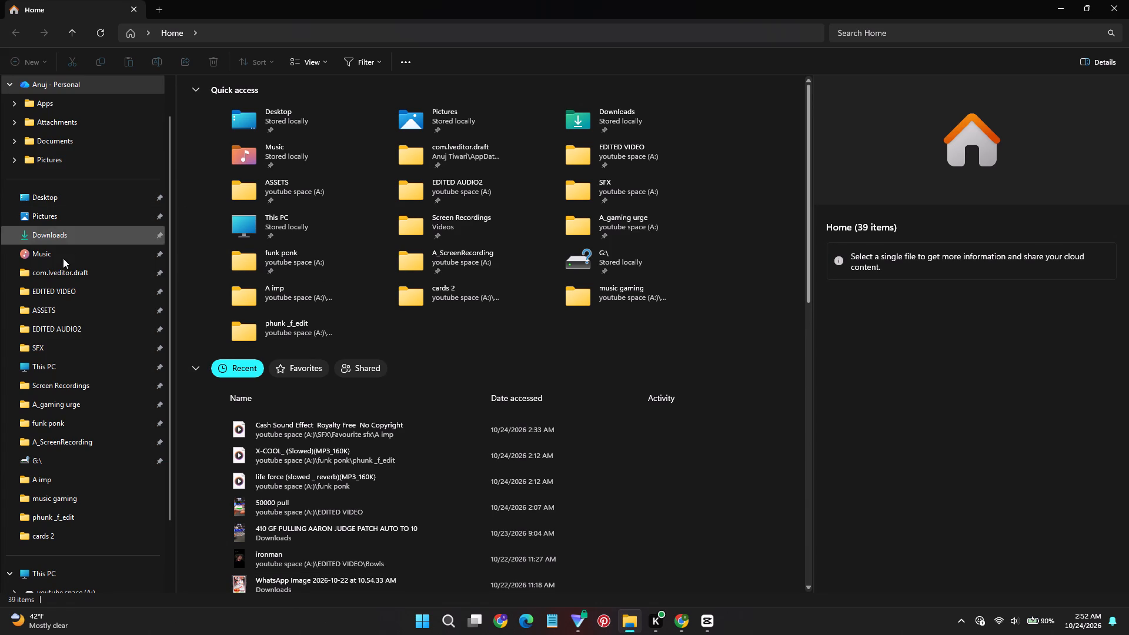
pyautogui.click(80, 278)
pyautogui.click(86, 292)
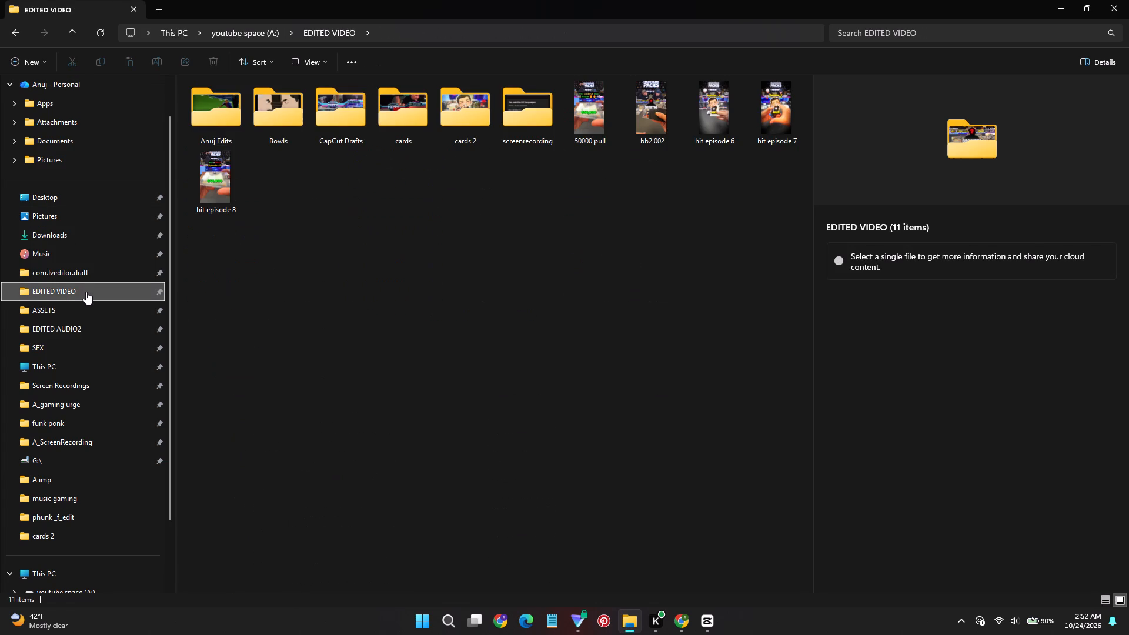
pyautogui.click(76, 276)
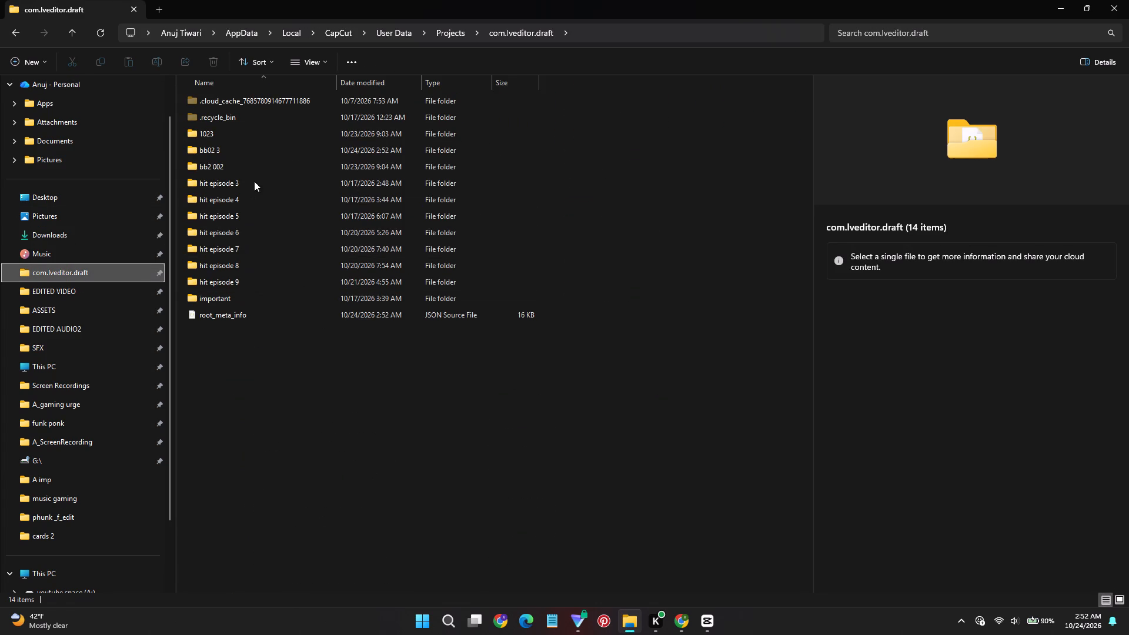
pyautogui.click(249, 147)
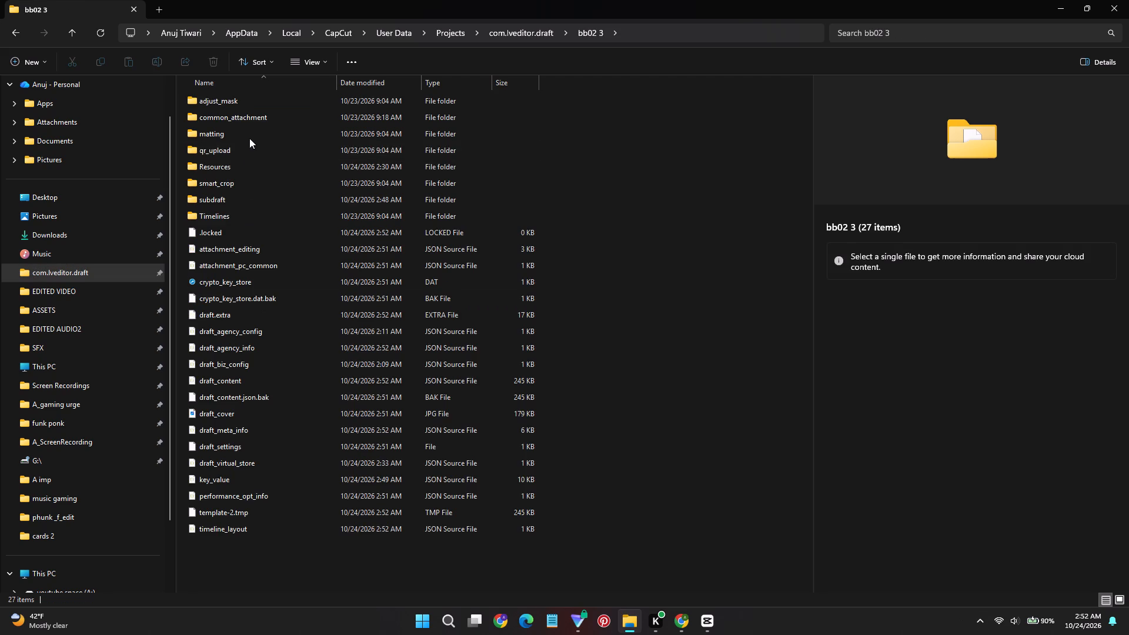
pyautogui.doubleClick(264, 169)
pyautogui.doubleClick(264, 122)
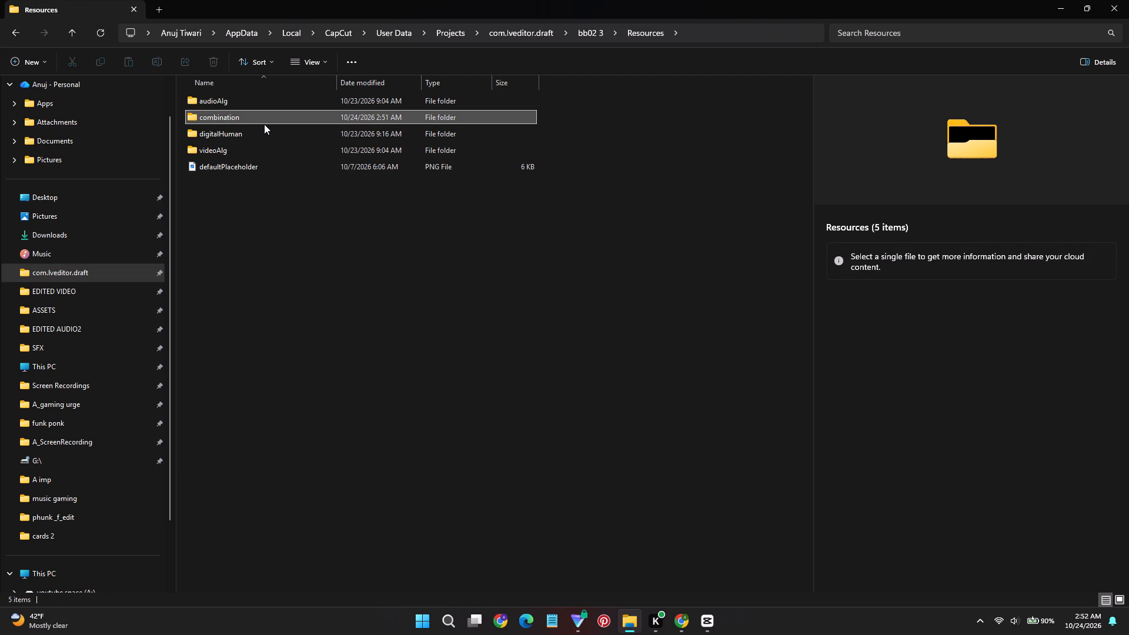
pyautogui.doubleClick(265, 119)
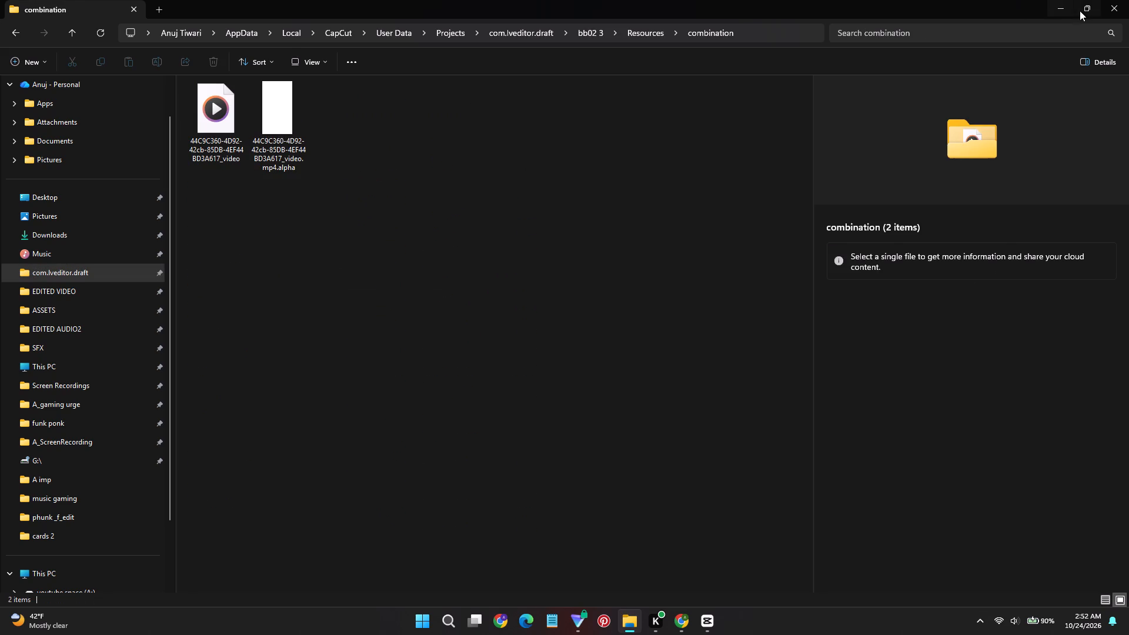
# Place the rendered _video file from the combination folder on a new track above Compound clip2, starting at 0 seconds.
pyautogui.click(1089, 8)
pyautogui.moveTo(320, 145); pyautogui.dragTo(297, 463)
pyautogui.moveTo(213, 410); pyautogui.dragTo(193, 413)
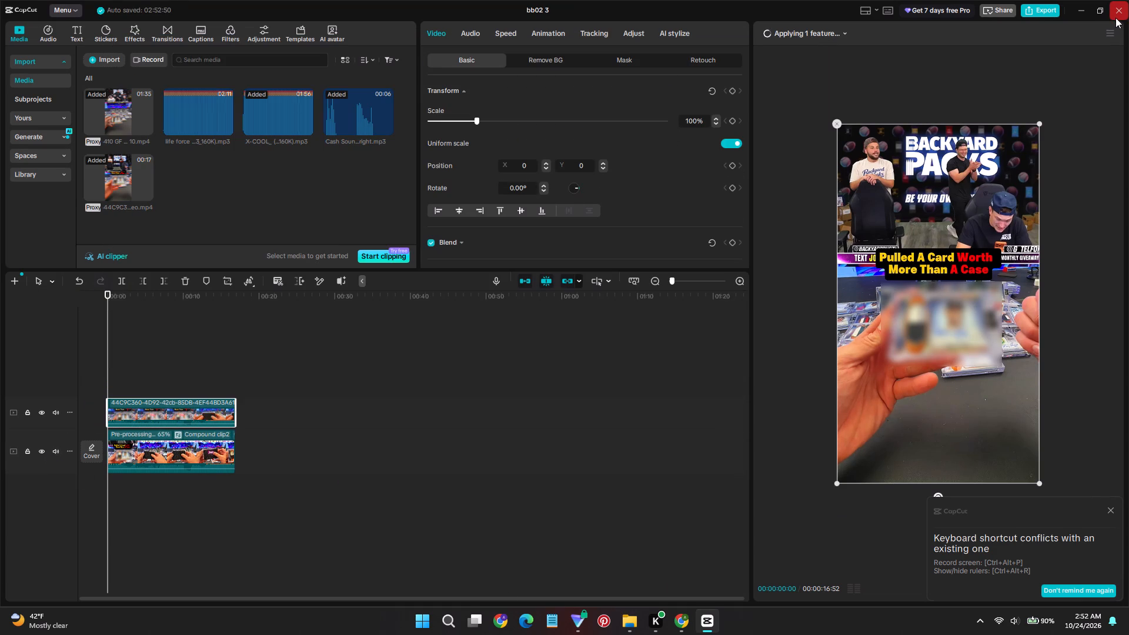
pyautogui.click(1108, 511)
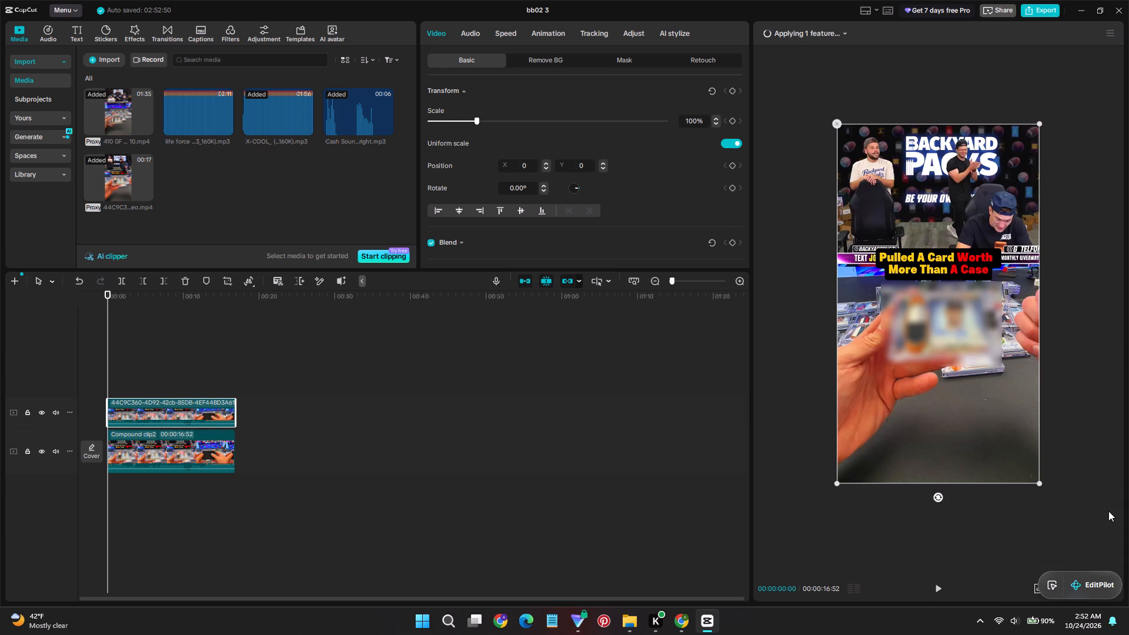
# Hide the Compound clip2 track and play the rendered clip from the start to about 7 seconds.
pyautogui.click(43, 453)
pyautogui.press('space')
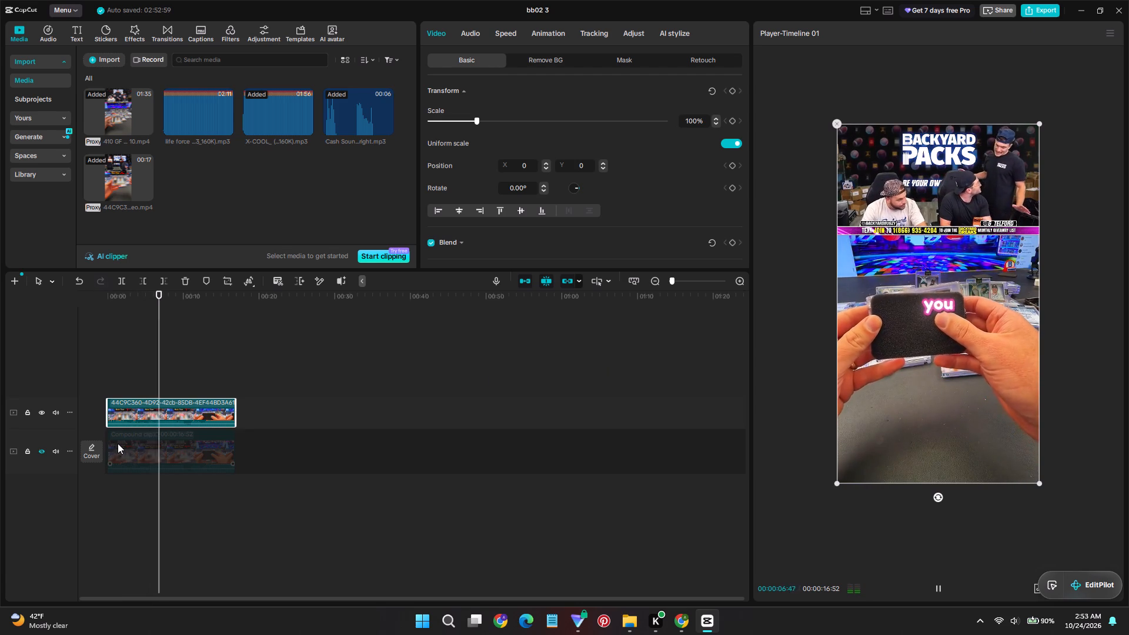
pyautogui.press('space')
# Export the video as bb02 3 in 4K, H.264, mp4 at 60fps to the EDITED VIDEO folder and close the sharing window.
pyautogui.click(1050, 8)
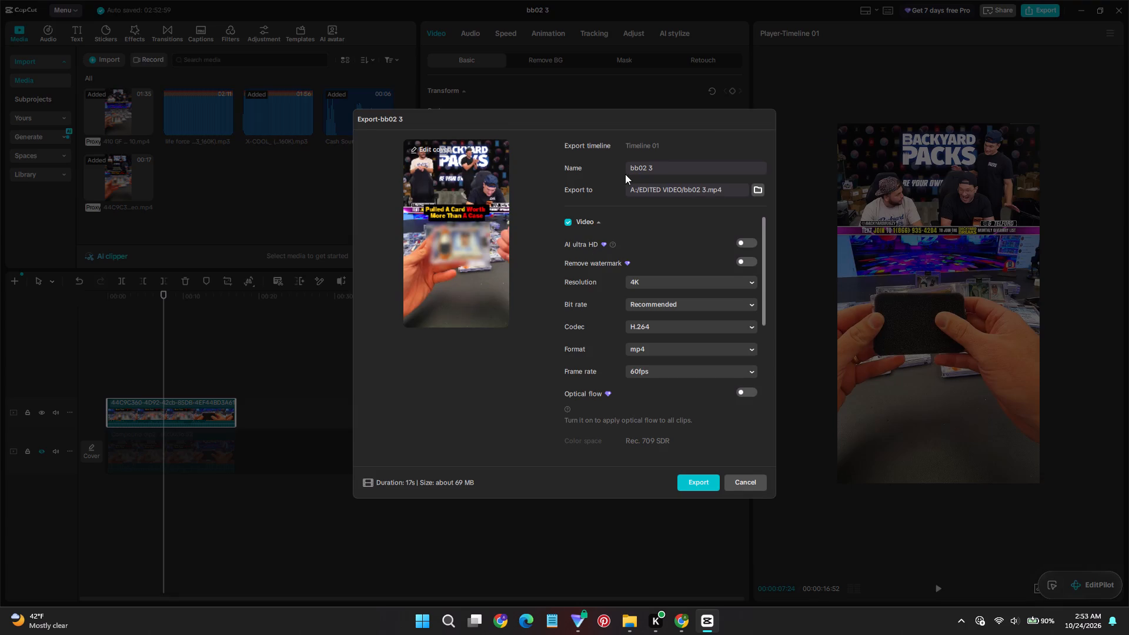
pyautogui.click(709, 488)
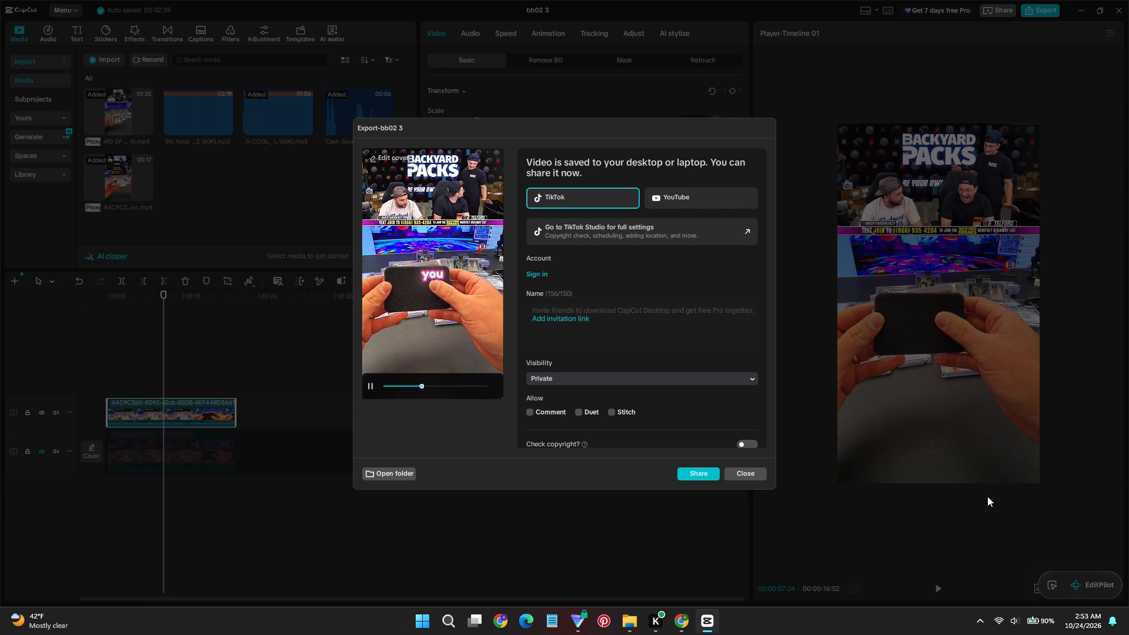
pyautogui.click(742, 472)
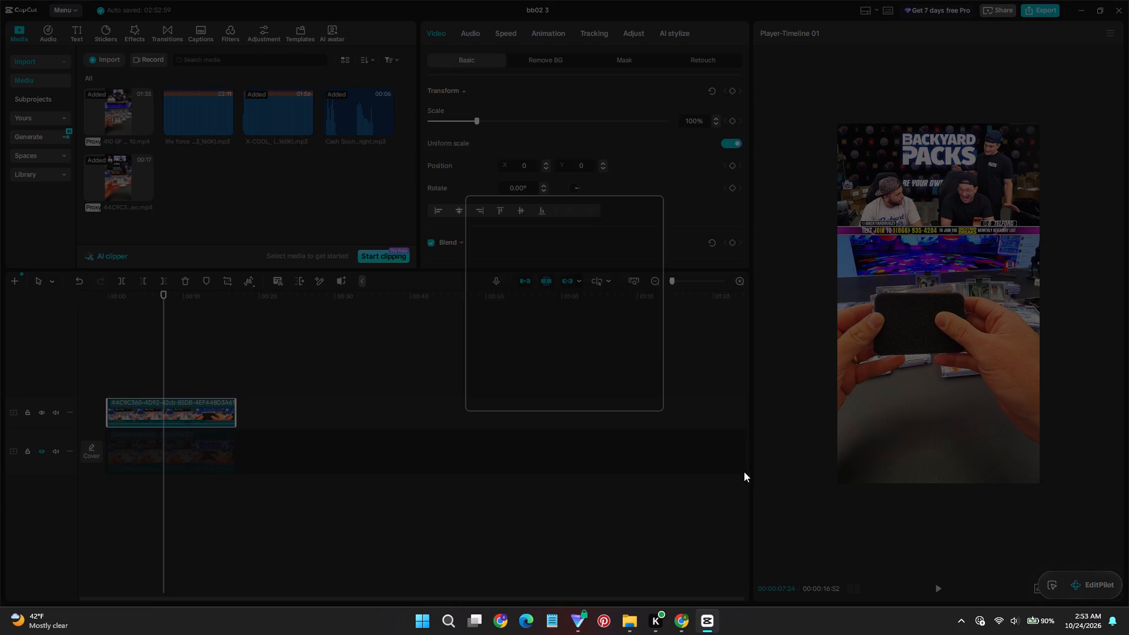
pyautogui.click(657, 208)
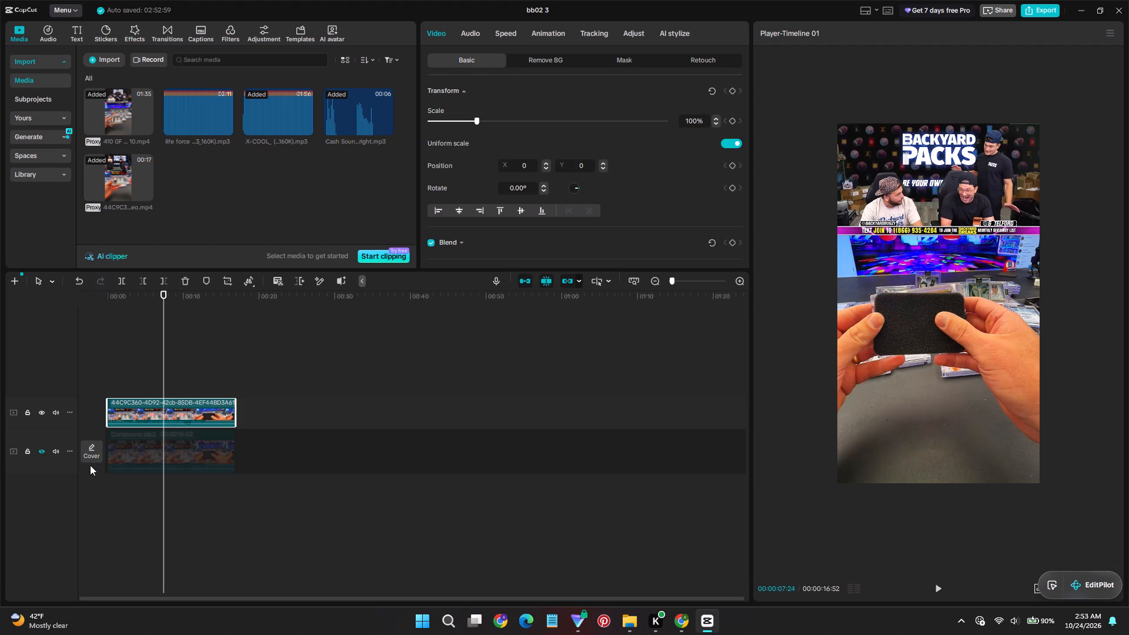
# Delete the rendered clip from the timeline and unhide the Compound clip2 track.
pyautogui.click(178, 425)
pyautogui.press('Delete')
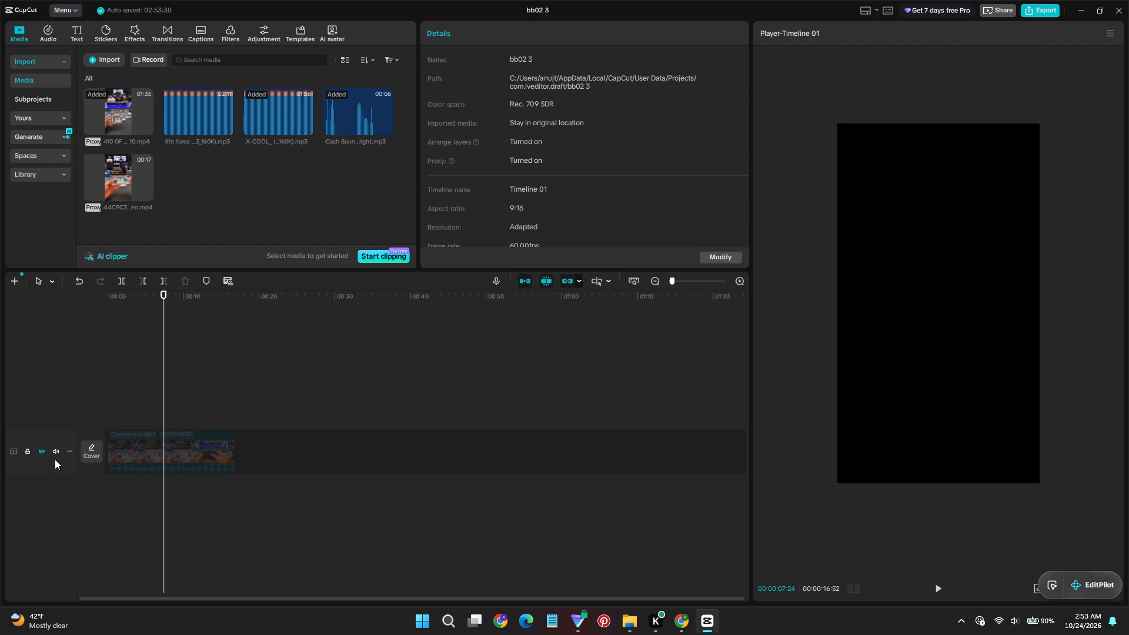
pyautogui.click(41, 453)
# Open Compound clip2 and play it from start to end to review the edit.
pyautogui.doubleClick(124, 452)
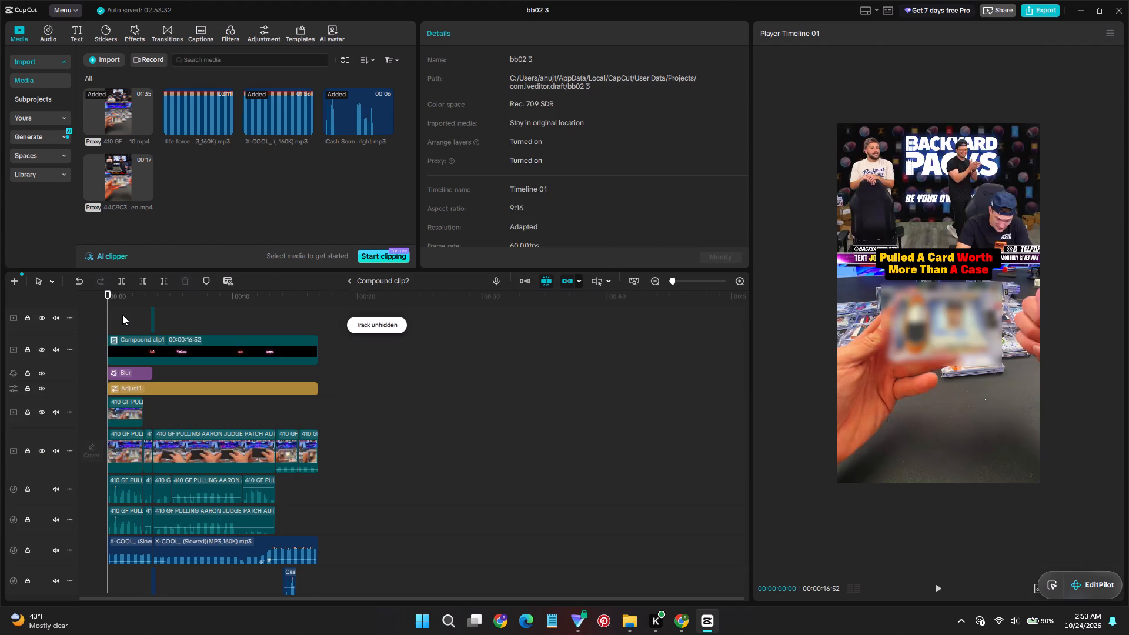
pyautogui.press('space')
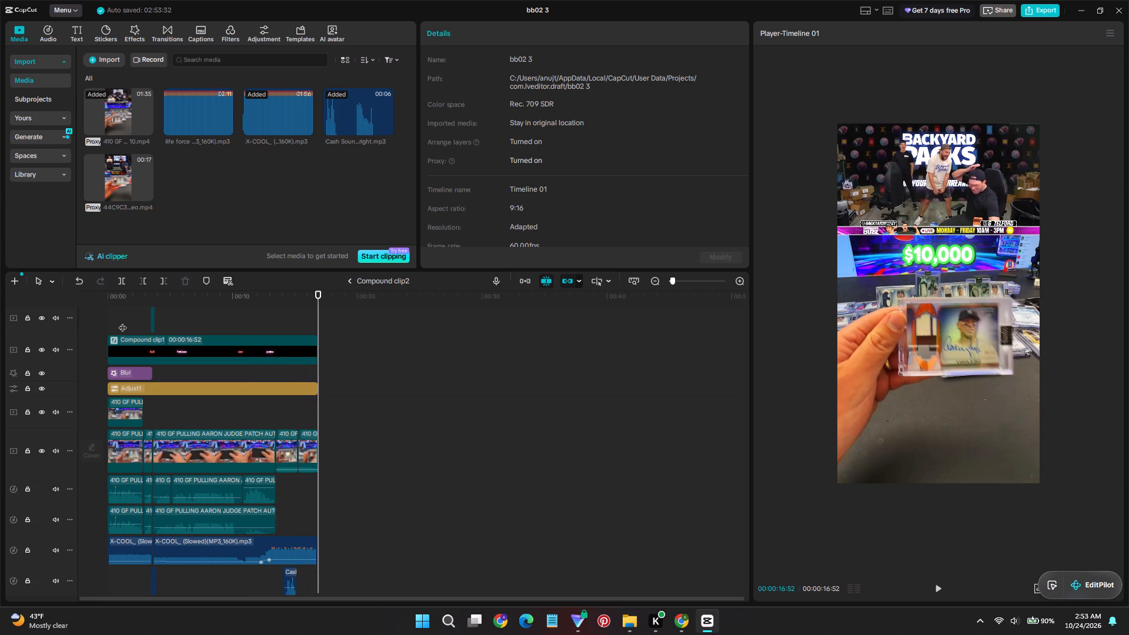
# Close the bb02 3 project to return to the home screen and dismiss the auto upload notice.
pyautogui.click(1124, 9)
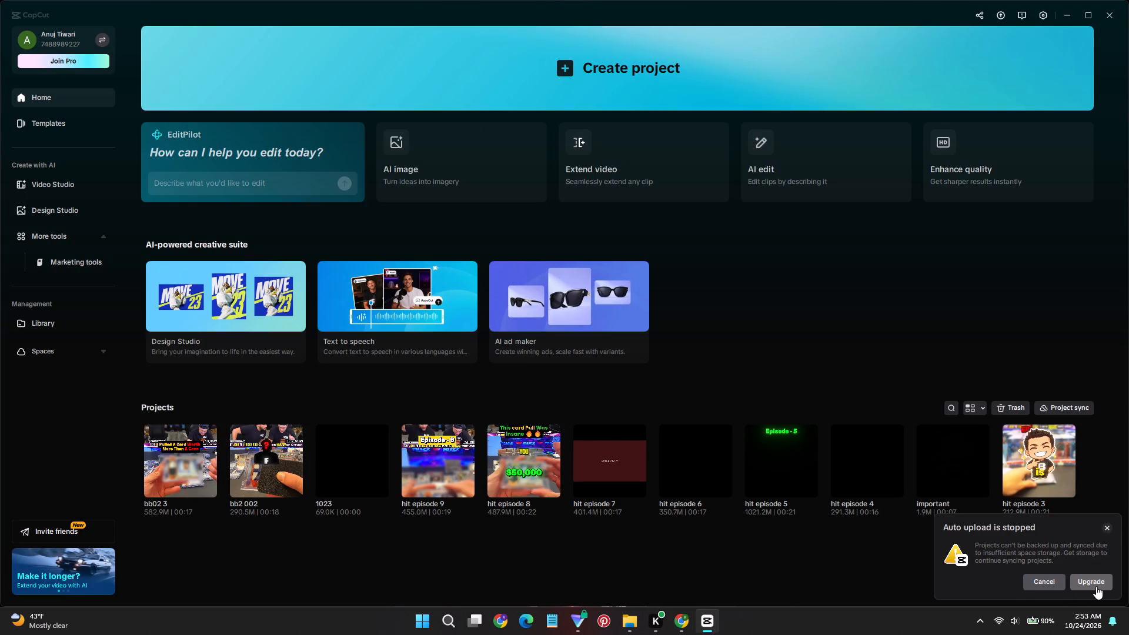
pyautogui.click(1055, 582)
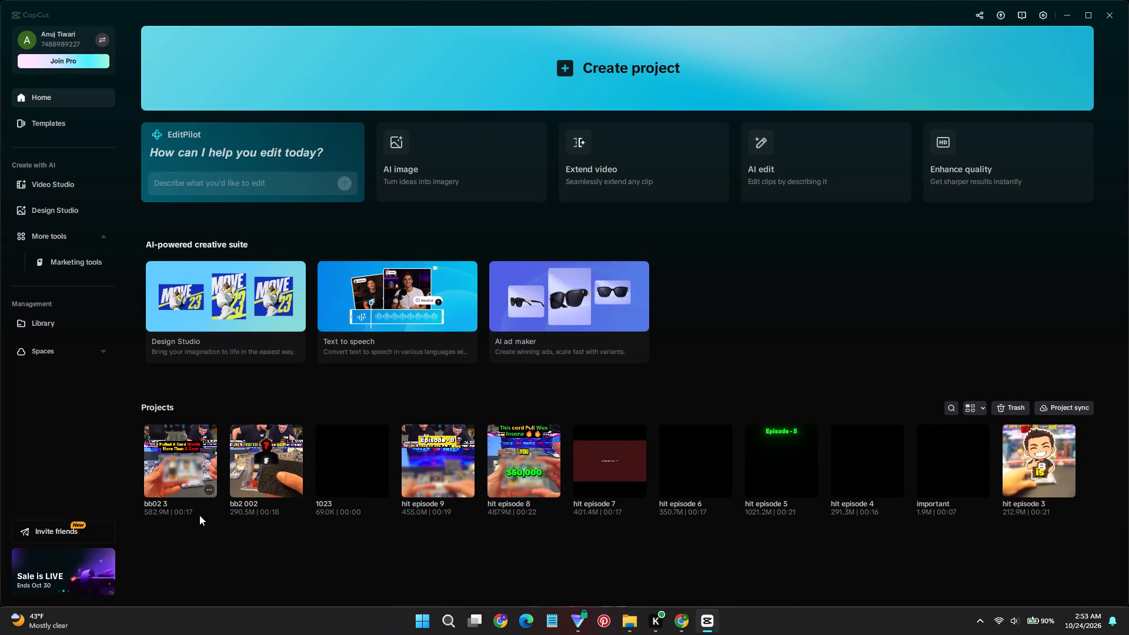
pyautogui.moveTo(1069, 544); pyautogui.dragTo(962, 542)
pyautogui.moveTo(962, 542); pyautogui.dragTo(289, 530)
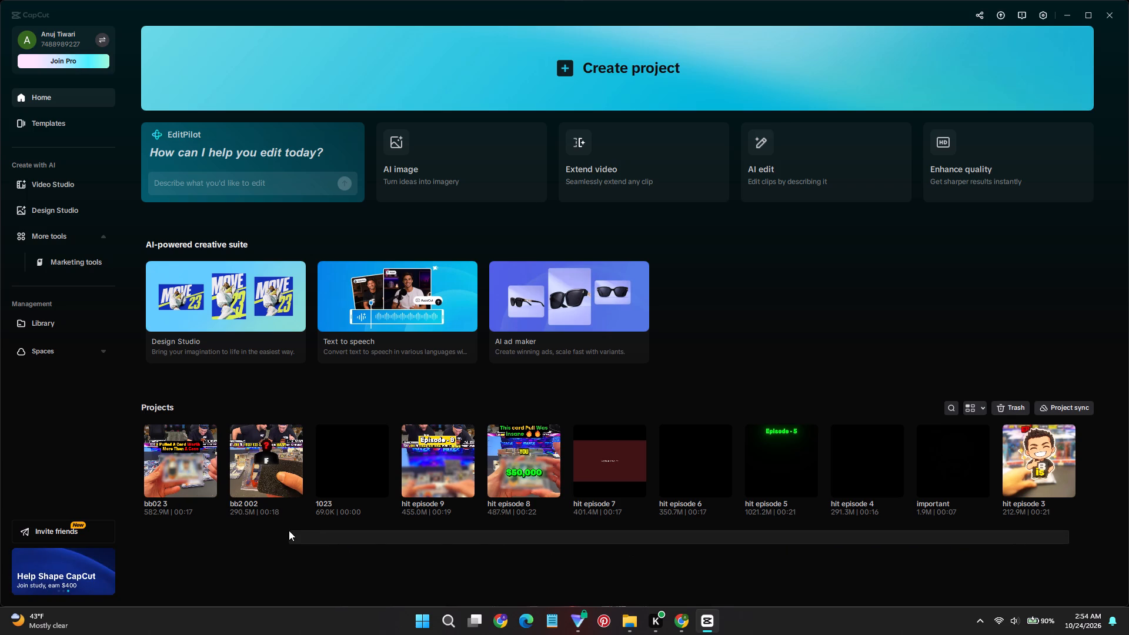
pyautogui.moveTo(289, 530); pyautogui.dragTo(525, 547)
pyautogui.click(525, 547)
# Check for the exported bb02 3 video in the EDITED VIDEO folder, and close File Explorer.
pyautogui.click(627, 621)
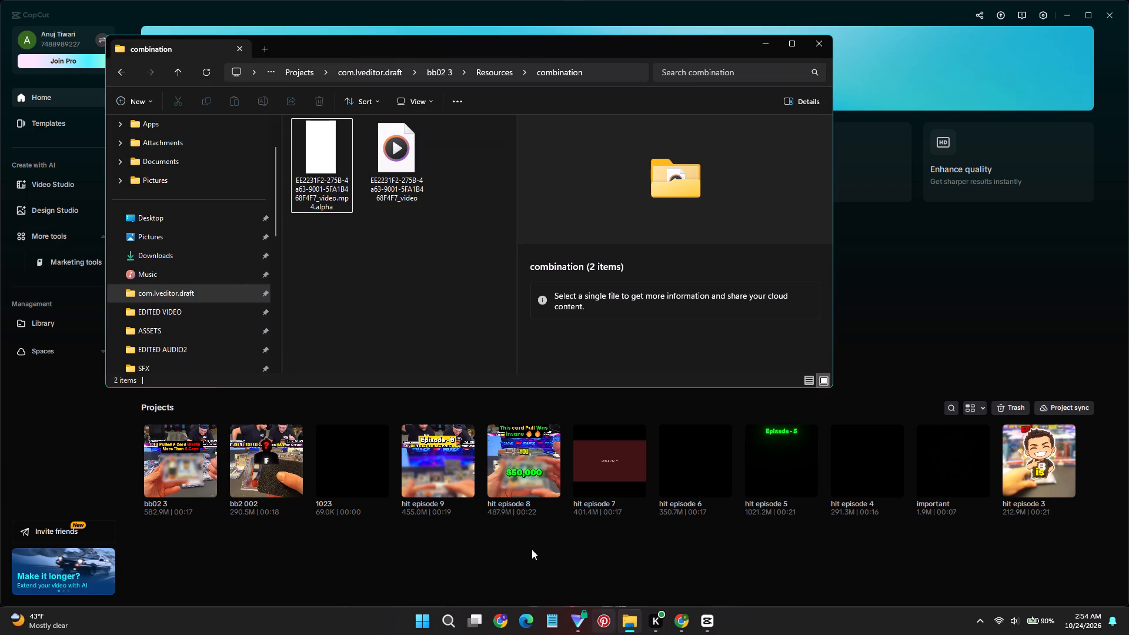
pyautogui.click(200, 319)
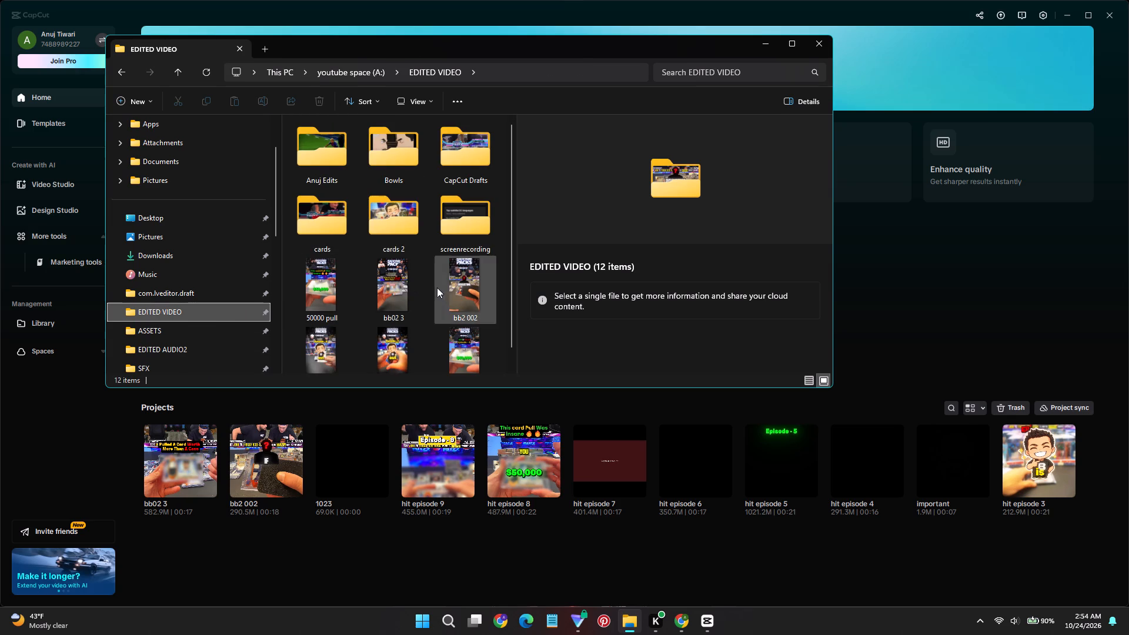
pyautogui.scroll(-2, 416, 299)
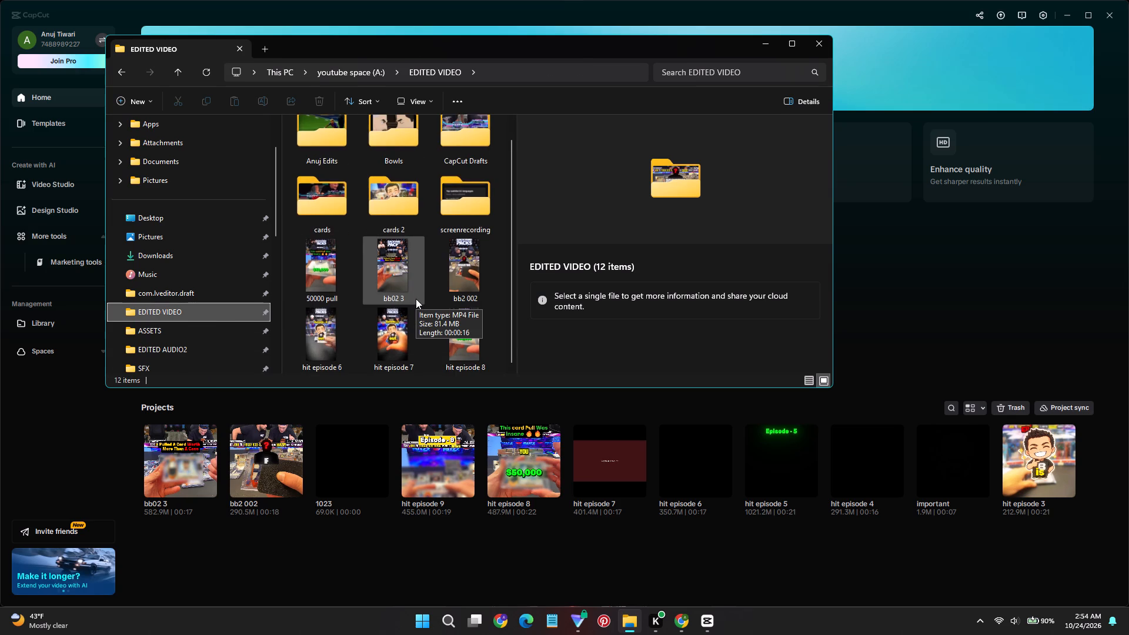
pyautogui.scroll(-2, 416, 299)
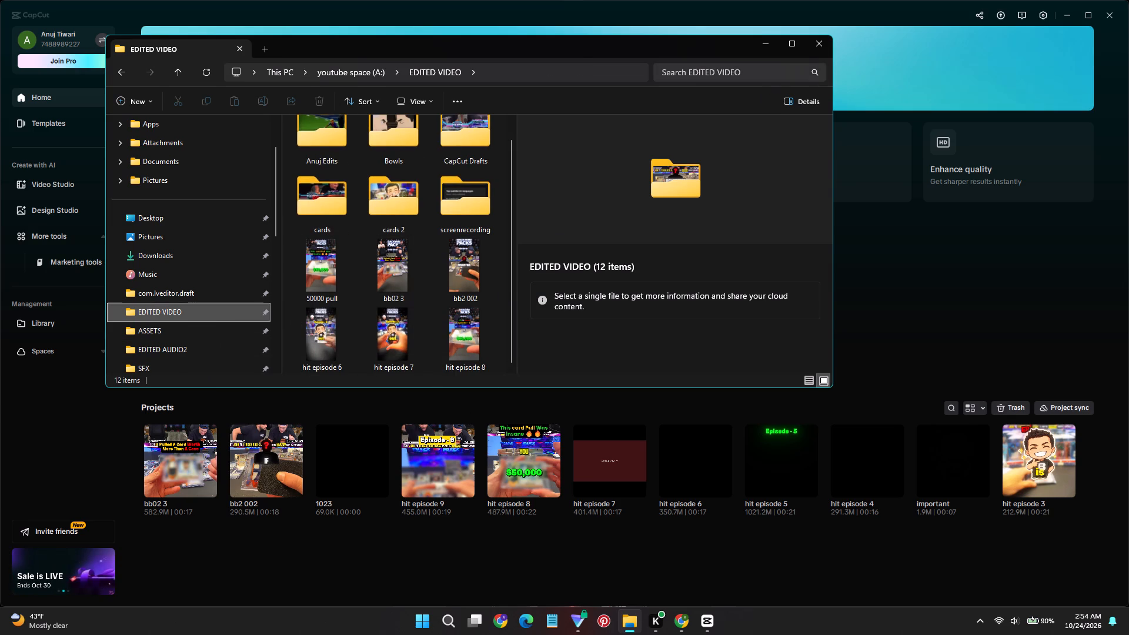
pyautogui.click(814, 46)
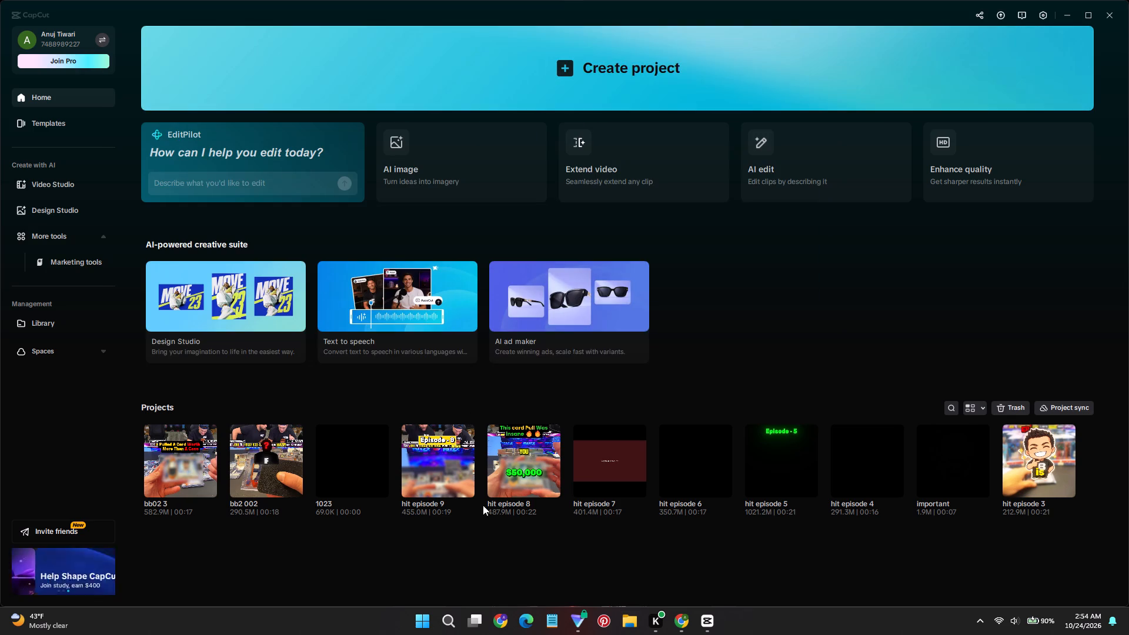
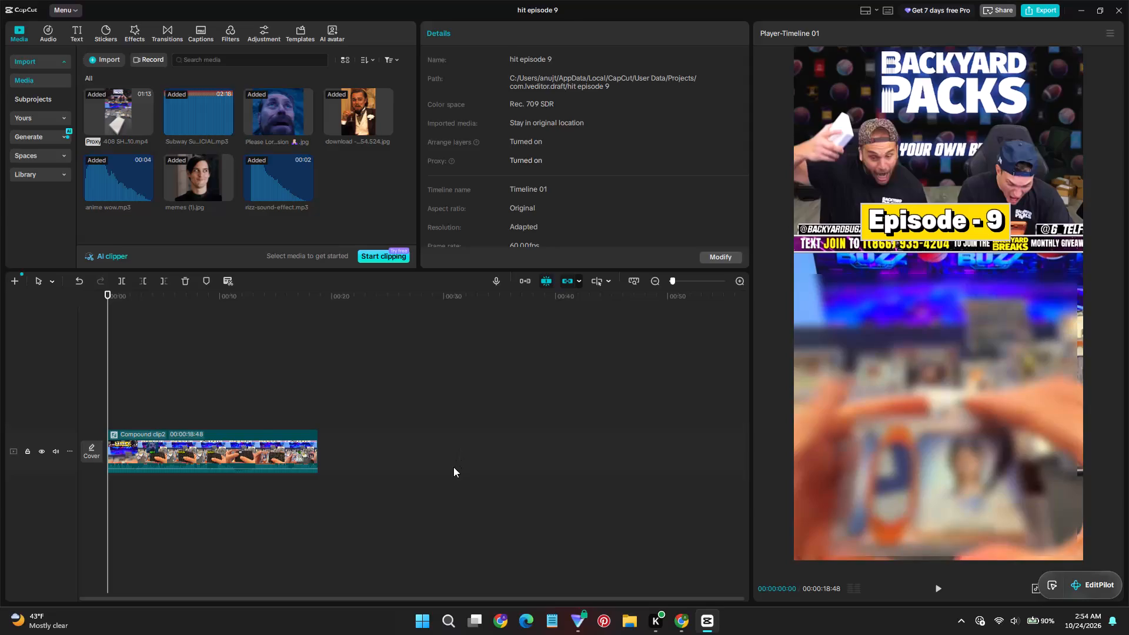
# Play the hit episode 9 timeline from start to end to review the edit.
pyautogui.press('space')
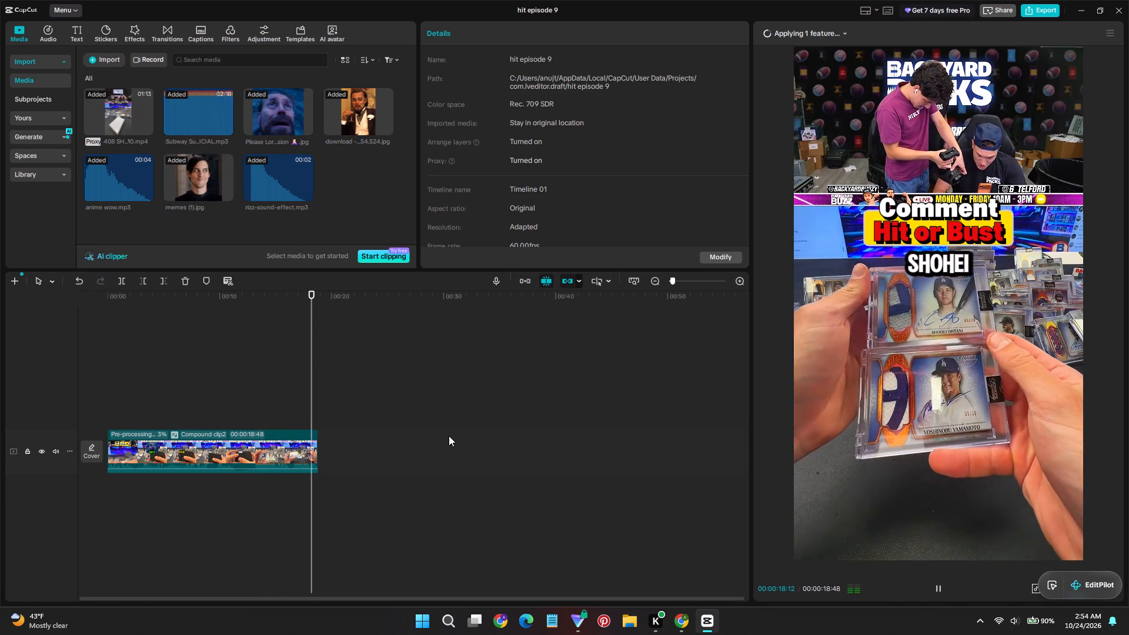
# Select Compound clip2 on the hit episode 9 timeline.
pyautogui.click(177, 437)
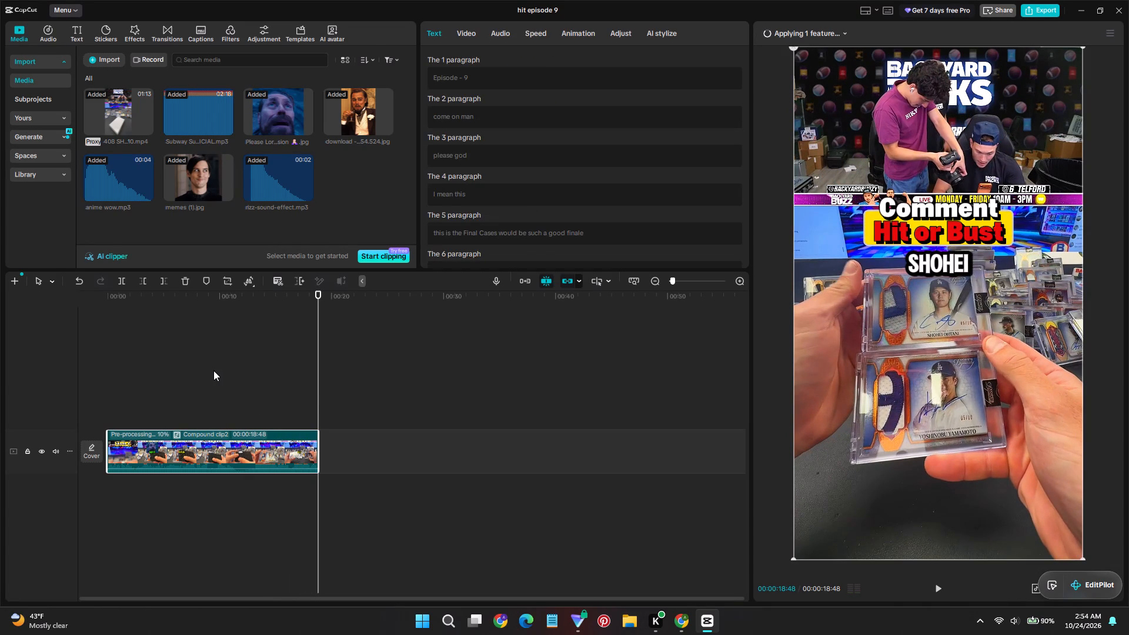
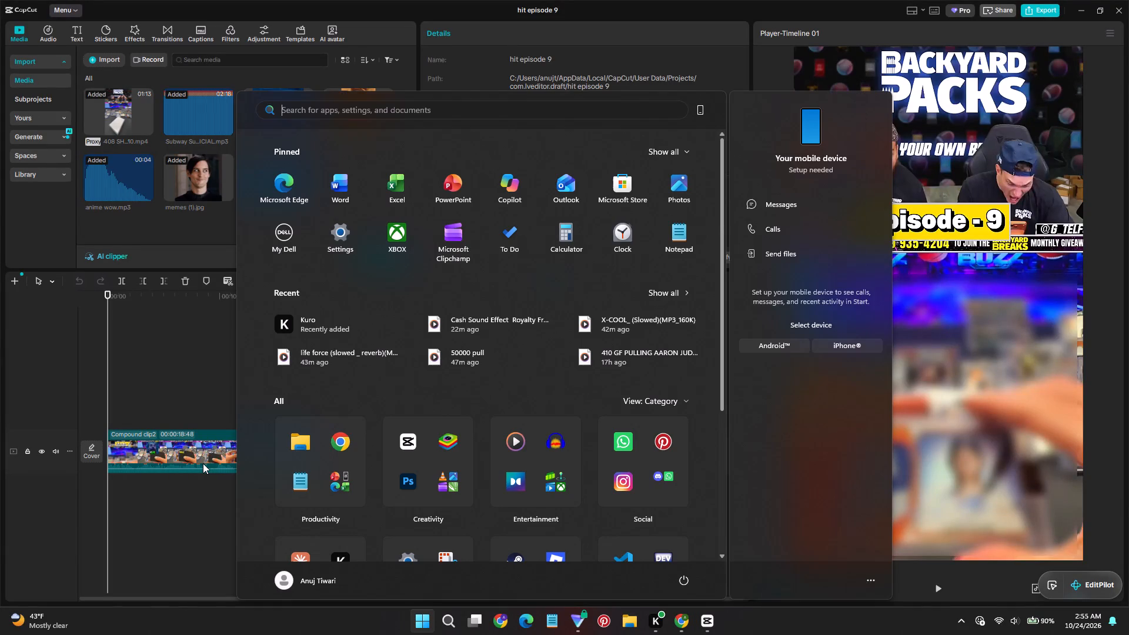
# Switch to File Explorer and open the Resources/combination folder of the hit episode 9 project inside com.lveditor.draft.
pyautogui.write('fil')
pyautogui.press('Return')
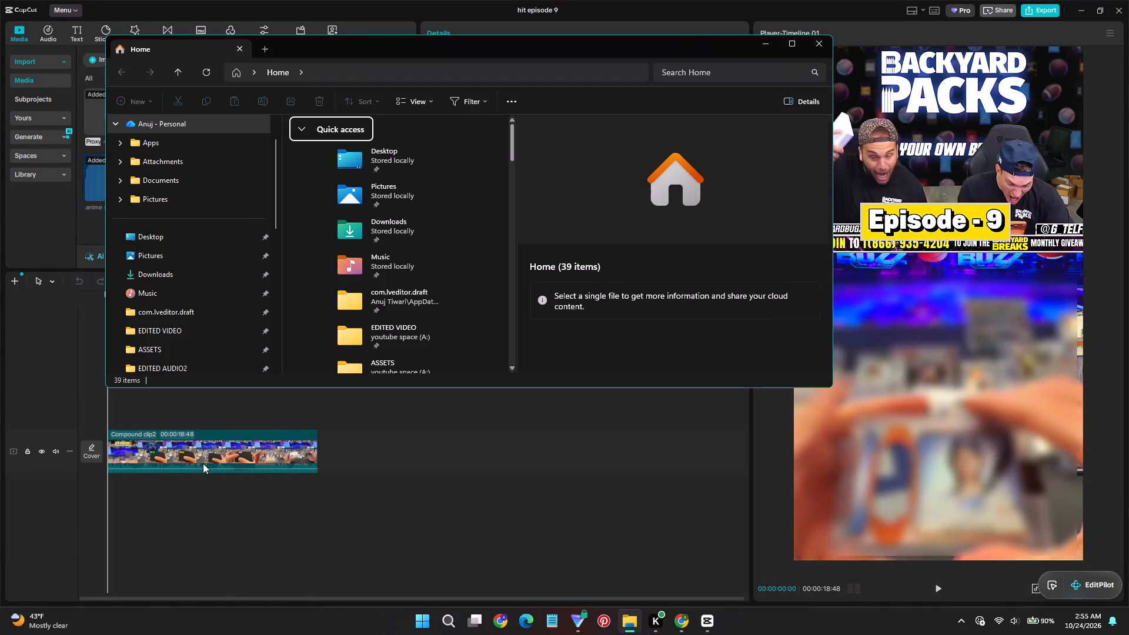
pyautogui.click(203, 309)
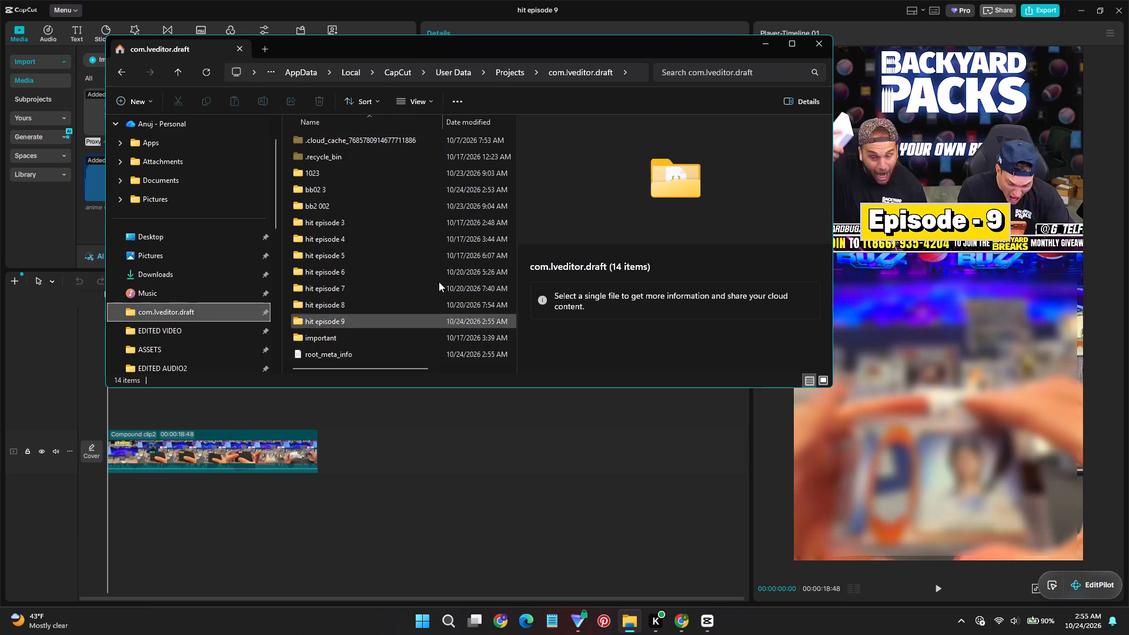
pyautogui.doubleClick(368, 326)
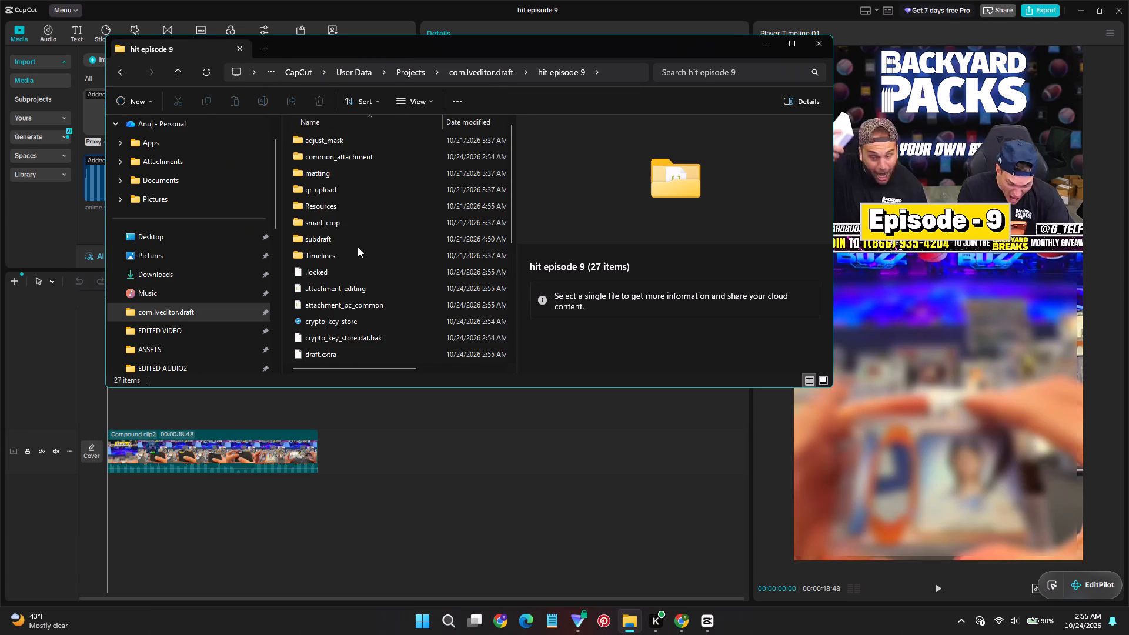
pyautogui.click(350, 206)
pyautogui.click(350, 206)
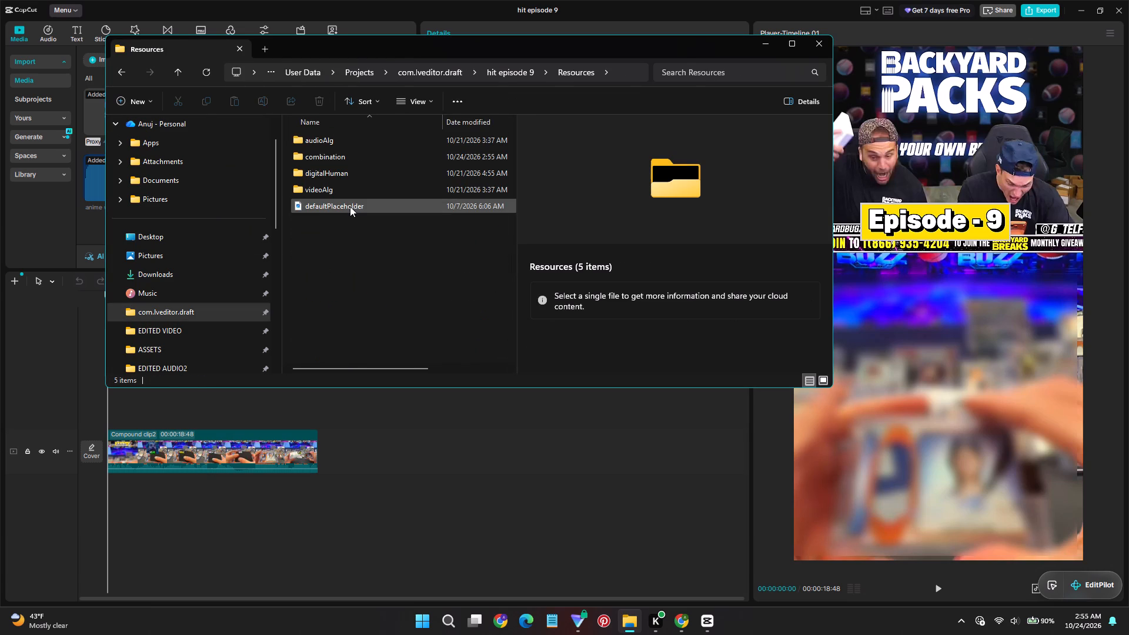
pyautogui.doubleClick(359, 162)
# Add the rendered DE9CCA45 video file from the combination folder to a new track directly above Compound clip2, aligned to the timeline start.
pyautogui.moveTo(327, 157); pyautogui.dragTo(309, 384)
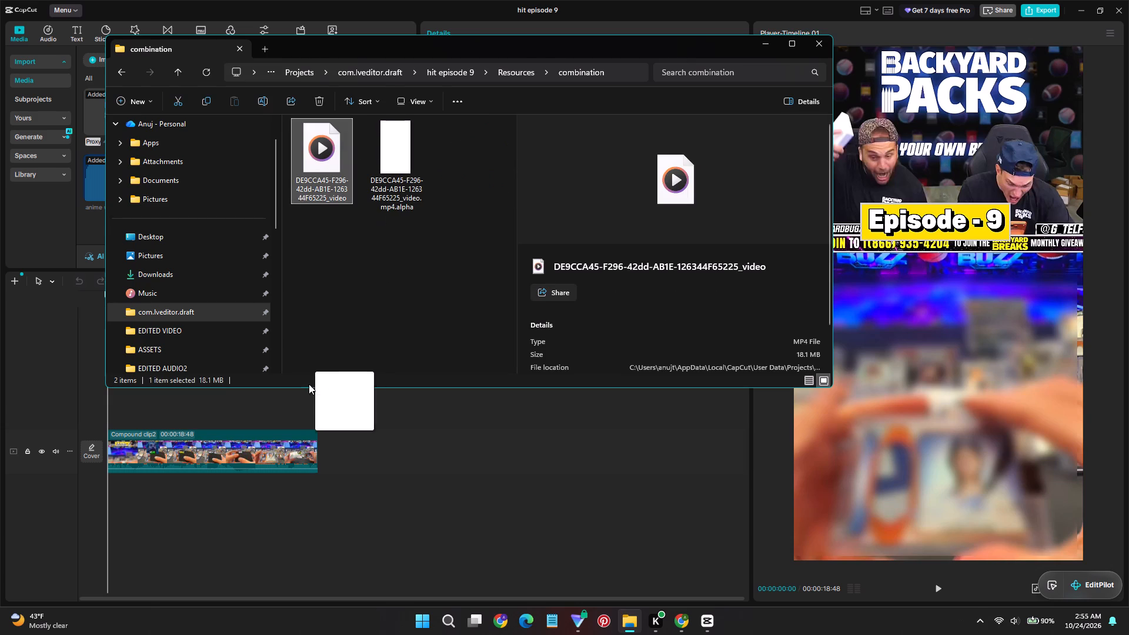
pyautogui.moveTo(309, 384); pyautogui.dragTo(106, 386)
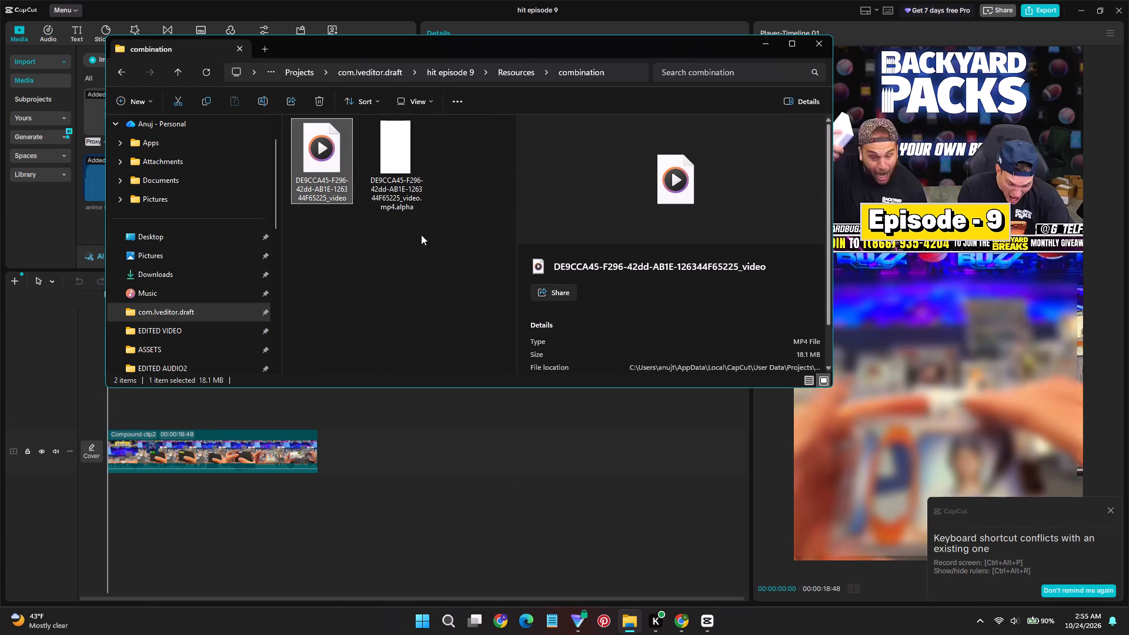
pyautogui.moveTo(319, 162); pyautogui.dragTo(268, 418)
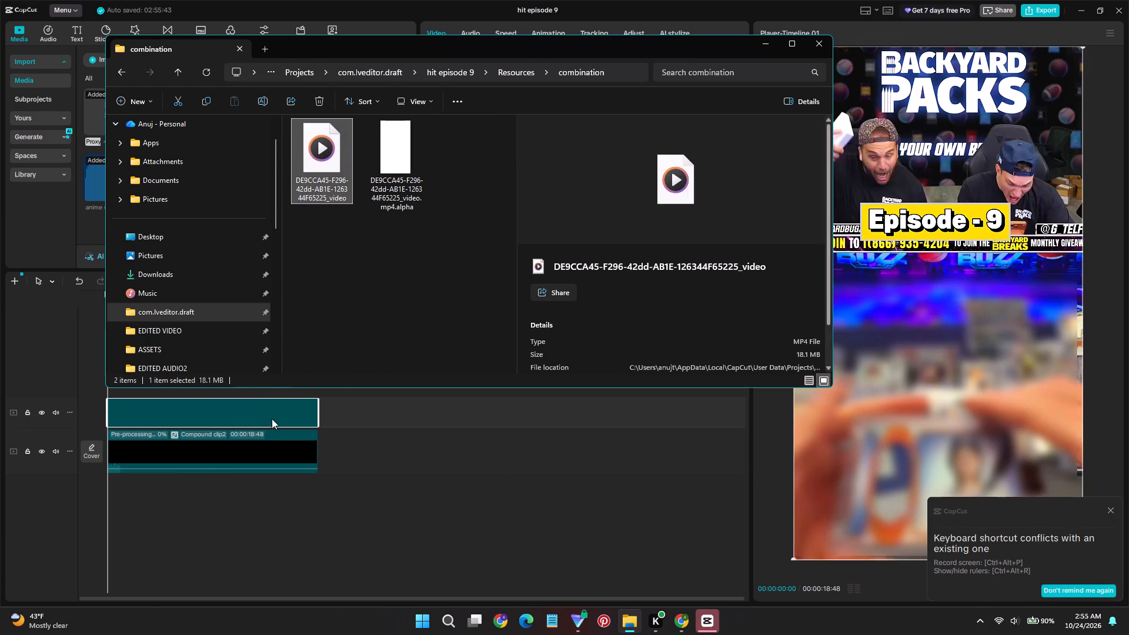
pyautogui.click(816, 39)
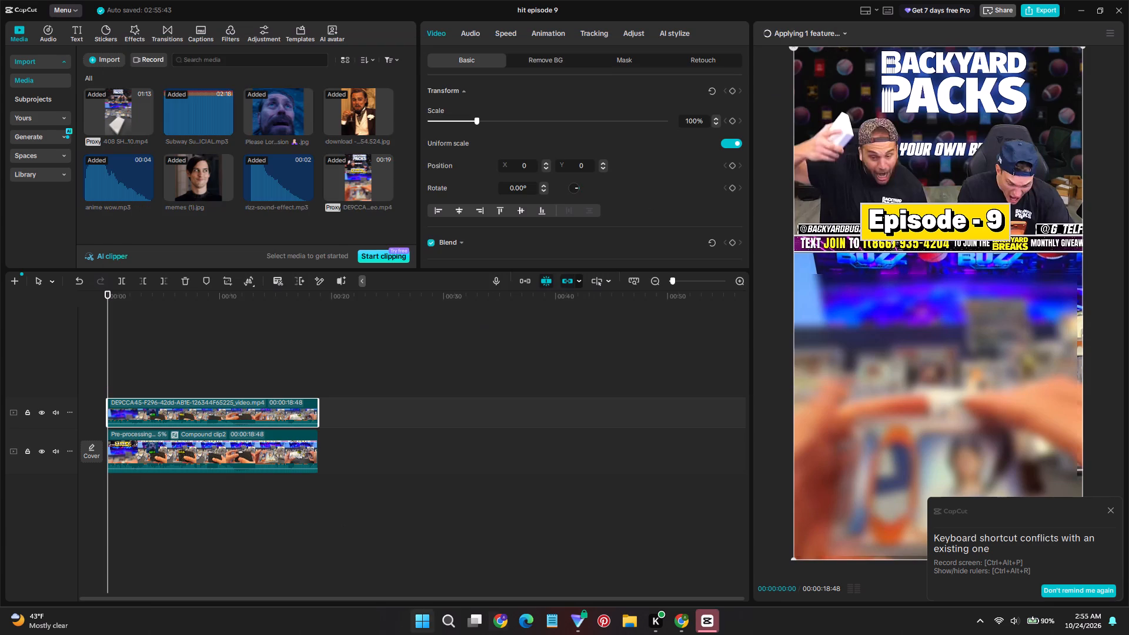
pyautogui.click(1114, 510)
pyautogui.click(1112, 509)
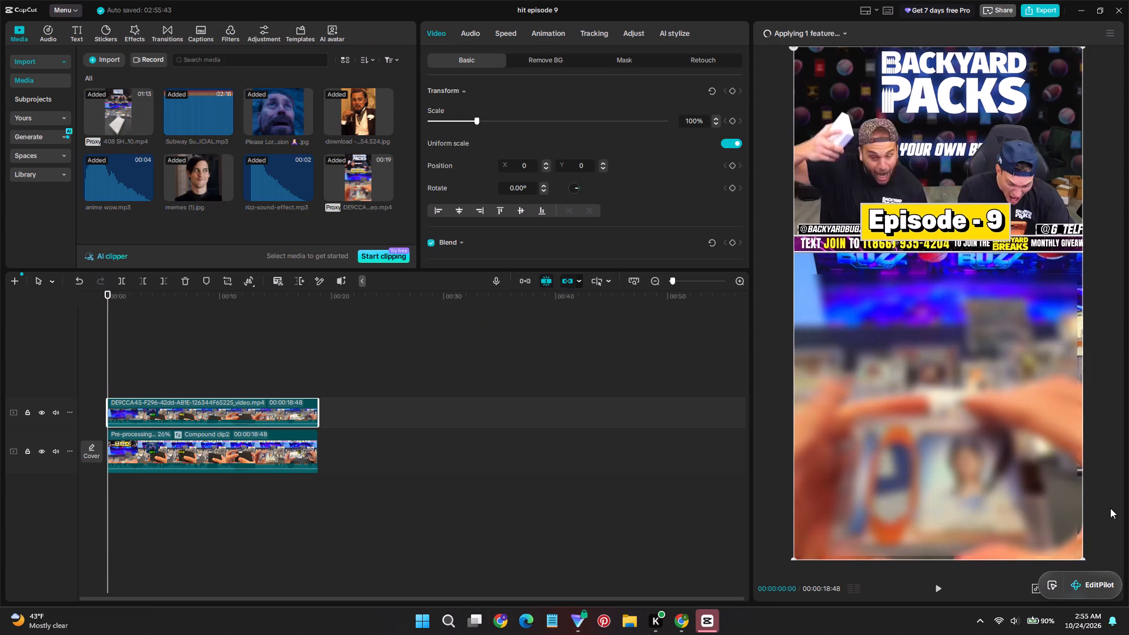
# Hide the track holding Compound clip2.
pyautogui.click(39, 451)
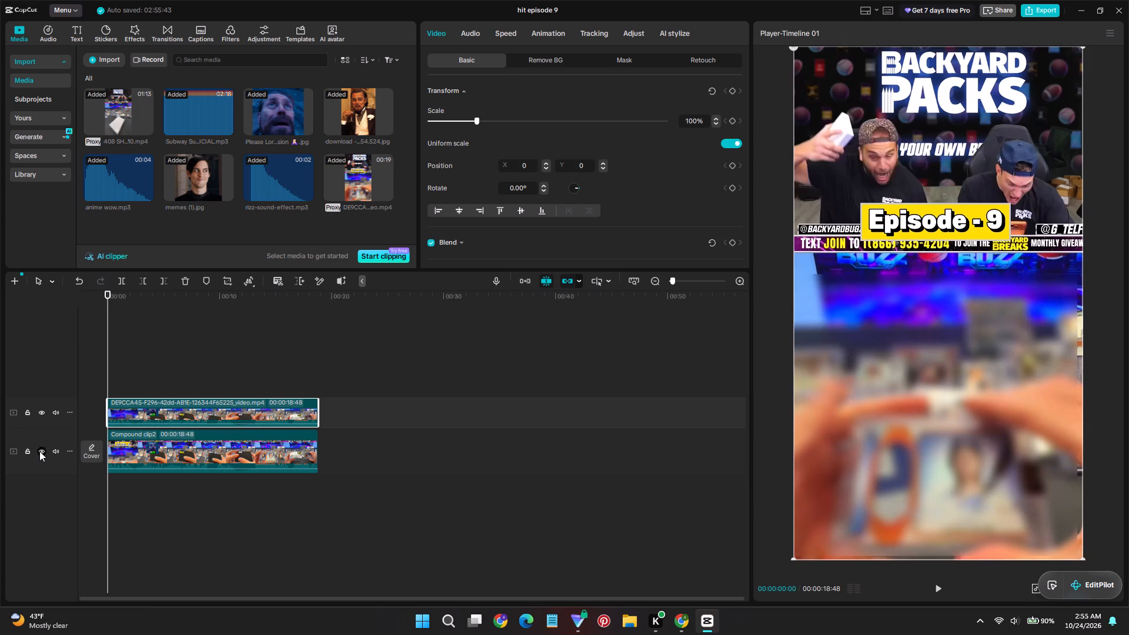
# Play the hit episode 9 timeline from start to end to check the rendered clip.
pyautogui.press('space')
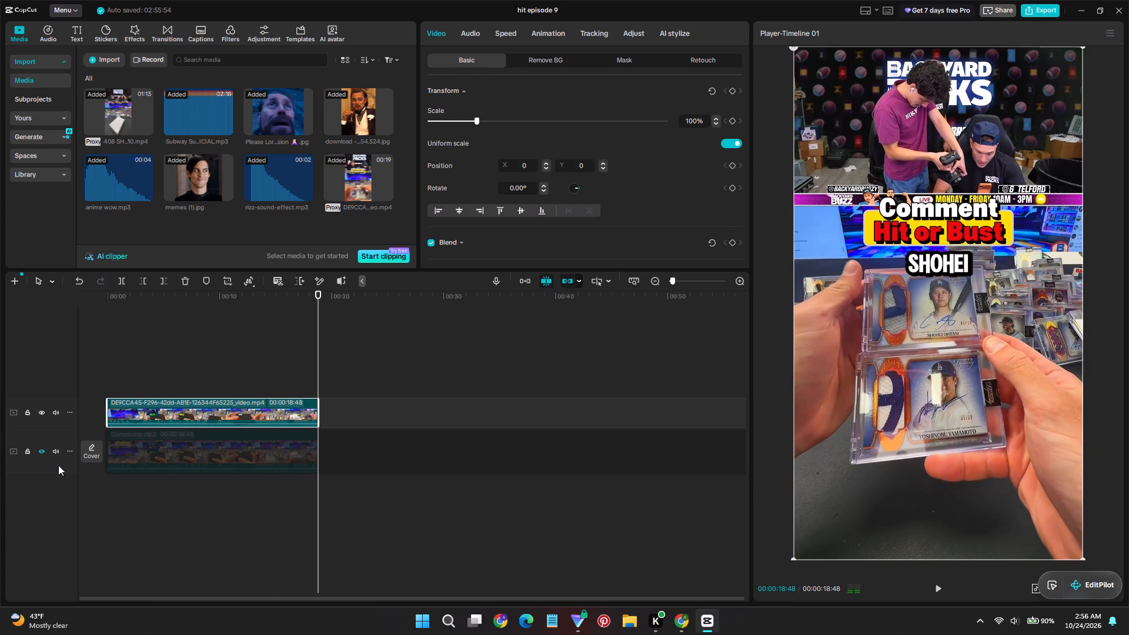
# Export hit episode 9 to A:/EDITED VIDEO as a 4K, 60fps H.264 mp4 and dismiss the sharing options.
pyautogui.click(1049, 11)
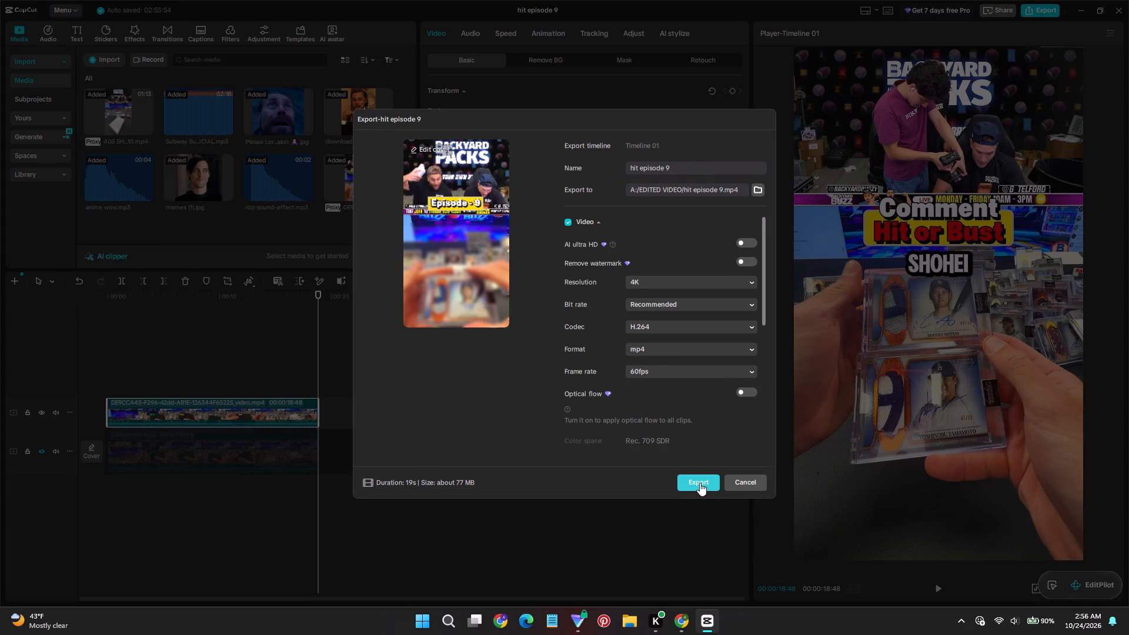
pyautogui.click(700, 483)
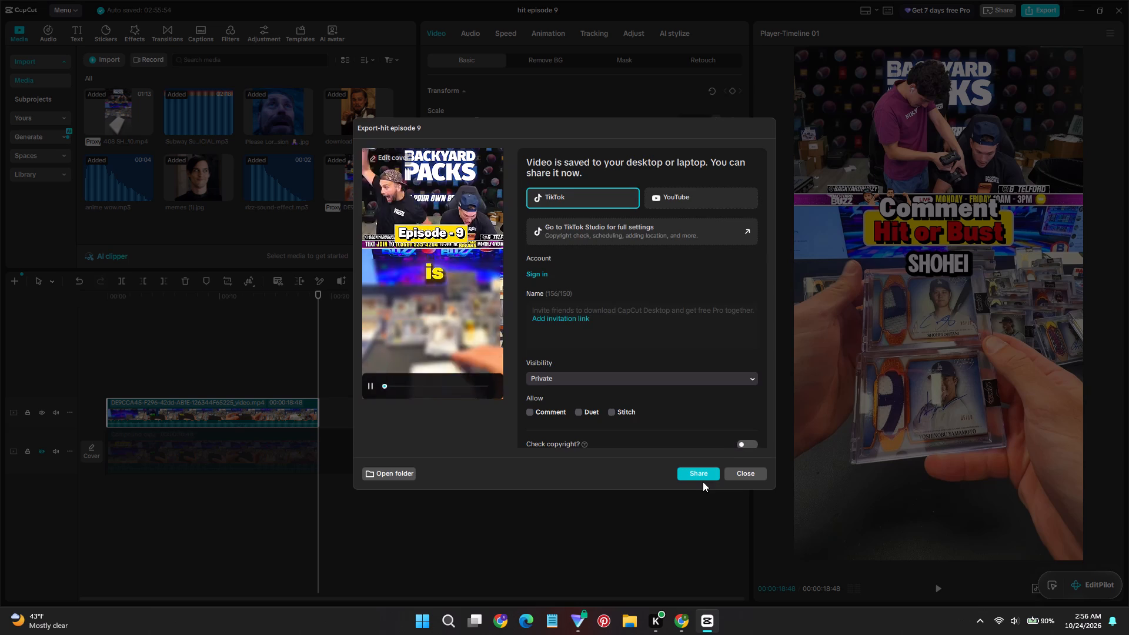
pyautogui.click(751, 474)
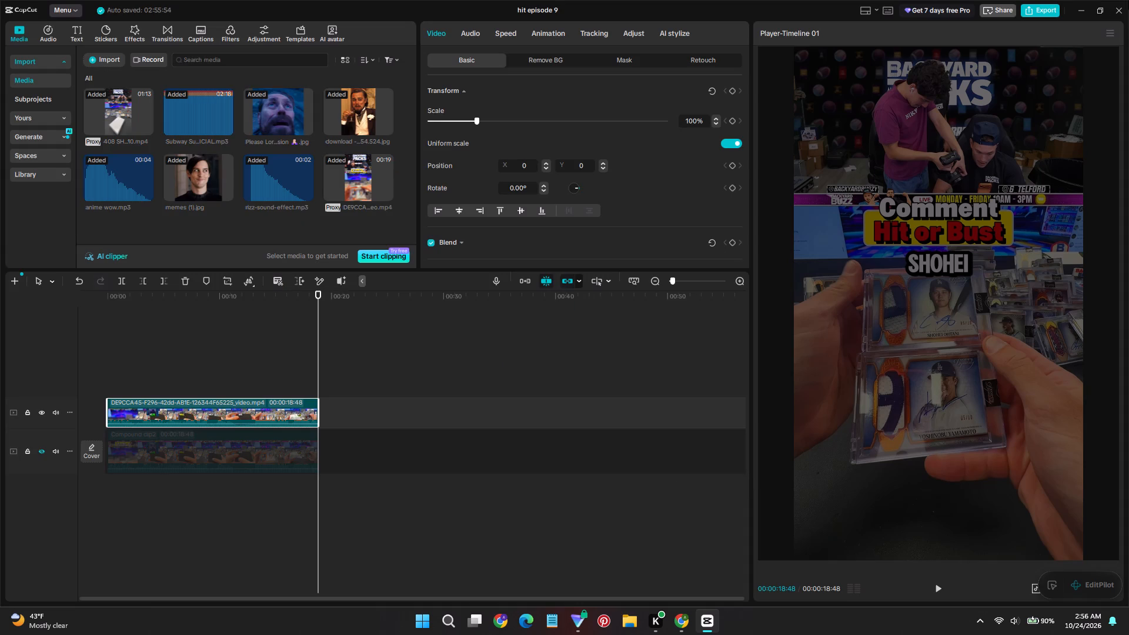
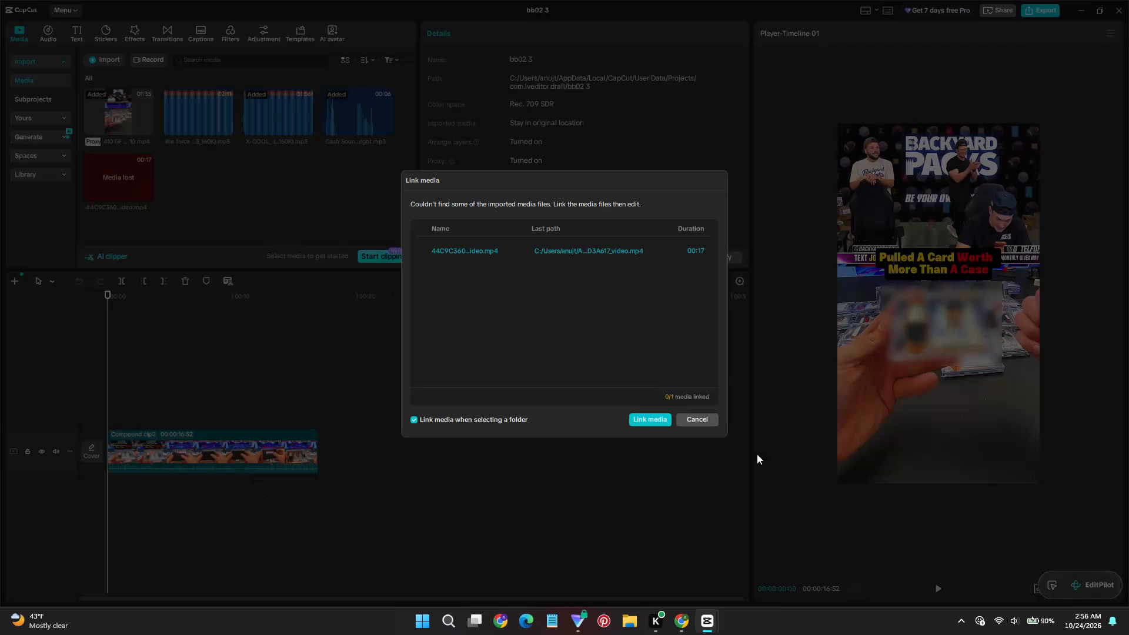
# Dismiss the missing-media linking request and delete the lost 44C9C360 video from the project media.
pyautogui.click(700, 423)
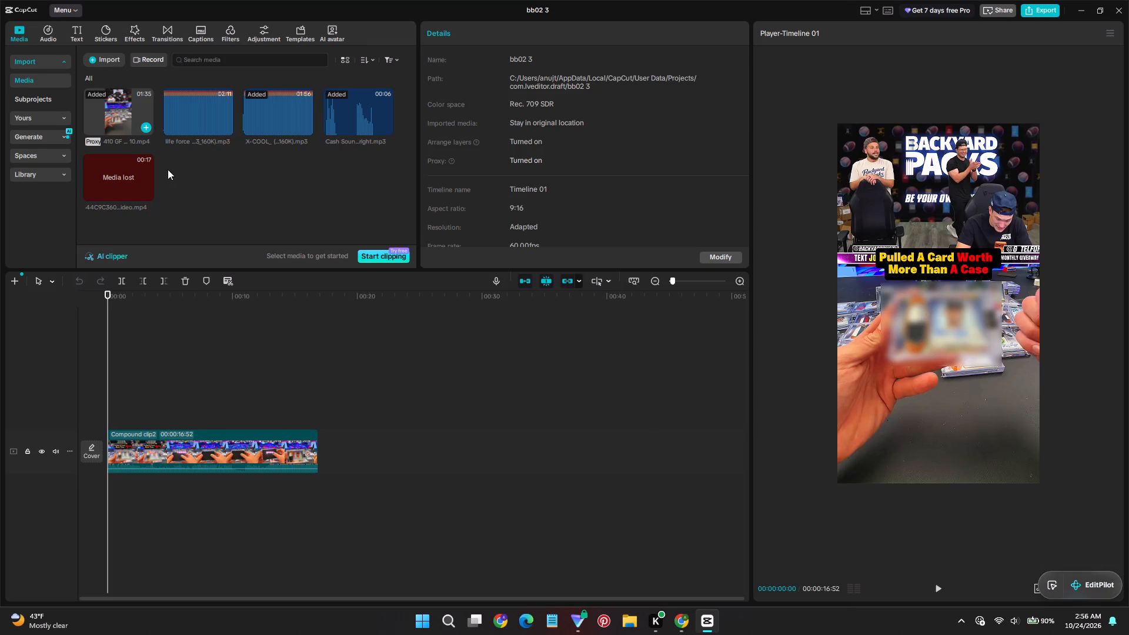
pyautogui.moveTo(153, 192); pyautogui.dragTo(101, 183)
pyautogui.moveTo(209, 203); pyautogui.dragTo(78, 181)
pyautogui.press('Delete')
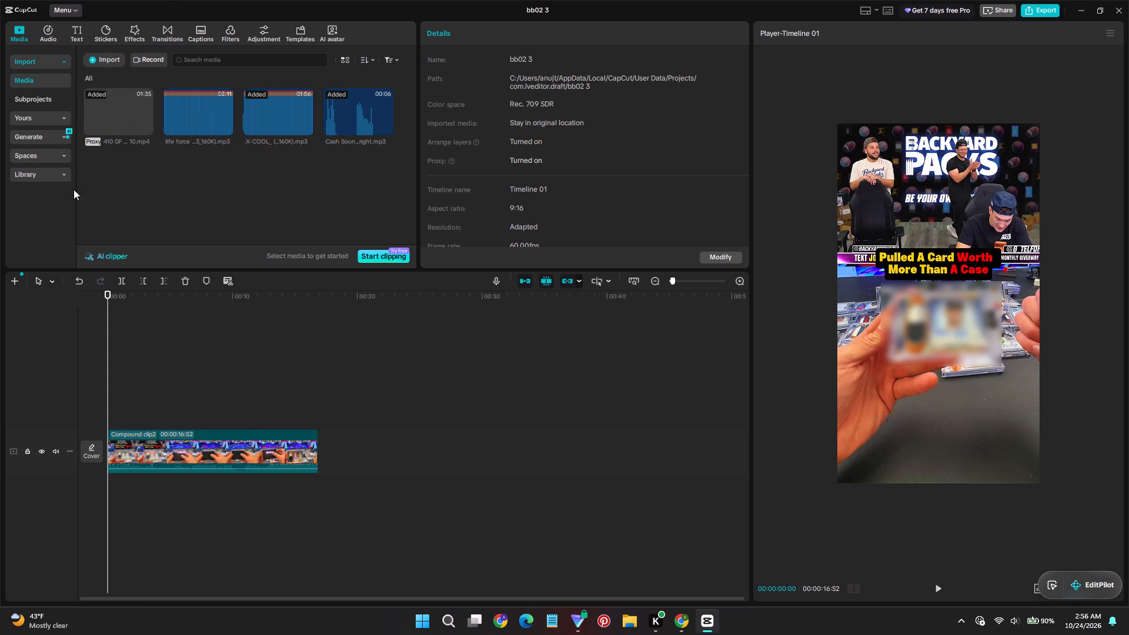
# Open Compound clip2 and delete both X-COOL_ (Slowed) music clips from its audio track.
pyautogui.press('space')
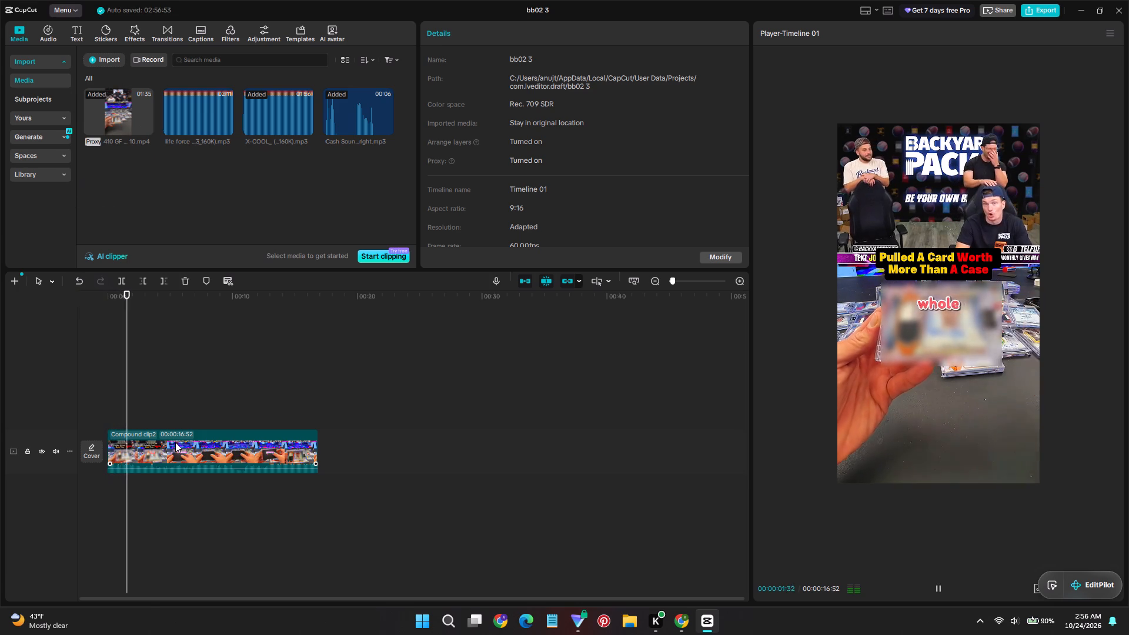
pyautogui.doubleClick(195, 449)
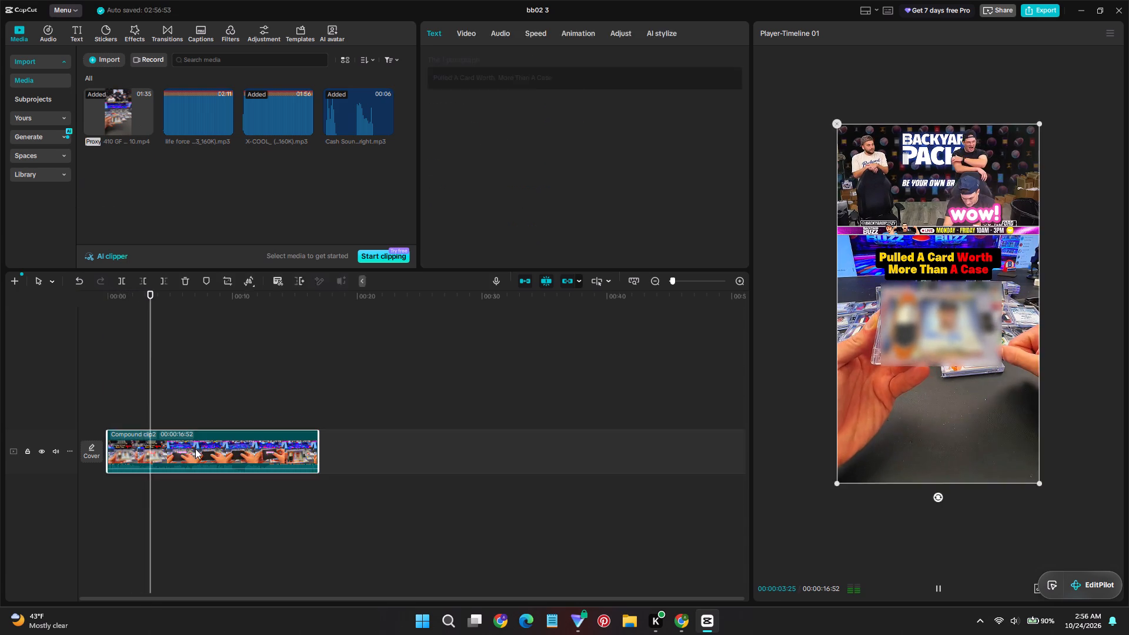
pyautogui.keyDown('ctrl'); pyautogui.scroll(15, 185, 479); pyautogui.keyUp('ctrl')
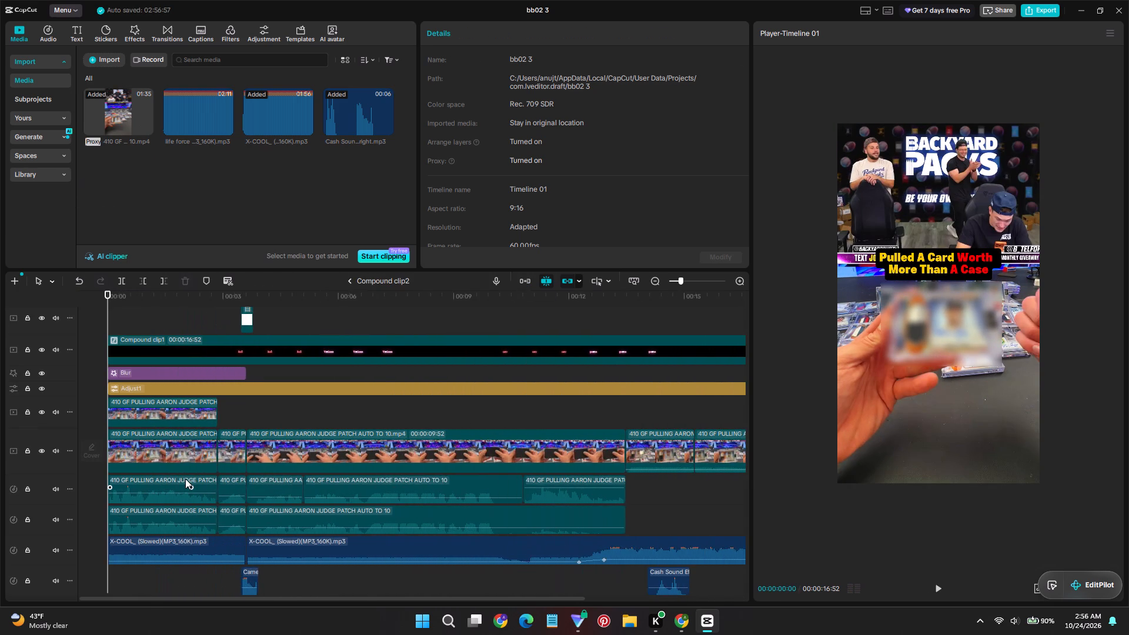
pyautogui.keyDown('ctrl'); pyautogui.scroll(-5, 277, 504); pyautogui.keyUp('ctrl')
pyautogui.scroll(-8, 277, 504)
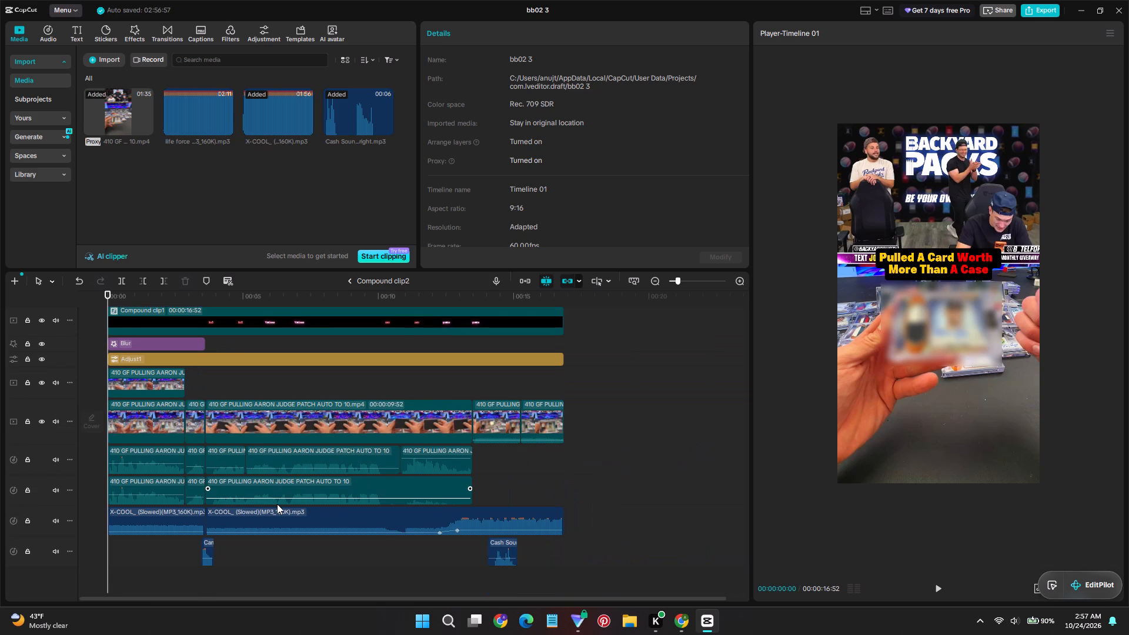
pyautogui.moveTo(617, 522); pyautogui.dragTo(487, 524)
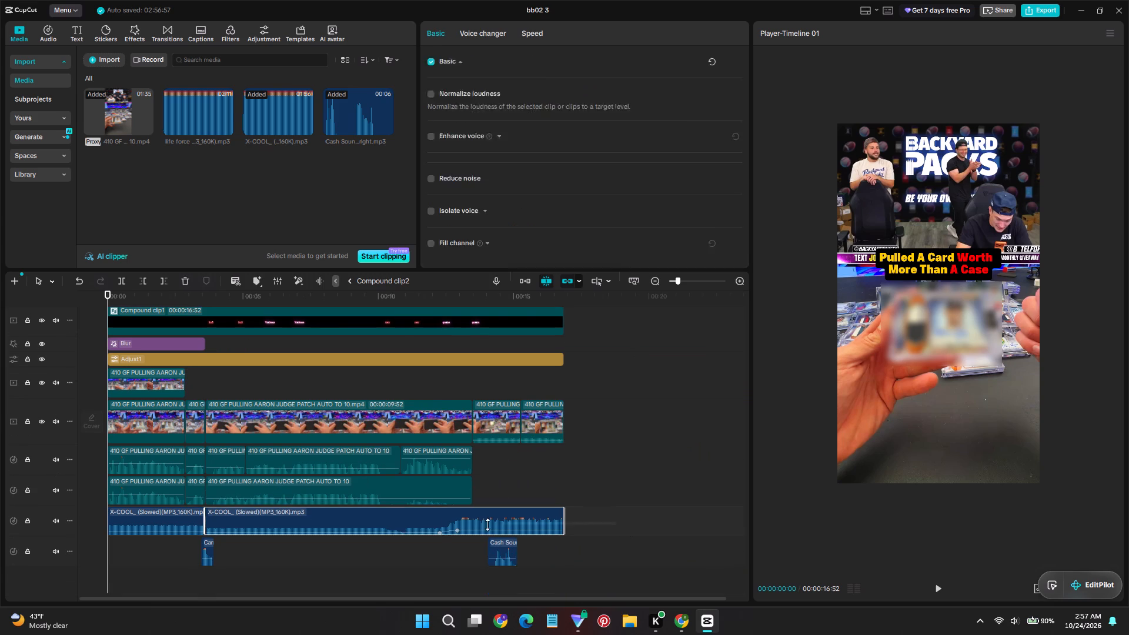
pyautogui.moveTo(487, 524); pyautogui.dragTo(163, 517)
pyautogui.press('Delete')
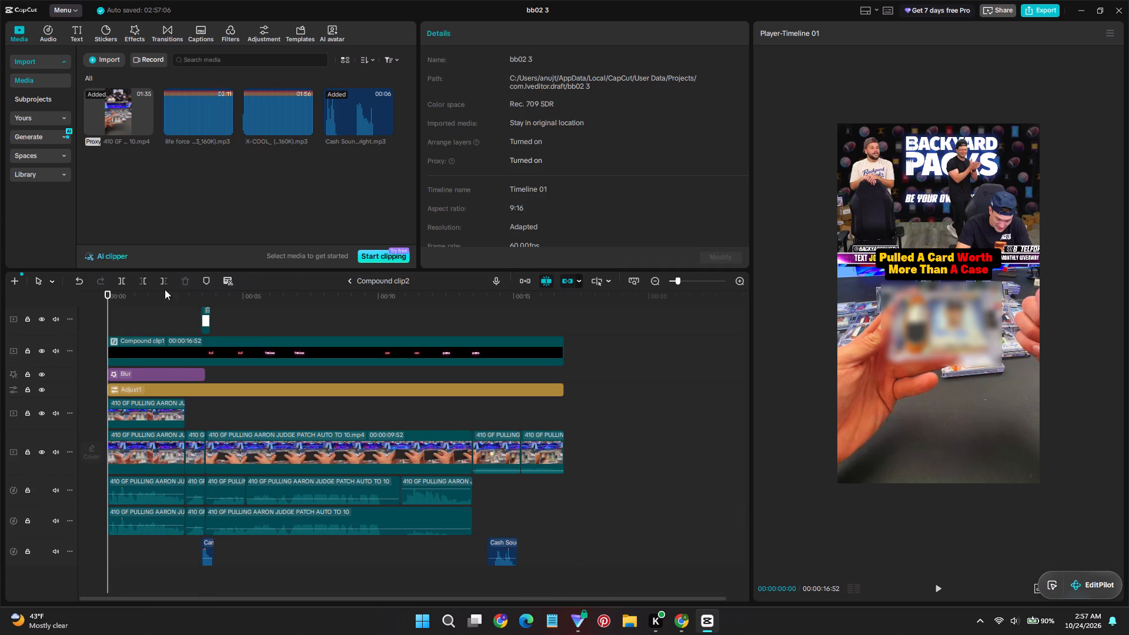
# Start importing a media file from the device into the bb02 3 project.
pyautogui.click(95, 65)
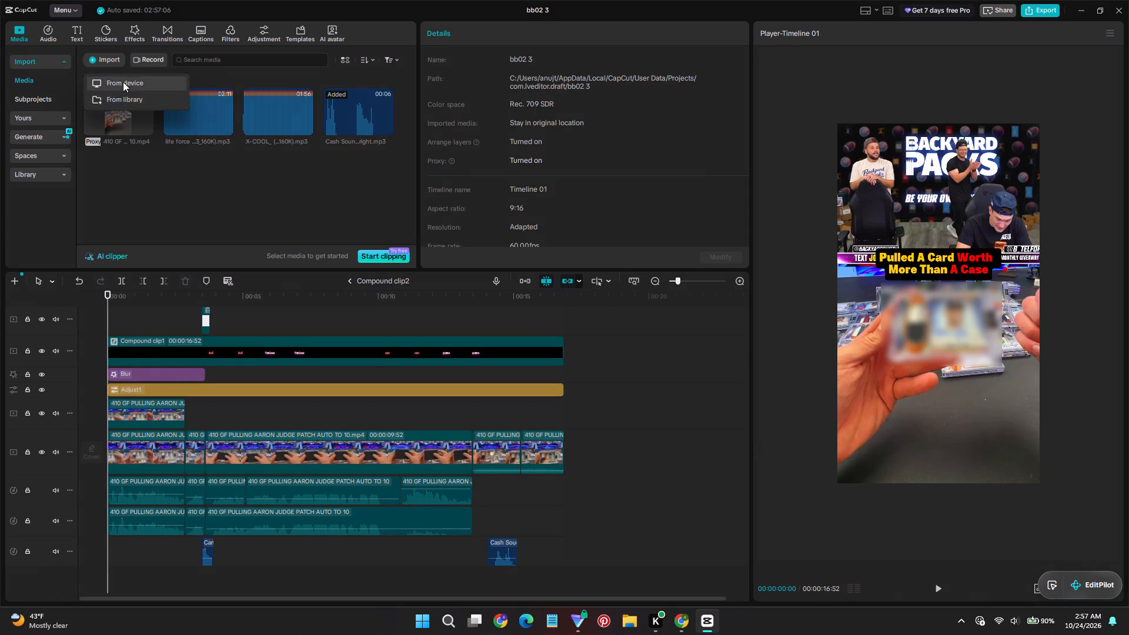
pyautogui.click(123, 82)
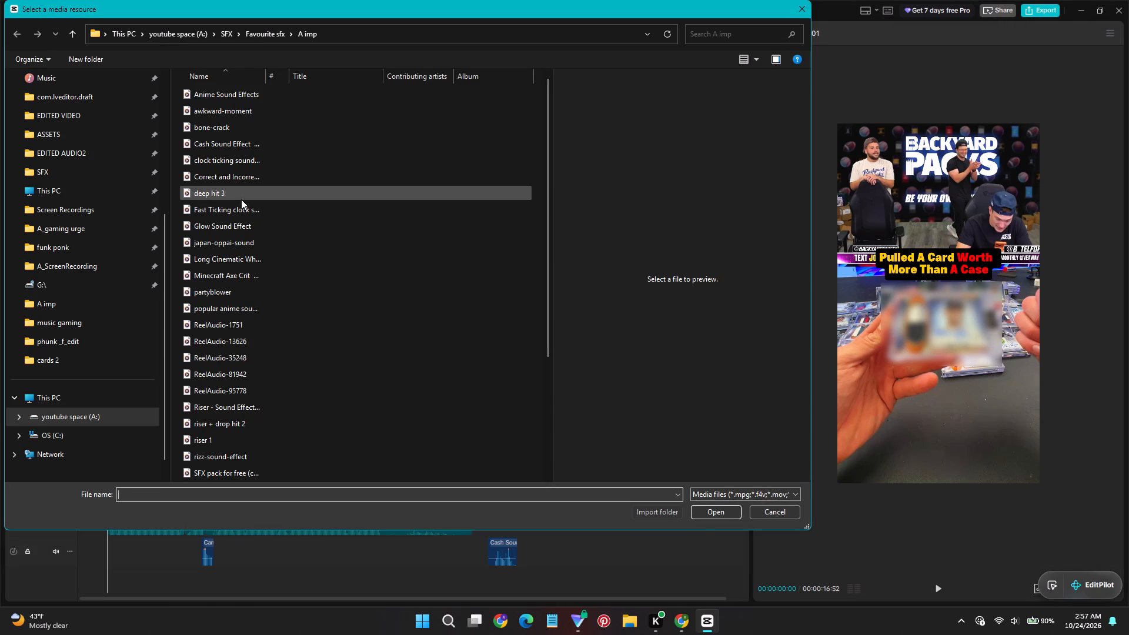